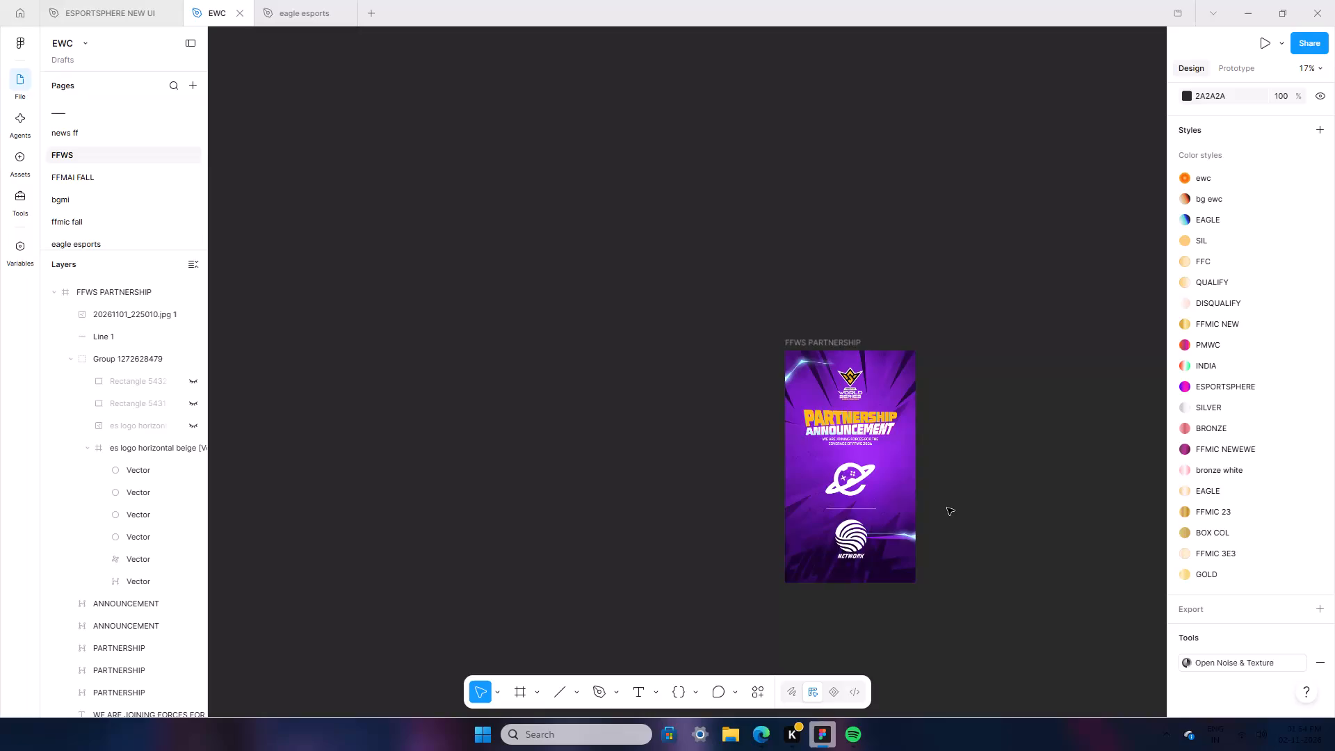
# Copy the GROUP REVEAL PLAYINS frame from the FFMAI FALL page and paste it beside FFWS PARTNERSHIP on the FFWS page.
pyautogui.scroll(-4, 988, 585)
pyautogui.click(100, 182)
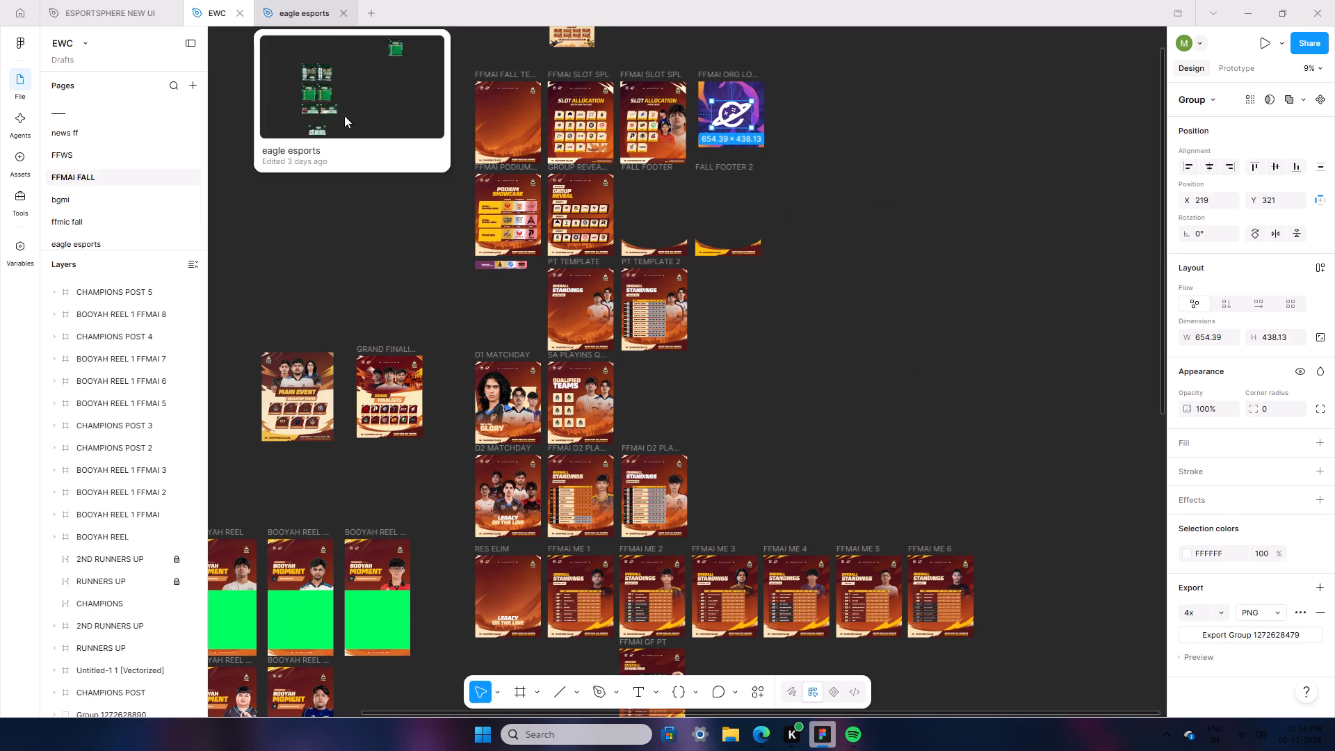
pyautogui.click(510, 69)
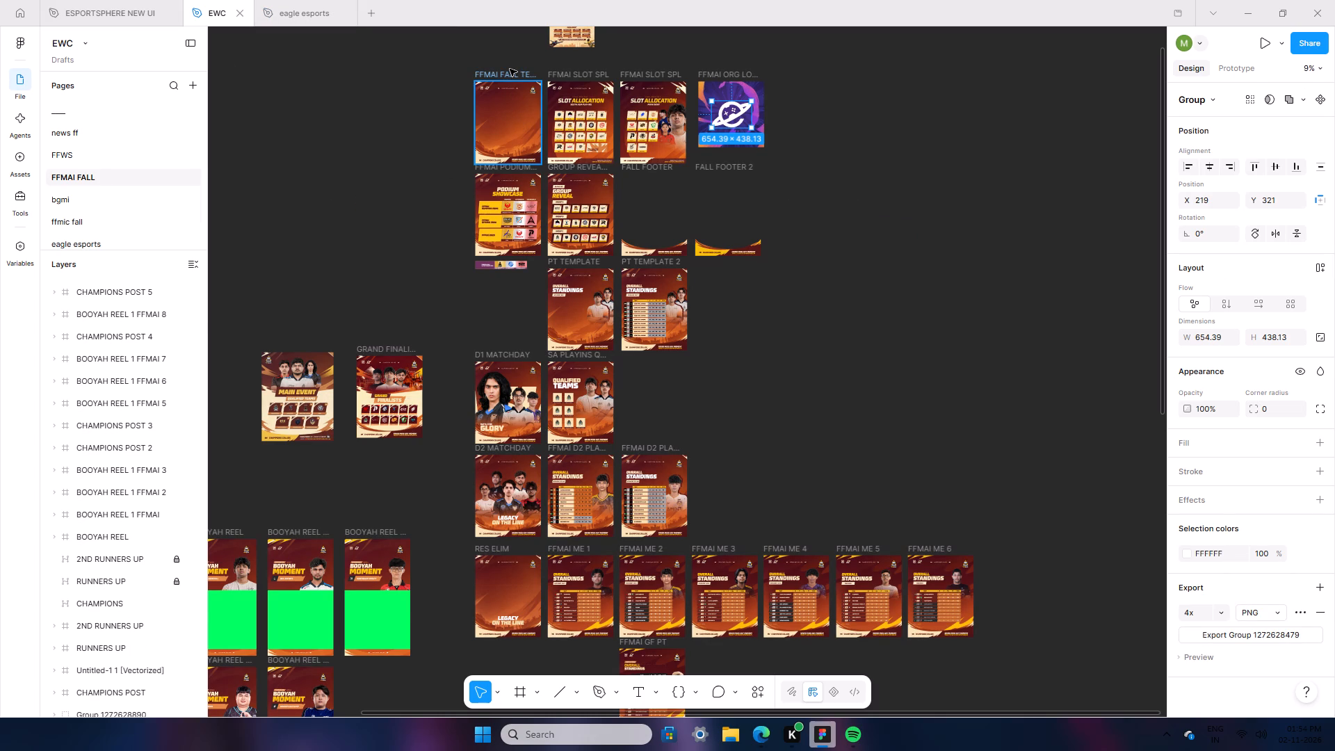
pyautogui.click(585, 171)
pyautogui.rightClick(585, 171)
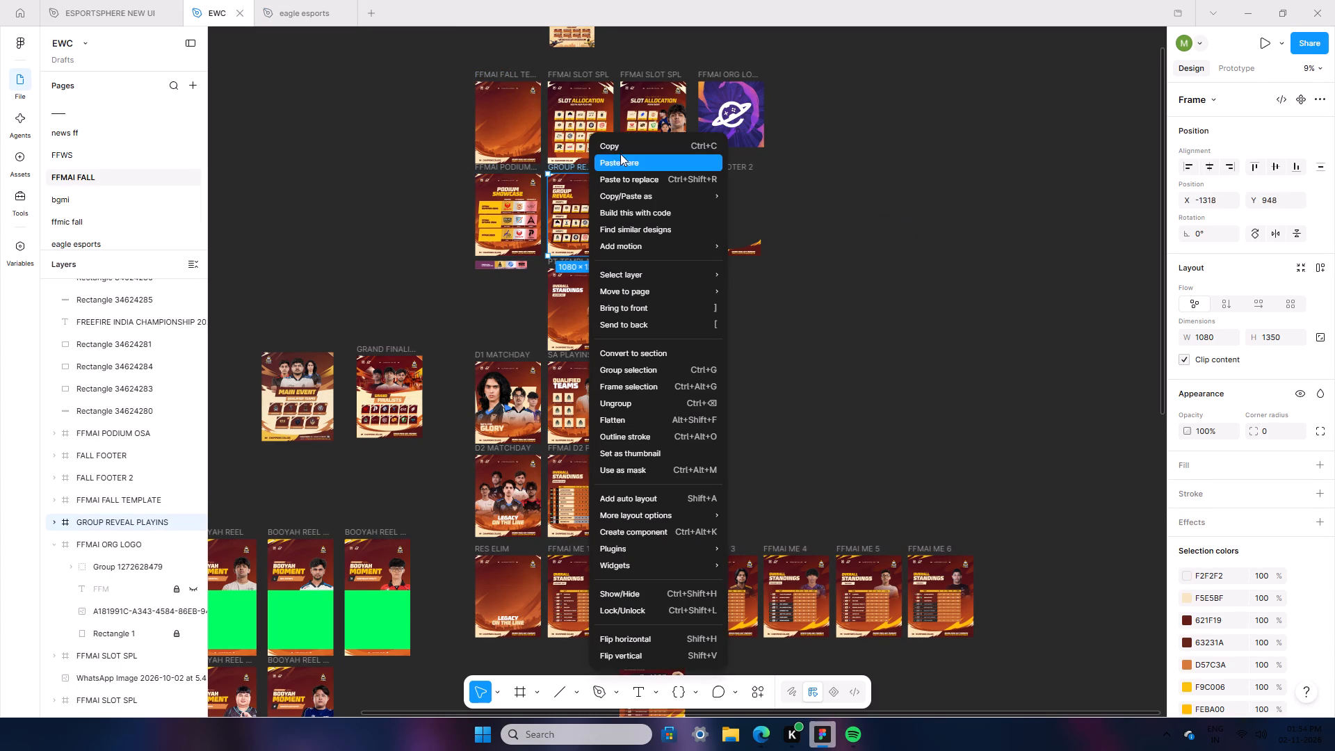
pyautogui.click(624, 146)
pyautogui.click(104, 158)
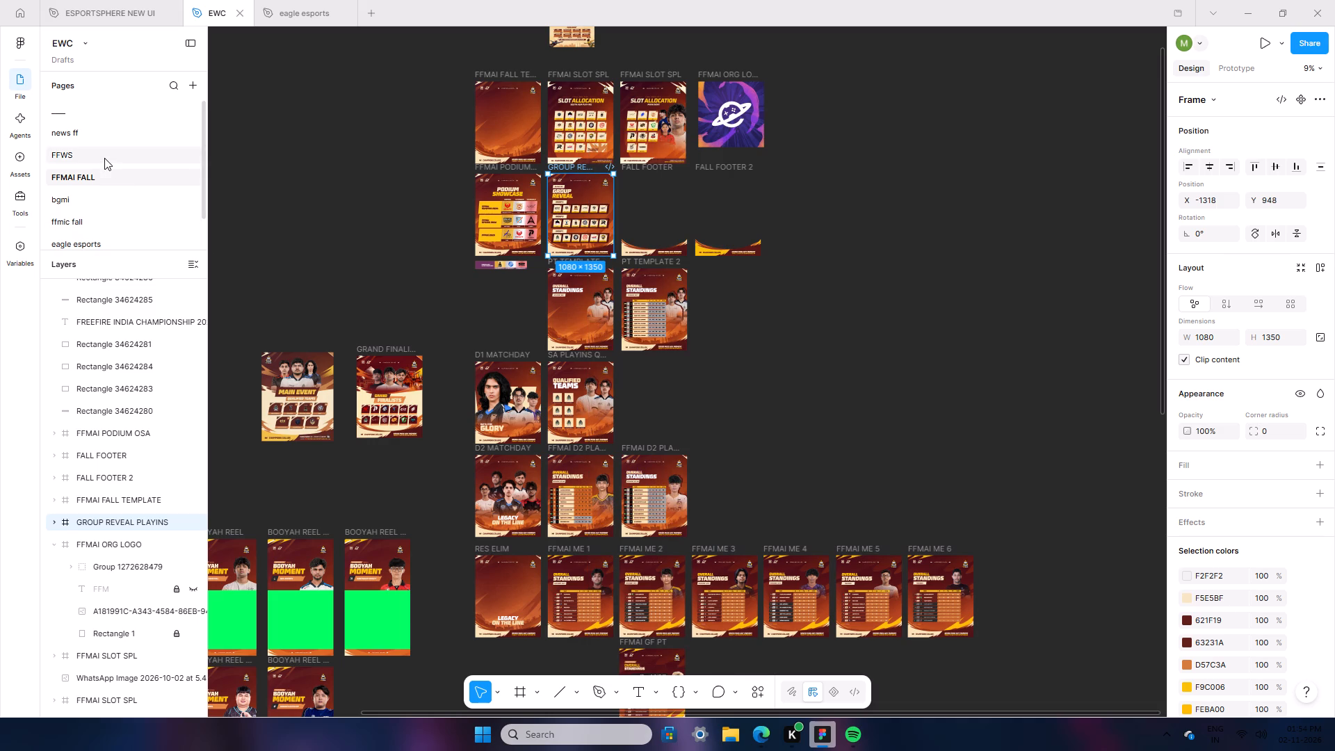
pyautogui.rightClick(554, 200)
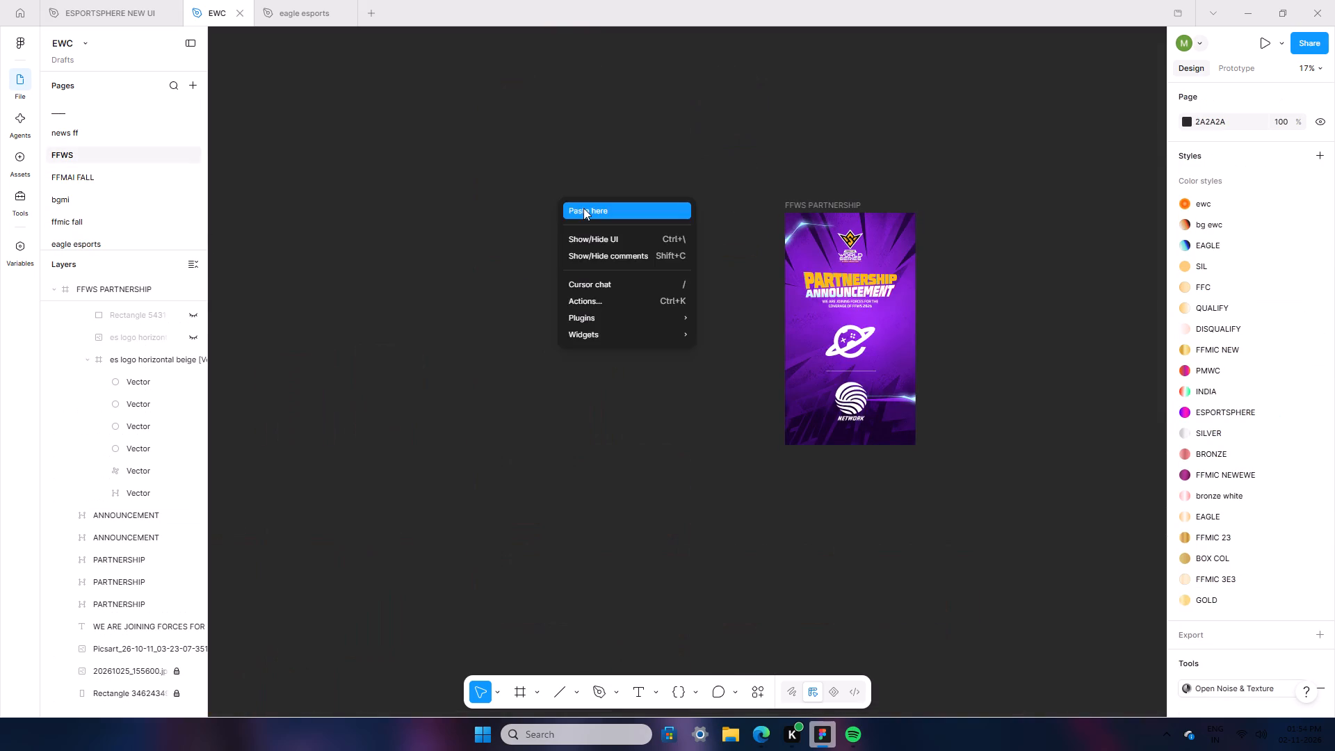
pyautogui.click(583, 208)
# Rename the pasted frame as FFWS TEMPLATE.
pyautogui.doubleClick(589, 191)
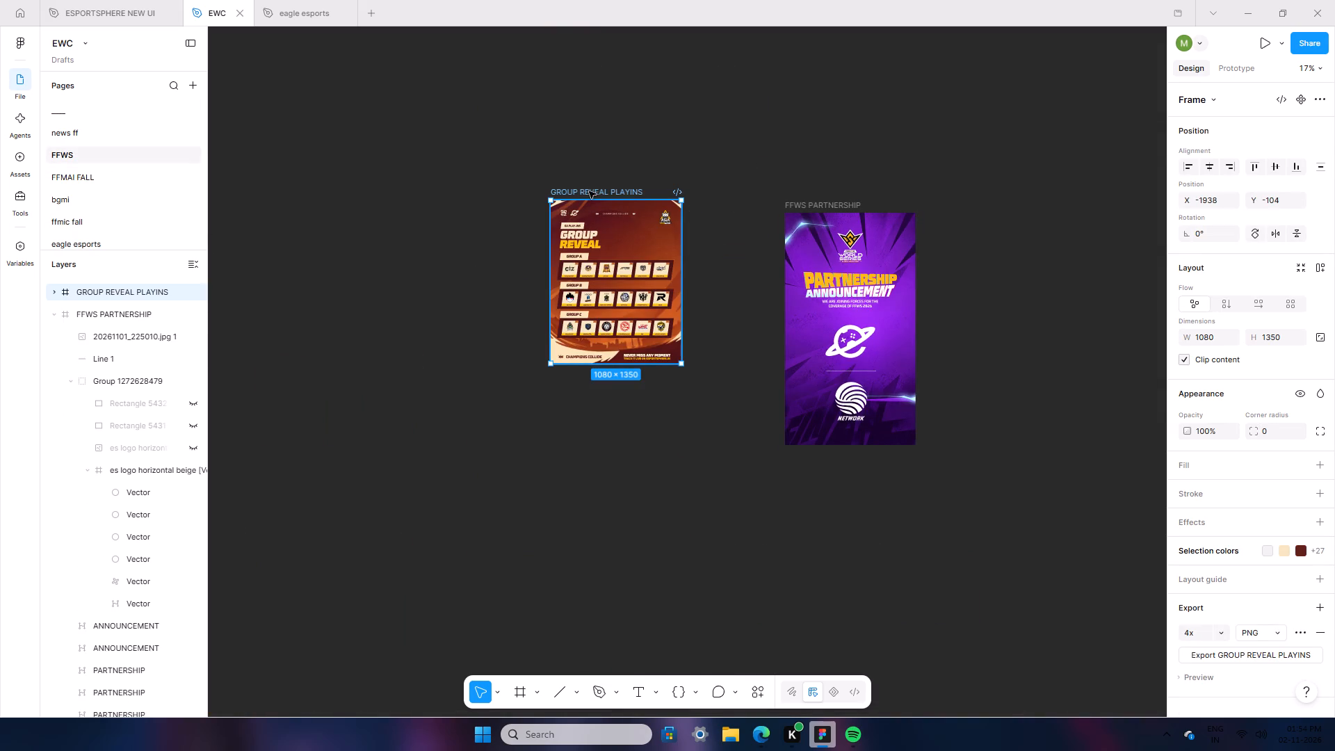
pyautogui.write('FFW')
pyautogui.write('S')
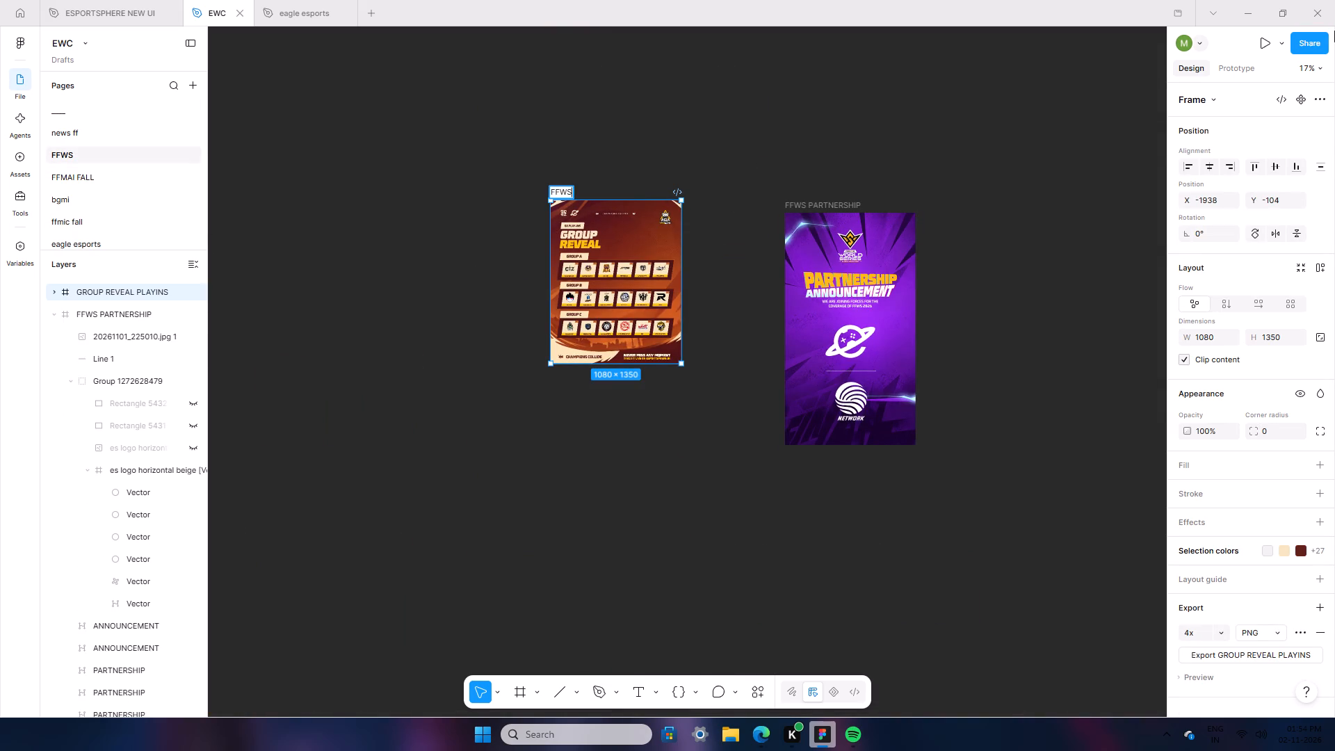
pyautogui.press('space')
pyautogui.write('TEMPLATE')
pyautogui.click(608, 477)
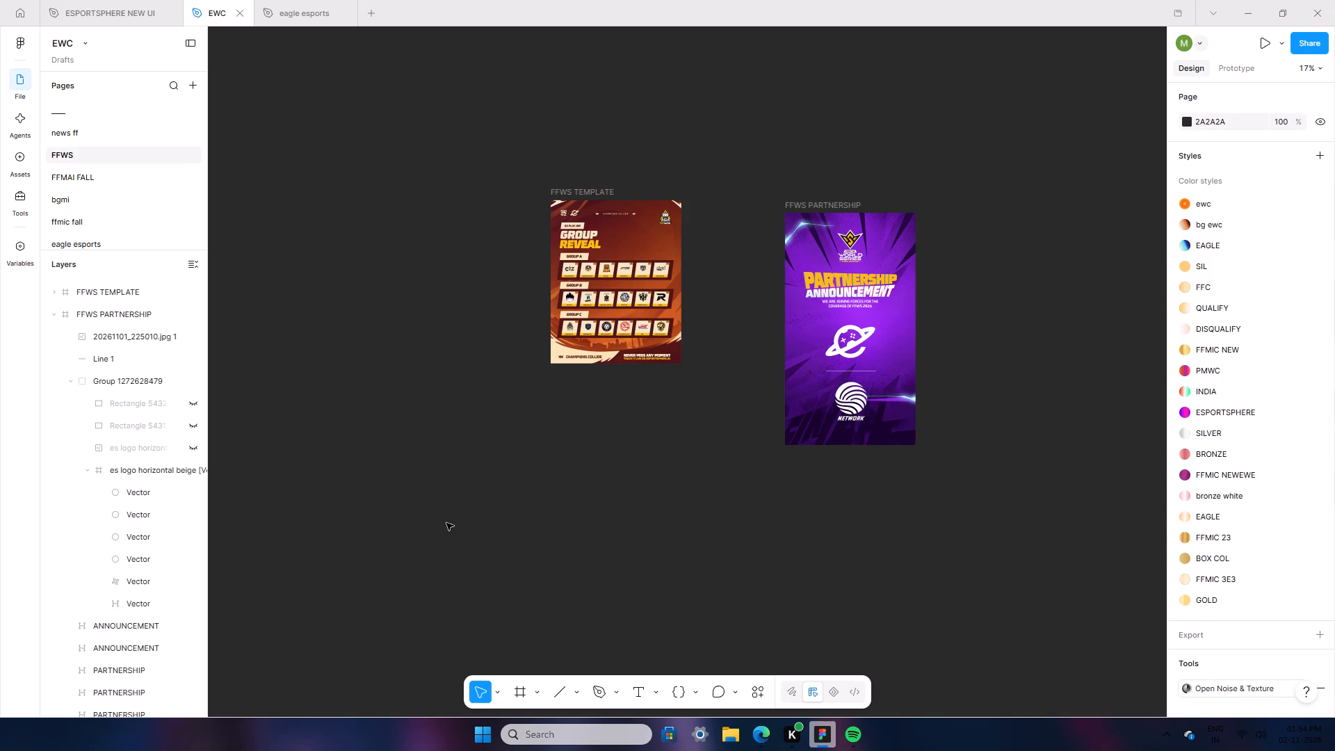
# Delete the Group A, B and C team tables, the GROUP REVEAL title and the SA PLAY-INS label from FFWS TEMPLATE.
pyautogui.keyDown('ctrl'); pyautogui.scroll(16, 446, 523); pyautogui.keyUp('ctrl')
pyautogui.moveTo(689, 298); pyautogui.dragTo(790, 467)
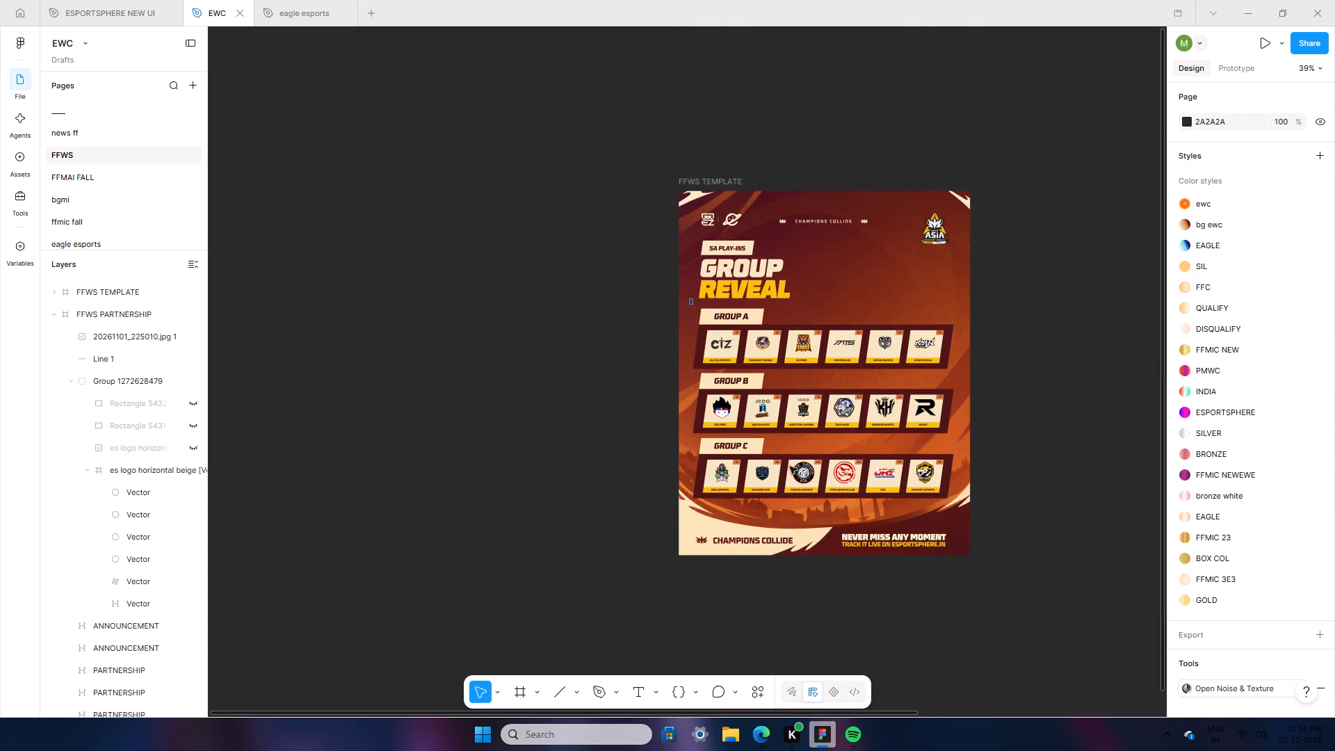
pyautogui.moveTo(790, 467); pyautogui.dragTo(958, 535)
pyautogui.press('BackSpace')
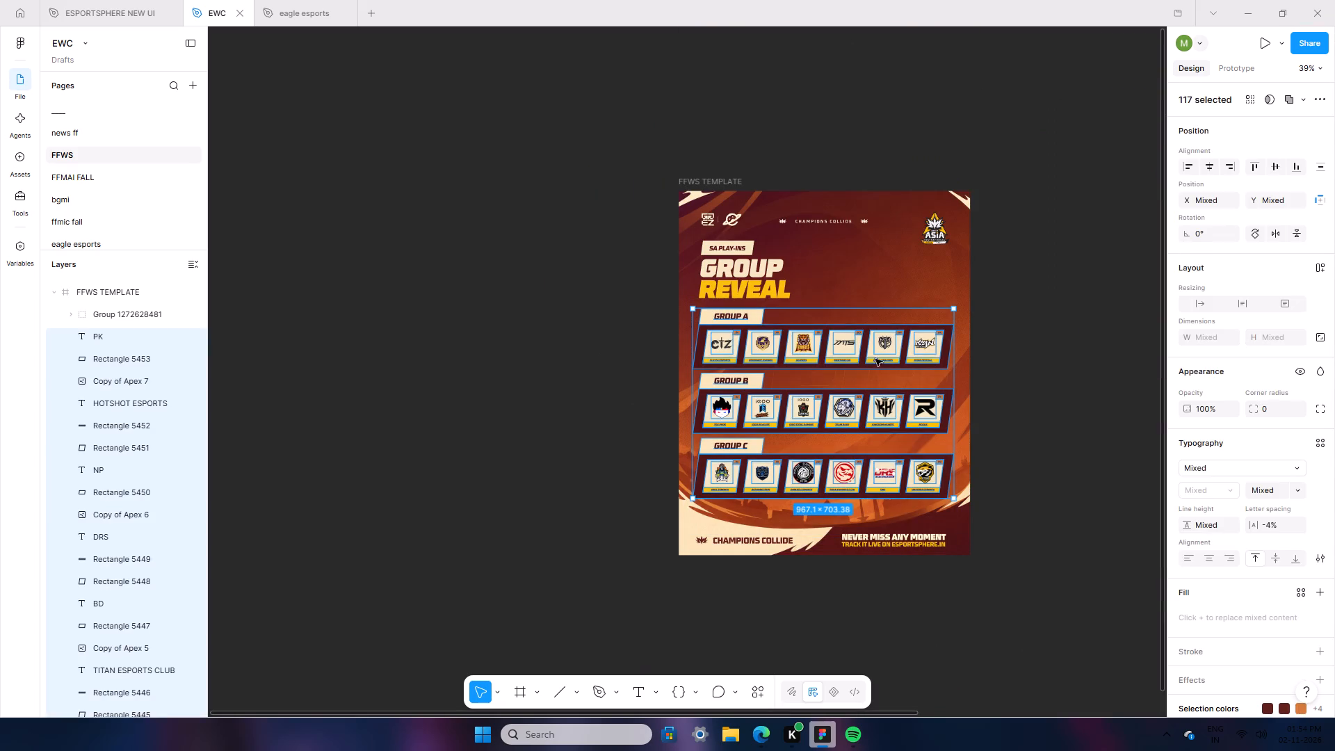
pyautogui.click(754, 290)
pyautogui.press('BackSpace')
pyautogui.click(749, 265)
pyautogui.press('BackSpace')
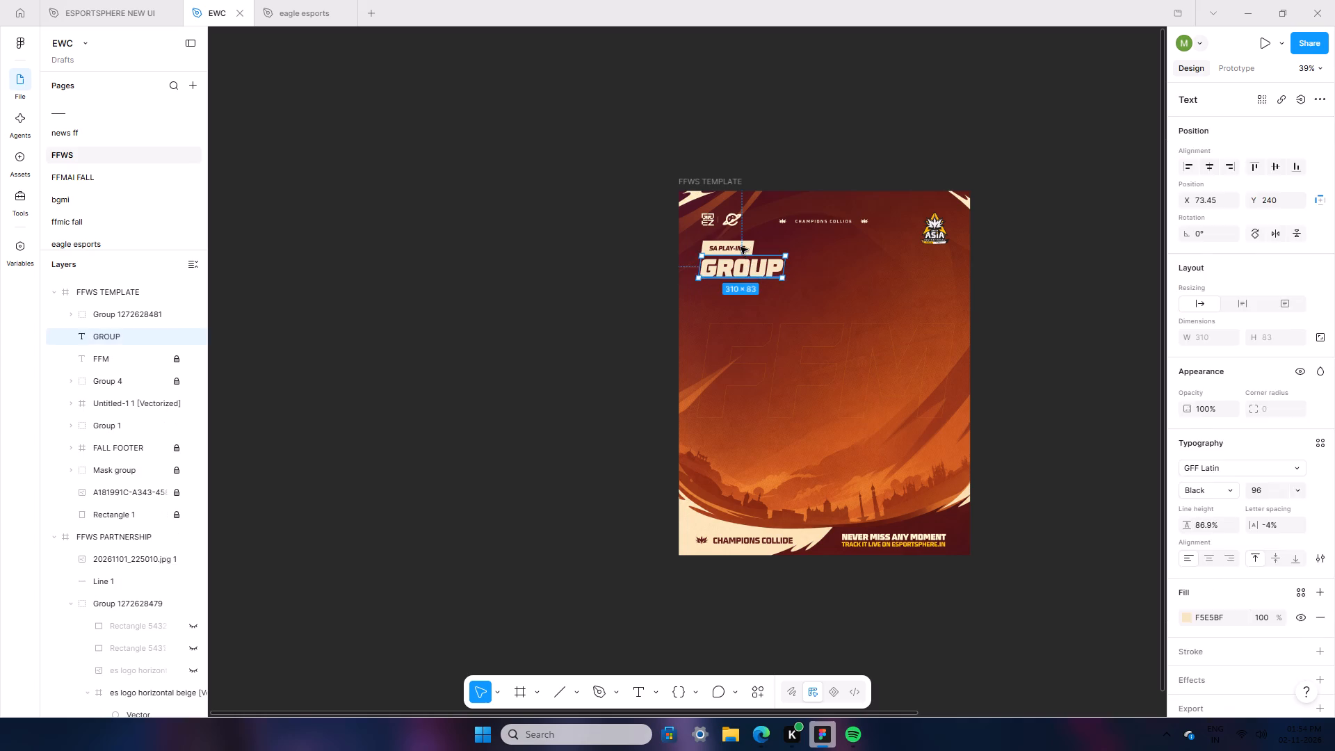
pyautogui.click(739, 246)
pyautogui.press('BackSpace')
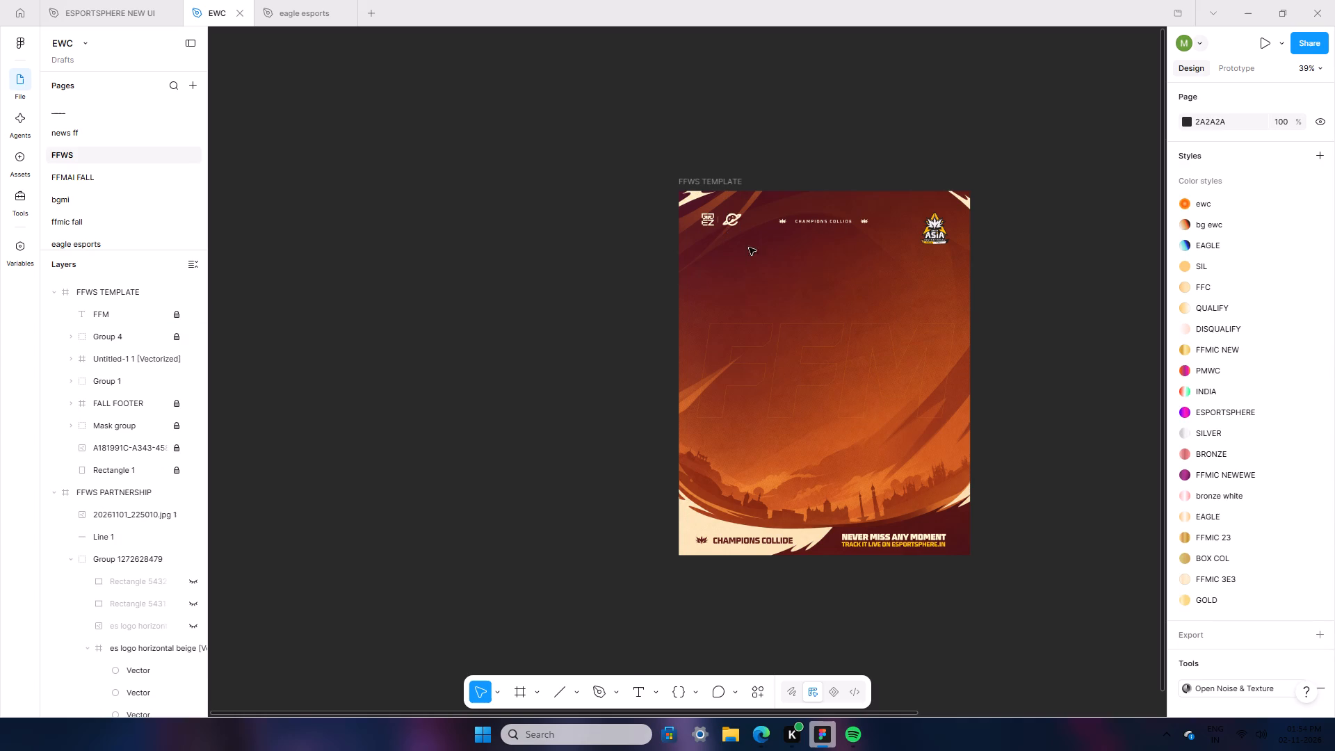
# Delete the Asia event logo and the small CHAMPIONS COLLIDE header tagline from FFWS TEMPLATE.
pyautogui.click(118, 378)
pyautogui.press('BackSpace')
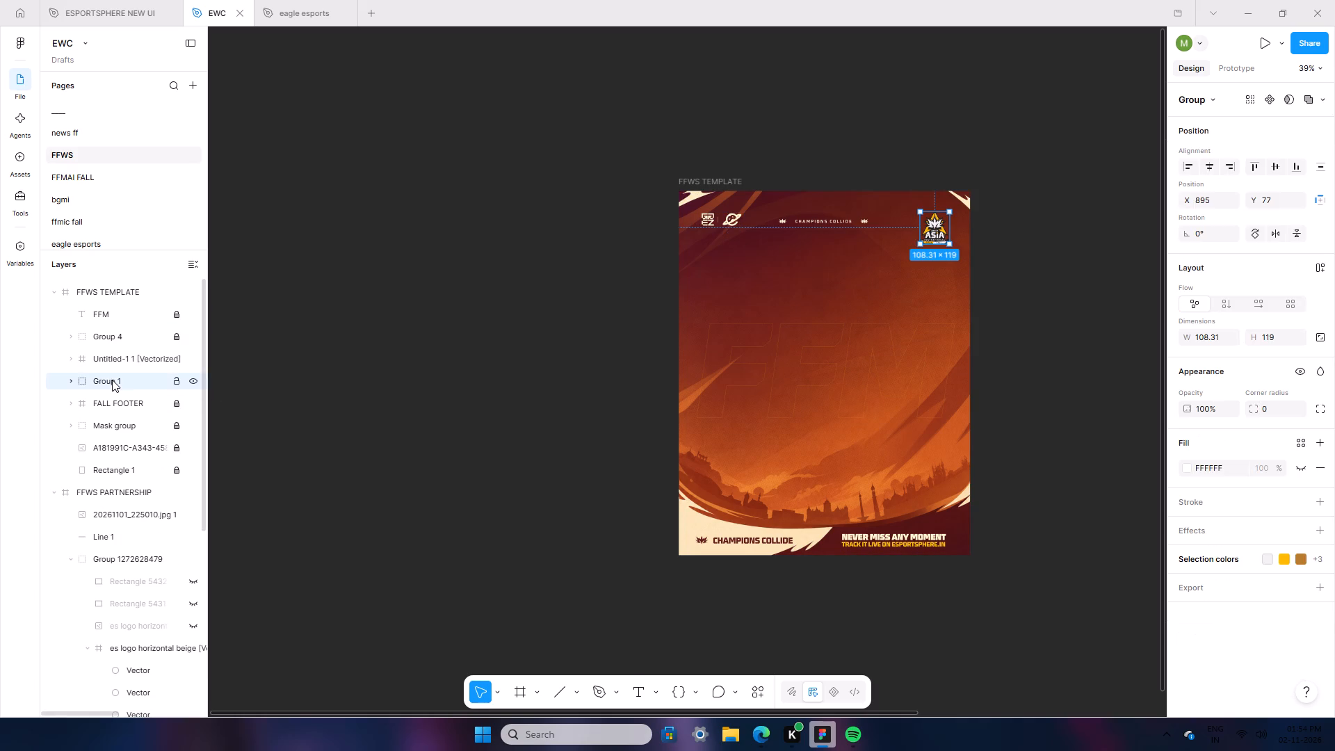
pyautogui.click(122, 339)
pyautogui.press('BackSpace')
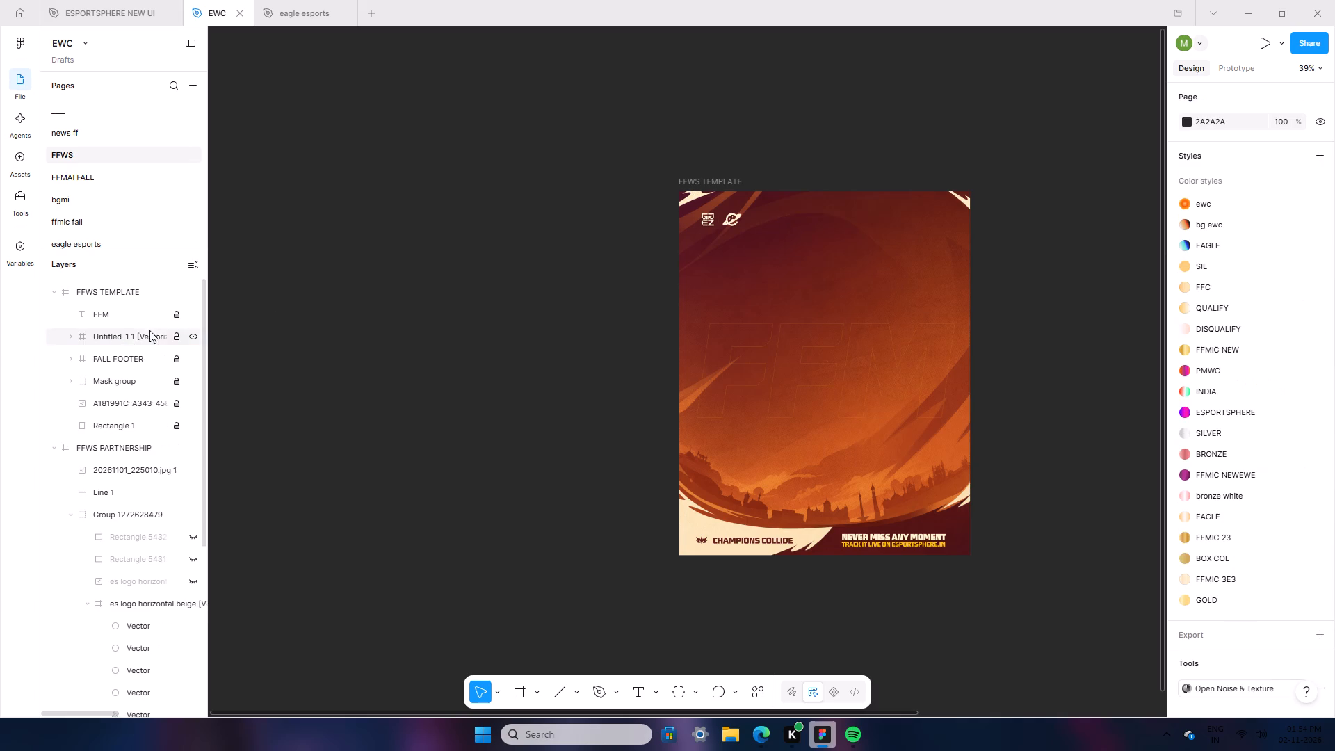
pyautogui.click(718, 218)
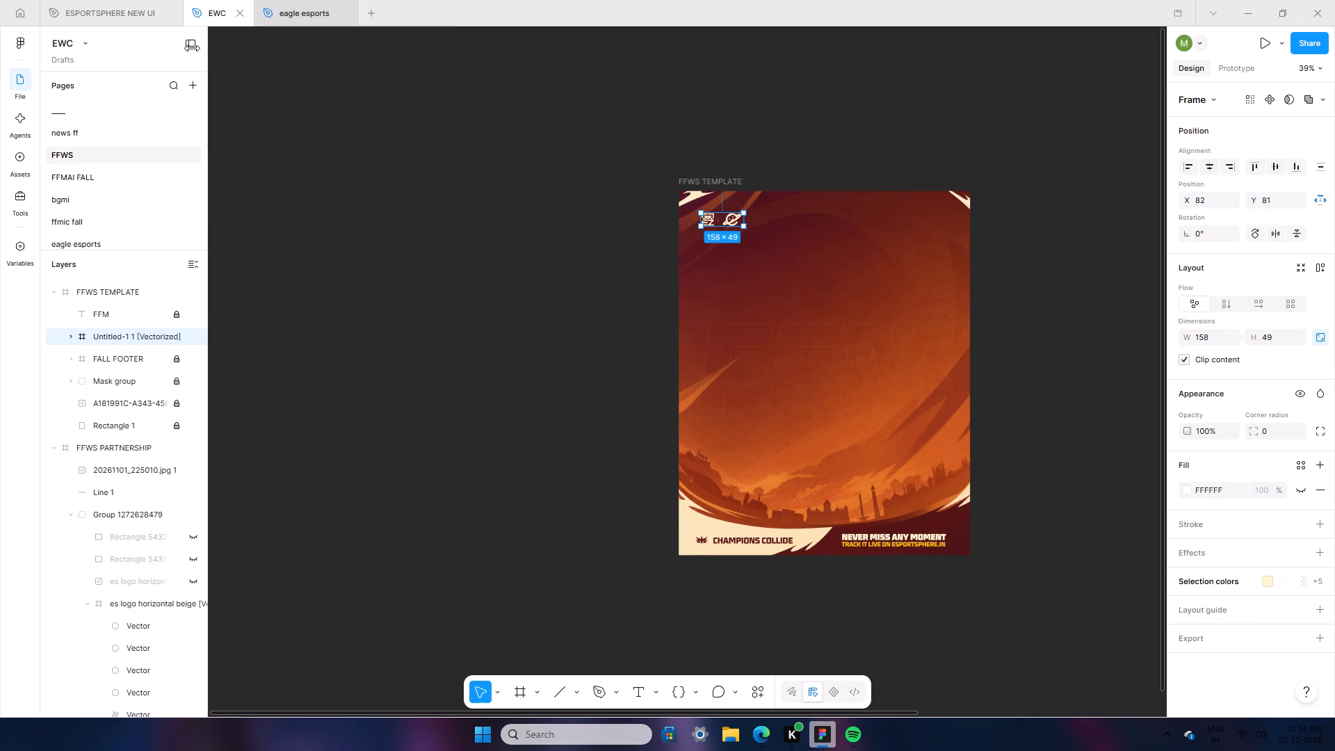
pyautogui.click(1105, 421)
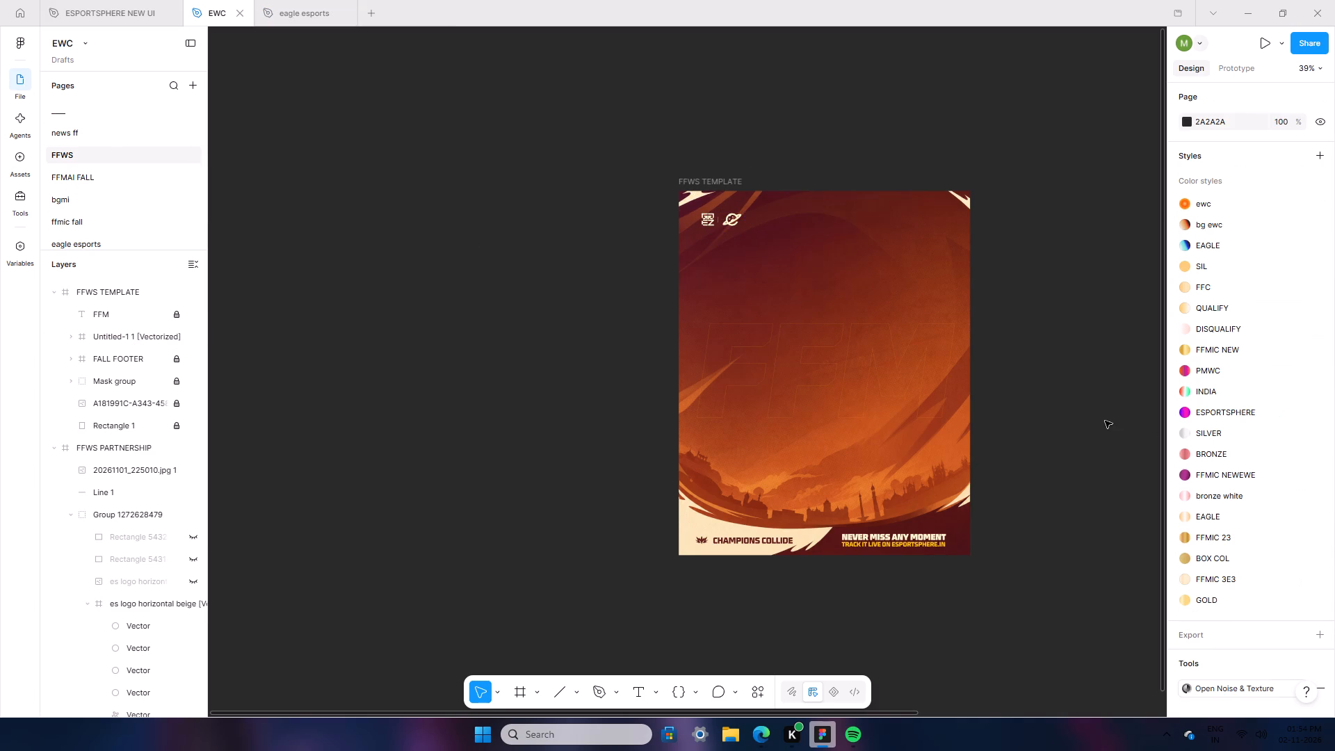
# Copy the NETWORK logo image from FFWS PARTNERSHIP and paste it onto the empty canvas above FFWS TEMPLATE.
pyautogui.keyDown('ctrl'); pyautogui.scroll(-6, 1100, 438); pyautogui.keyUp('ctrl')
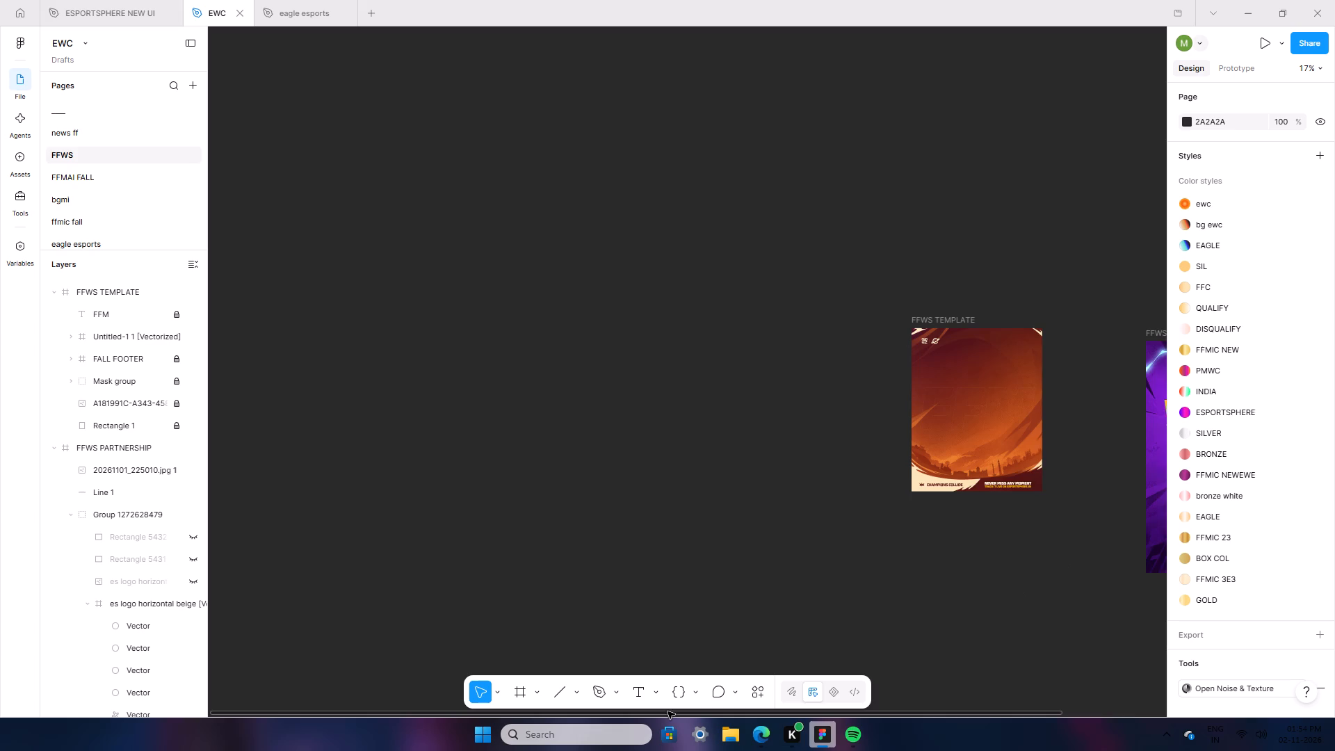
pyautogui.moveTo(667, 711); pyautogui.dragTo(884, 686)
pyautogui.click(960, 535)
pyautogui.rightClick(960, 535)
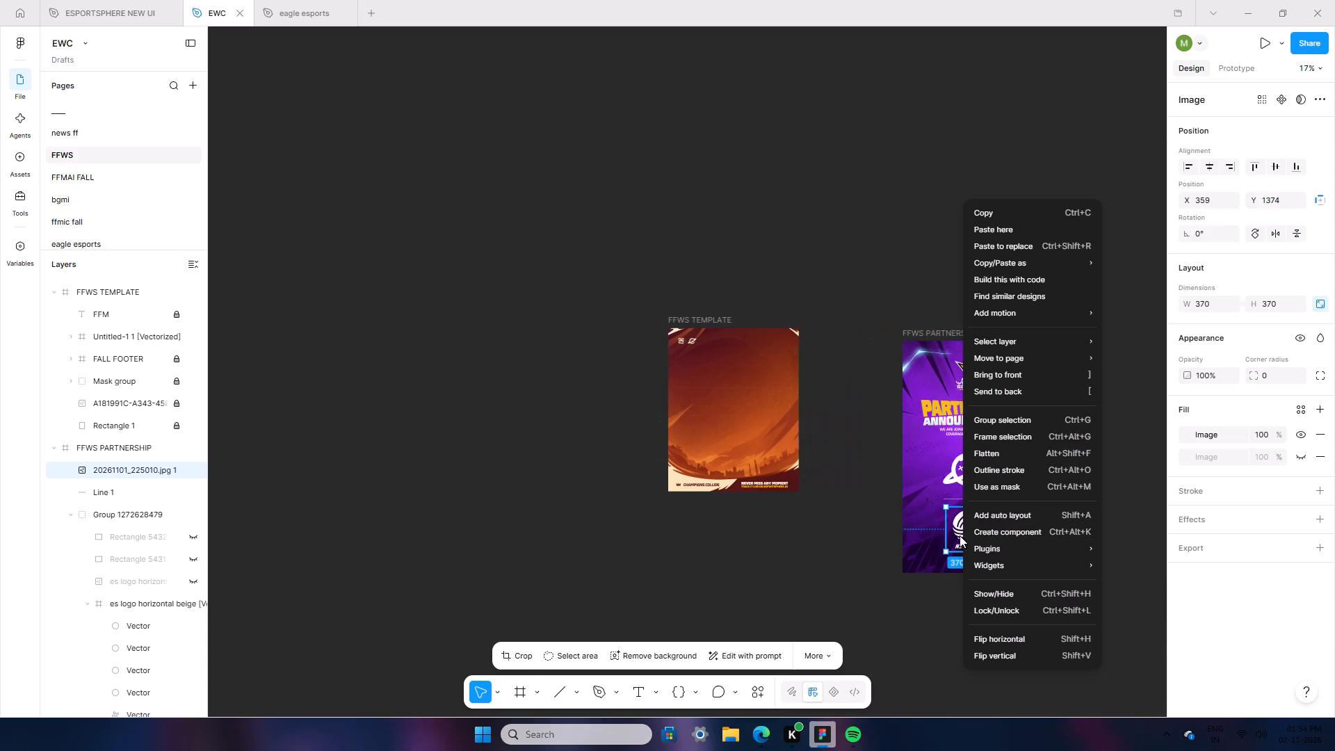
pyautogui.click(992, 211)
pyautogui.keyDown('ctrl'); pyautogui.scroll(14, 550, 410); pyautogui.keyUp('ctrl')
pyautogui.rightClick(632, 363)
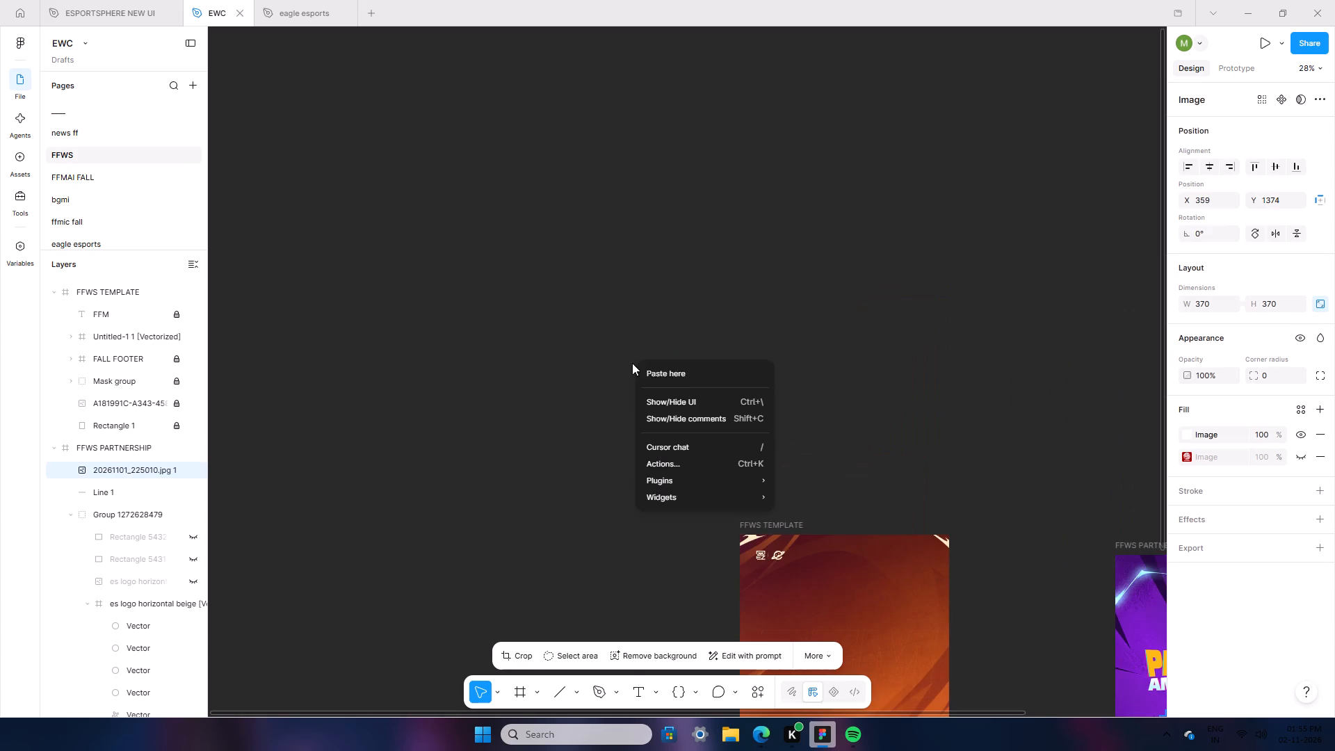
pyautogui.click(674, 376)
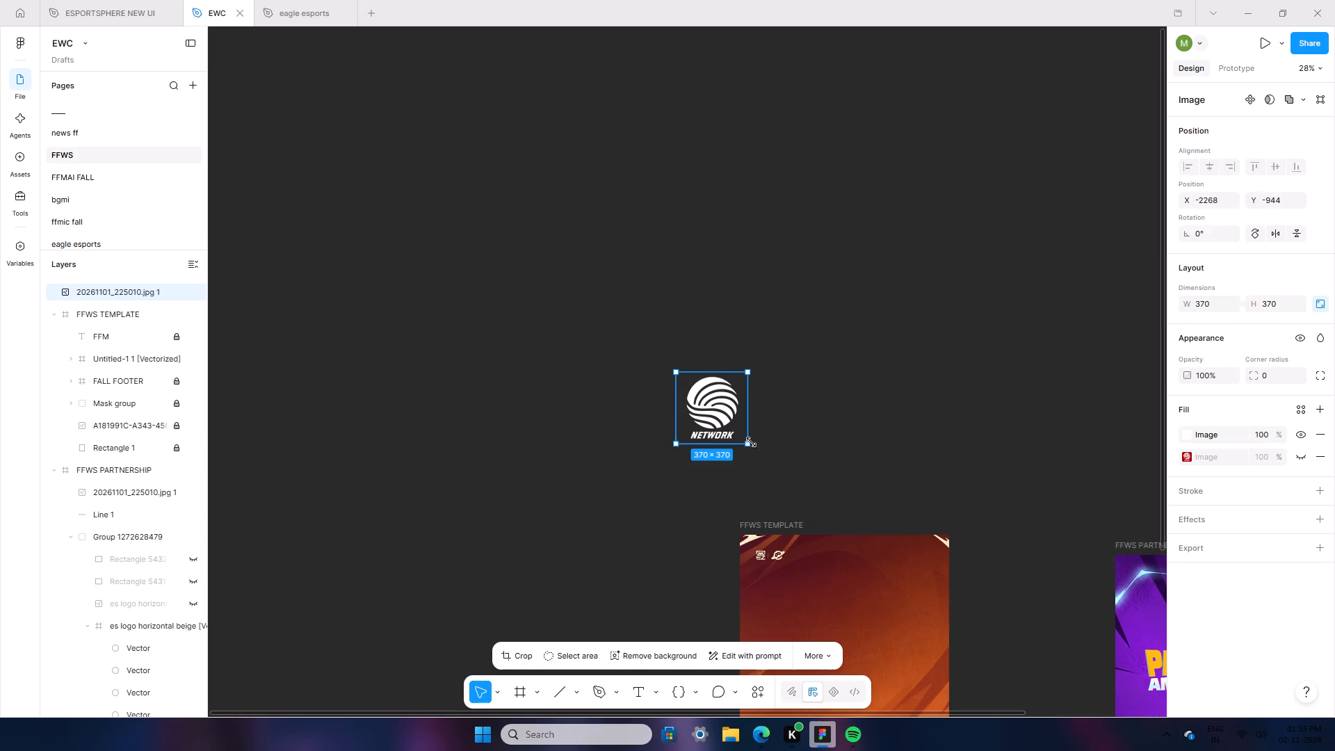
# Scale the pasted NETWORK logo down to 71 × 71 and bring it close to the upper-left corner of FFWS TEMPLATE.
pyautogui.moveTo(750, 442); pyautogui.dragTo(699, 395)
pyautogui.click(782, 442)
pyautogui.keyDown('ctrl'); pyautogui.scroll(-4, 777, 425); pyautogui.keyUp('ctrl')
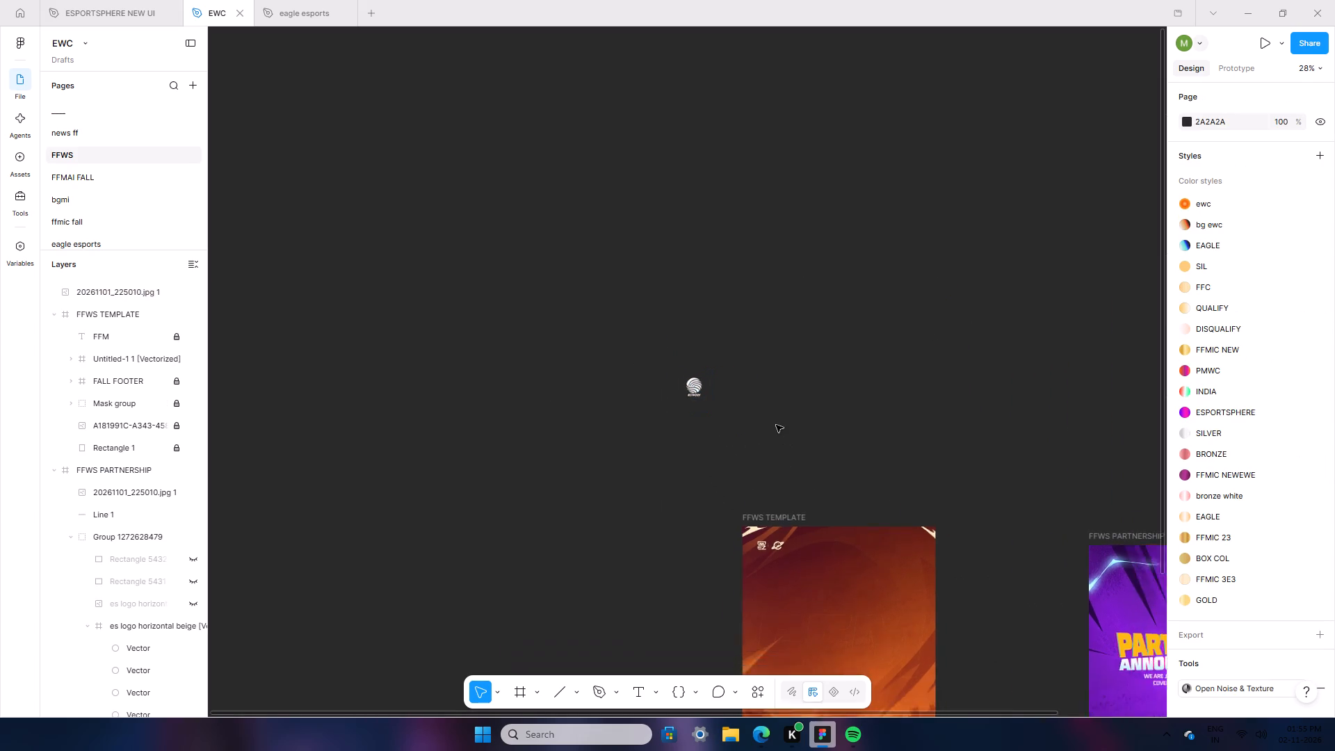
pyautogui.scroll(-3, 746, 459)
pyautogui.keyDown('ctrl'); pyautogui.scroll(12, 660, 490); pyautogui.keyUp('ctrl')
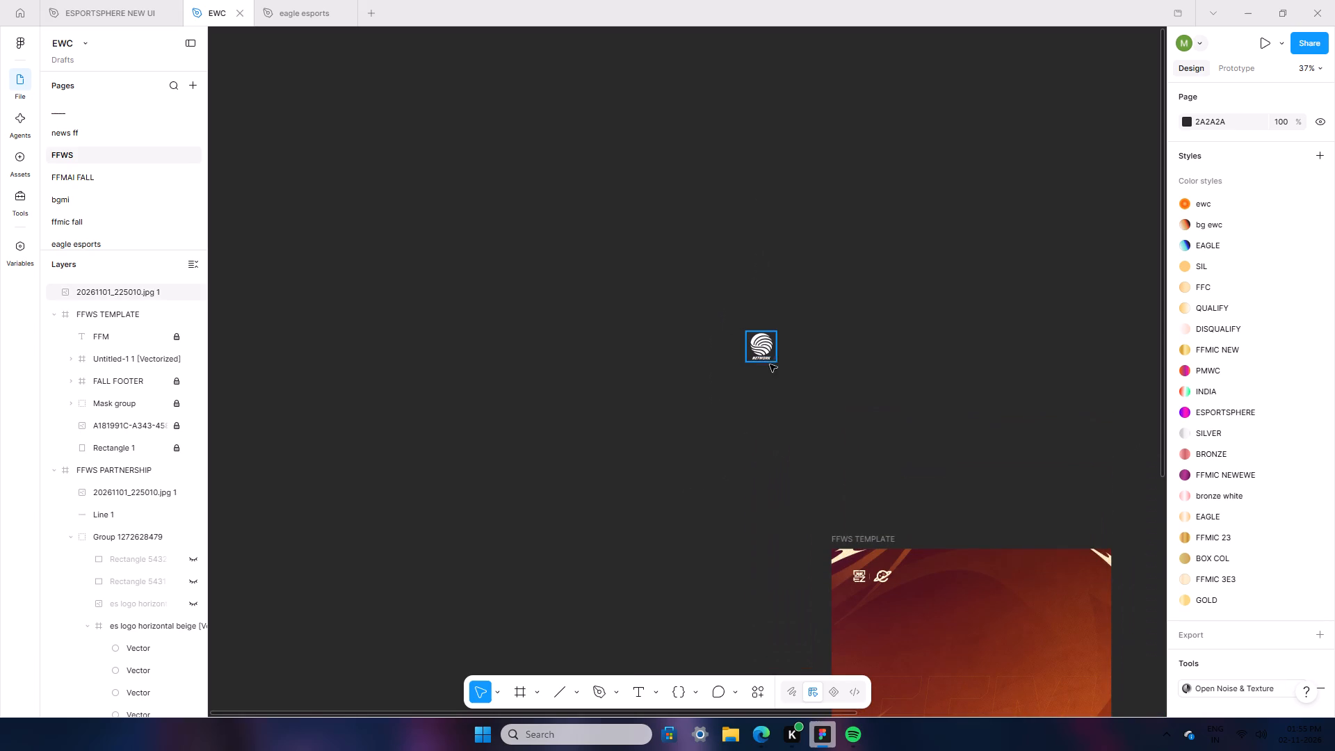
pyautogui.click(761, 355)
pyautogui.moveTo(760, 352); pyautogui.dragTo(788, 527)
pyautogui.click(839, 471)
pyautogui.keyDown('ctrl'); pyautogui.scroll(-5, 839, 471); pyautogui.keyUp('ctrl')
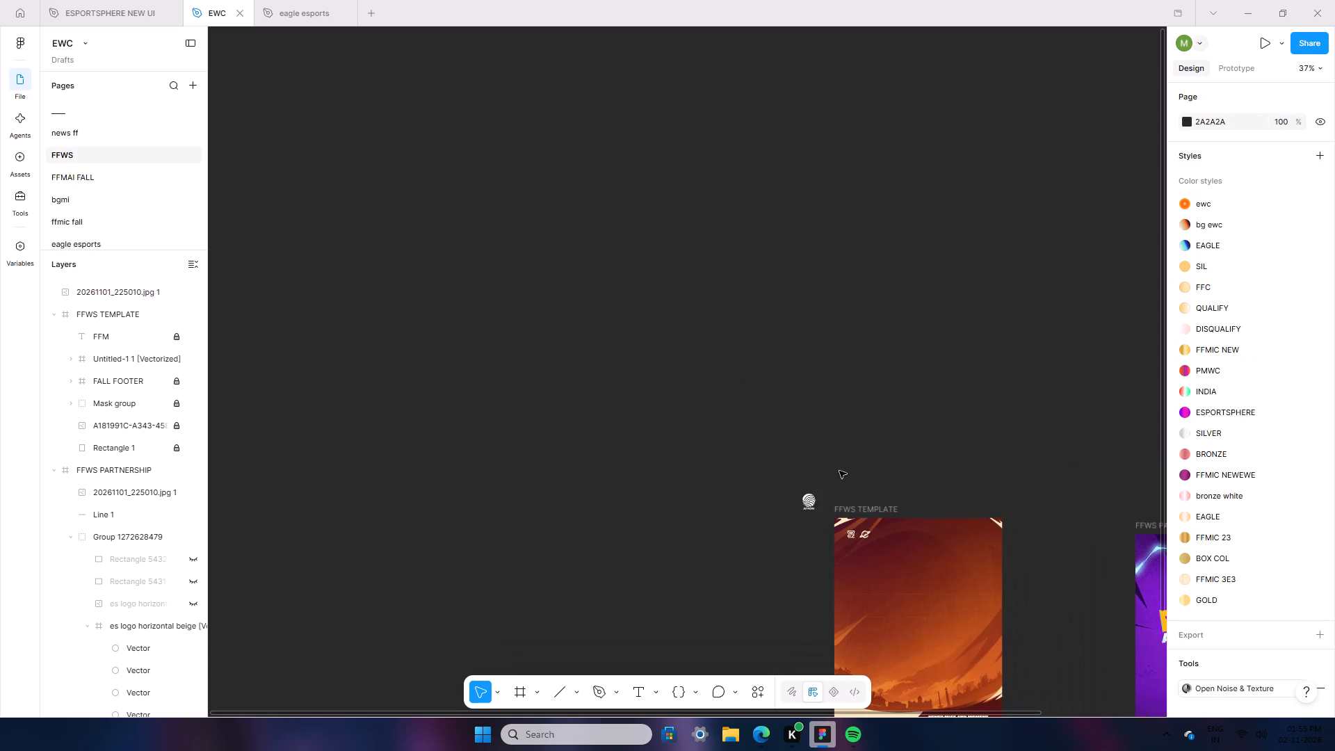
pyautogui.scroll(-4, 861, 570)
pyautogui.keyDown('ctrl'); pyautogui.scroll(12, 843, 588); pyautogui.keyUp('ctrl')
pyautogui.scroll(-4, 816, 548)
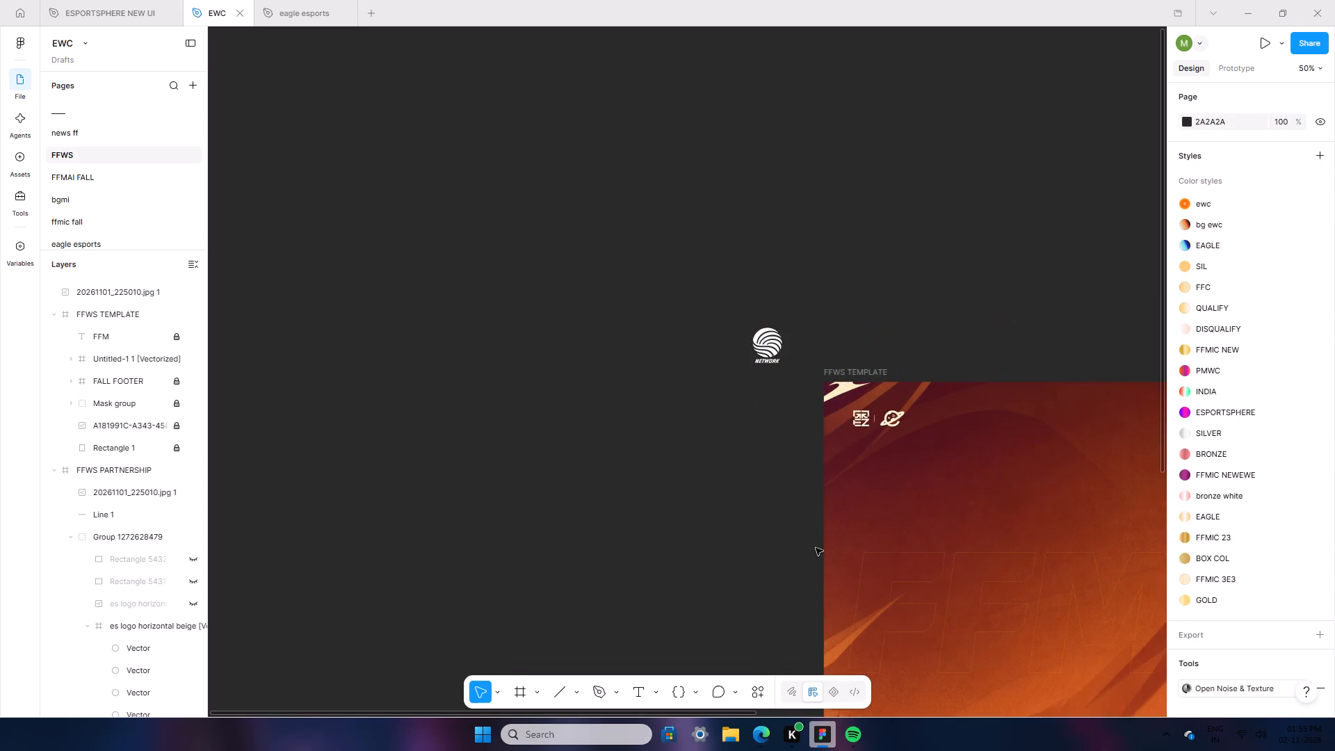
pyautogui.keyDown('ctrl'); pyautogui.scroll(5, 736, 568); pyautogui.keyUp('ctrl')
pyautogui.scroll(5, 815, 530)
pyautogui.click(795, 394)
pyautogui.moveTo(807, 403); pyautogui.dragTo(794, 375)
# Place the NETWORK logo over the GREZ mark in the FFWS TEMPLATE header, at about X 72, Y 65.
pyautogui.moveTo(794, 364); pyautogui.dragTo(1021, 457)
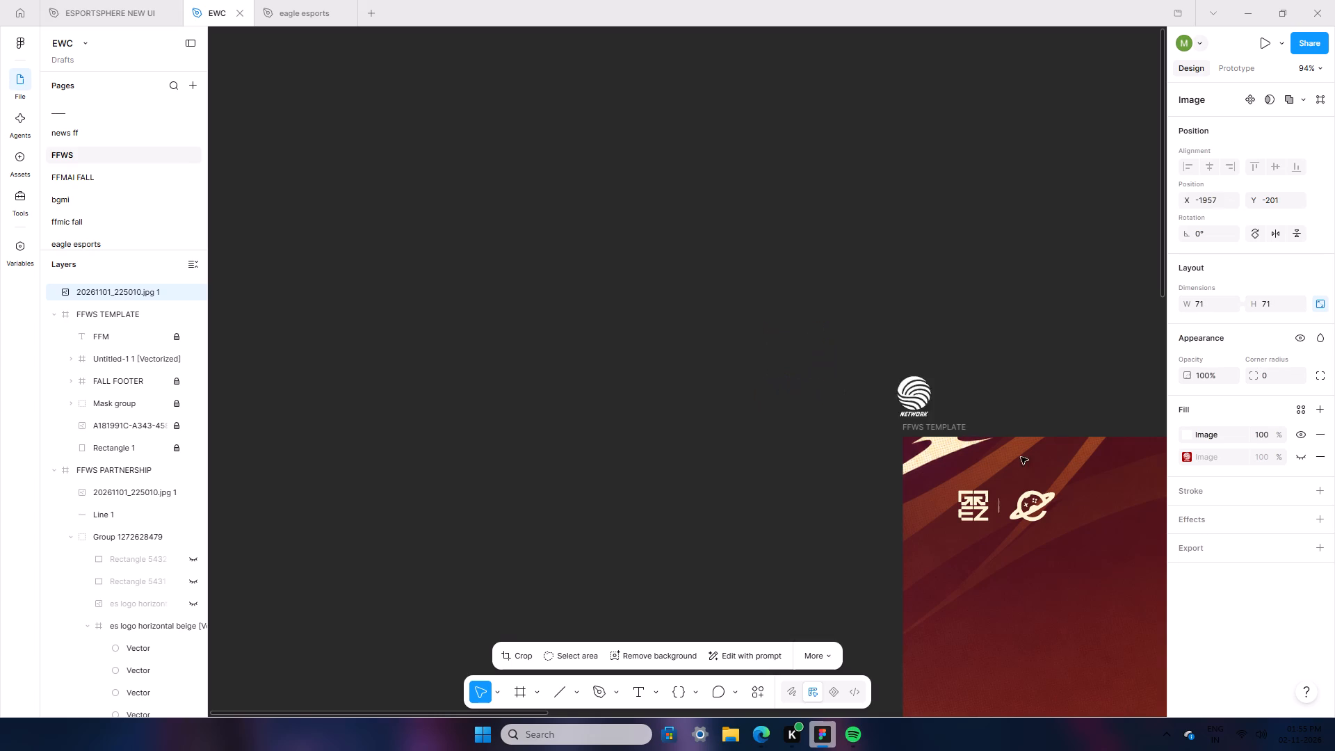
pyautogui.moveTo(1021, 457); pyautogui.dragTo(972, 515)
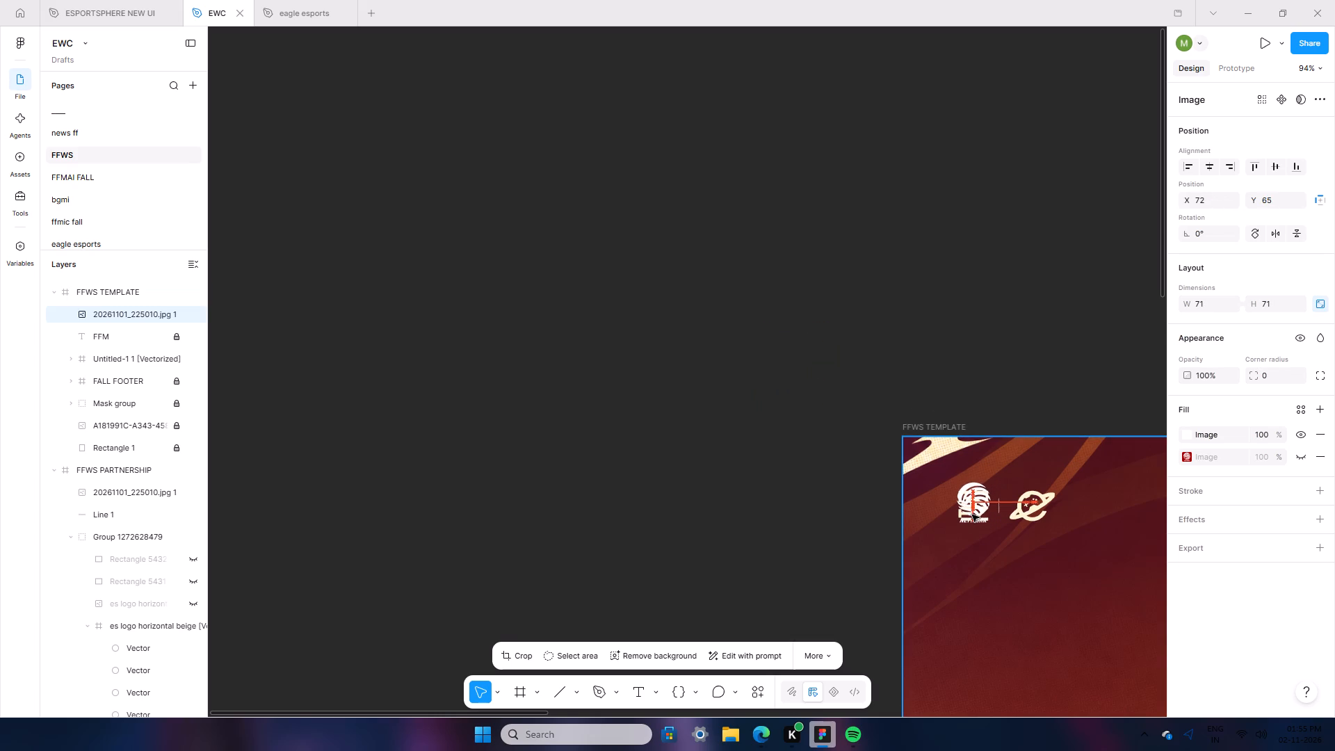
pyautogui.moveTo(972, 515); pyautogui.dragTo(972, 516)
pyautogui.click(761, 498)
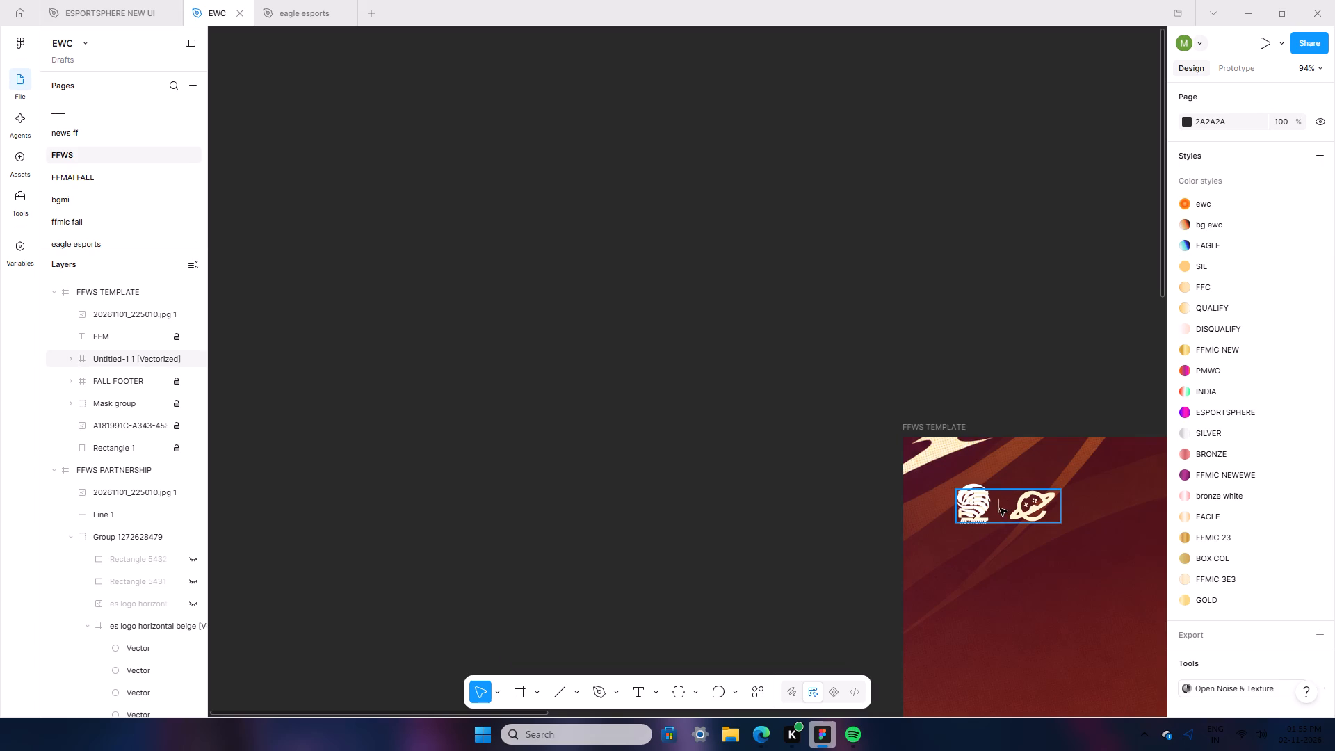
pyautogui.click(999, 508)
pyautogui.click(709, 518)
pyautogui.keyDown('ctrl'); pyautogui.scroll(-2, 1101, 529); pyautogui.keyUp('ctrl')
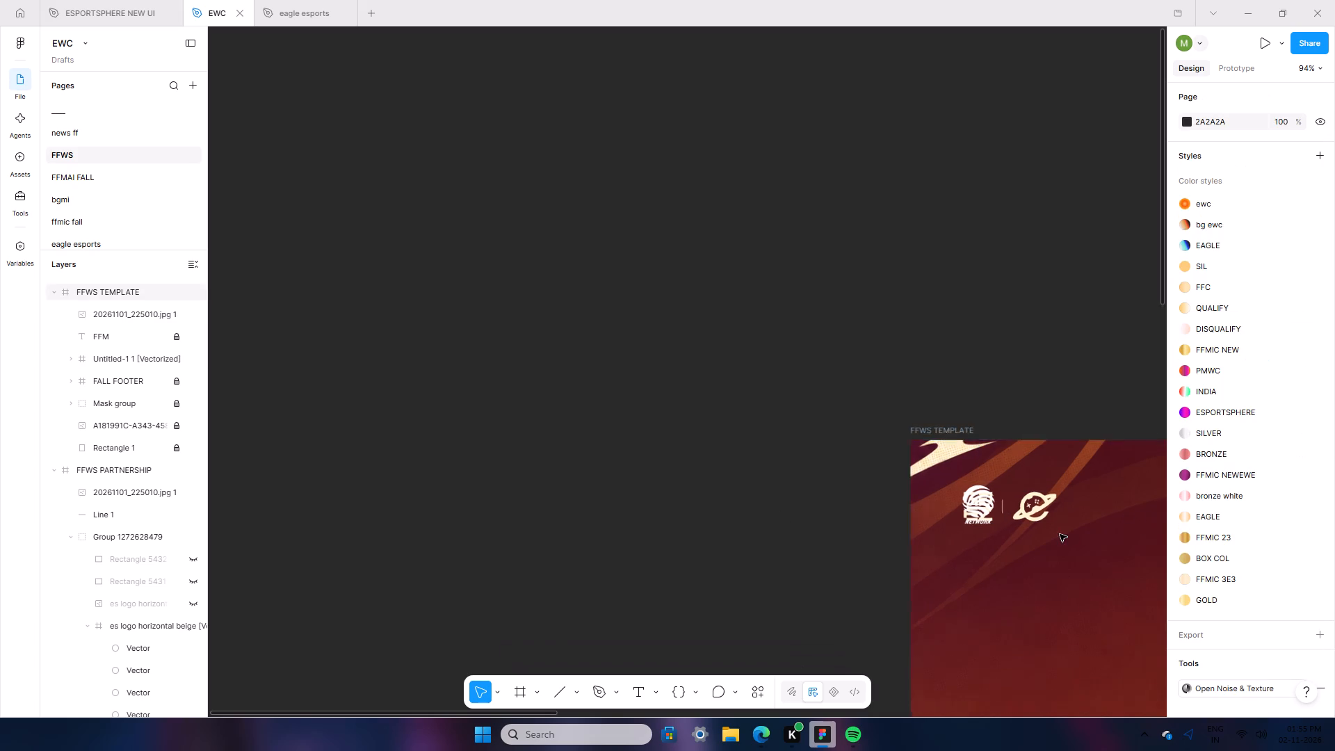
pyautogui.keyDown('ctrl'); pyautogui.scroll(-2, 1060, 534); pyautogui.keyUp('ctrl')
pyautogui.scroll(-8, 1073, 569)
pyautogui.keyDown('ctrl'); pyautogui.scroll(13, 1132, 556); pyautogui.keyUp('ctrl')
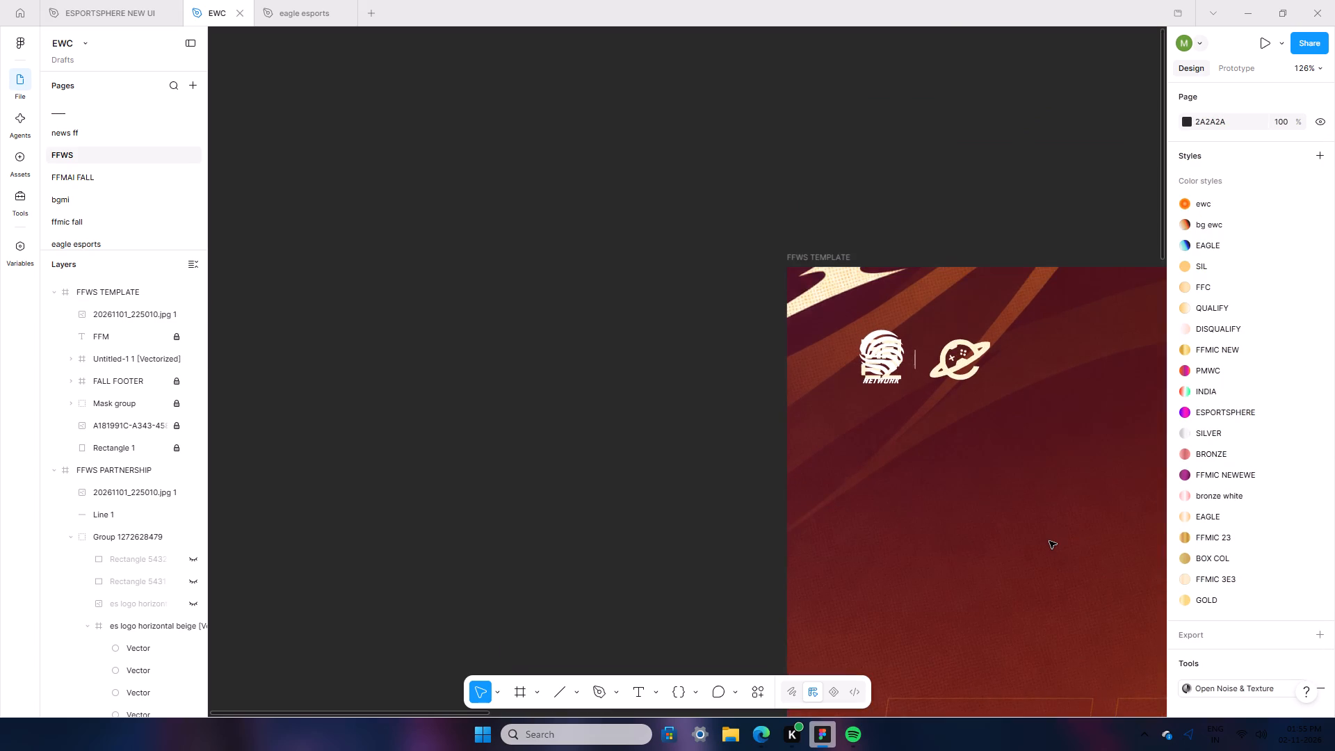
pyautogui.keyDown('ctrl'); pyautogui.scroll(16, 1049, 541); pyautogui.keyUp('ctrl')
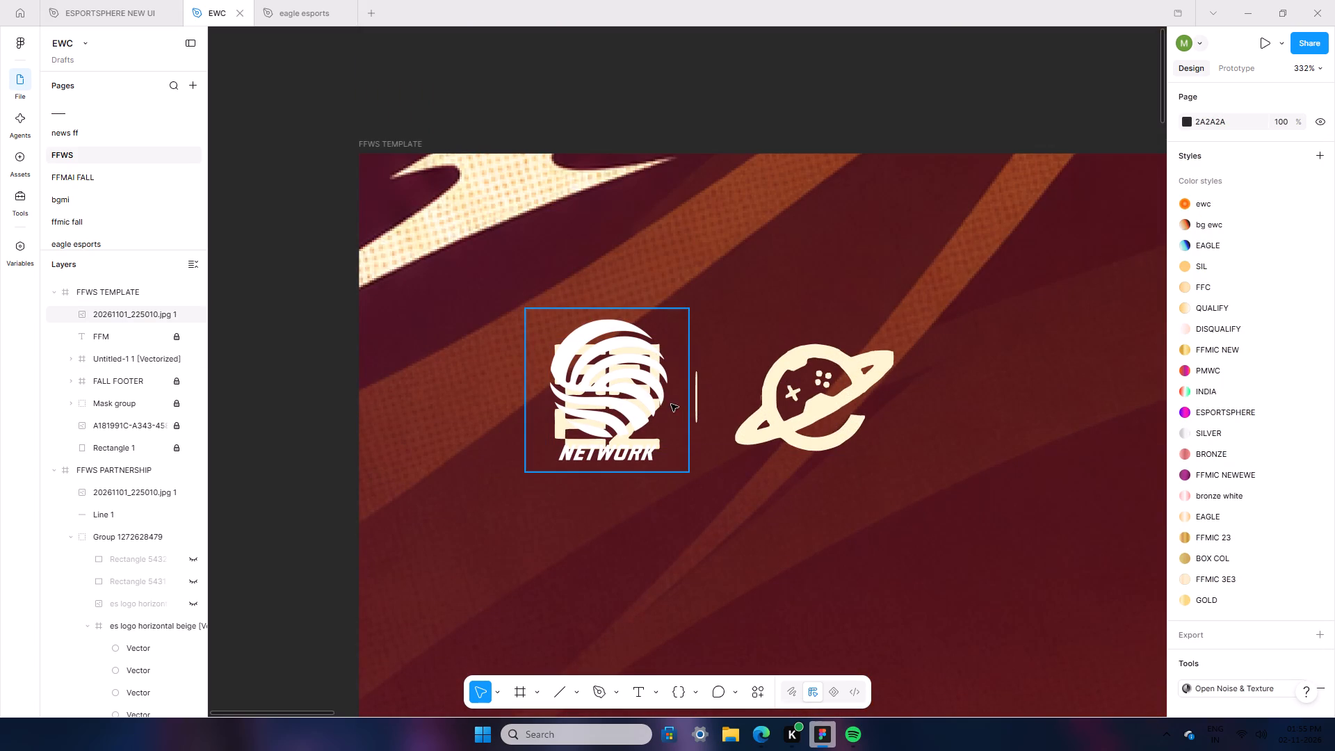
# Move the NETWORK logo out of FFWS TEMPLATE onto the canvas above it, at about X -1854, Y -260.
pyautogui.click(670, 403)
pyautogui.moveTo(647, 413); pyautogui.dragTo(674, 81)
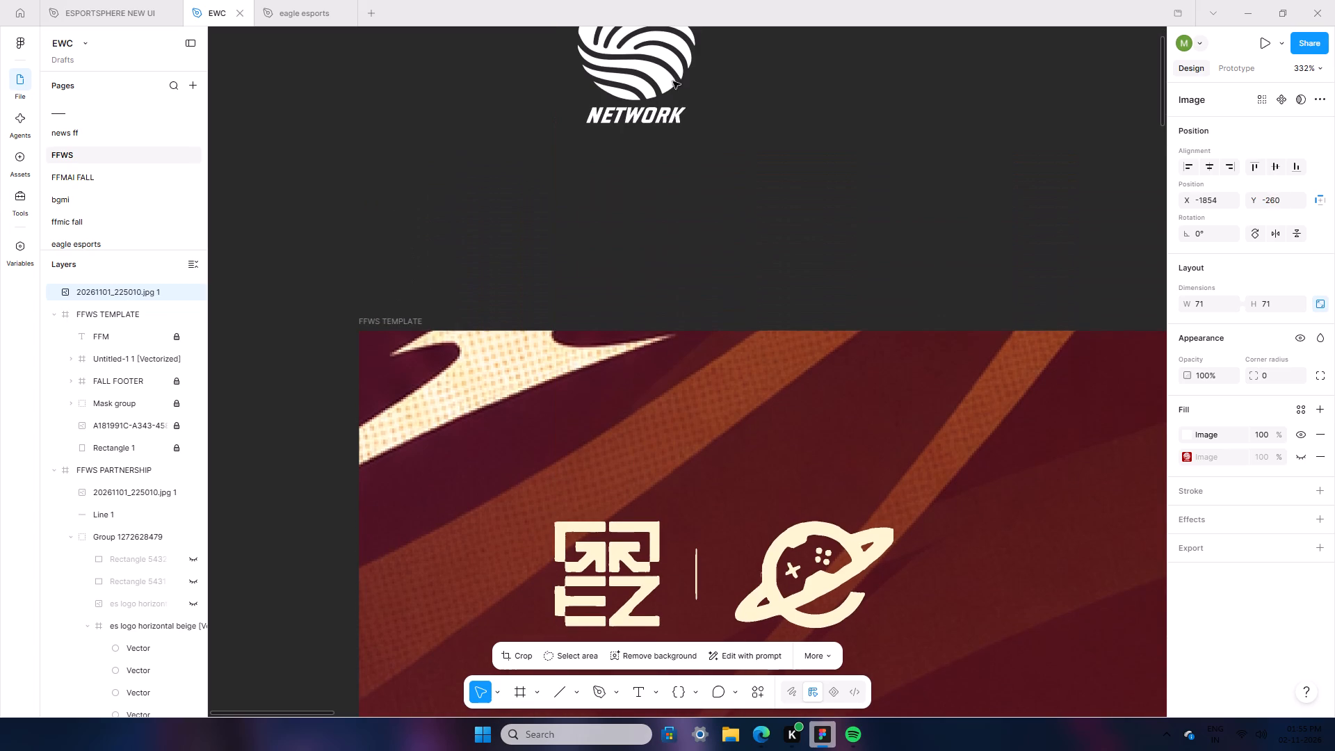
# Copy the thin divider line from the template's header logos and place it beside the NETWORK logo, at about X -1773, Y -234.
pyautogui.doubleClick(697, 567)
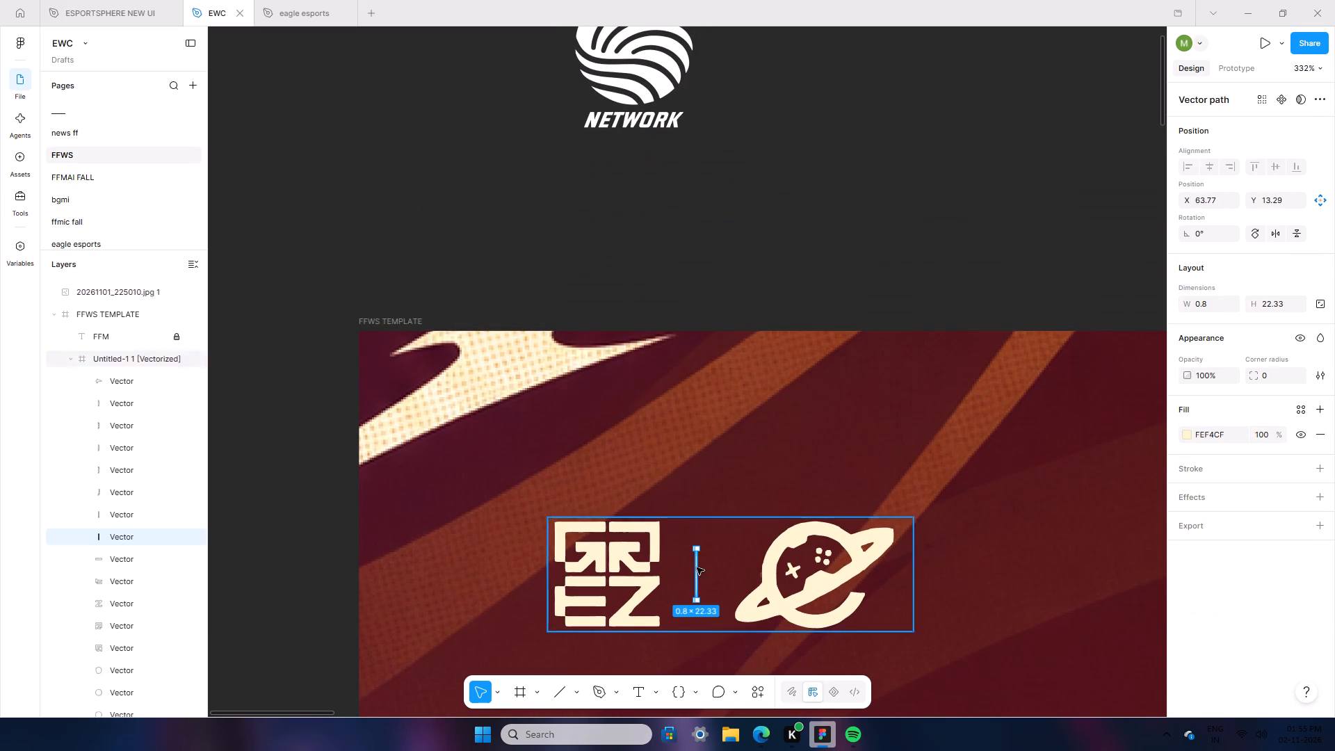
pyautogui.rightClick(697, 567)
pyautogui.click(750, 216)
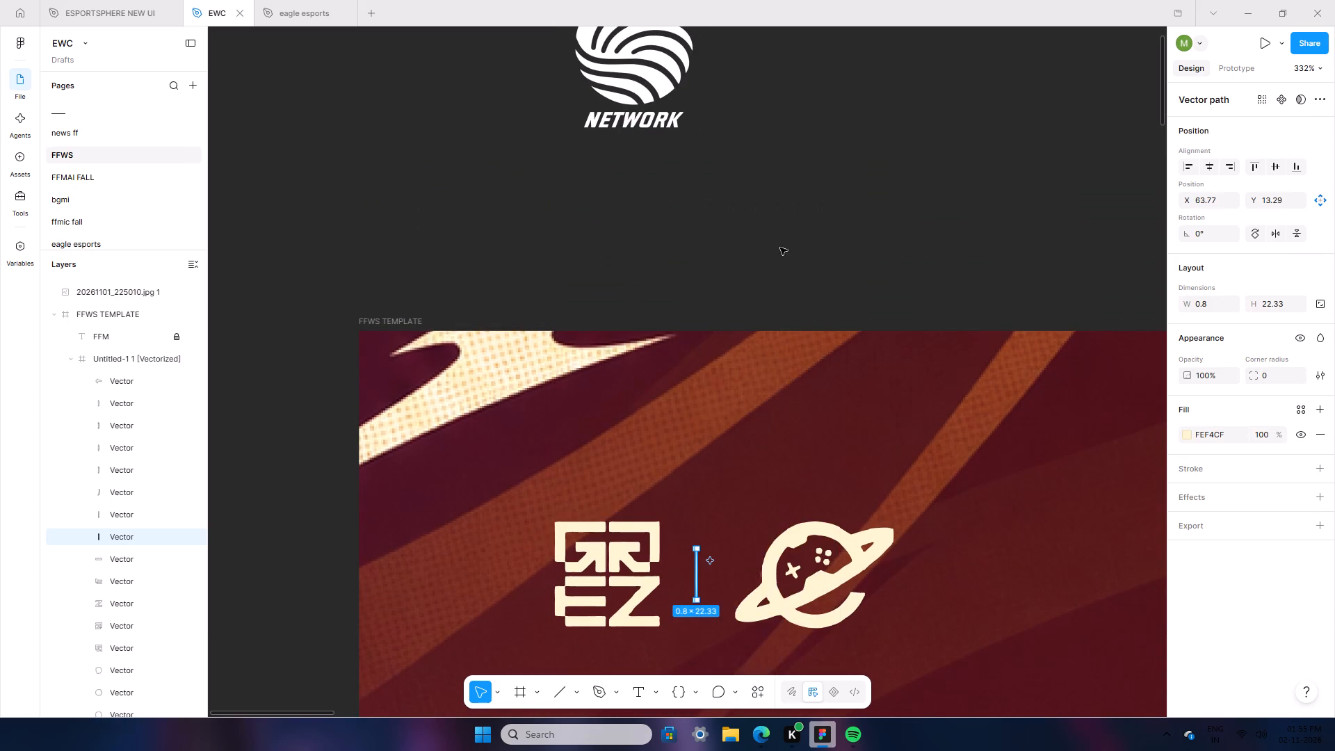
pyautogui.scroll(5, 780, 248)
pyautogui.rightClick(775, 245)
pyautogui.click(800, 255)
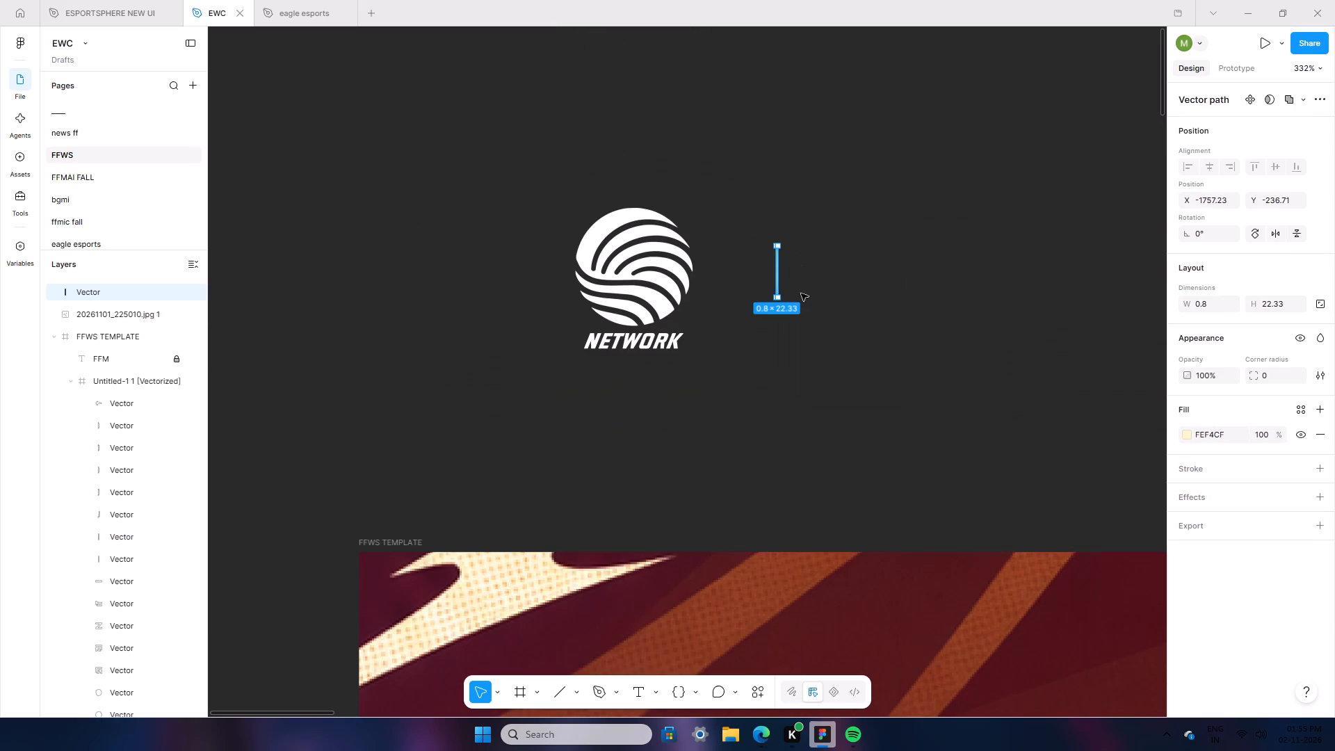
pyautogui.moveTo(777, 297); pyautogui.dragTo(740, 302)
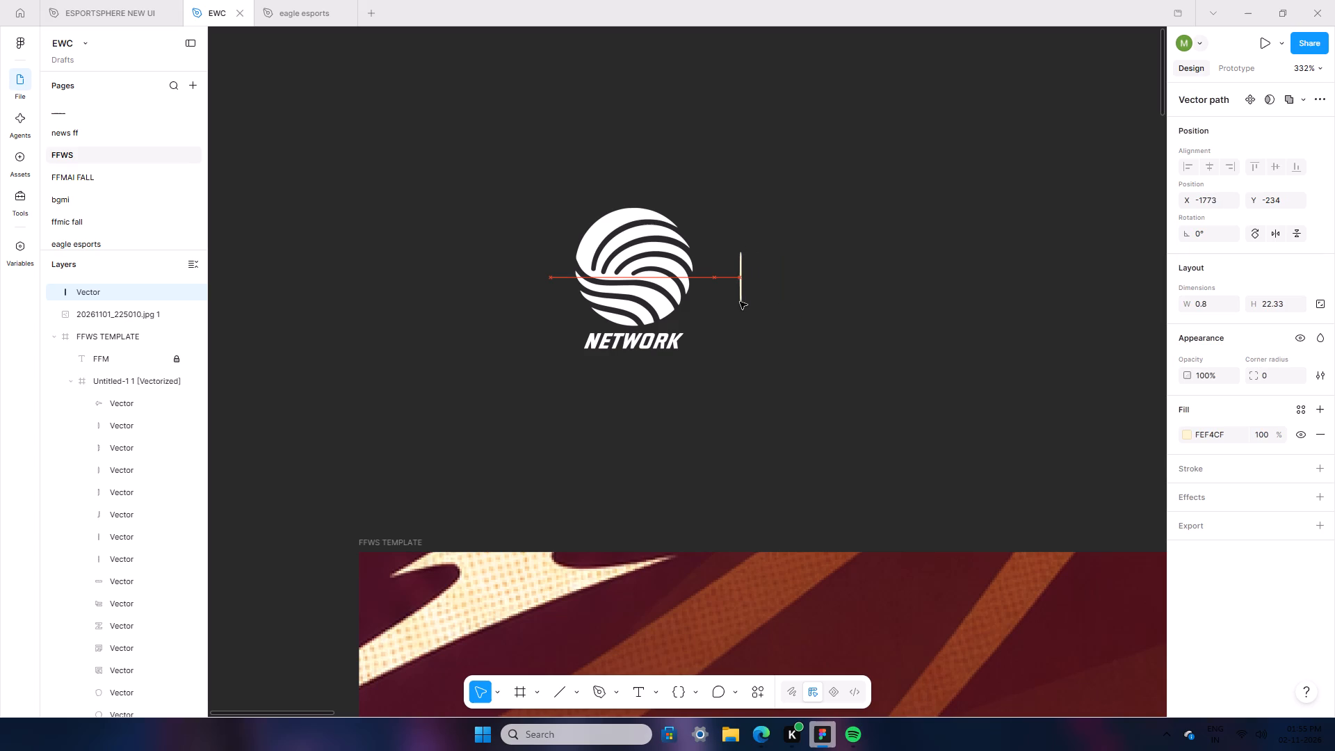
# Recolour the divider line beside the NETWORK logo to white, FFFFFF.
pyautogui.moveTo(740, 302); pyautogui.dragTo(740, 302)
pyautogui.click(1216, 434)
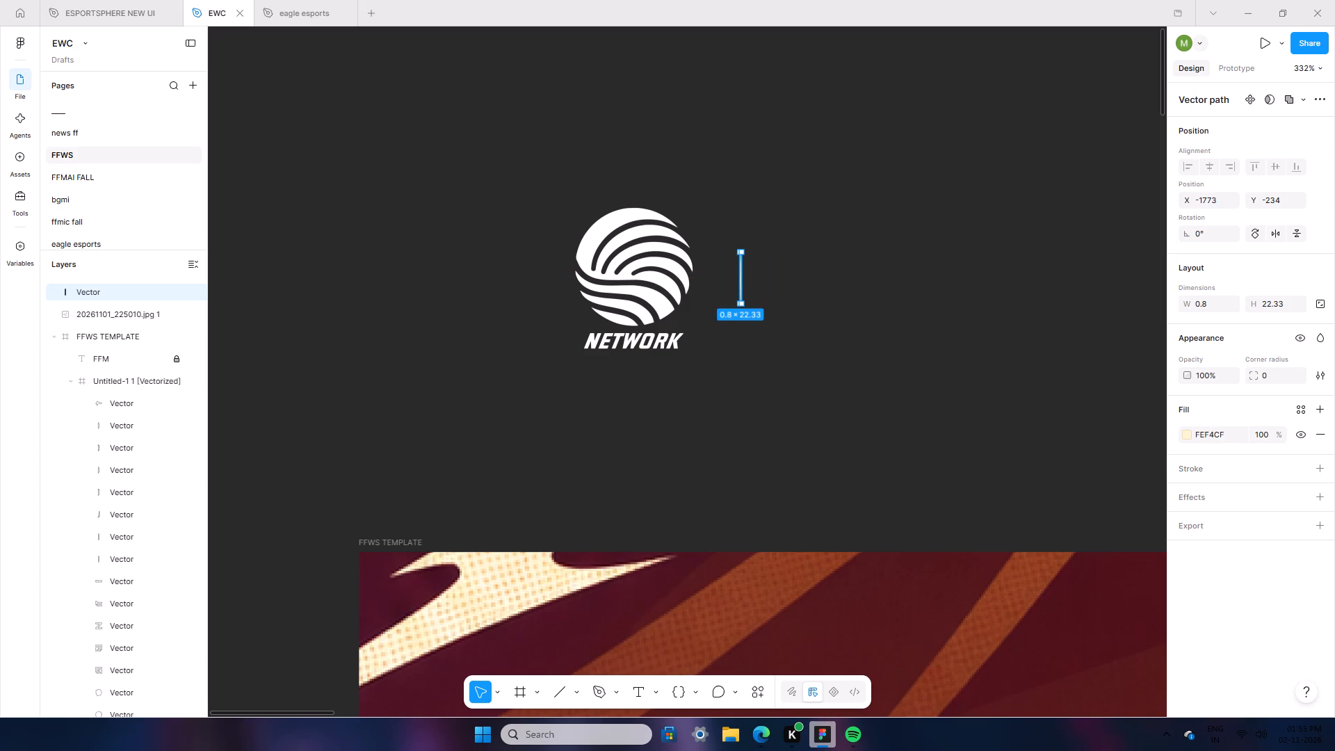
pyautogui.write('FF')
pyautogui.click(1225, 469)
pyautogui.click(932, 452)
# Copy the planet logo from the FFWS PARTNERSHIP frame and paste it on the canvas beside the divider above FFWS TEMPLATE.
pyautogui.keyDown('ctrl'); pyautogui.scroll(-14, 800, 439); pyautogui.keyUp('ctrl')
pyautogui.keyDown('ctrl'); pyautogui.scroll(-7, 892, 514); pyautogui.keyUp('ctrl')
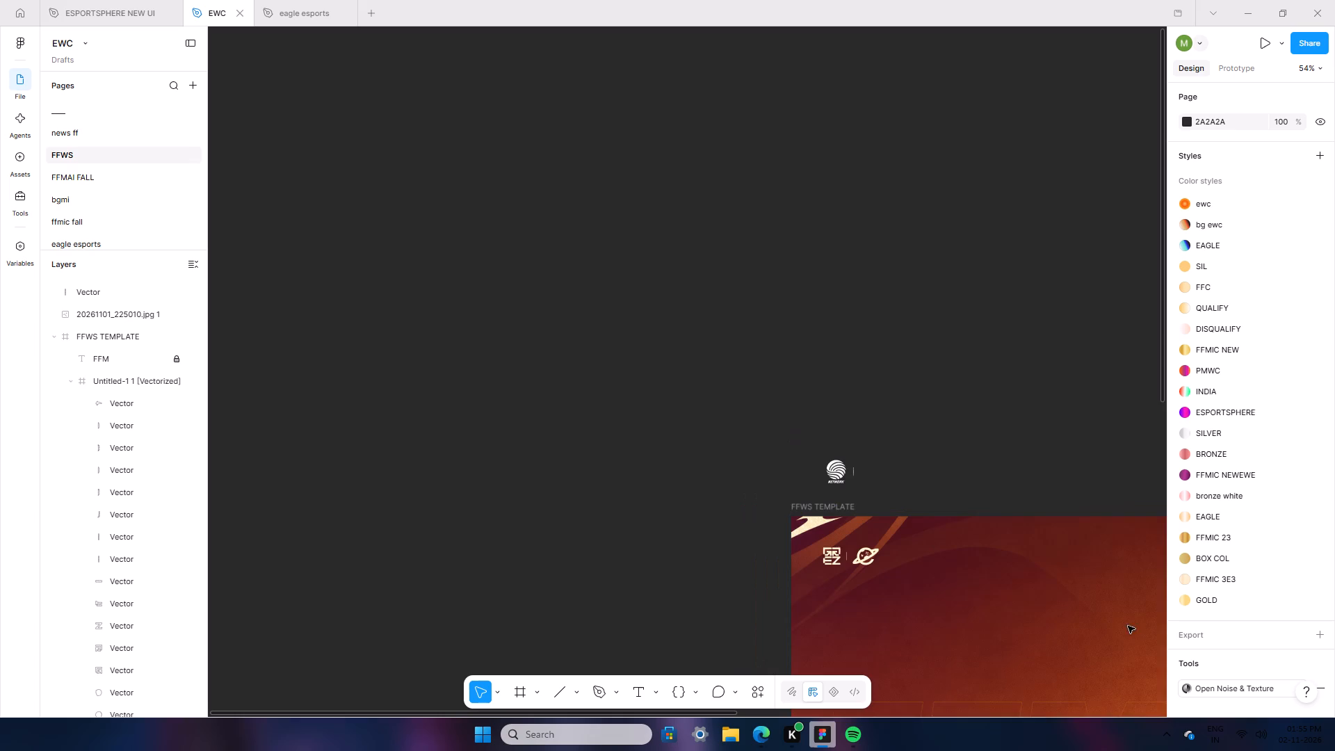
pyautogui.scroll(-7, 1117, 626)
pyautogui.keyDown('ctrl'); pyautogui.scroll(5, 1110, 631); pyautogui.keyUp('ctrl')
pyautogui.scroll(-7, 849, 735)
pyautogui.keyDown('ctrl'); pyautogui.scroll(-15, 877, 690); pyautogui.keyUp('ctrl')
pyautogui.scroll(-11, 1055, 538)
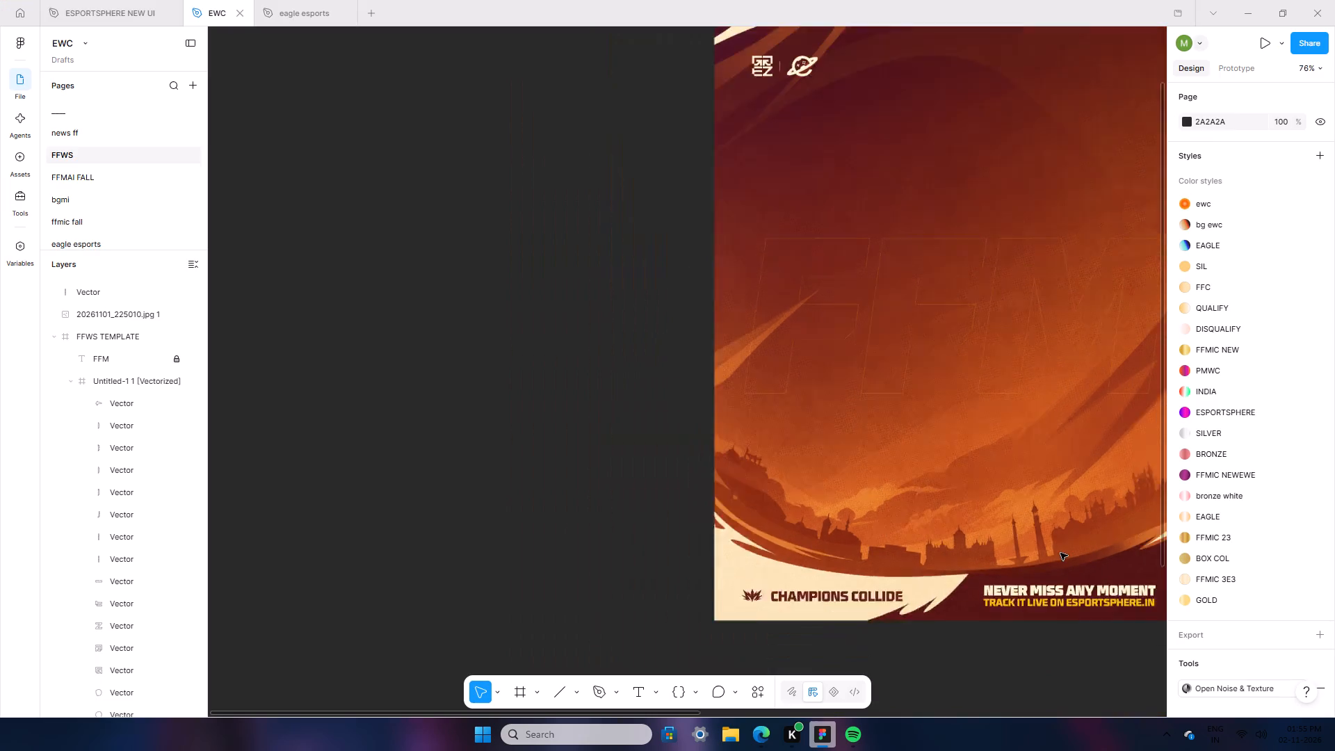
pyautogui.scroll(-7, 1060, 553)
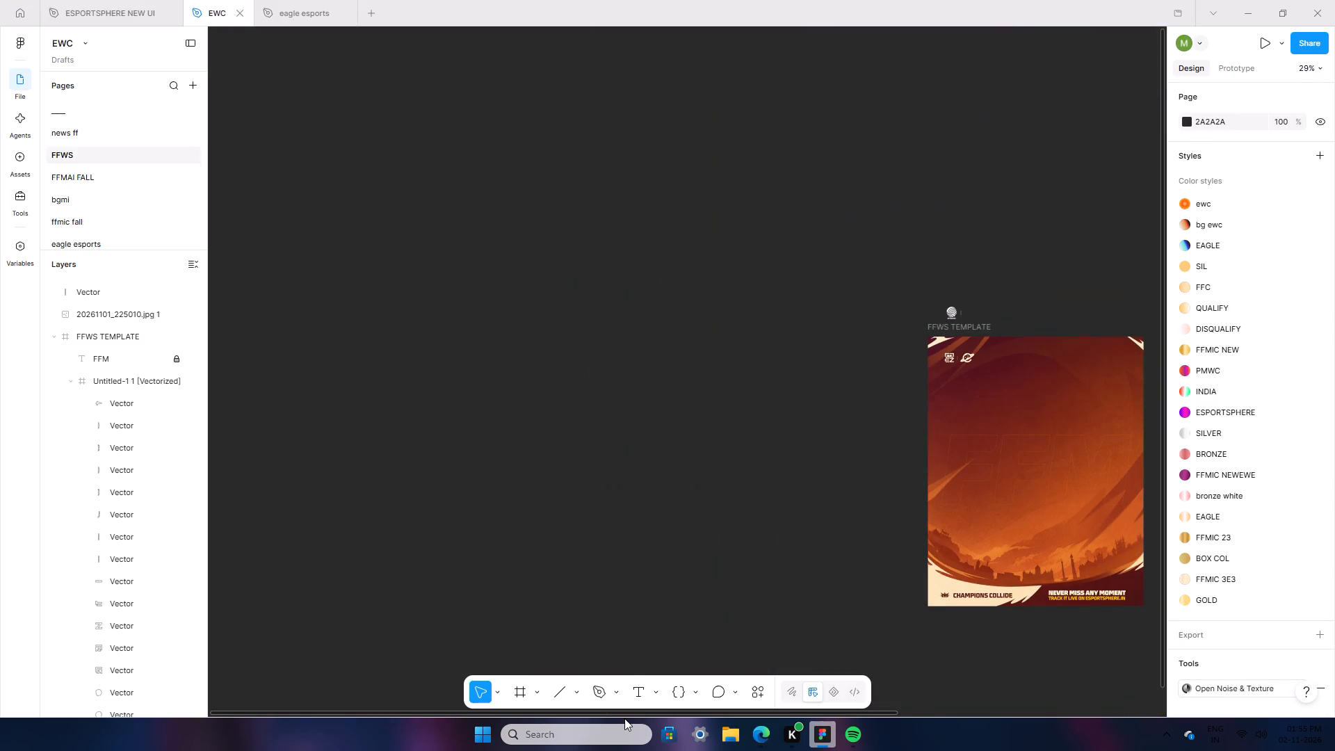
pyautogui.moveTo(625, 713); pyautogui.dragTo(1031, 721)
pyautogui.scroll(-4, 825, 620)
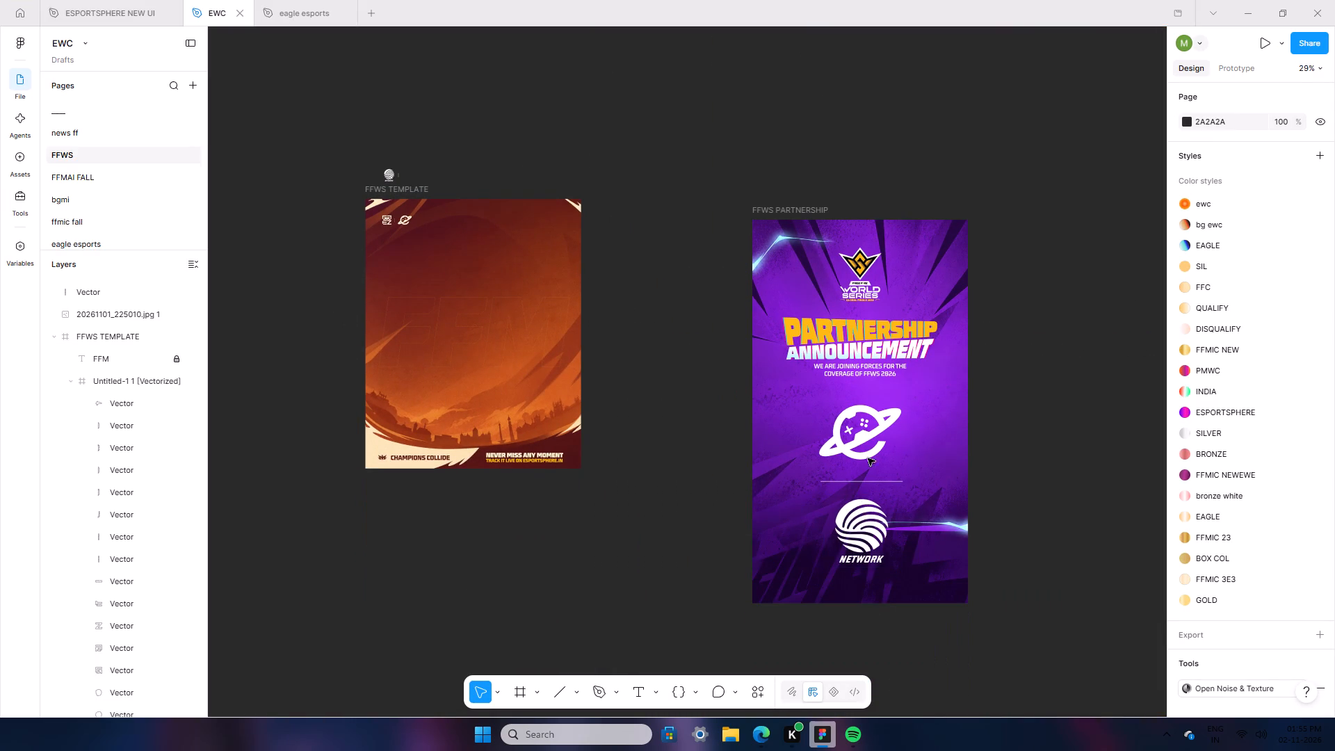
pyautogui.click(866, 444)
pyautogui.rightClick(866, 444)
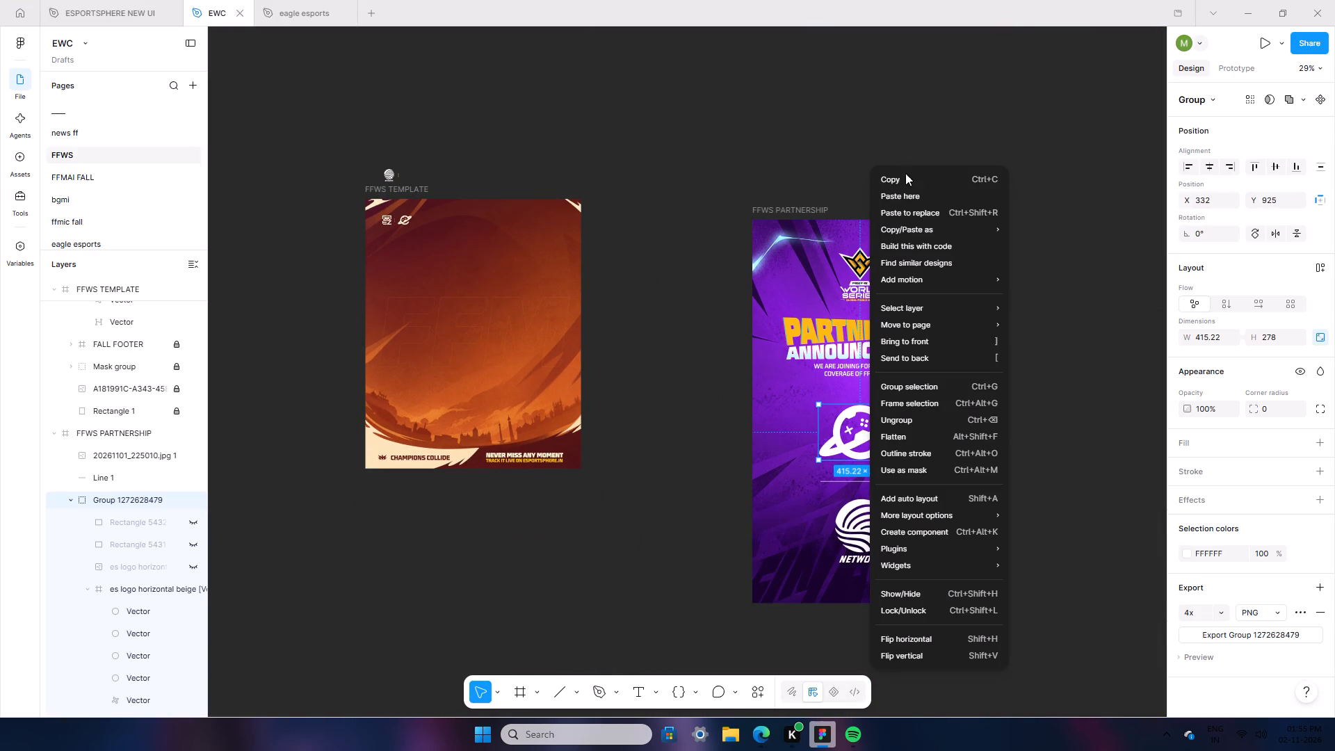
pyautogui.click(905, 173)
pyautogui.scroll(7, 202, 494)
pyautogui.scroll(7, 275, 535)
pyautogui.scroll(6, 363, 543)
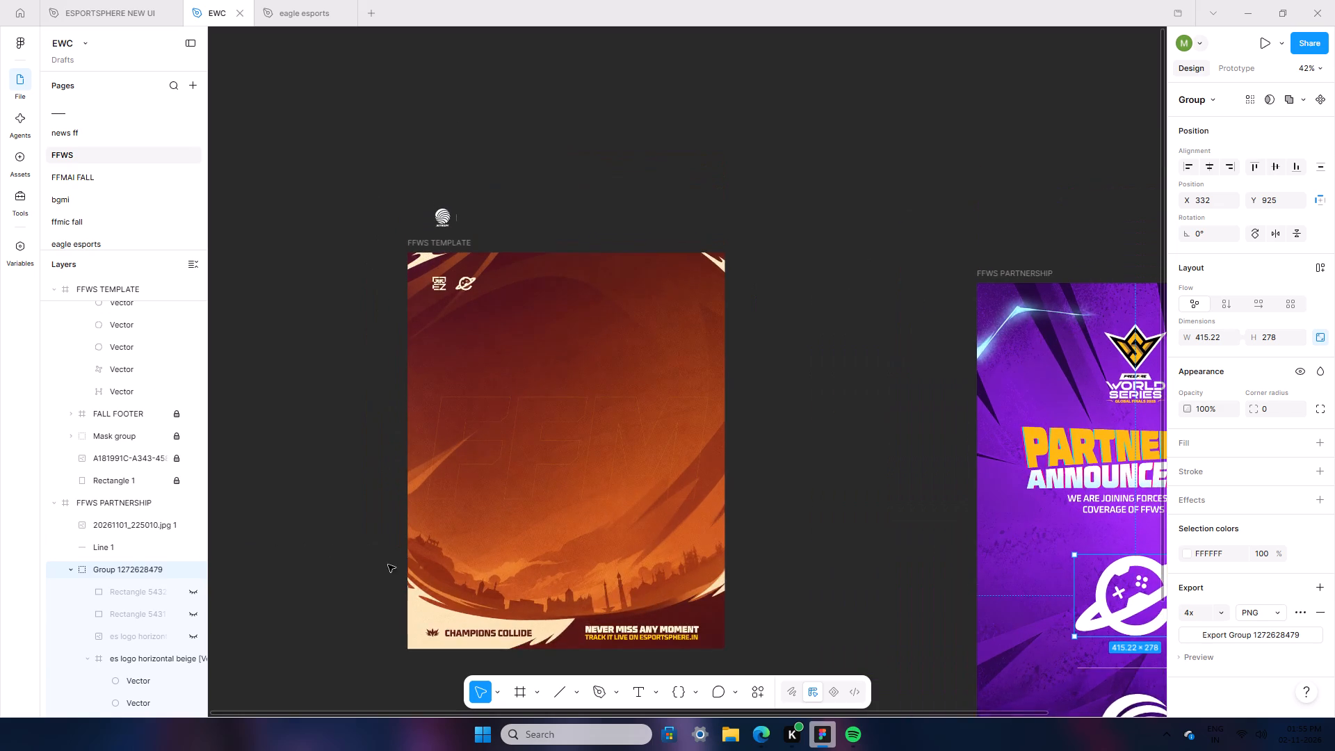
pyautogui.scroll(6, 396, 572)
pyautogui.scroll(20, 405, 586)
pyautogui.scroll(2, 405, 586)
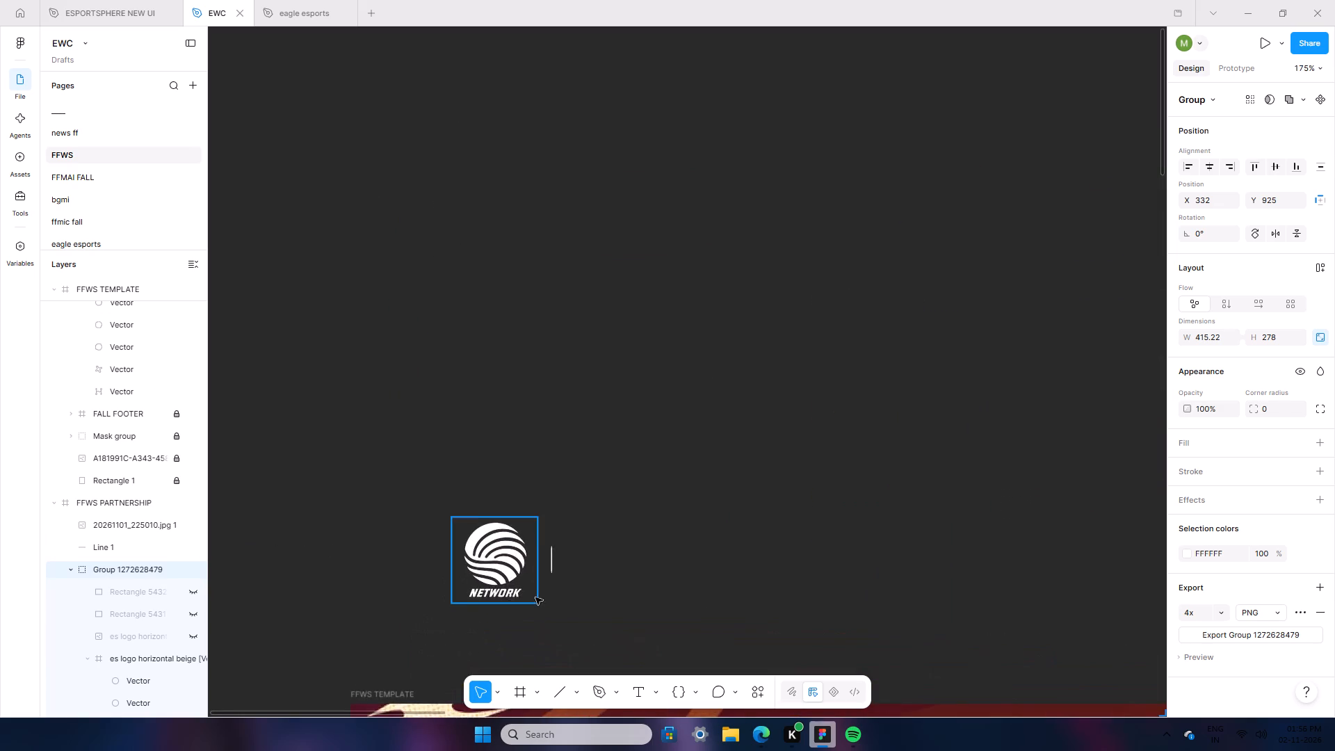
pyautogui.keyDown('ctrl'); pyautogui.scroll(7, 585, 596); pyautogui.keyUp('ctrl')
pyautogui.rightClick(654, 340)
pyautogui.click(688, 361)
pyautogui.click(688, 350)
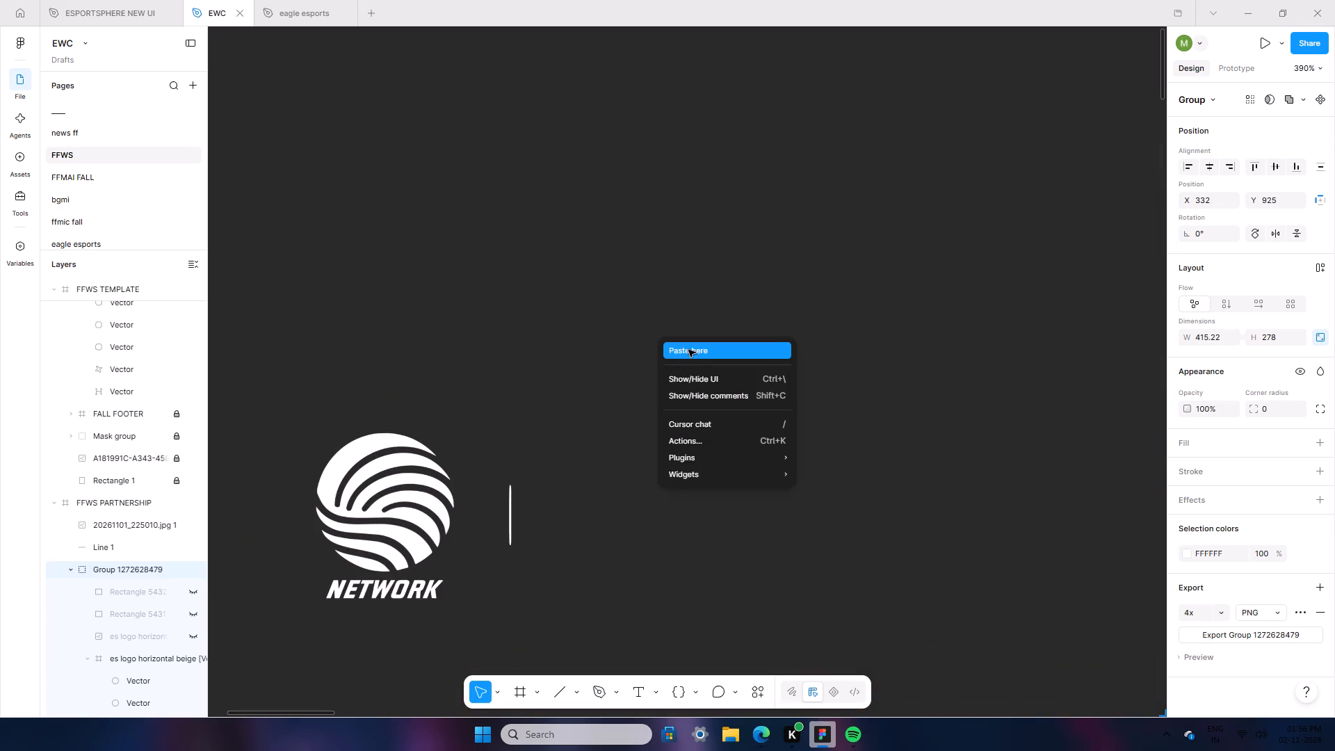
# Scale the pasted planet logo down to about 58 × 39 and place it on the divider's other side, at about X -1761, Y -242.
pyautogui.moveTo(922, 645); pyautogui.dragTo(922, 644)
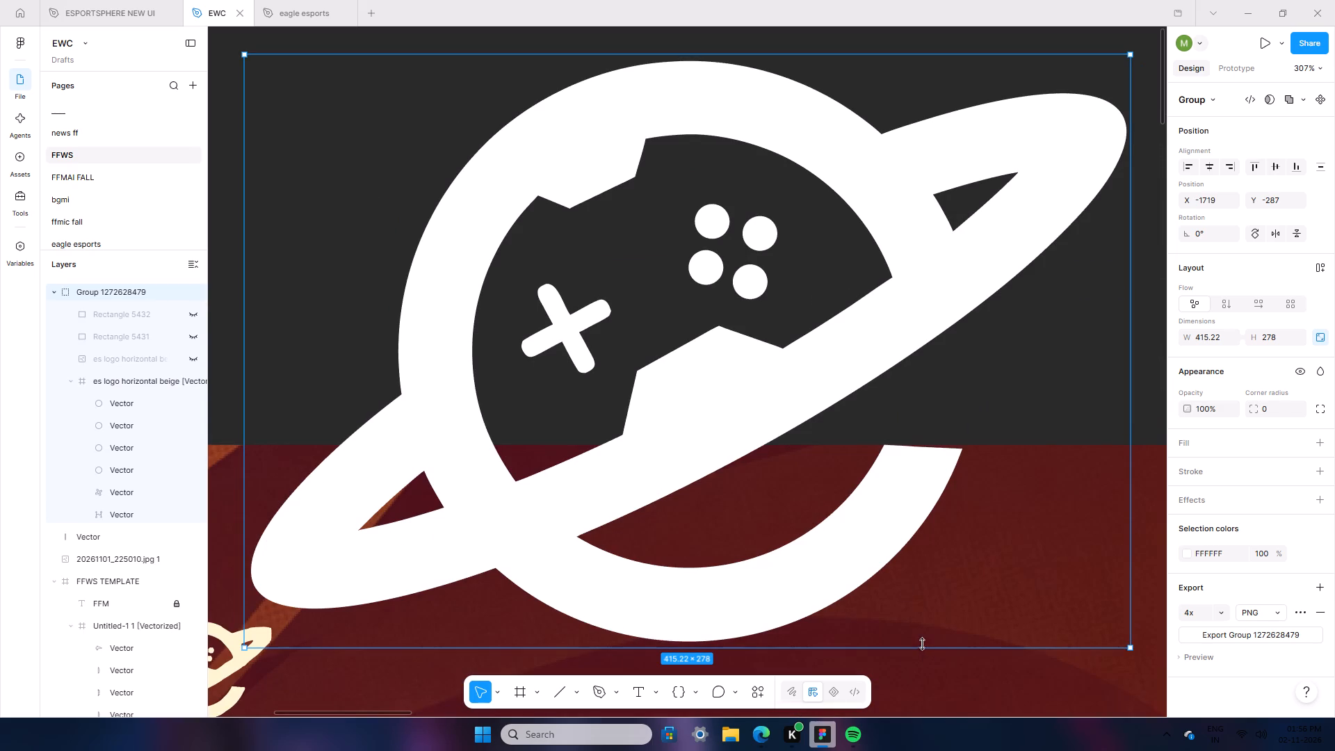
pyautogui.moveTo(922, 644); pyautogui.dragTo(887, 228)
pyautogui.click(847, 293)
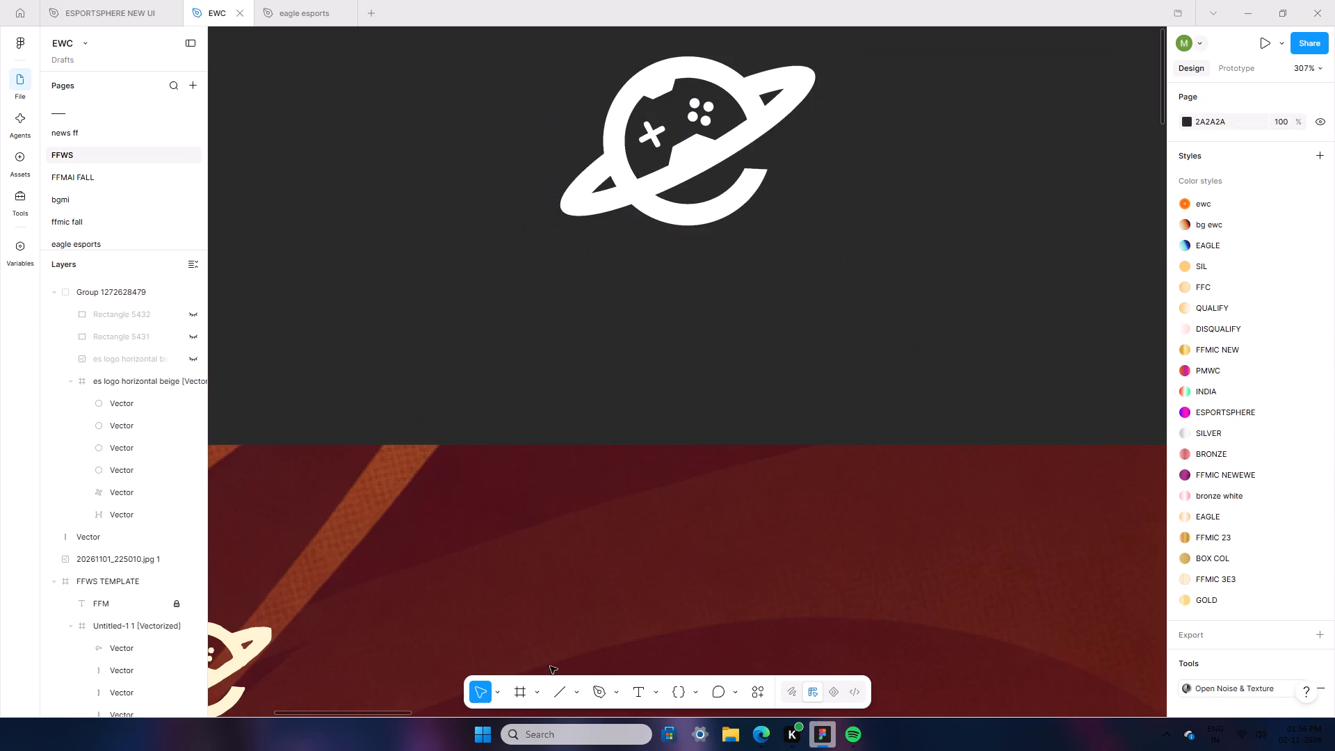
pyautogui.moveTo(407, 714); pyautogui.dragTo(339, 705)
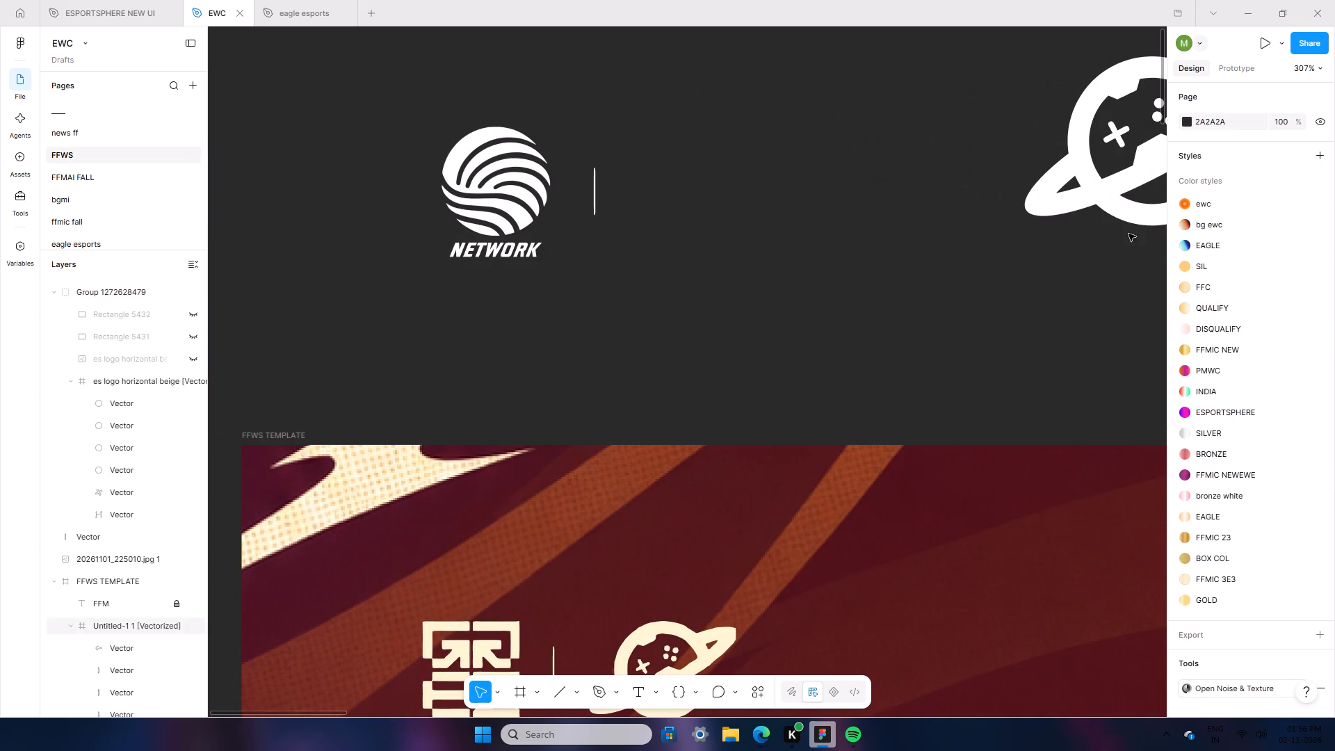
pyautogui.click(1137, 191)
pyautogui.moveTo(1118, 191); pyautogui.dragTo(692, 272)
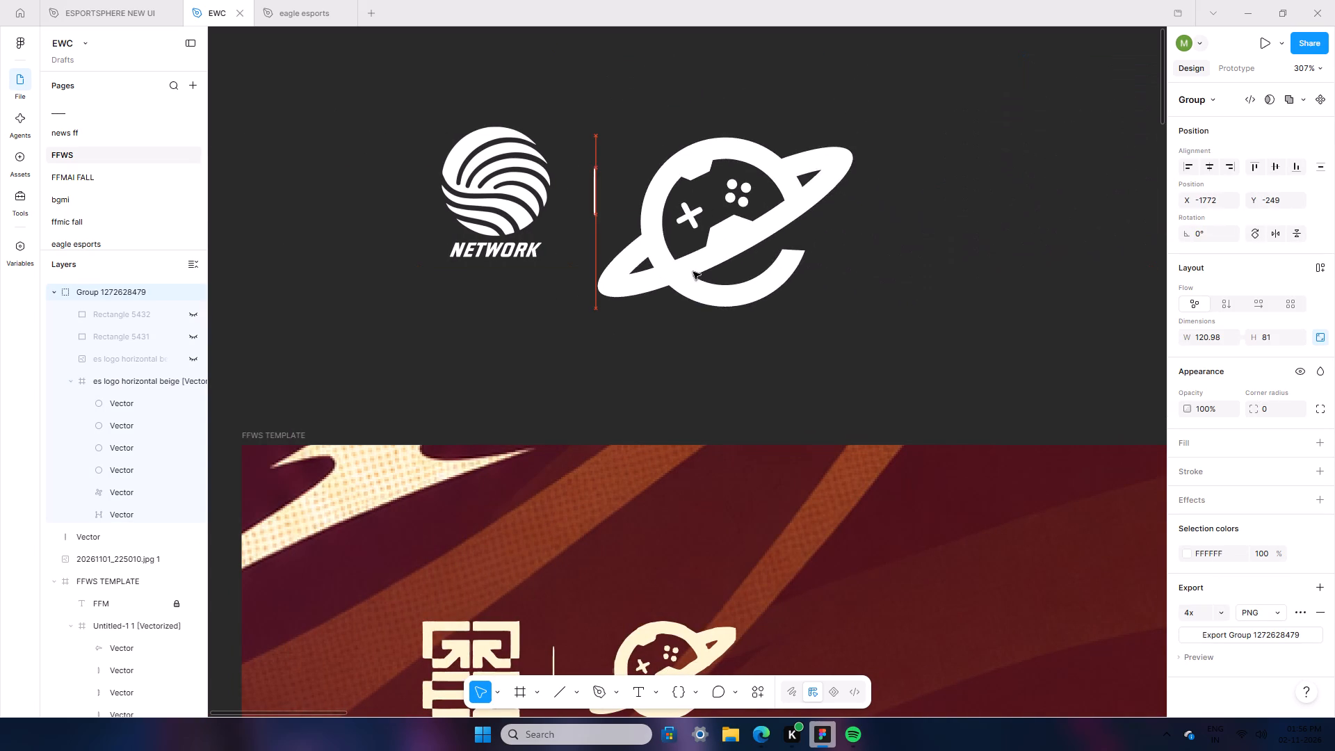
pyautogui.moveTo(784, 312); pyautogui.dragTo(800, 216)
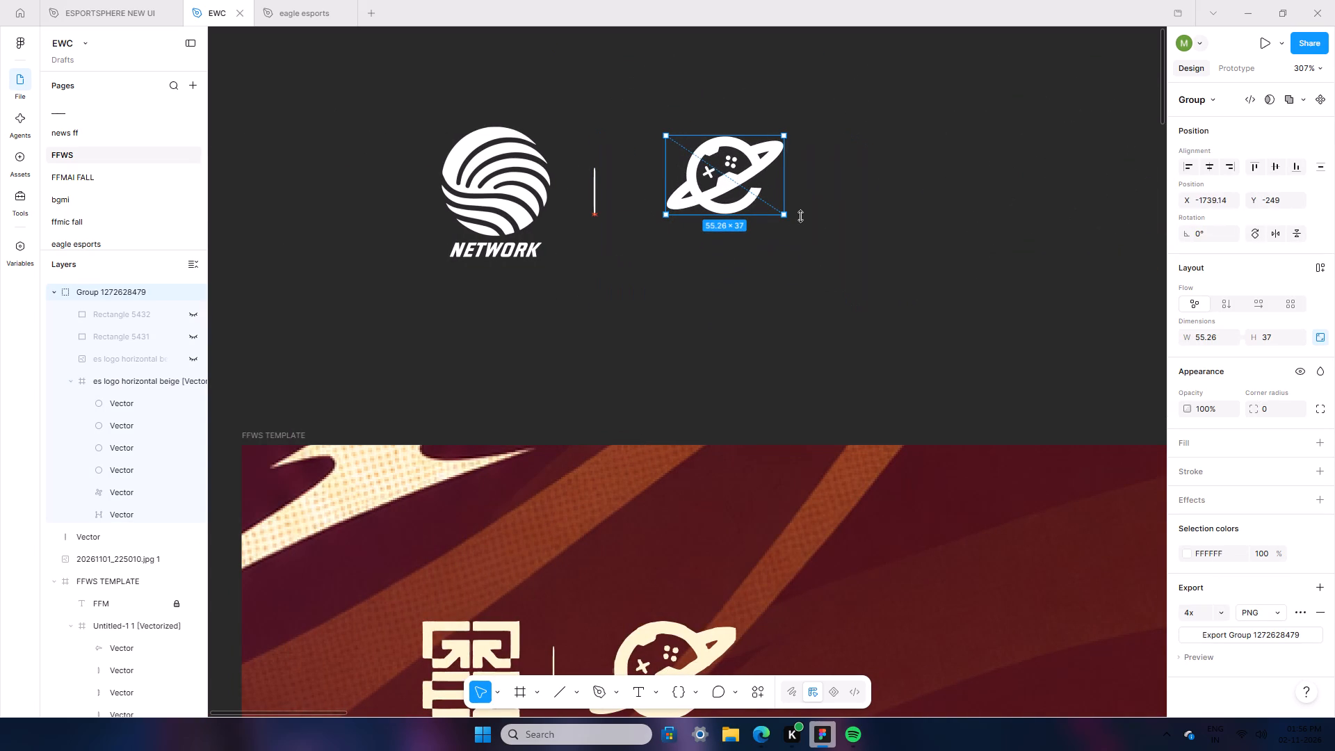
pyautogui.moveTo(800, 216); pyautogui.dragTo(800, 220)
pyautogui.moveTo(721, 191); pyautogui.dragTo(683, 202)
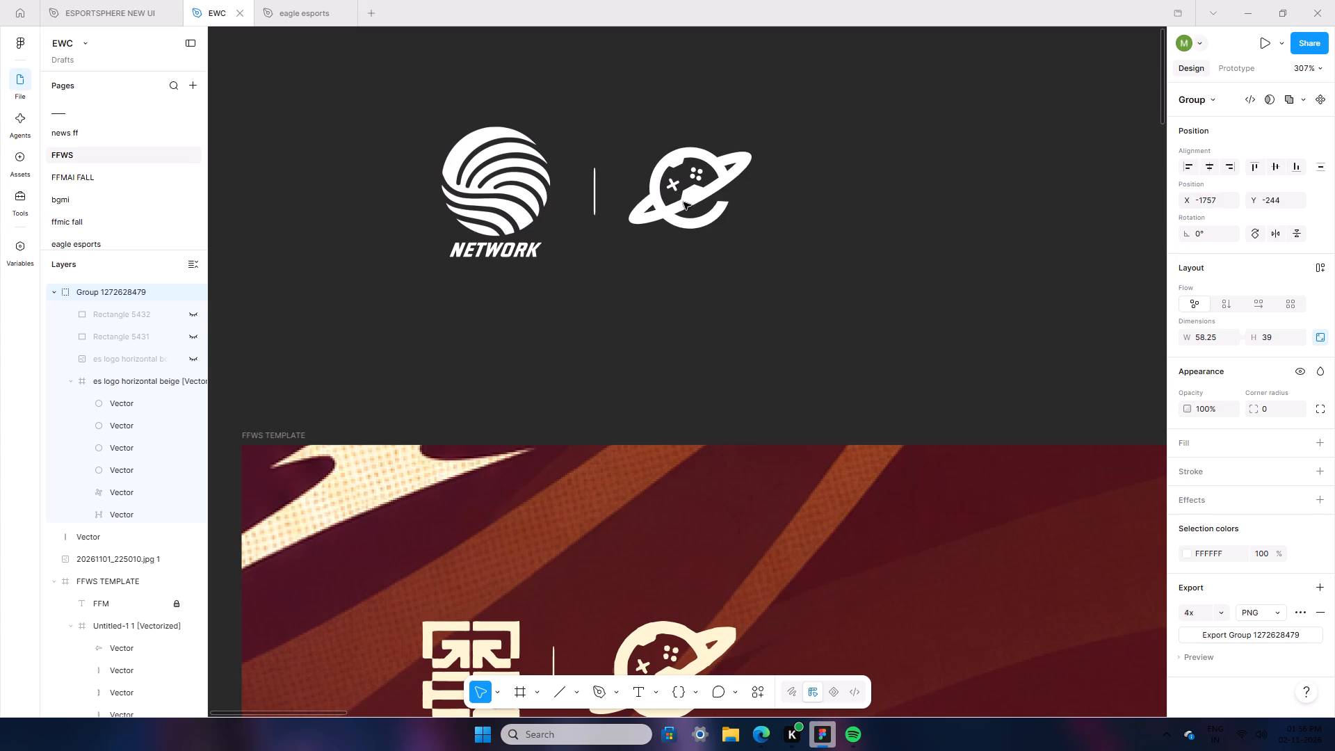
pyautogui.moveTo(683, 202); pyautogui.dragTo(677, 206)
pyautogui.click(713, 316)
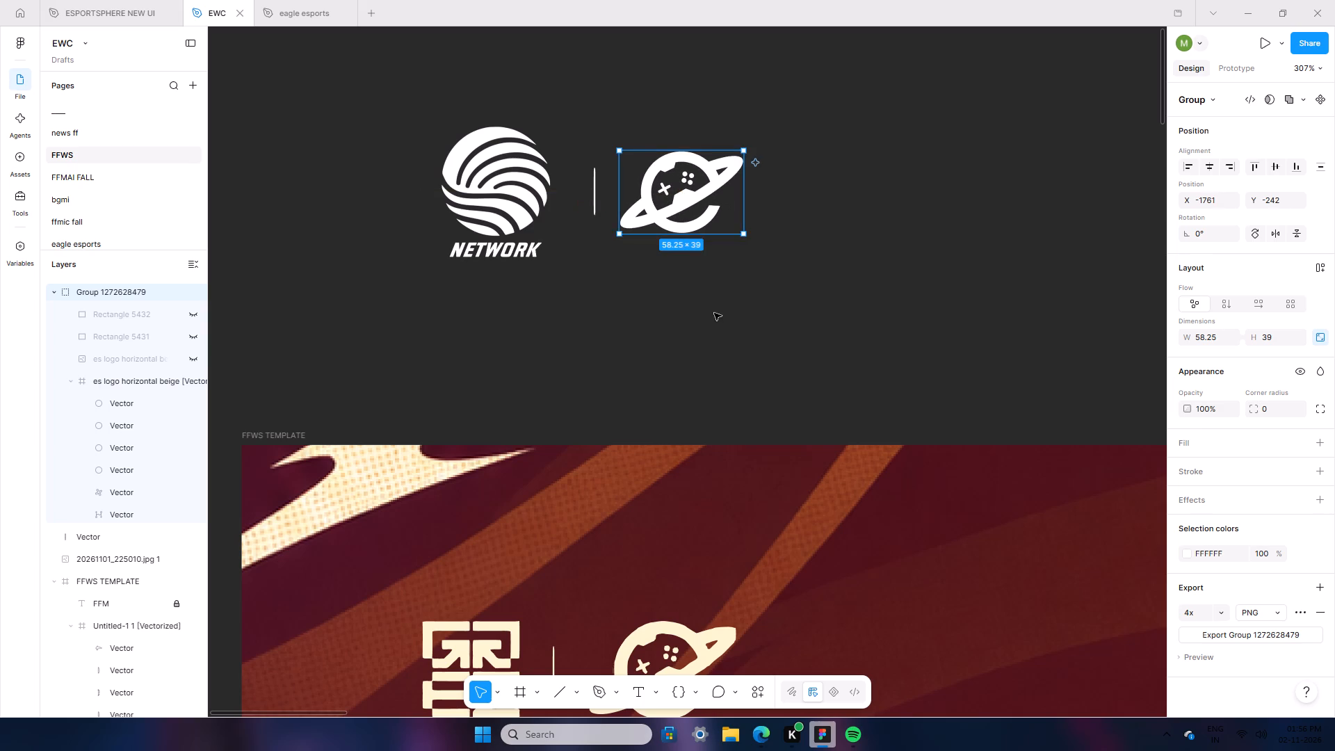
# Enlarge the planet logo to about 77 × 52 and level it with the divider at X -1761, Y -249, with 11 px gaps.
pyautogui.click(686, 203)
pyautogui.moveTo(688, 147); pyautogui.dragTo(689, 112)
pyautogui.moveTo(686, 194); pyautogui.dragTo(717, 213)
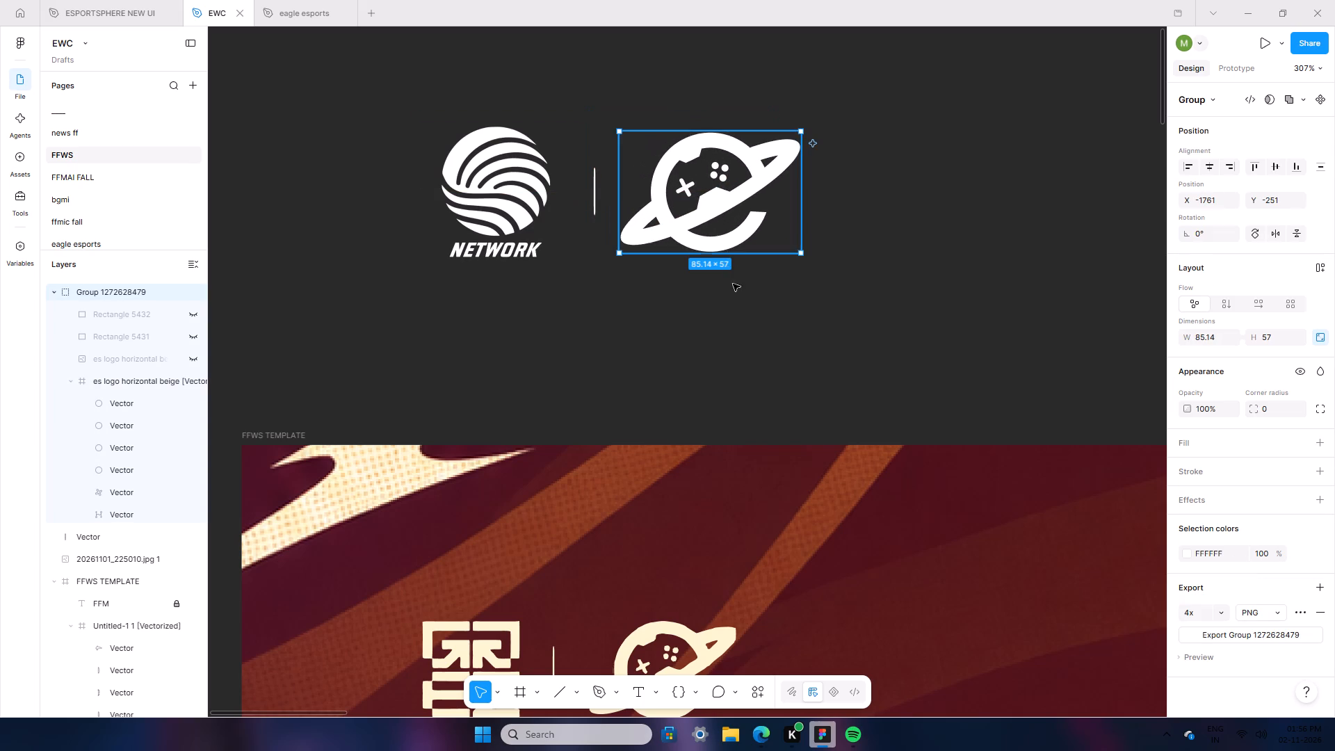
pyautogui.click(745, 307)
pyautogui.keyDown('ctrl'); pyautogui.scroll(-12, 741, 332); pyautogui.keyUp('ctrl')
pyautogui.scroll(-5, 741, 334)
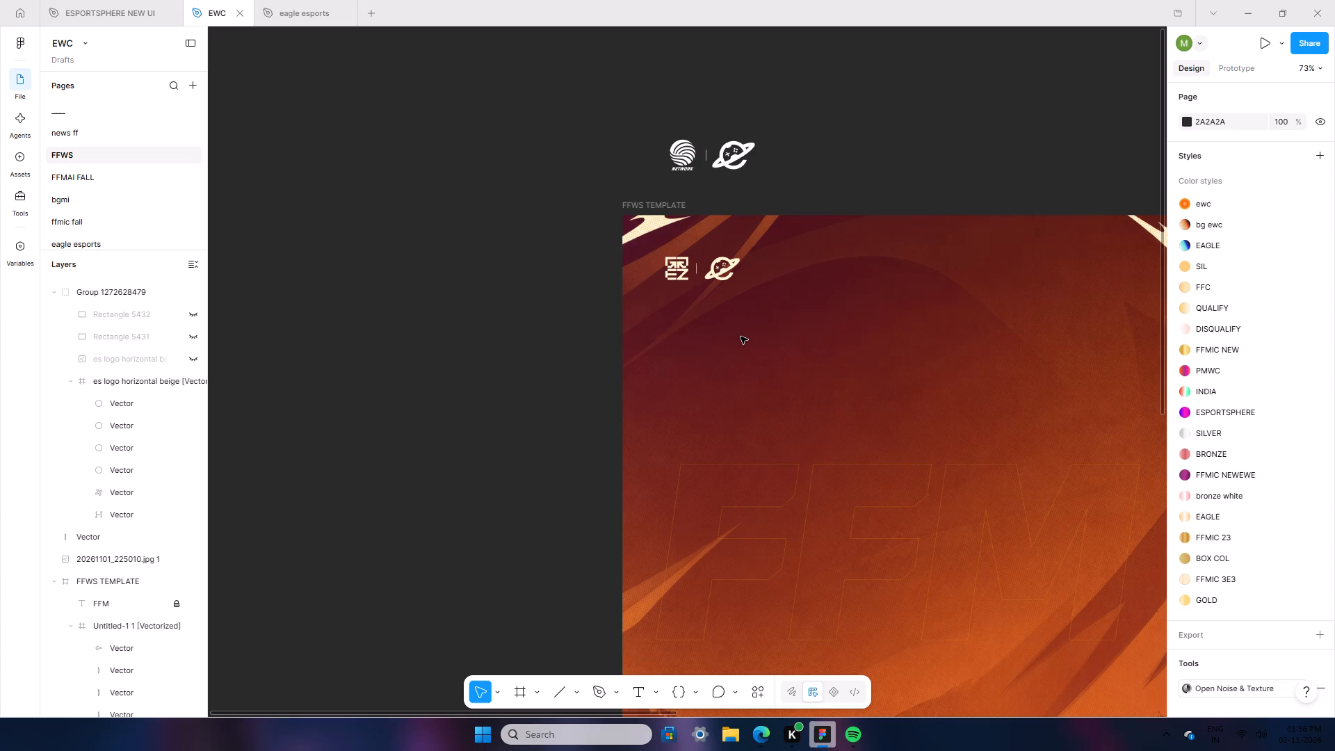
pyautogui.keyDown('ctrl'); pyautogui.scroll(13, 741, 337); pyautogui.keyUp('ctrl')
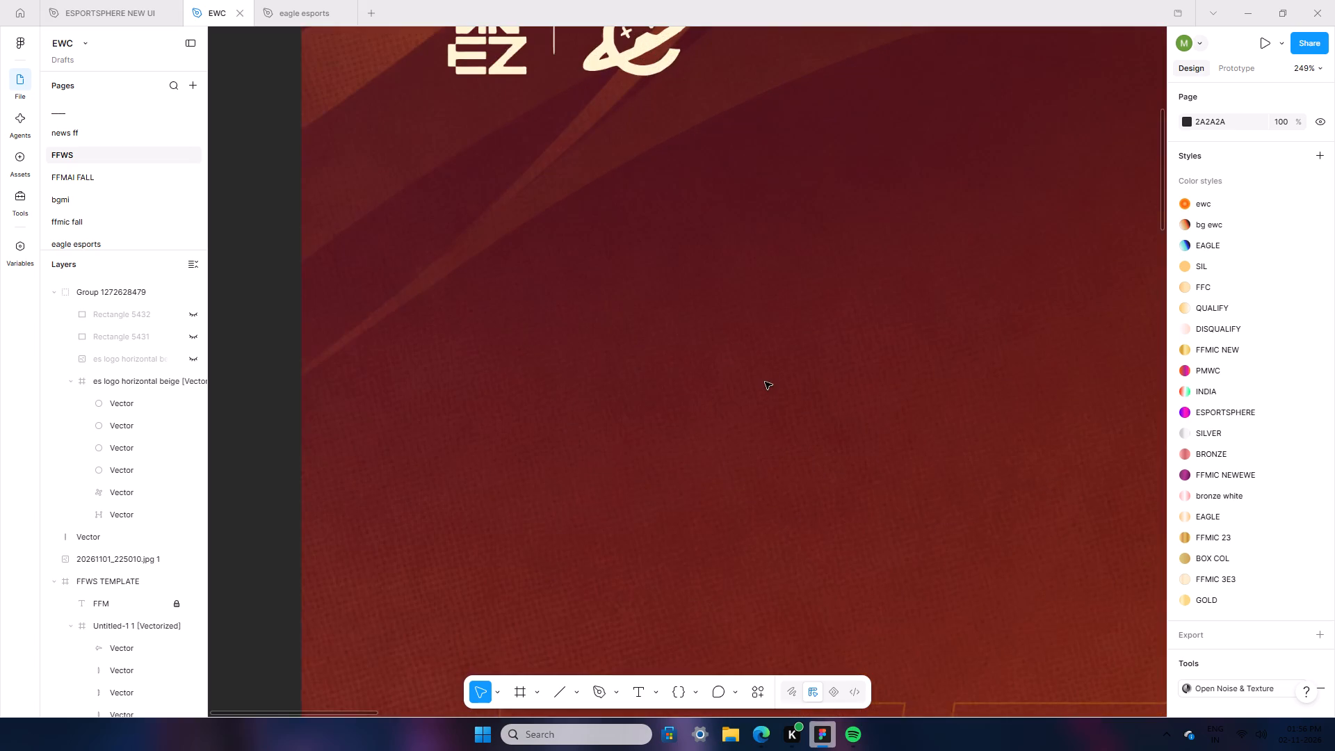
pyautogui.keyDown('ctrl'); pyautogui.scroll(15, 765, 382); pyautogui.keyUp('ctrl')
pyautogui.click(660, 365)
pyautogui.moveTo(754, 392); pyautogui.dragTo(741, 382)
pyautogui.click(704, 353)
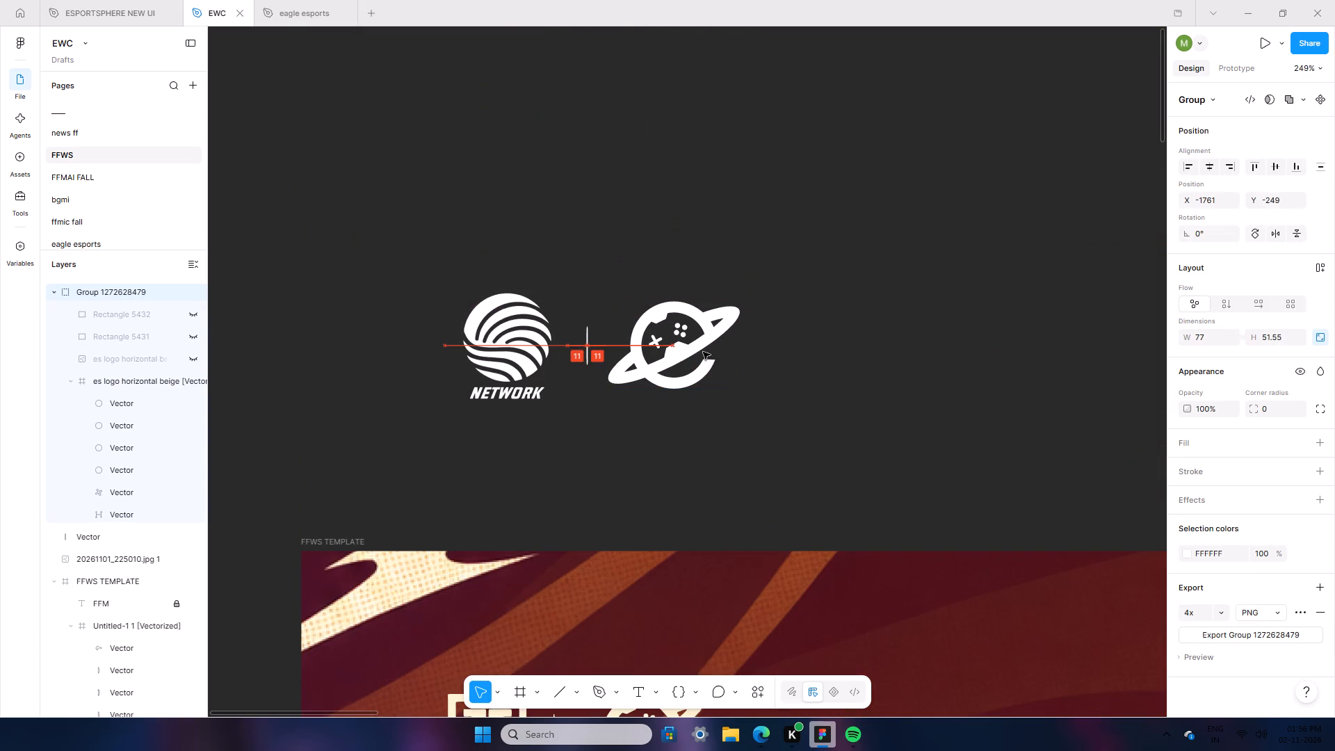
pyautogui.click(854, 442)
# Group the NETWORK logo, the divider line and the planet logo into one lockup.
pyautogui.keyDown('ctrl'); pyautogui.scroll(-7, 834, 417); pyautogui.keyUp('ctrl')
pyautogui.scroll(-5, 850, 403)
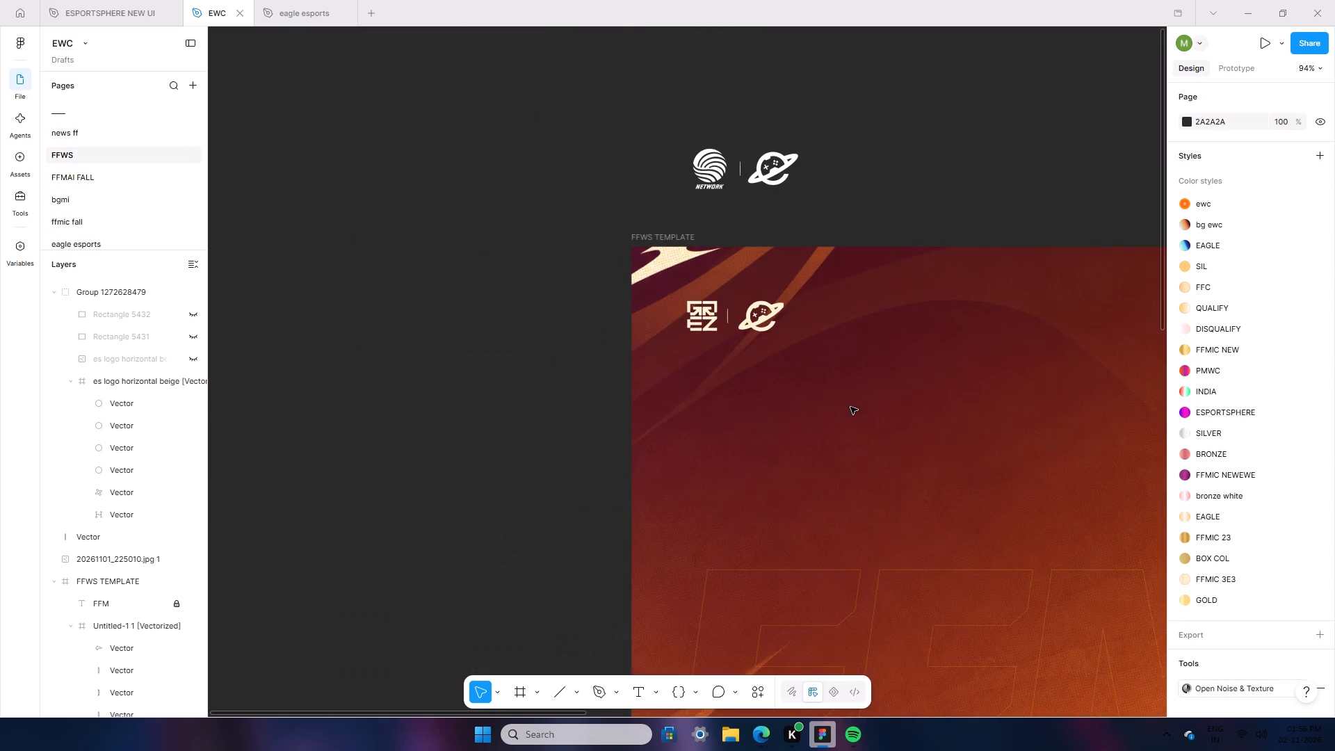
pyautogui.keyDown('ctrl'); pyautogui.scroll(-6, 850, 407); pyautogui.keyUp('ctrl')
pyautogui.scroll(-3, 929, 391)
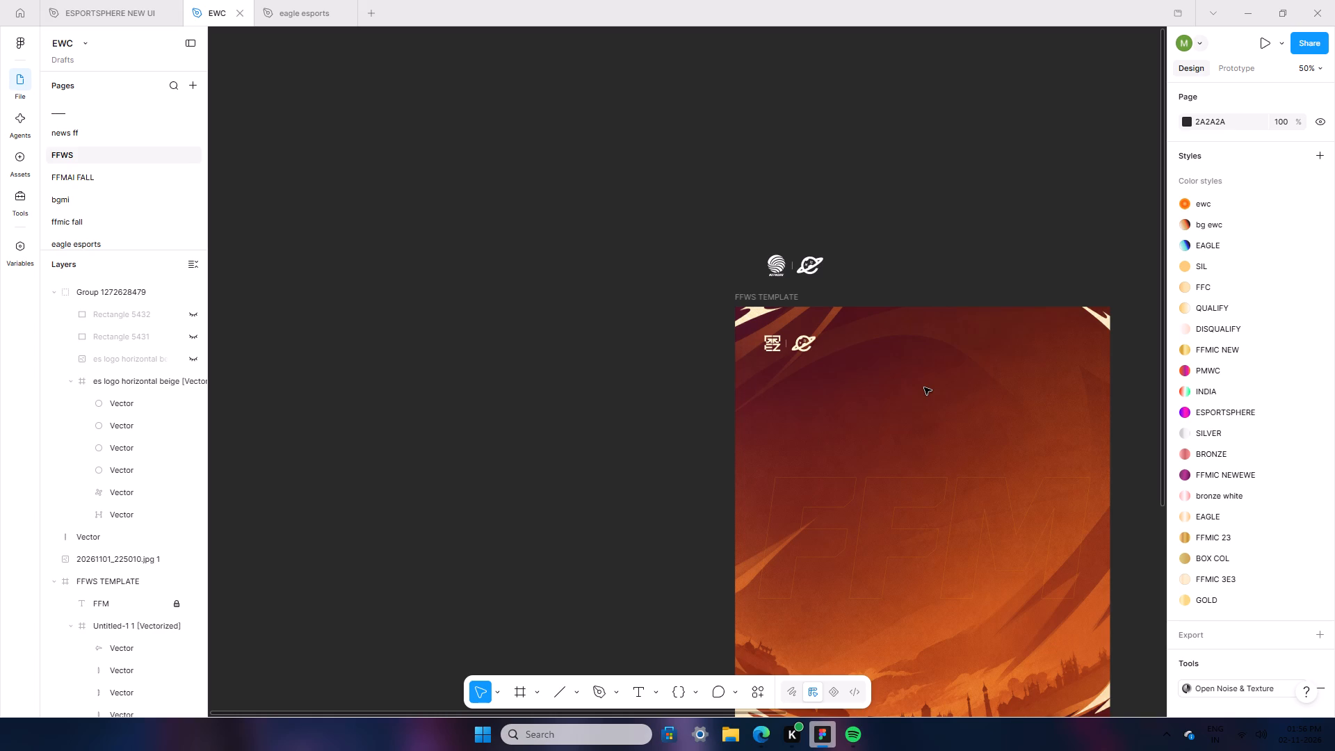
pyautogui.scroll(1, 924, 387)
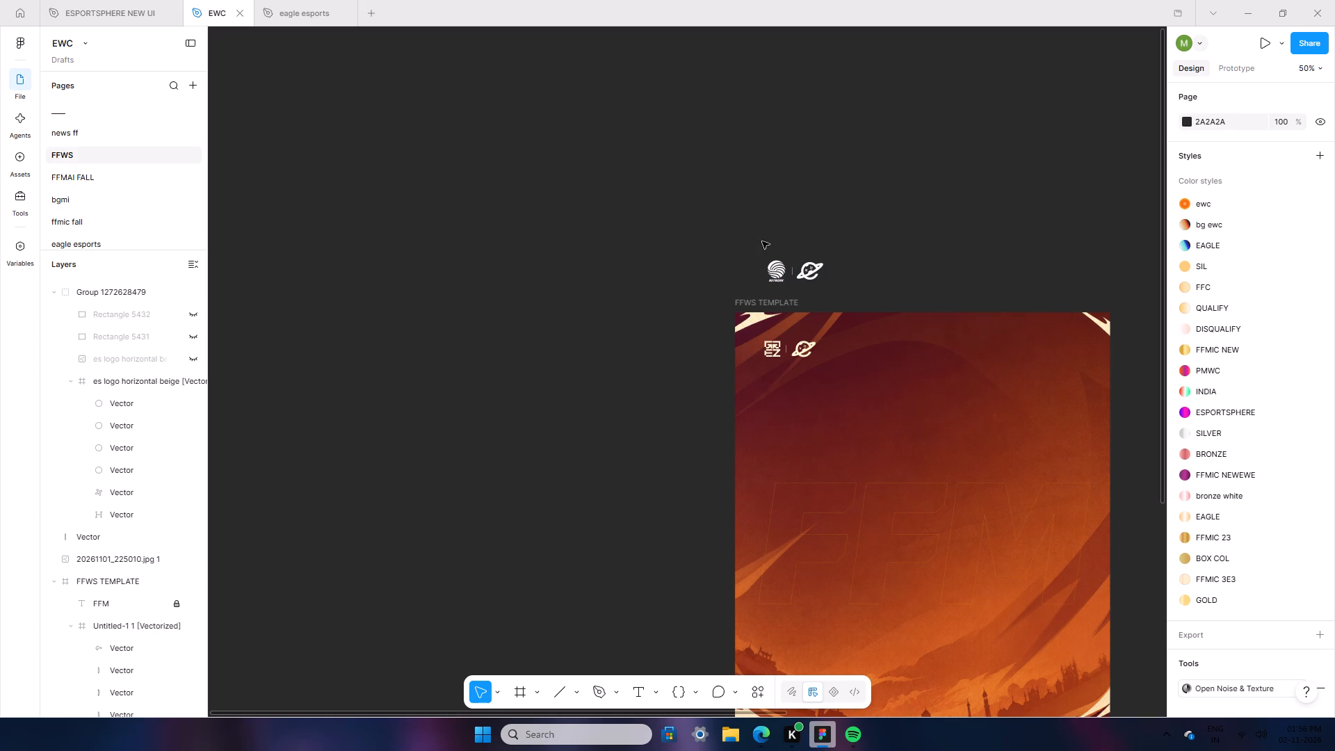
pyautogui.moveTo(759, 239); pyautogui.dragTo(831, 302)
pyautogui.rightClick(800, 280)
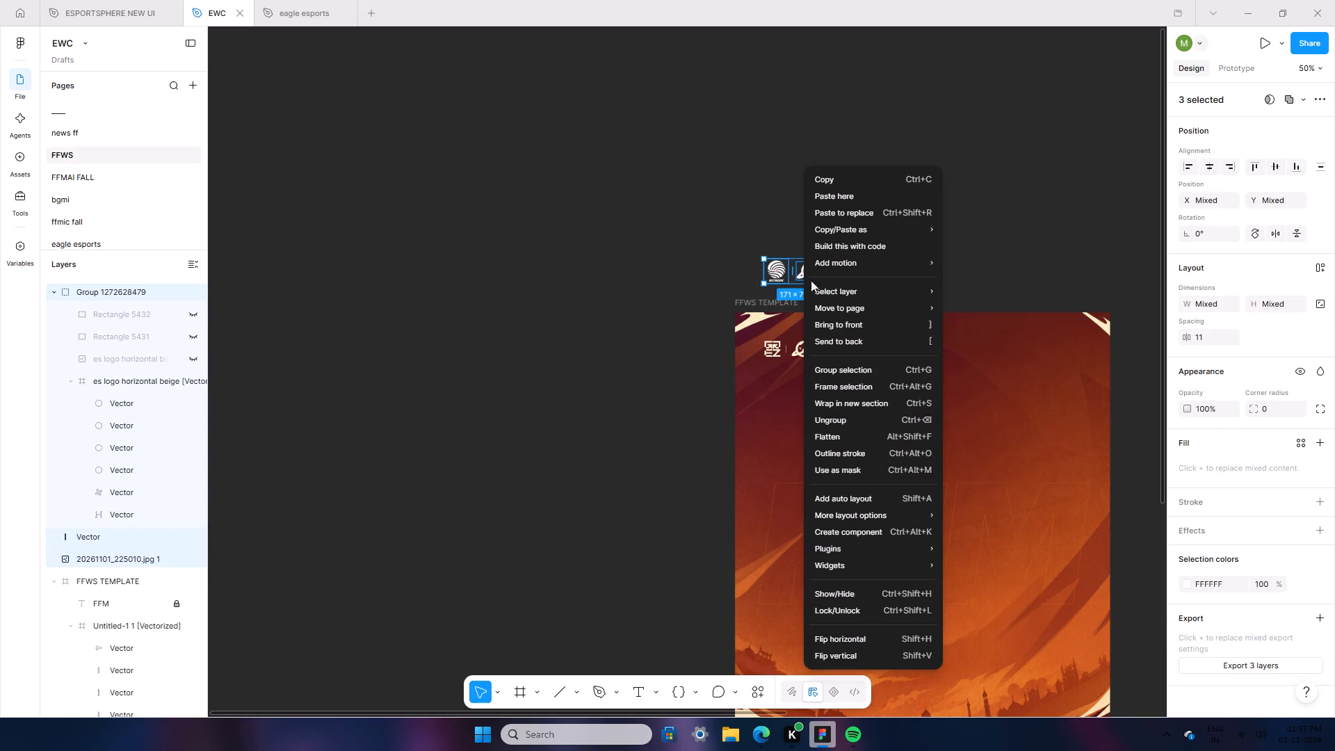
pyautogui.click(868, 364)
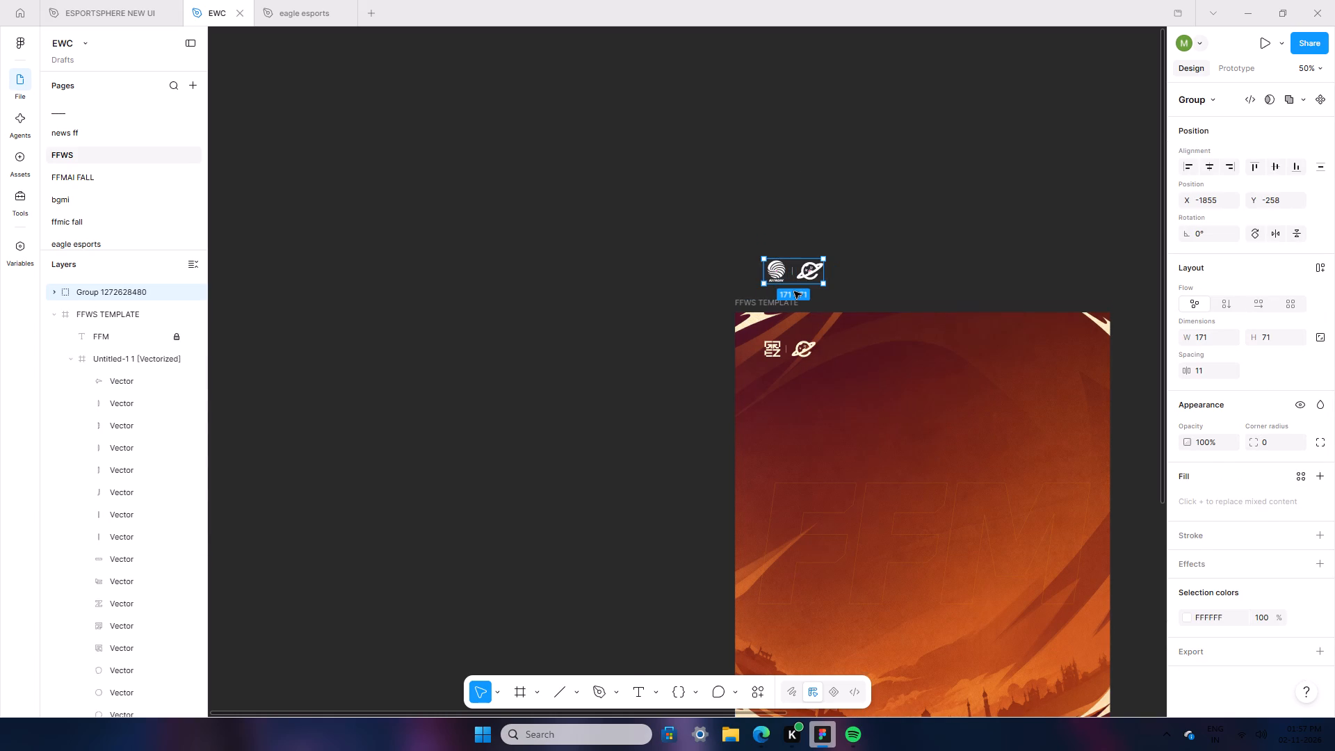
# Move the grouped logo lockup into the upper-right corner of FFWS TEMPLATE, at about X 850, Y 62.
pyautogui.moveTo(793, 272); pyautogui.dragTo(1053, 346)
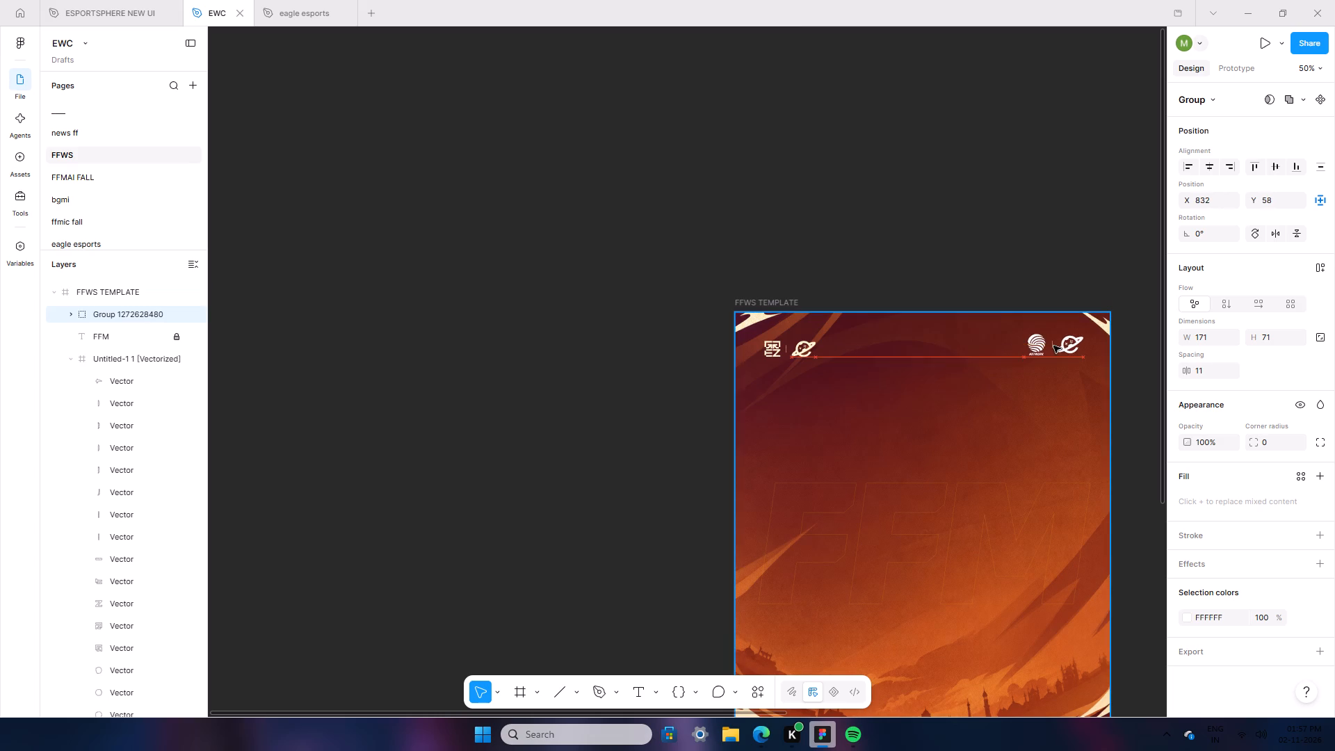
pyautogui.moveTo(1053, 346); pyautogui.dragTo(1062, 346)
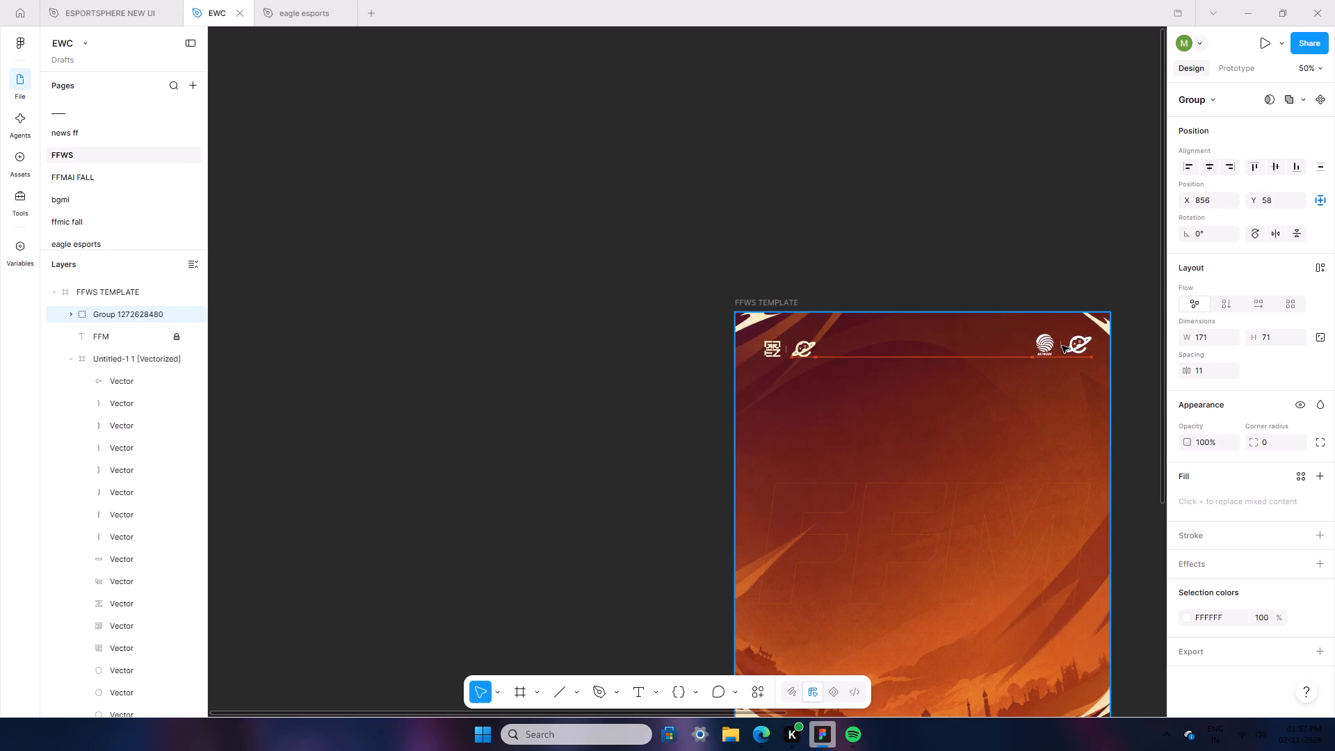
pyautogui.moveTo(1062, 346); pyautogui.dragTo(1057, 350)
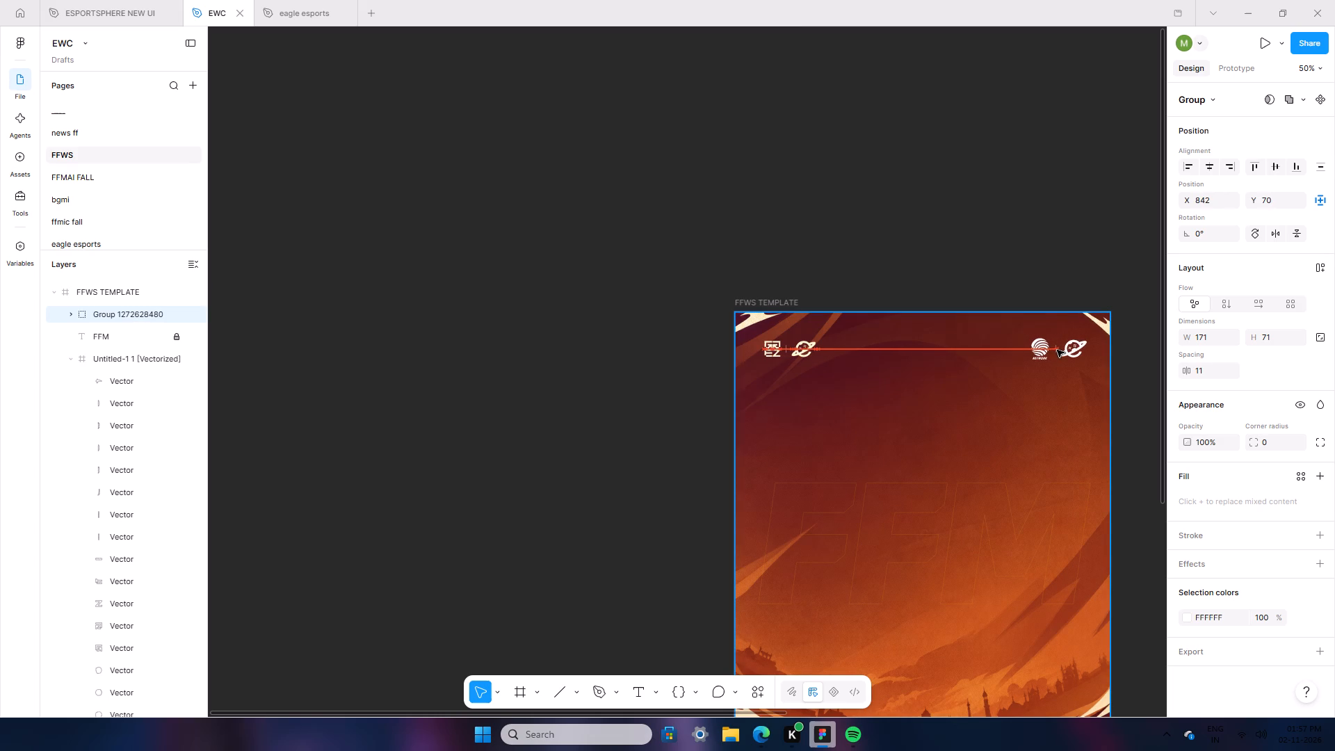
pyautogui.moveTo(1057, 350); pyautogui.dragTo(1060, 347)
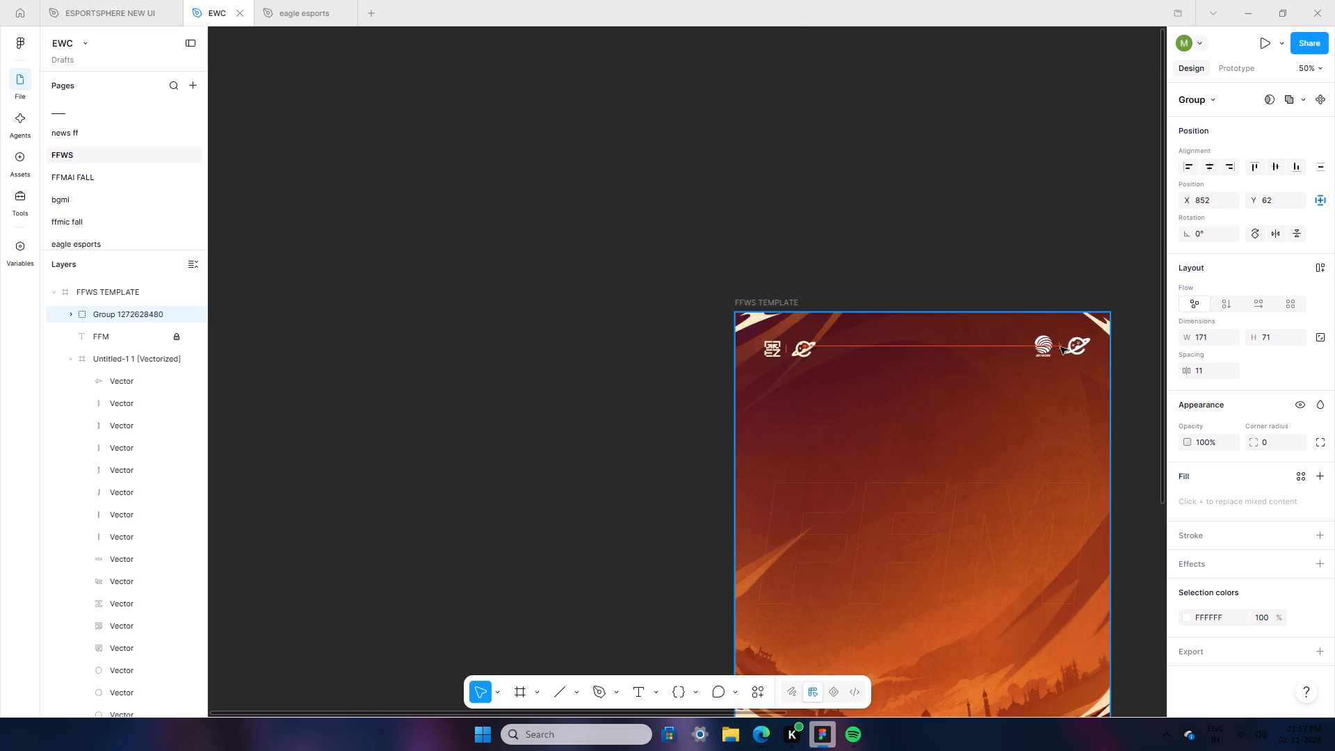
pyautogui.moveTo(1060, 347); pyautogui.dragTo(1060, 347)
pyautogui.click(1018, 250)
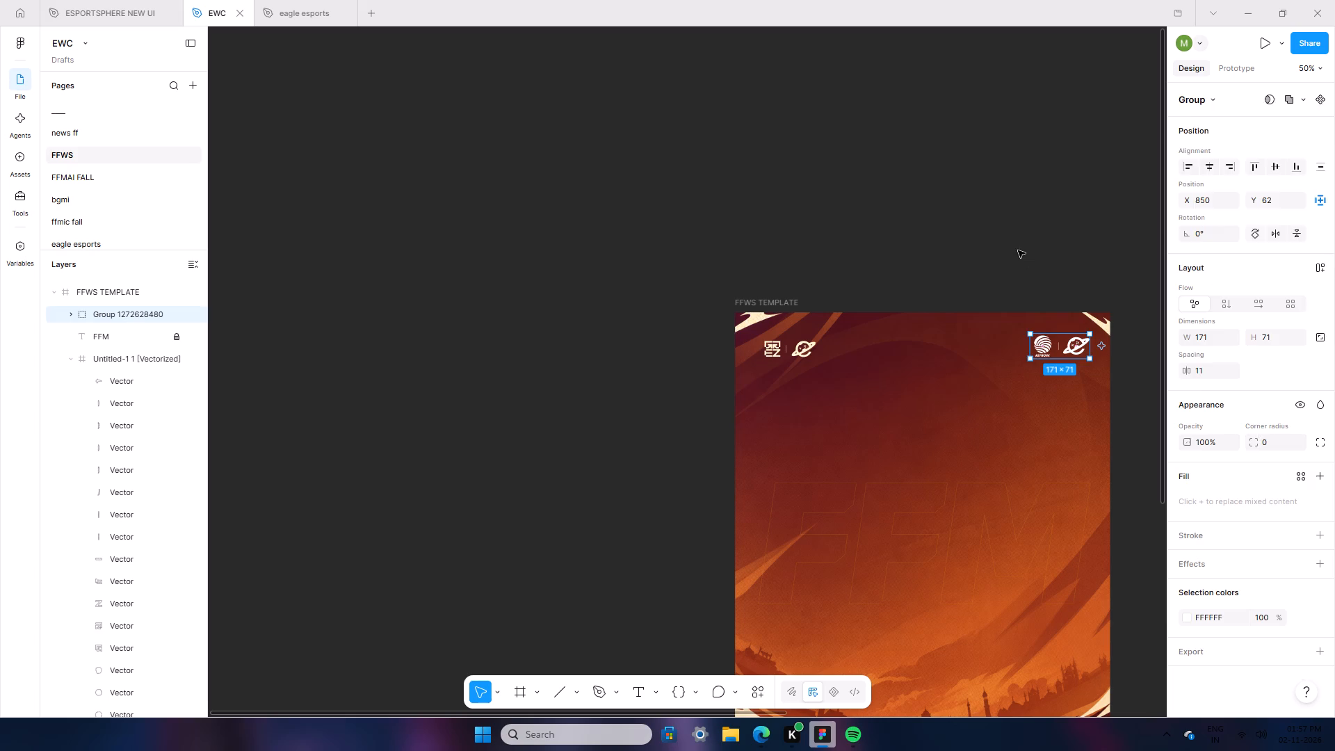
# Delete the old GREZ and planet logo lockup from the FFWS TEMPLATE header.
pyautogui.click(805, 346)
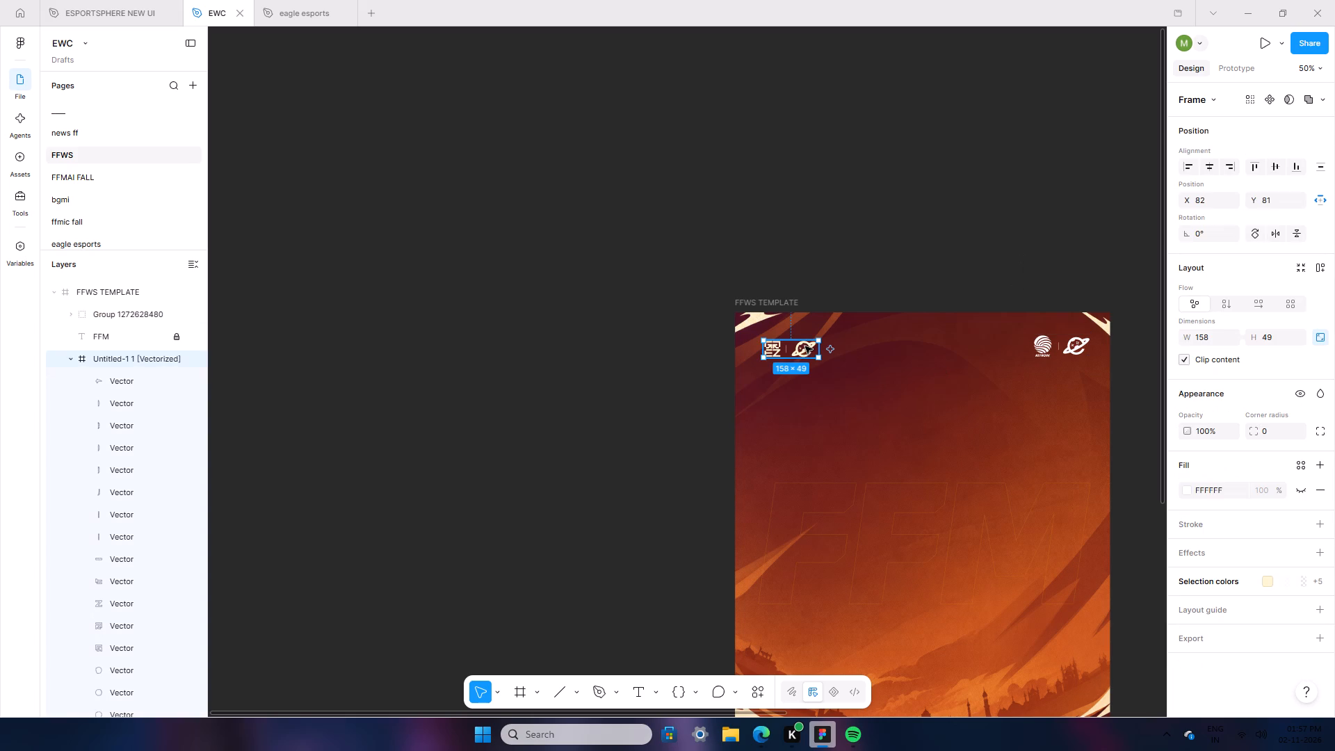
pyautogui.press('BackSpace')
# Copy the World Series logo from FFWS PARTNERSHIP and paste it beside the FFWS TEMPLATE frame.
pyautogui.keyDown('ctrl'); pyautogui.scroll(-7, 948, 273); pyautogui.keyUp('ctrl')
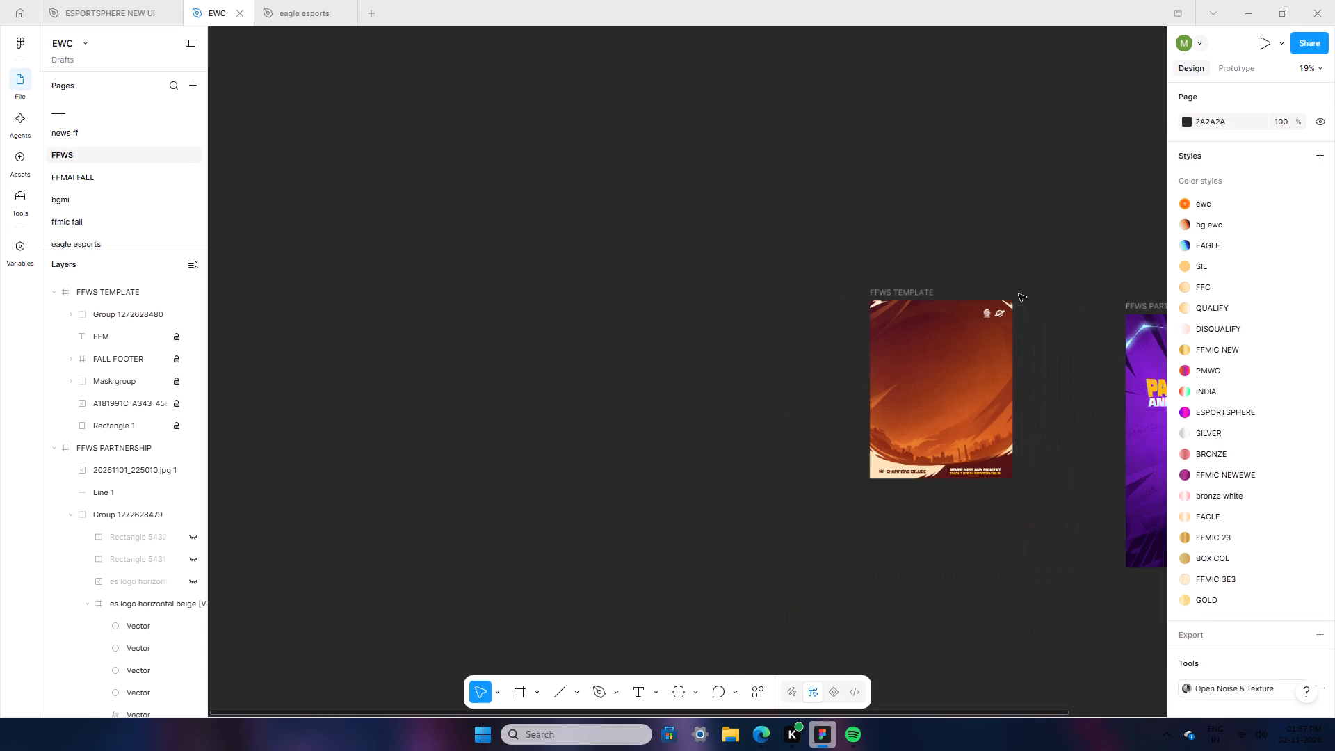
pyautogui.moveTo(786, 712); pyautogui.dragTo(890, 741)
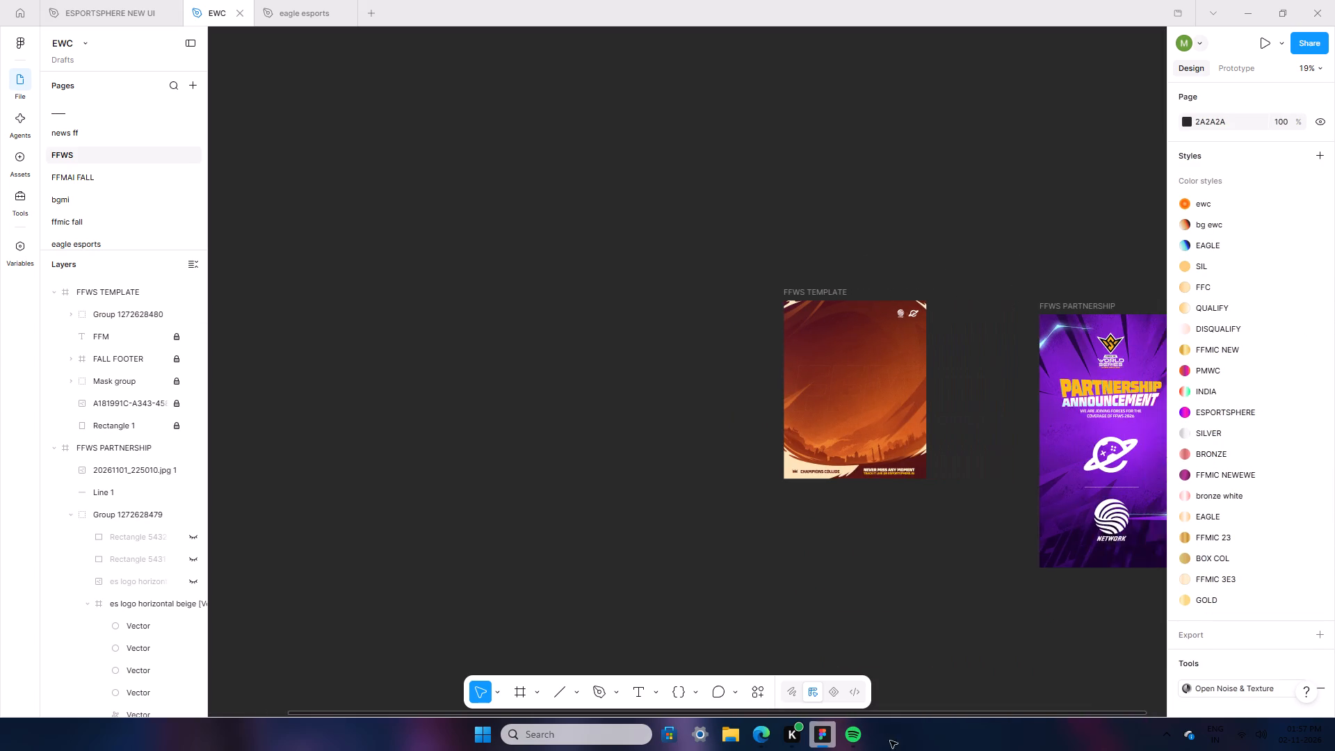
pyautogui.moveTo(890, 741); pyautogui.dragTo(916, 750)
pyautogui.click(1065, 341)
pyautogui.rightClick(1065, 341)
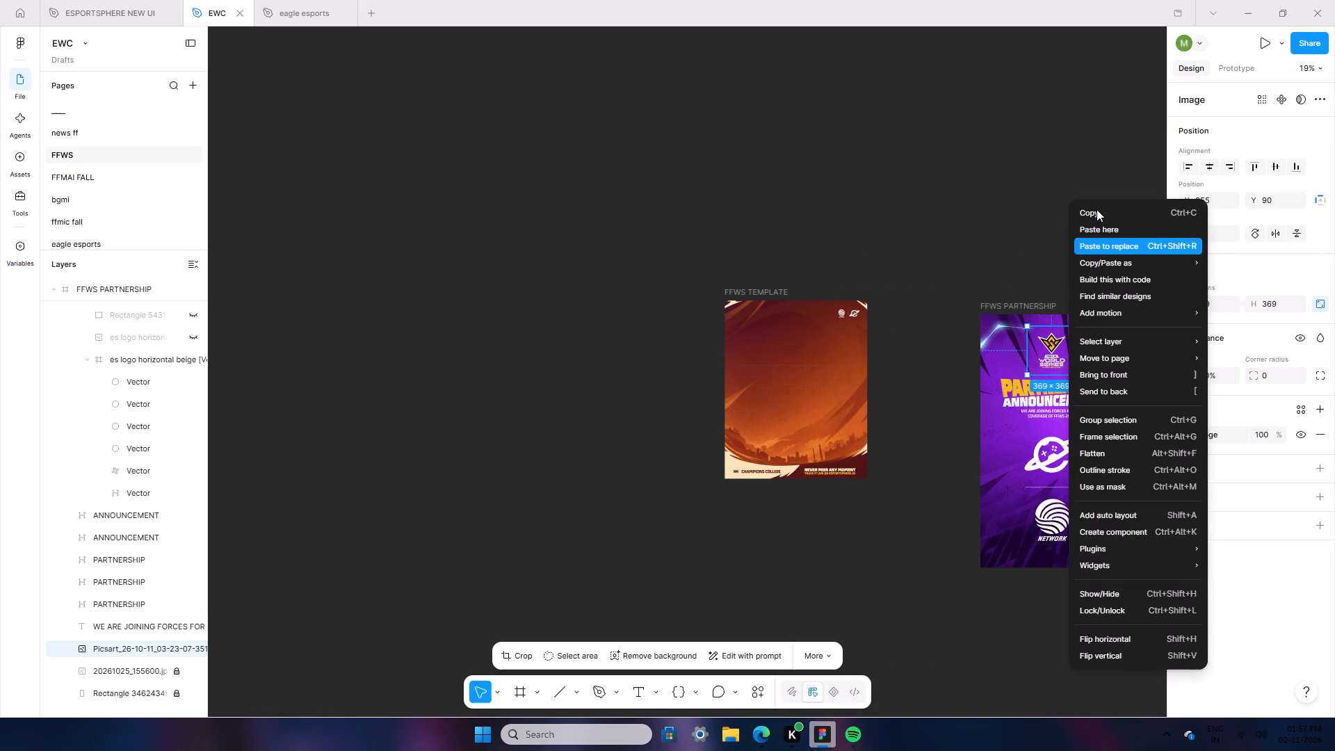
pyautogui.click(1097, 209)
pyautogui.keyDown('ctrl'); pyautogui.scroll(13, 807, 264); pyautogui.keyUp('ctrl')
pyautogui.scroll(-7, 786, 249)
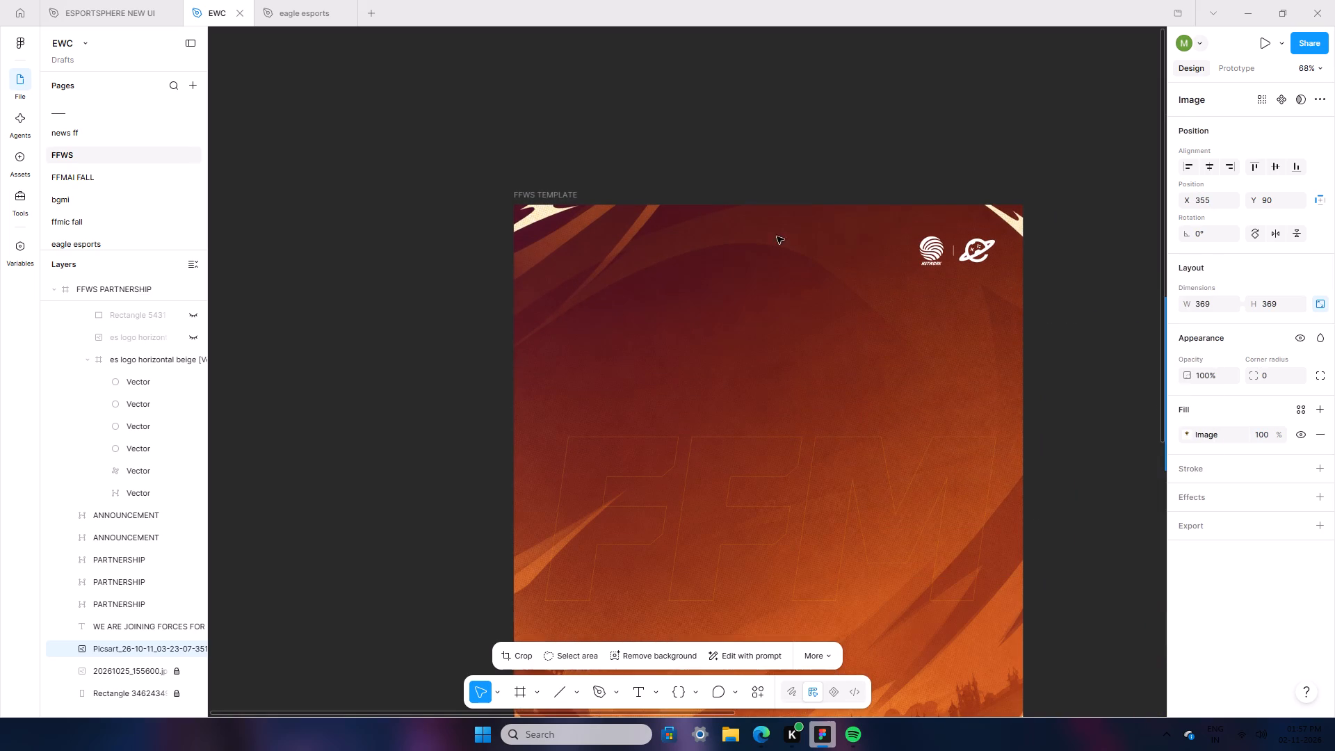
pyautogui.rightClick(370, 145)
pyautogui.click(430, 156)
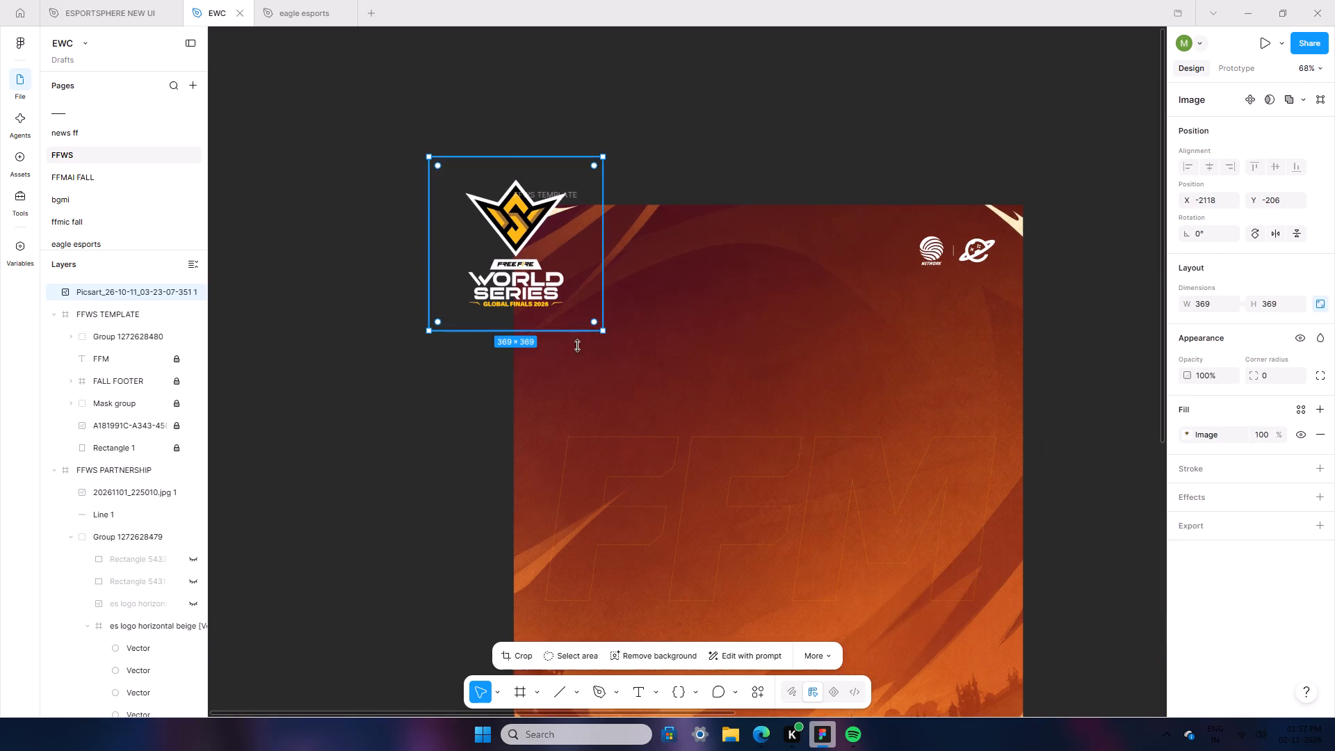
# Scale the pasted World Series logo down to about 115 × 115 and place it in FFWS TEMPLATE's upper-left corner at about X 47, Y 42.
pyautogui.moveTo(603, 330); pyautogui.dragTo(483, 206)
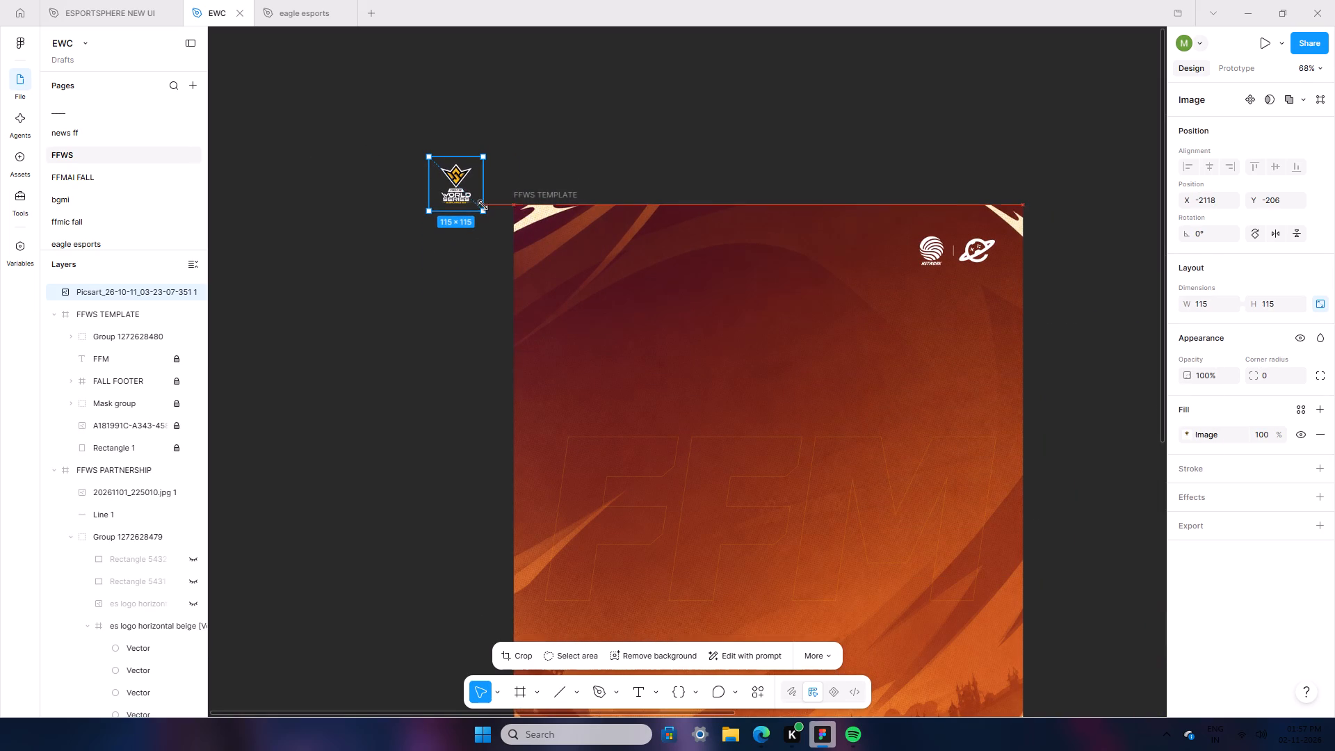
pyautogui.moveTo(466, 187); pyautogui.dragTo(572, 259)
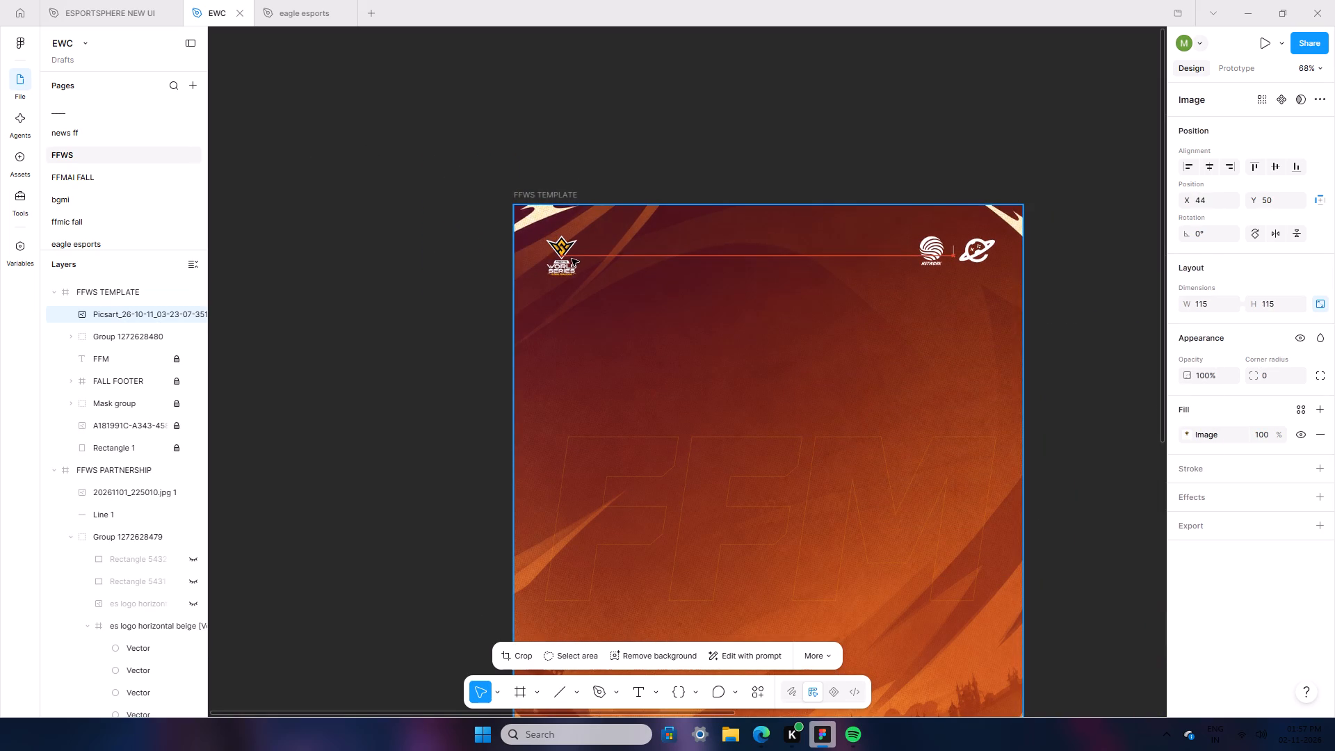
pyautogui.moveTo(572, 259); pyautogui.dragTo(573, 255)
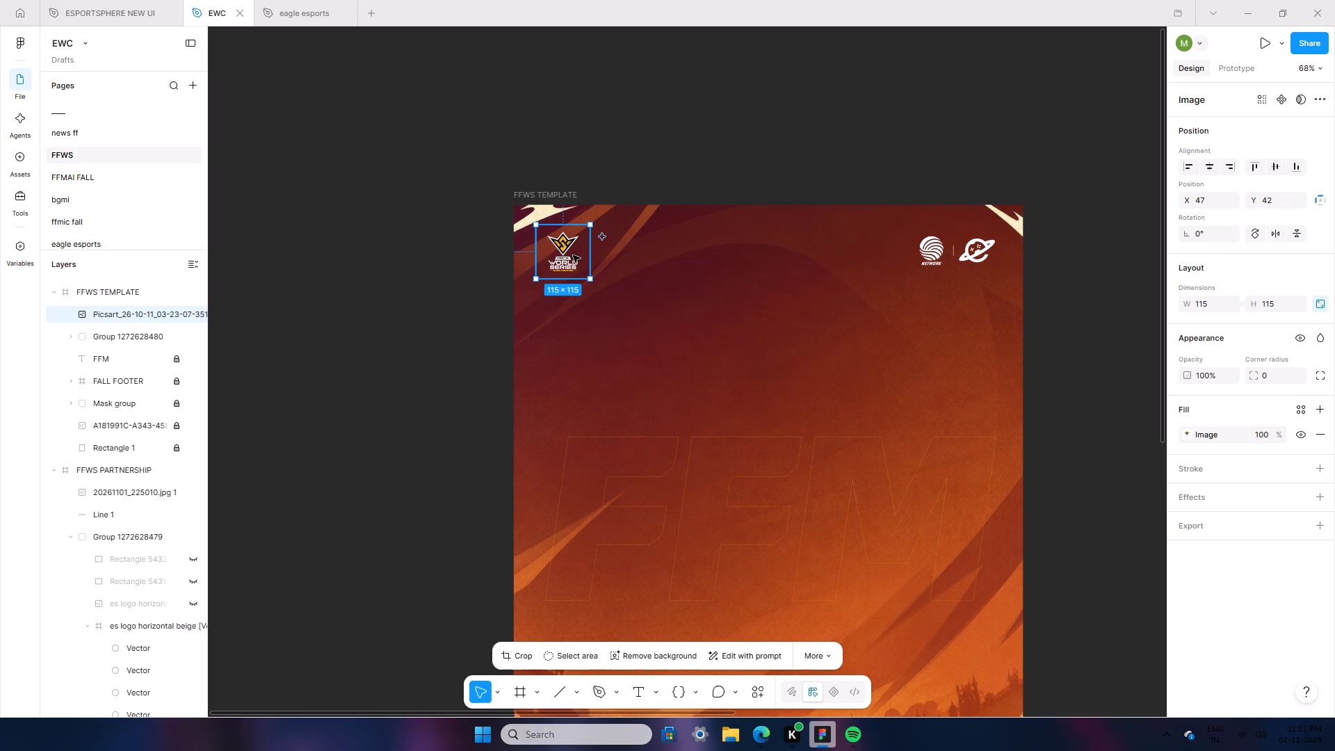
pyautogui.click(652, 135)
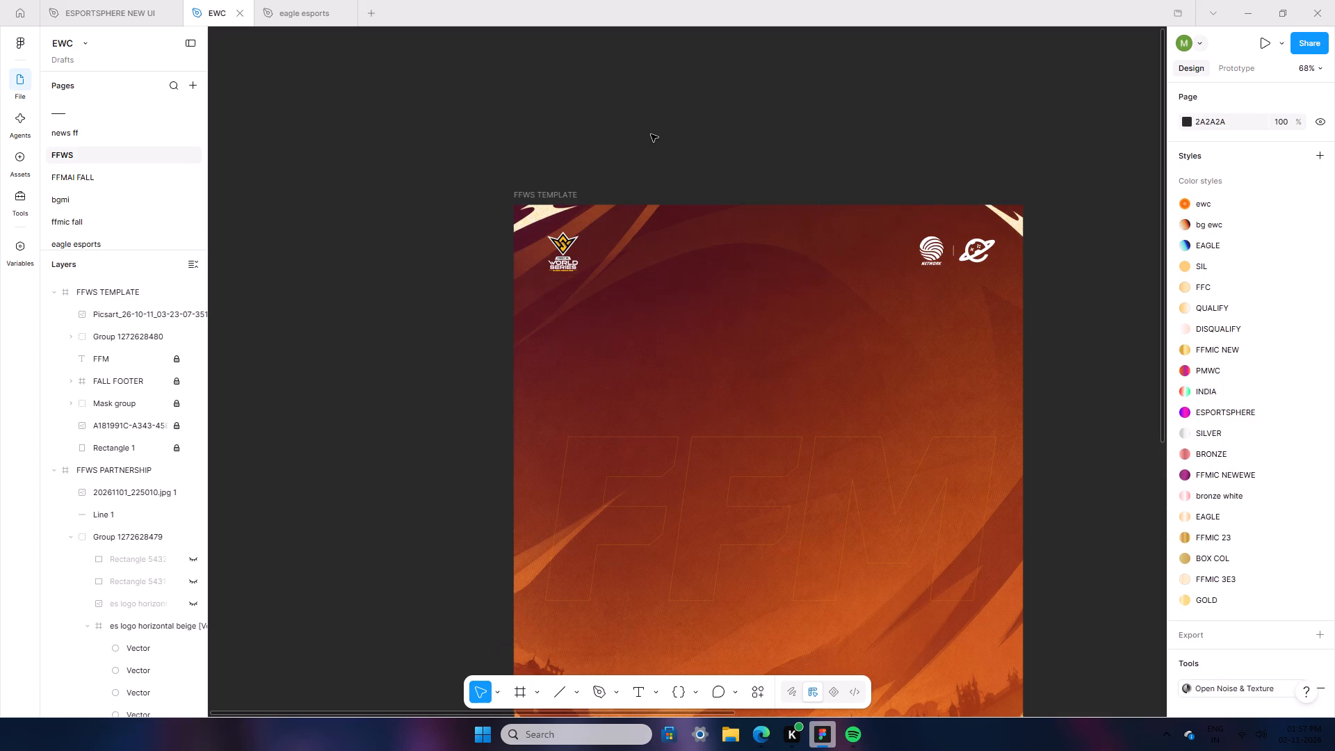
# Enlarge the World Series logo to about 156 × 156 and reposition it in the template's upper-left corner at about X 45, Y 30.
pyautogui.keyDown('ctrl'); pyautogui.scroll(-5, 651, 134); pyautogui.keyUp('ctrl')
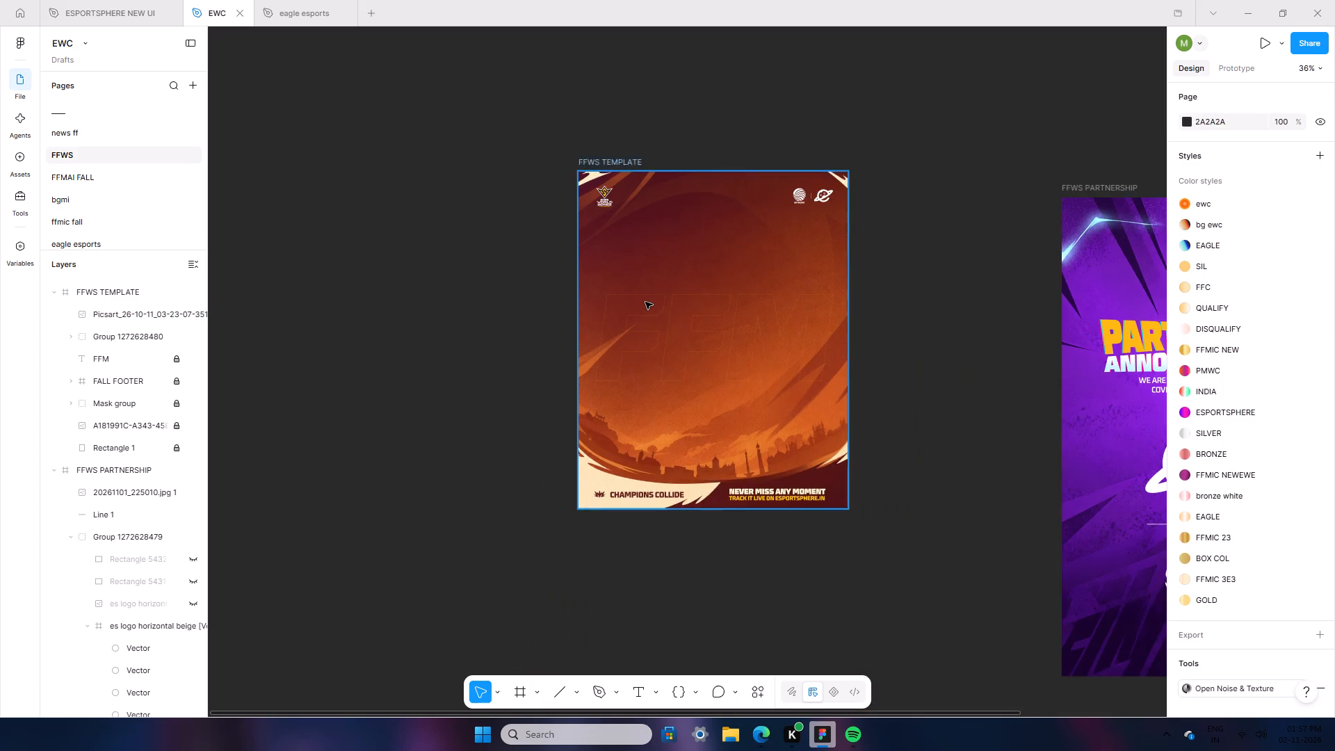
pyautogui.keyDown('ctrl'); pyautogui.scroll(8, 645, 302); pyautogui.keyUp('ctrl')
pyautogui.scroll(6, 584, 203)
pyautogui.click(536, 207)
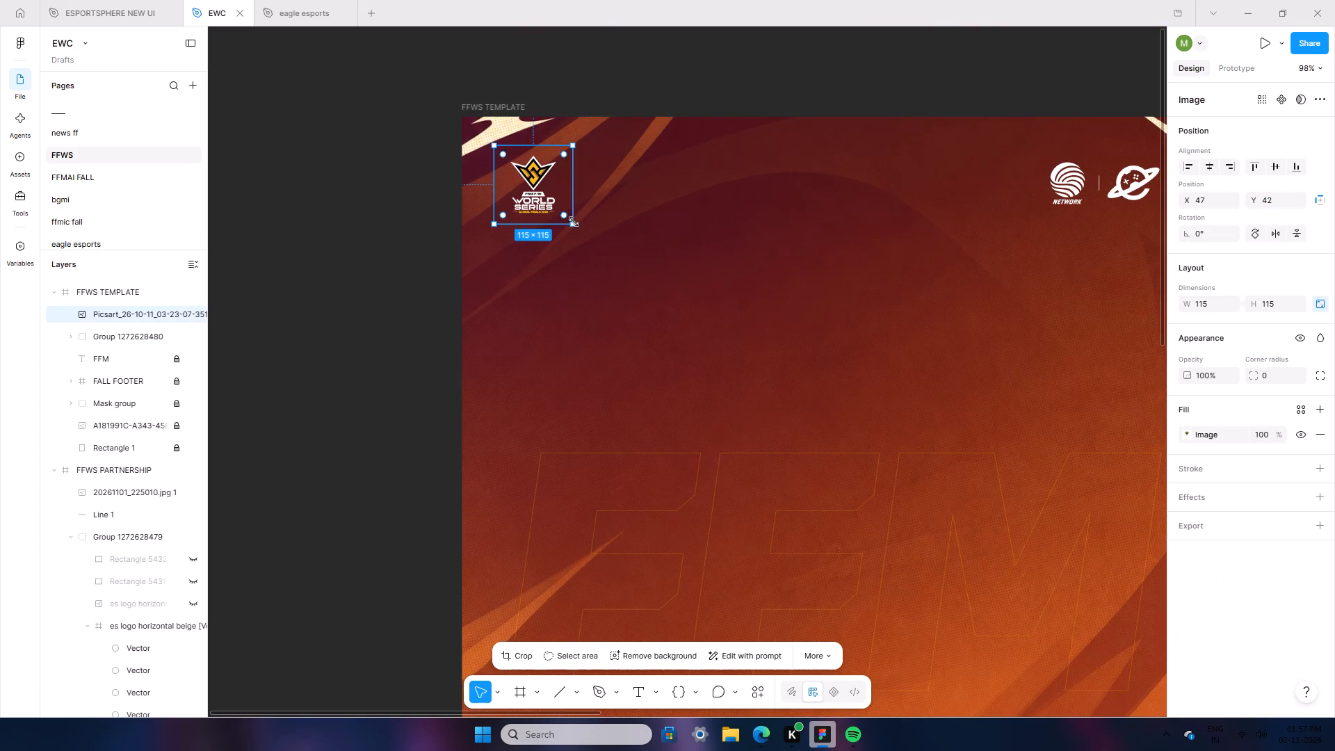
pyautogui.moveTo(574, 222); pyautogui.dragTo(601, 245)
pyautogui.moveTo(573, 236); pyautogui.dragTo(565, 229)
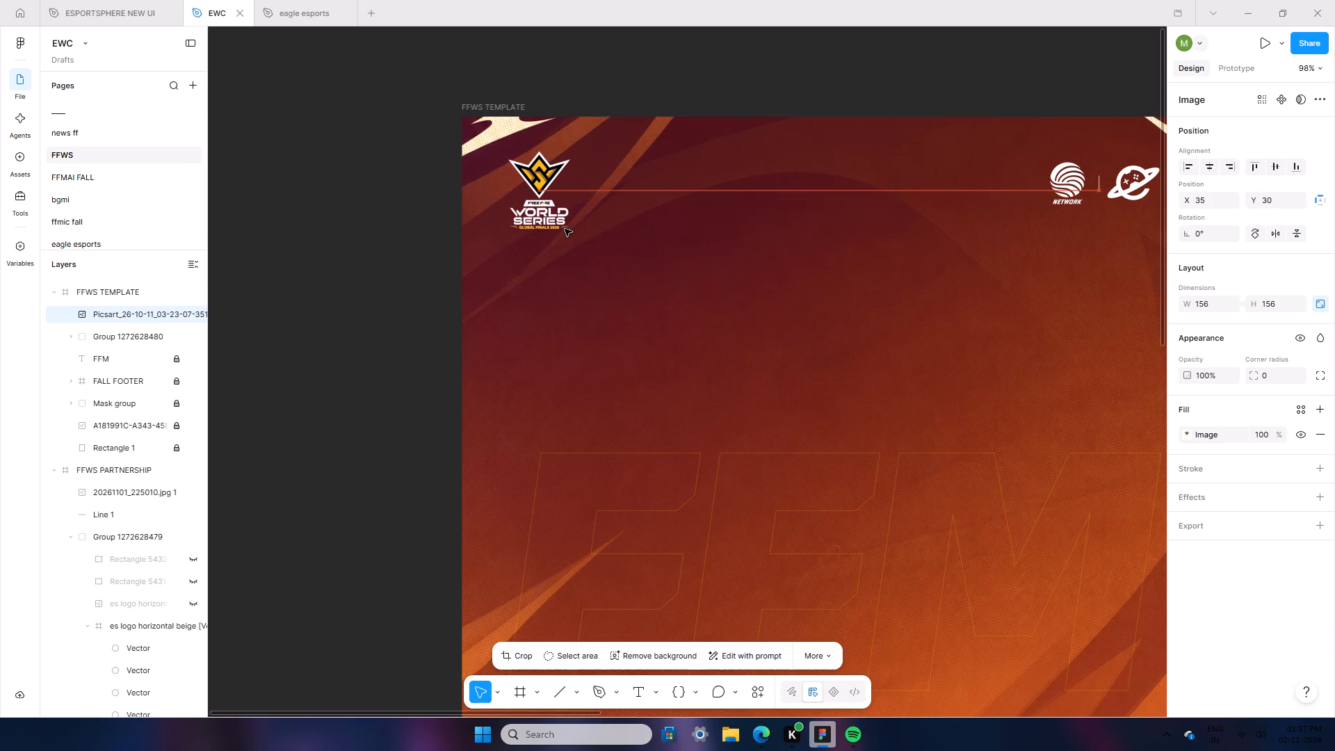
pyautogui.moveTo(565, 229); pyautogui.dragTo(572, 229)
pyautogui.click(794, 97)
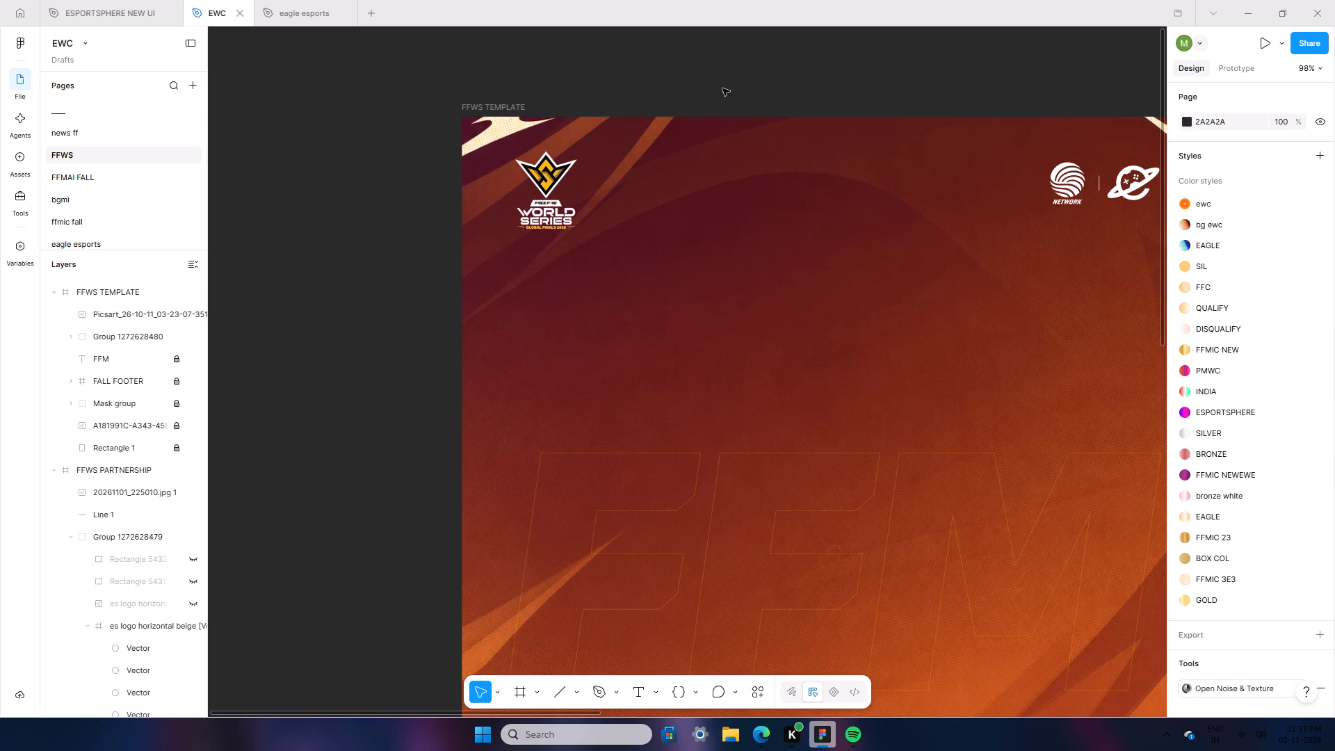
# Nudge the World Series logo down 5 px to Y 35.
pyautogui.scroll(-9, 848, 545)
pyautogui.scroll(-9, 957, 564)
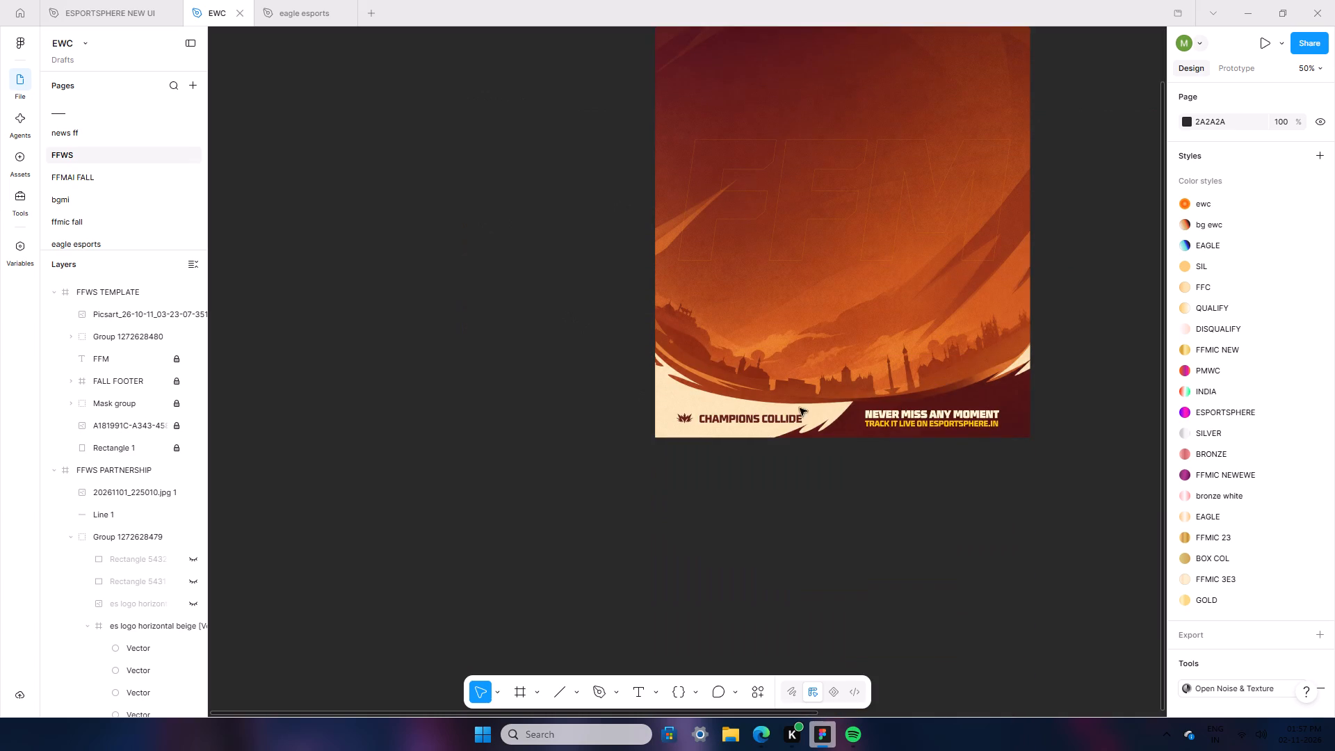
pyautogui.scroll(6, 751, 369)
pyautogui.click(704, 302)
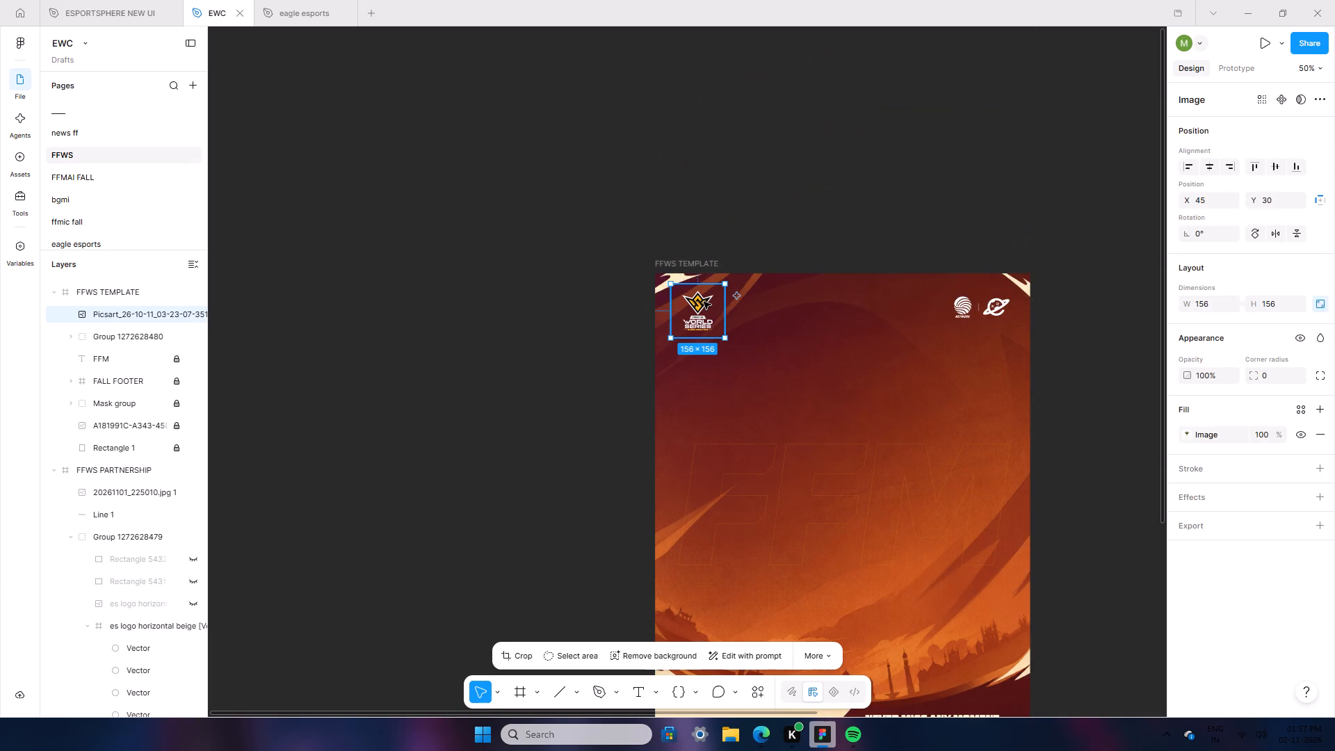
pyautogui.press('Down')
pyautogui.press('Down')
pyautogui.press('Down')
pyautogui.press('Down')
pyautogui.press('Down')
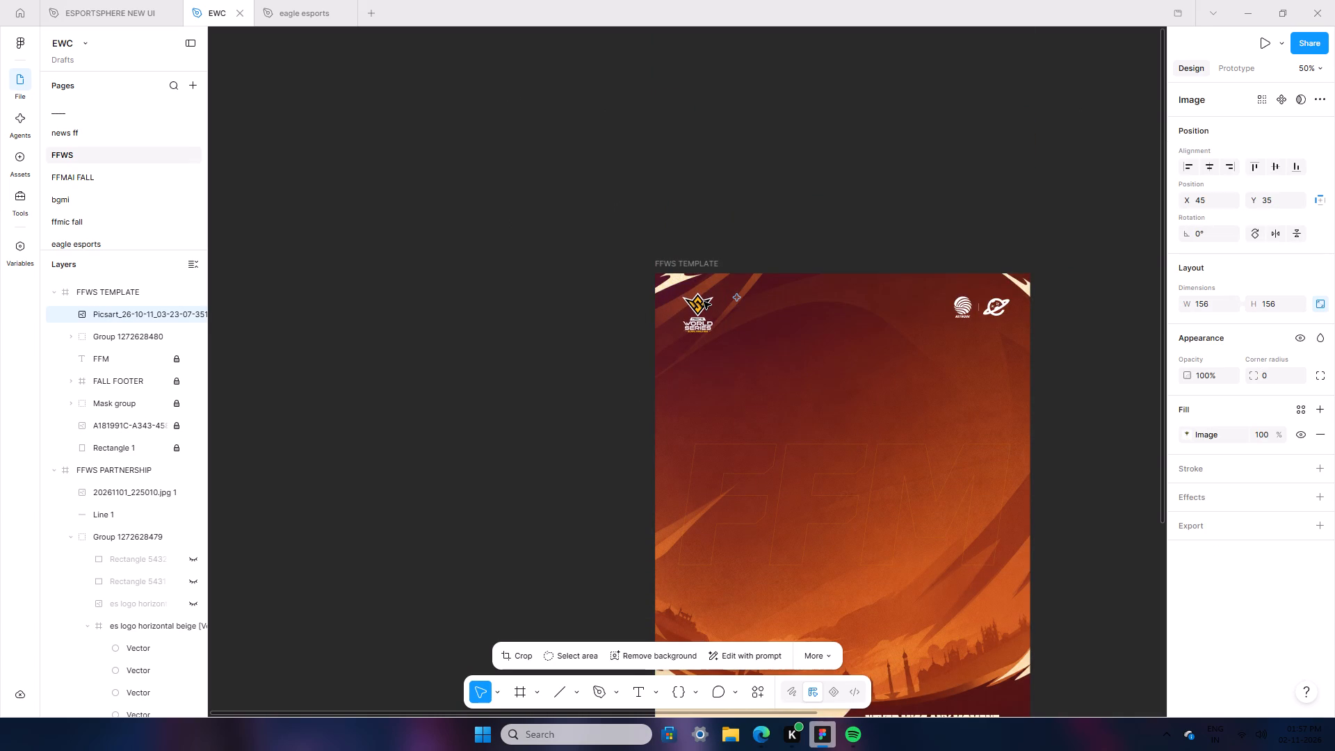
pyautogui.click(792, 403)
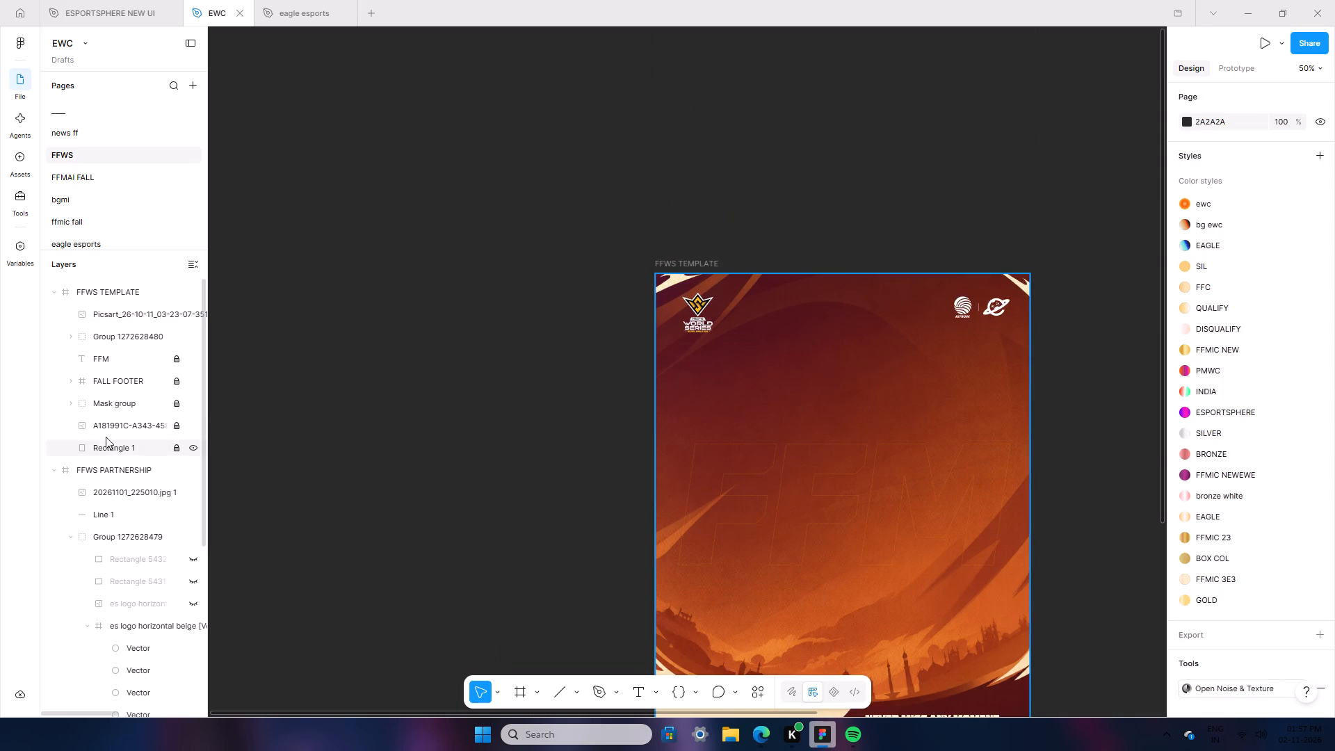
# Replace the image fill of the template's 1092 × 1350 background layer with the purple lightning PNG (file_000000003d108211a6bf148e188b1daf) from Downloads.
pyautogui.click(104, 427)
pyautogui.click(1190, 431)
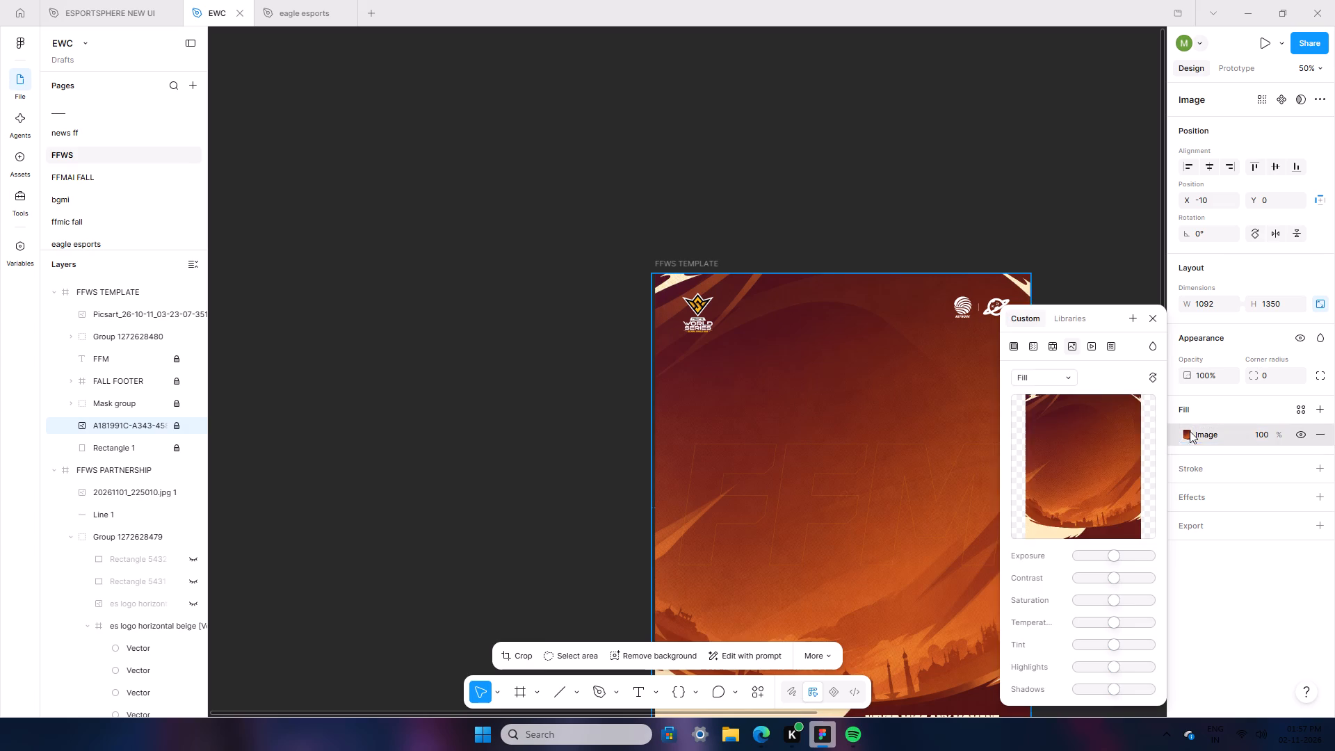
pyautogui.click(1119, 455)
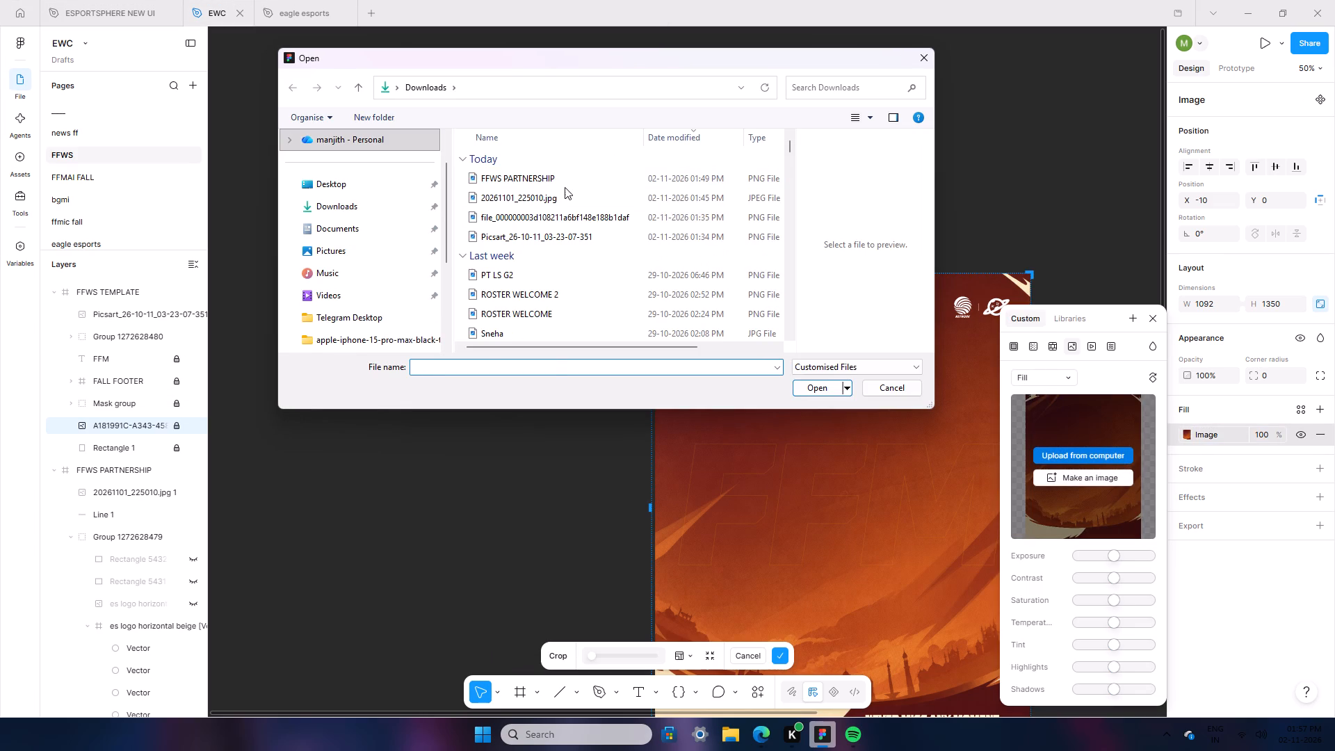
pyautogui.click(585, 222)
pyautogui.doubleClick(585, 222)
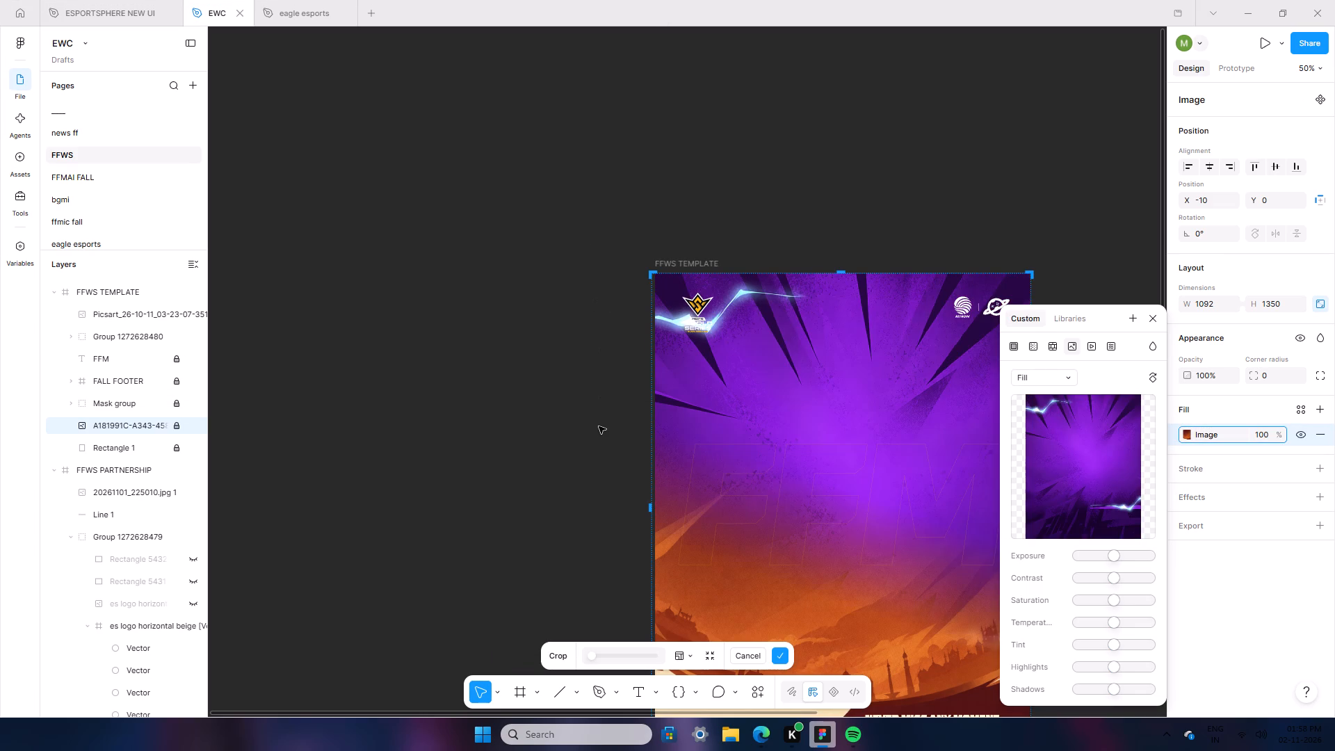
pyautogui.scroll(-4, 580, 462)
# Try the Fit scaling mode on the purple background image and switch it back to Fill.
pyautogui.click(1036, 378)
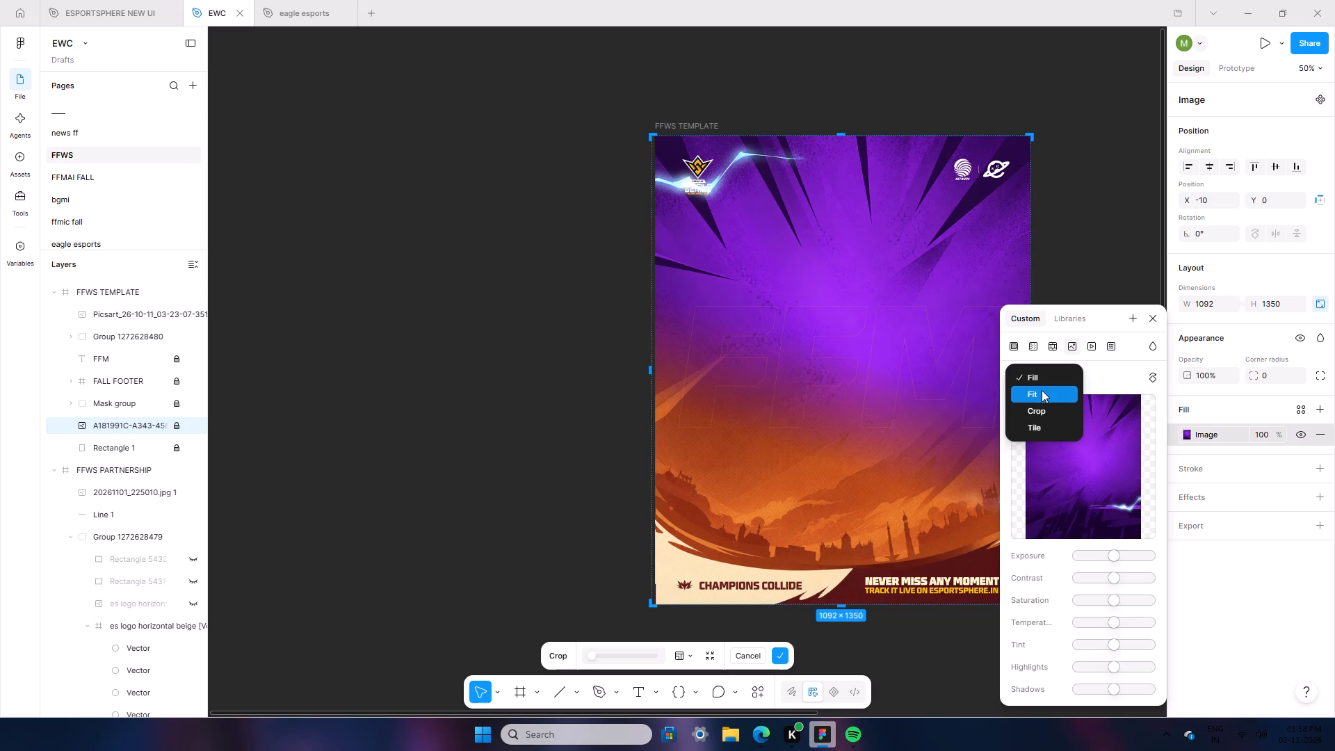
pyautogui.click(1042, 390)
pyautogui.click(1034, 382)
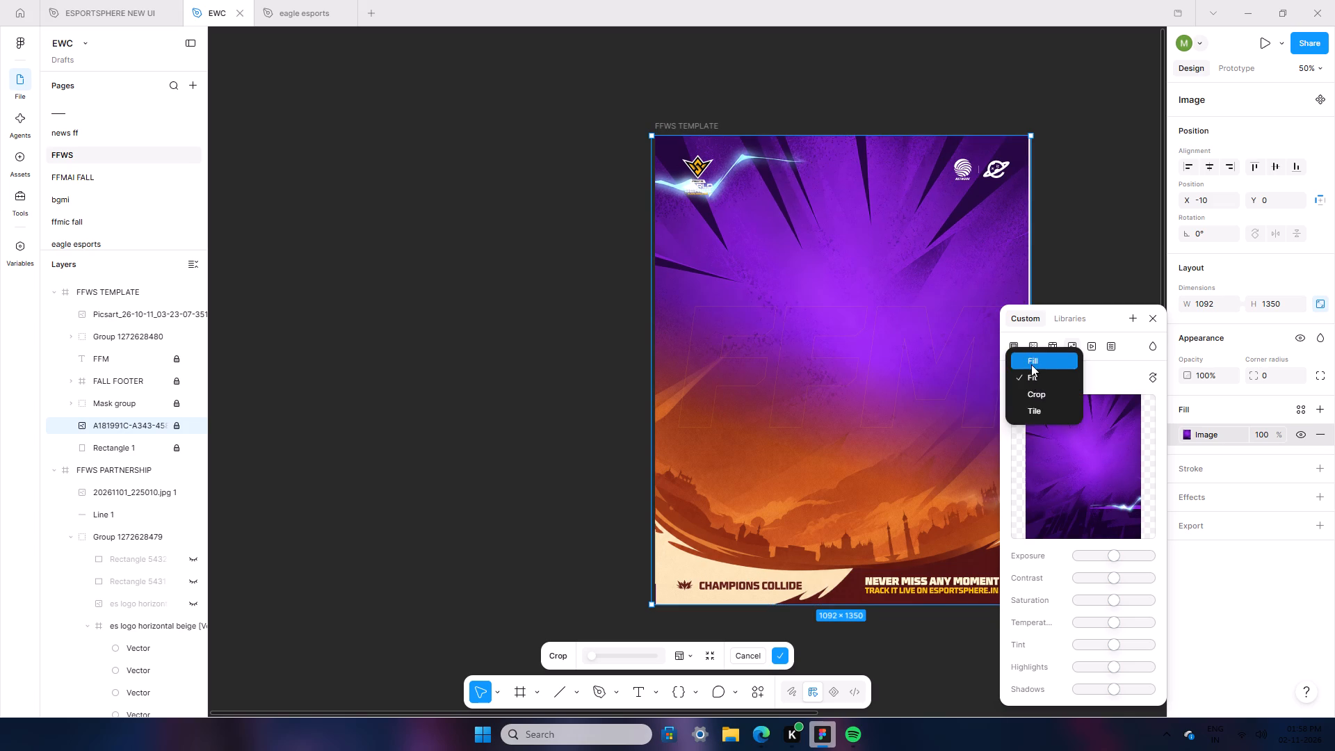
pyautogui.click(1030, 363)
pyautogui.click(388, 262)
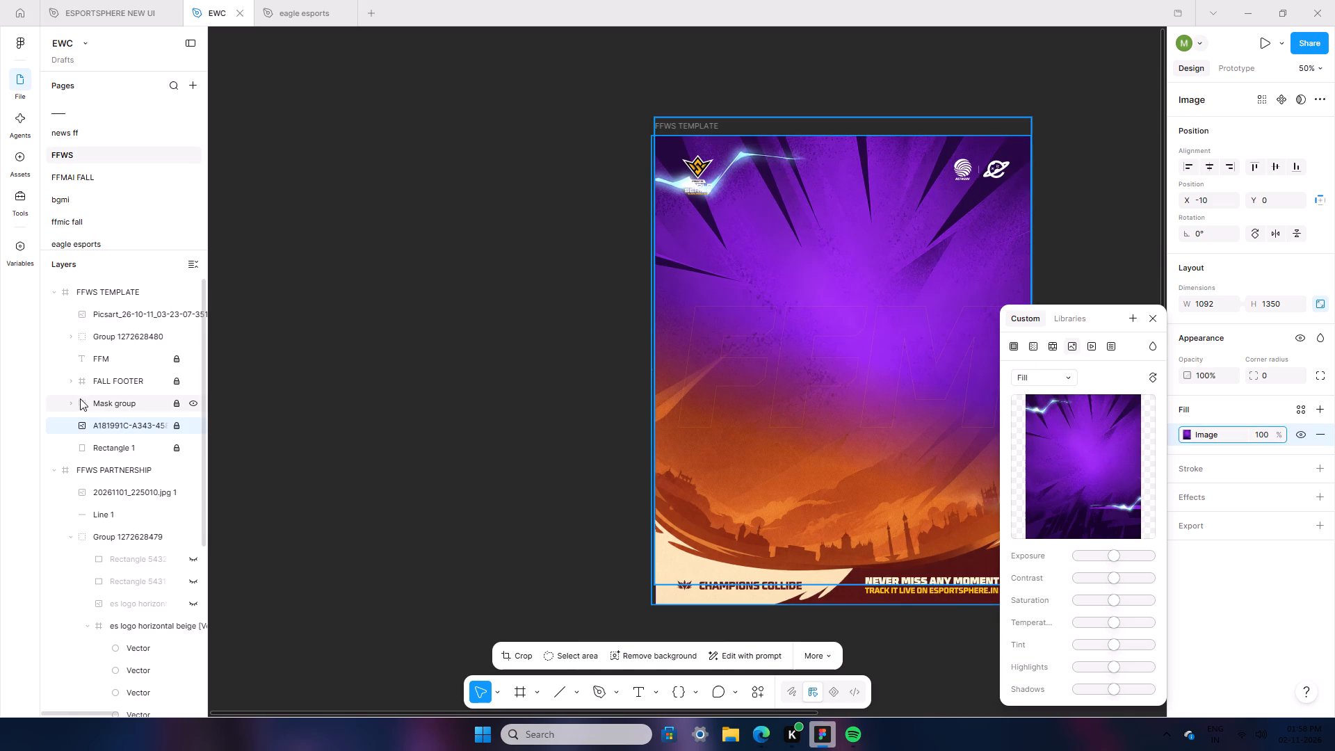
# Replace the image fill inside the template's Mask group with the same purple lightning PNG from Downloads.
pyautogui.click(71, 398)
pyautogui.click(112, 452)
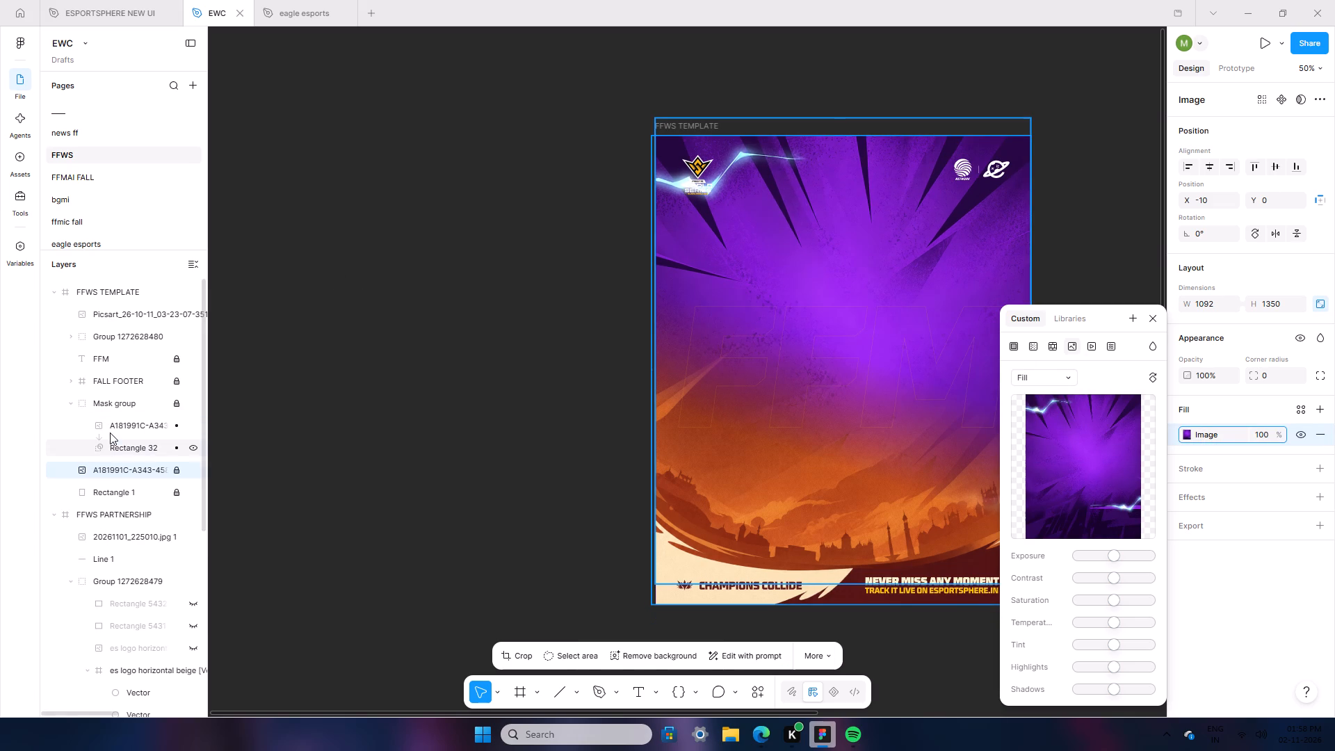
pyautogui.click(110, 433)
pyautogui.click(1200, 433)
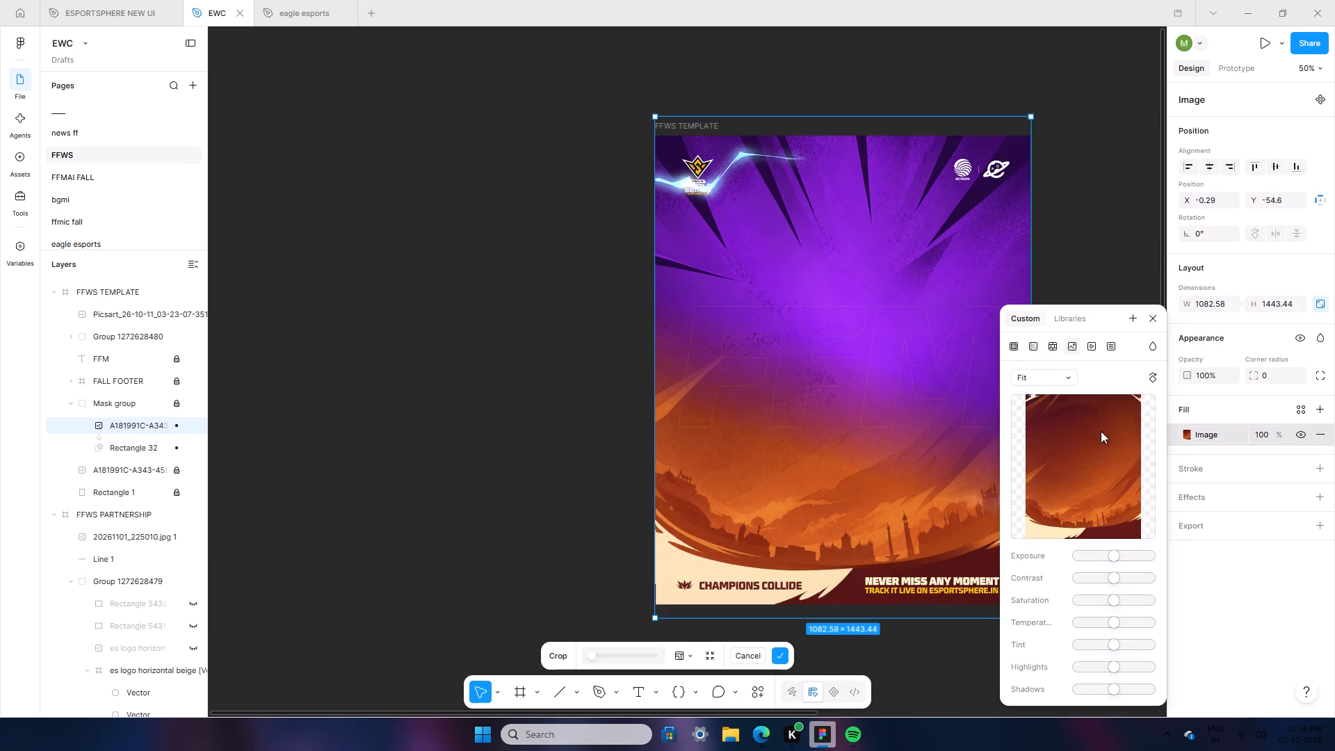
pyautogui.click(1103, 449)
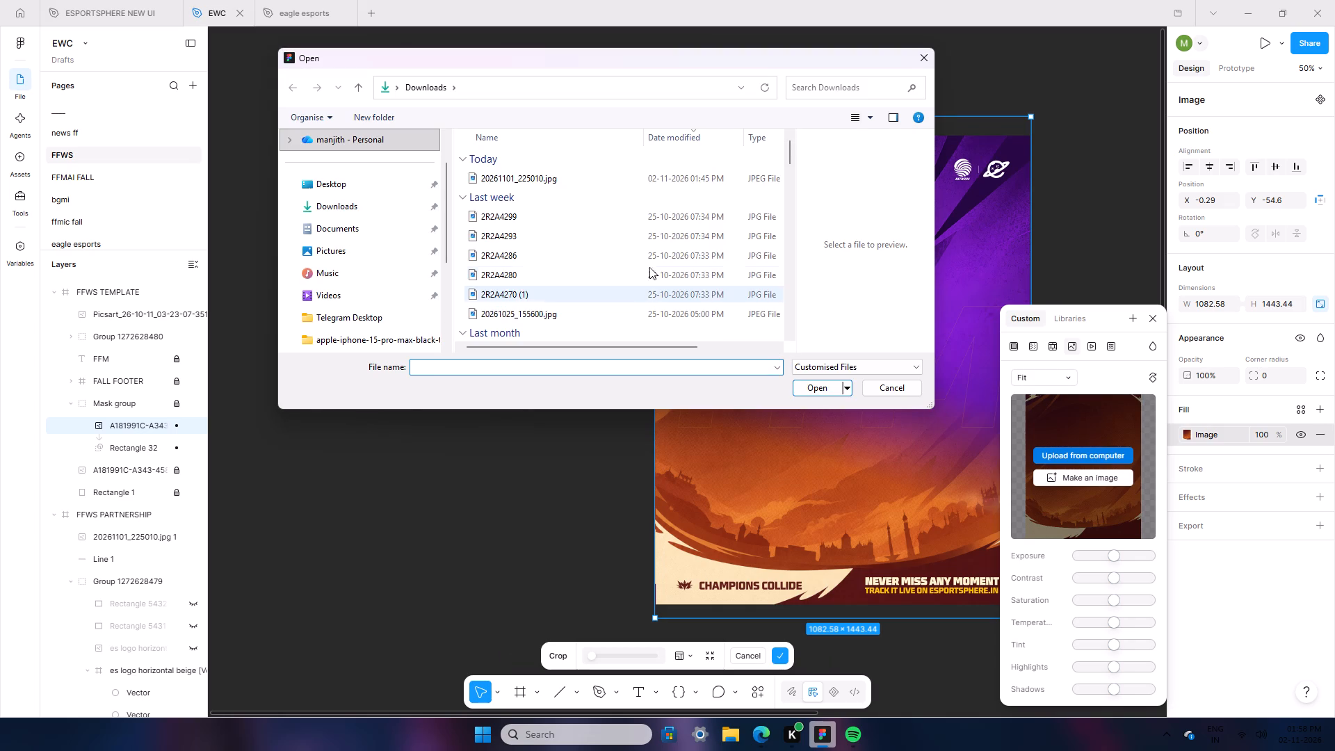
pyautogui.click(578, 216)
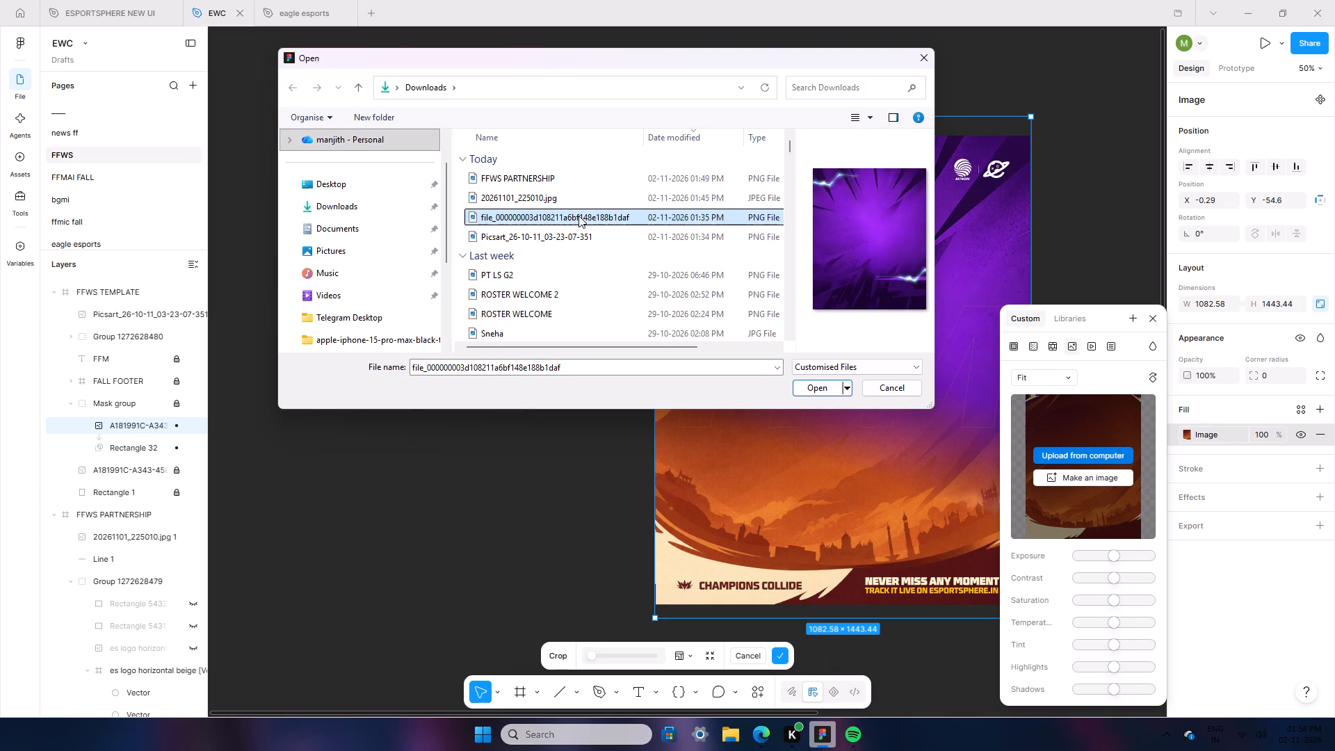
pyautogui.doubleClick(578, 216)
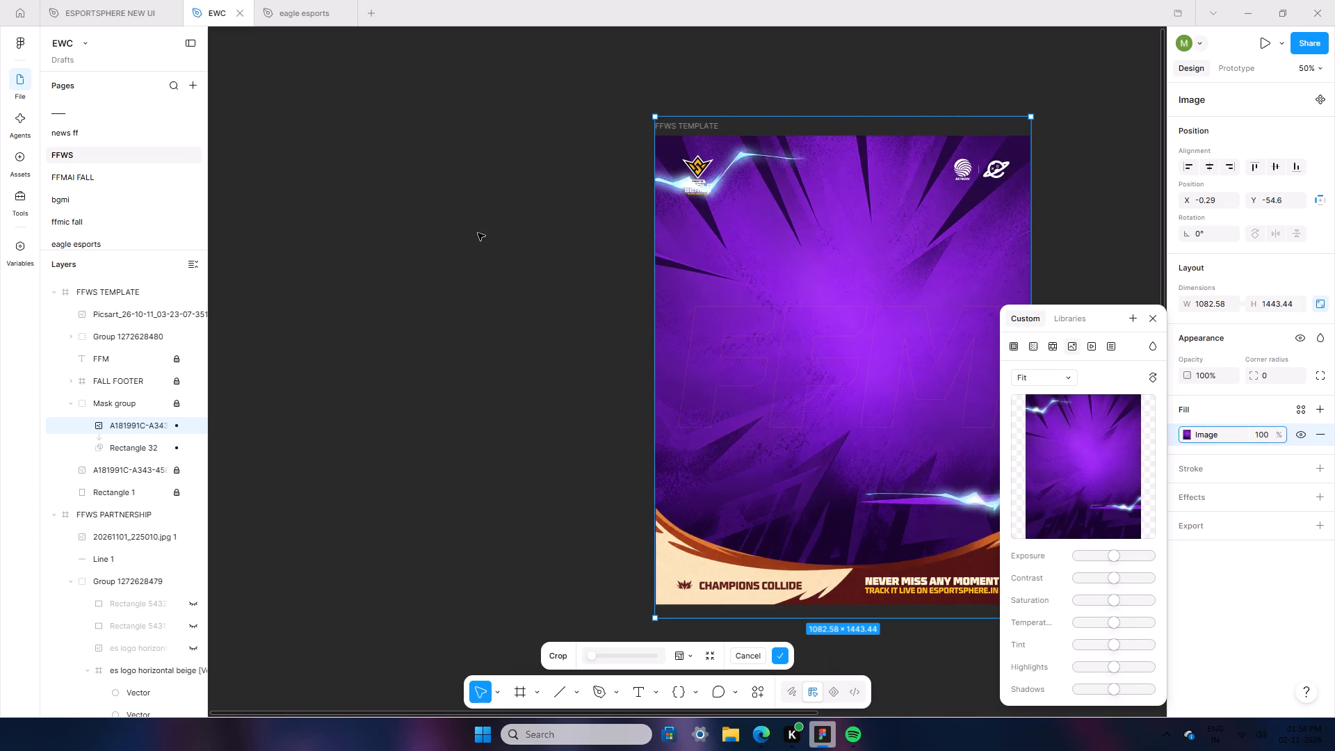
pyautogui.doubleClick(479, 234)
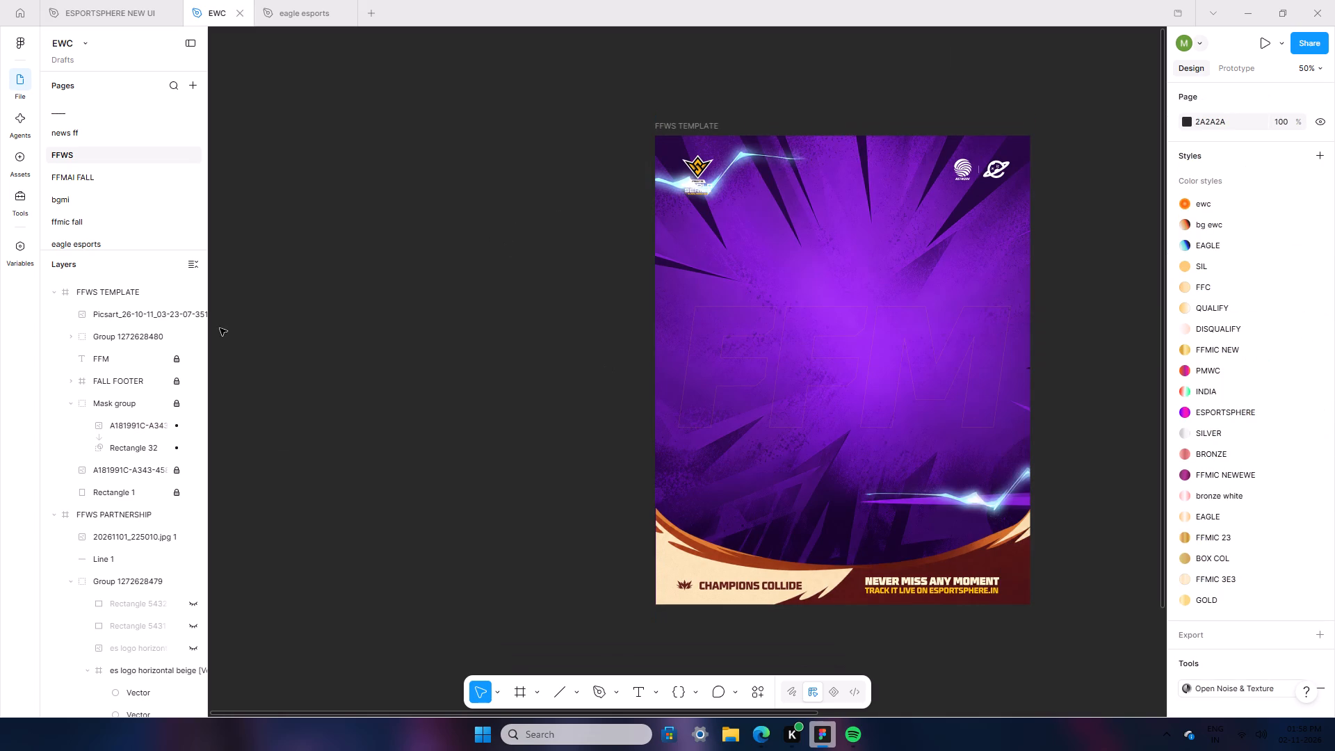
# Delete the outlined FFM text layer from FFWS TEMPLATE.
pyautogui.click(133, 355)
pyautogui.press('BackSpace')
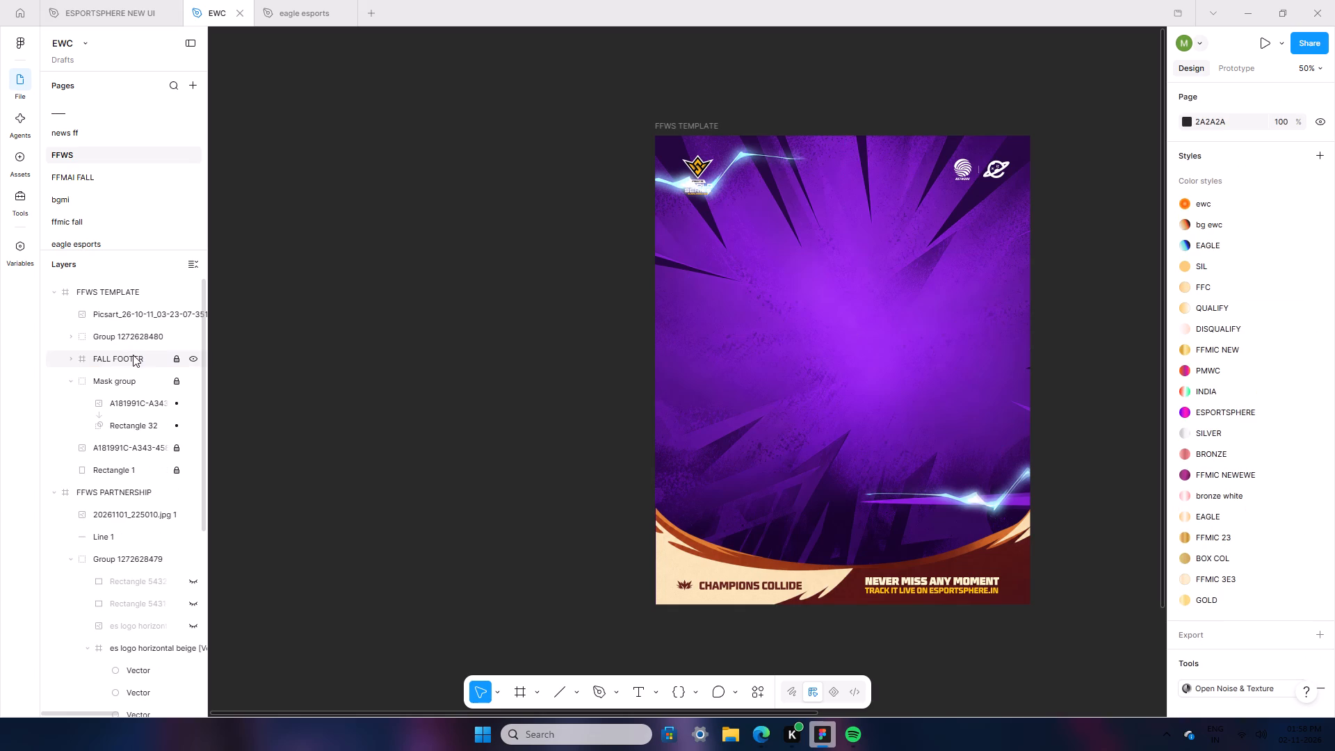
# Move the NETWORK and planet logo lockup to the template's upper-left corner, at about X 61, Y 55.
pyautogui.click(973, 173)
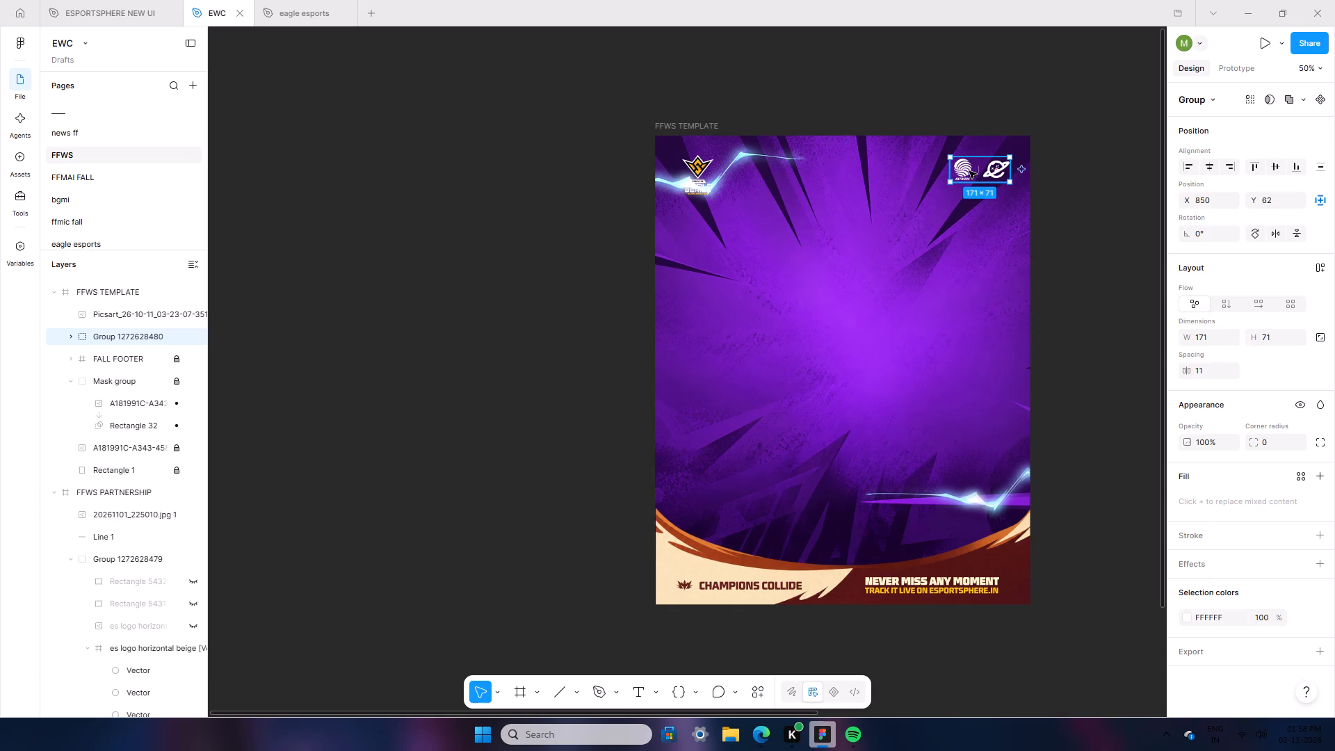
pyautogui.keyDown('ctrl'); pyautogui.scroll(5, 665, 374); pyautogui.keyUp('ctrl')
pyautogui.scroll(4, 960, 360)
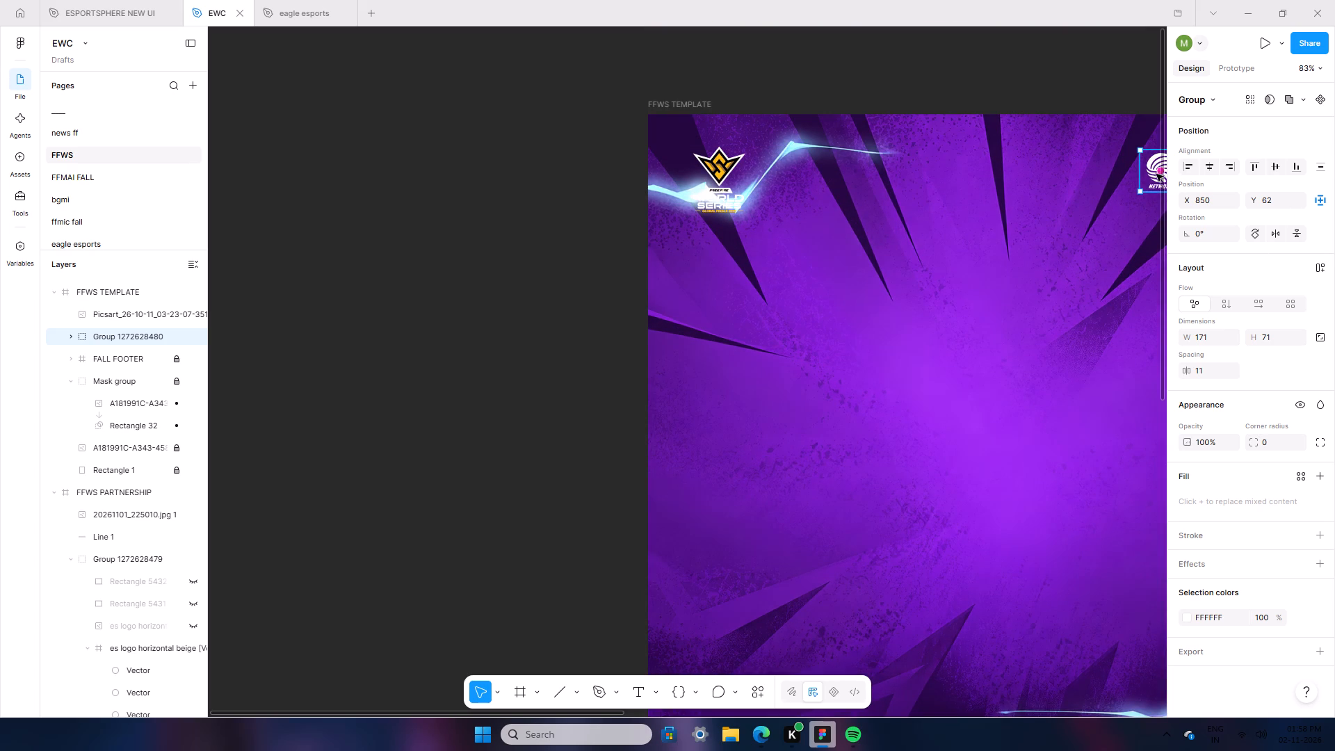
pyautogui.moveTo(1152, 176); pyautogui.dragTo(700, 192)
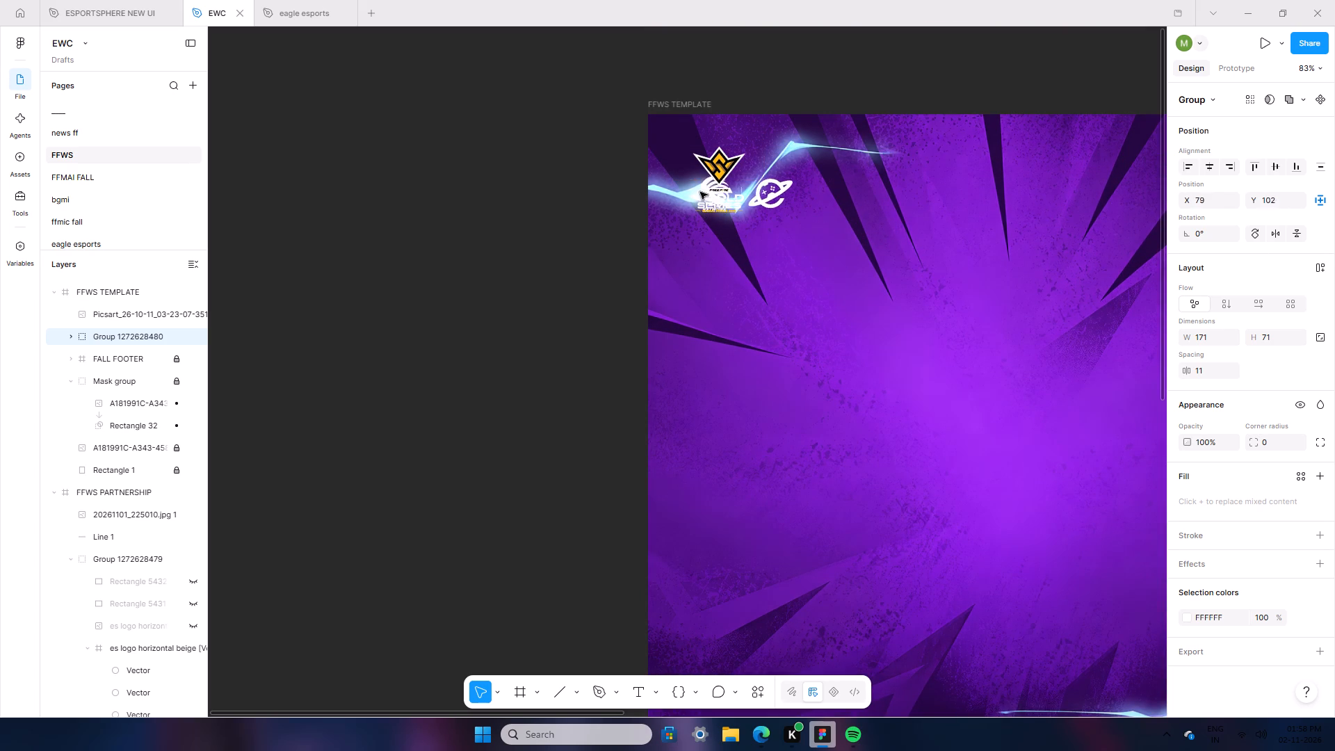
pyautogui.moveTo(700, 192); pyautogui.dragTo(695, 172)
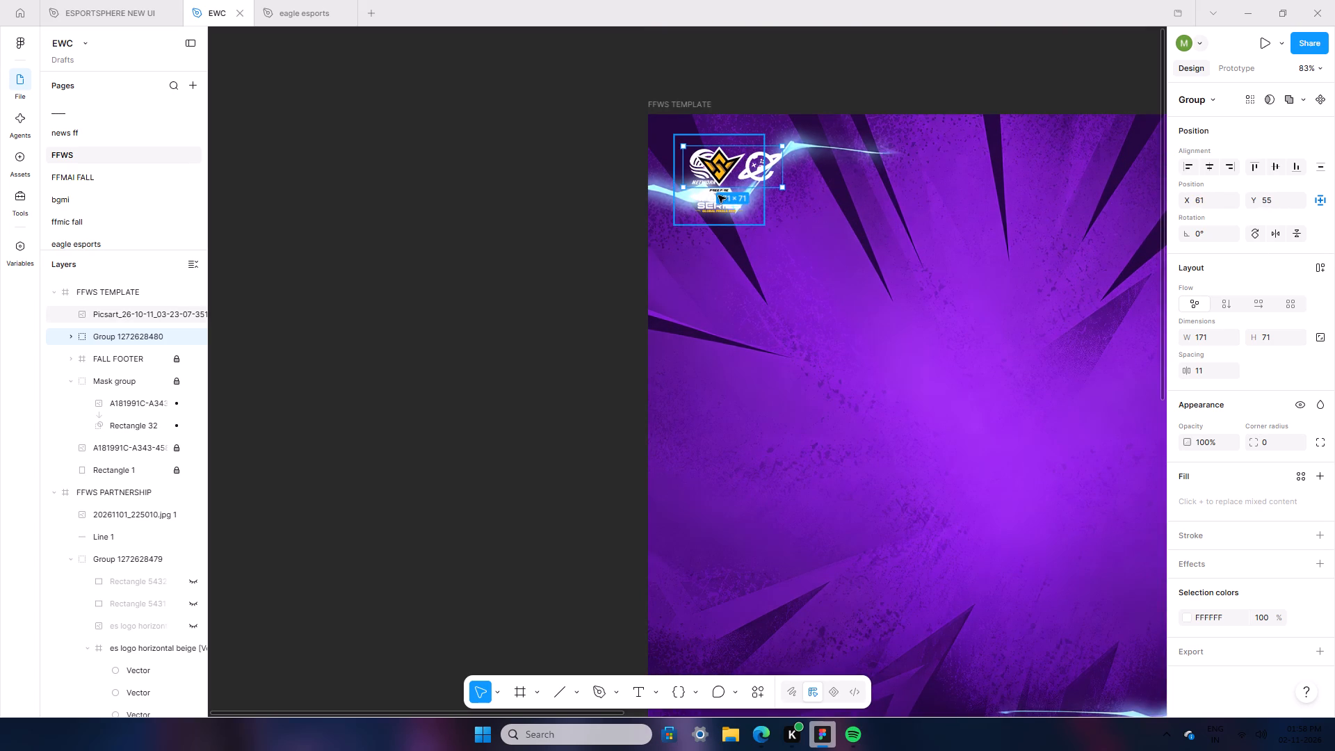
# Move the World Series logo to the template's upper-right corner, at about X 895, Y 38.
pyautogui.click(718, 195)
pyautogui.moveTo(725, 200); pyautogui.dragTo(1280, 177)
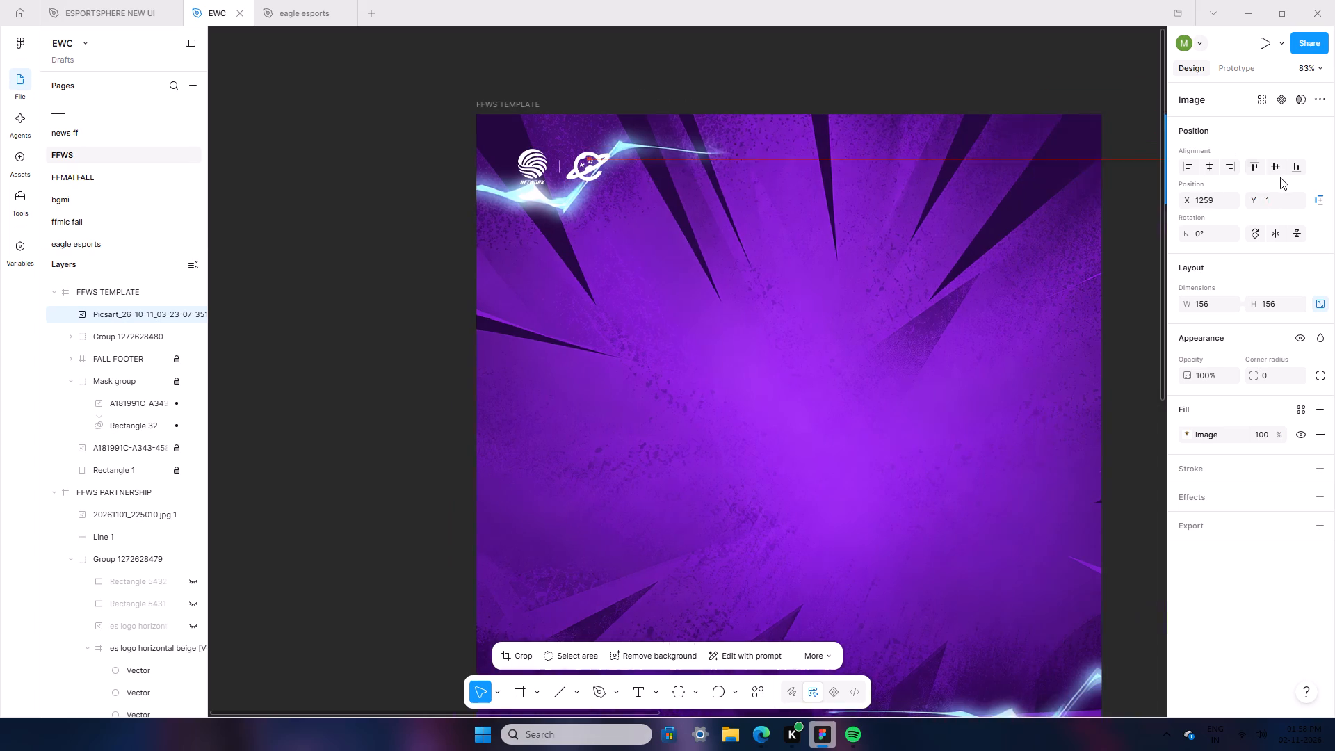
pyautogui.moveTo(1280, 177); pyautogui.dragTo(932, 189)
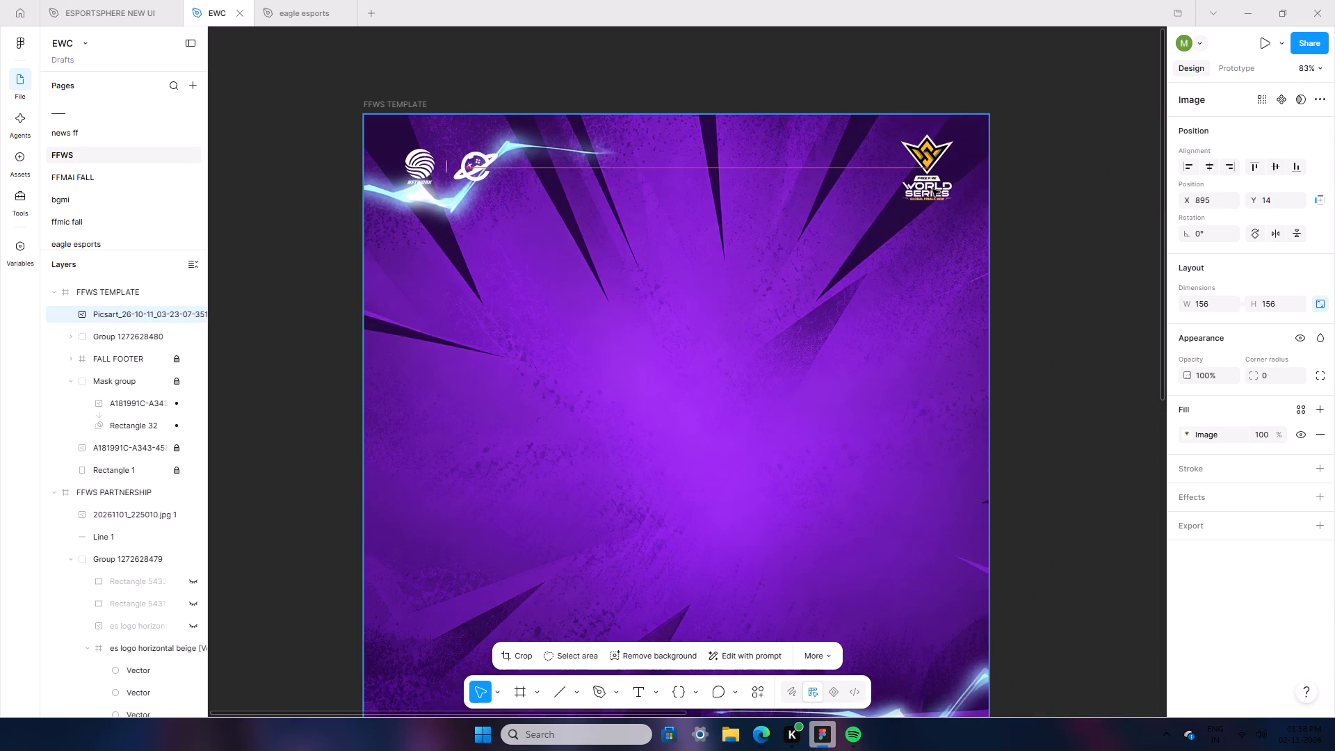
pyautogui.moveTo(932, 189); pyautogui.dragTo(932, 194)
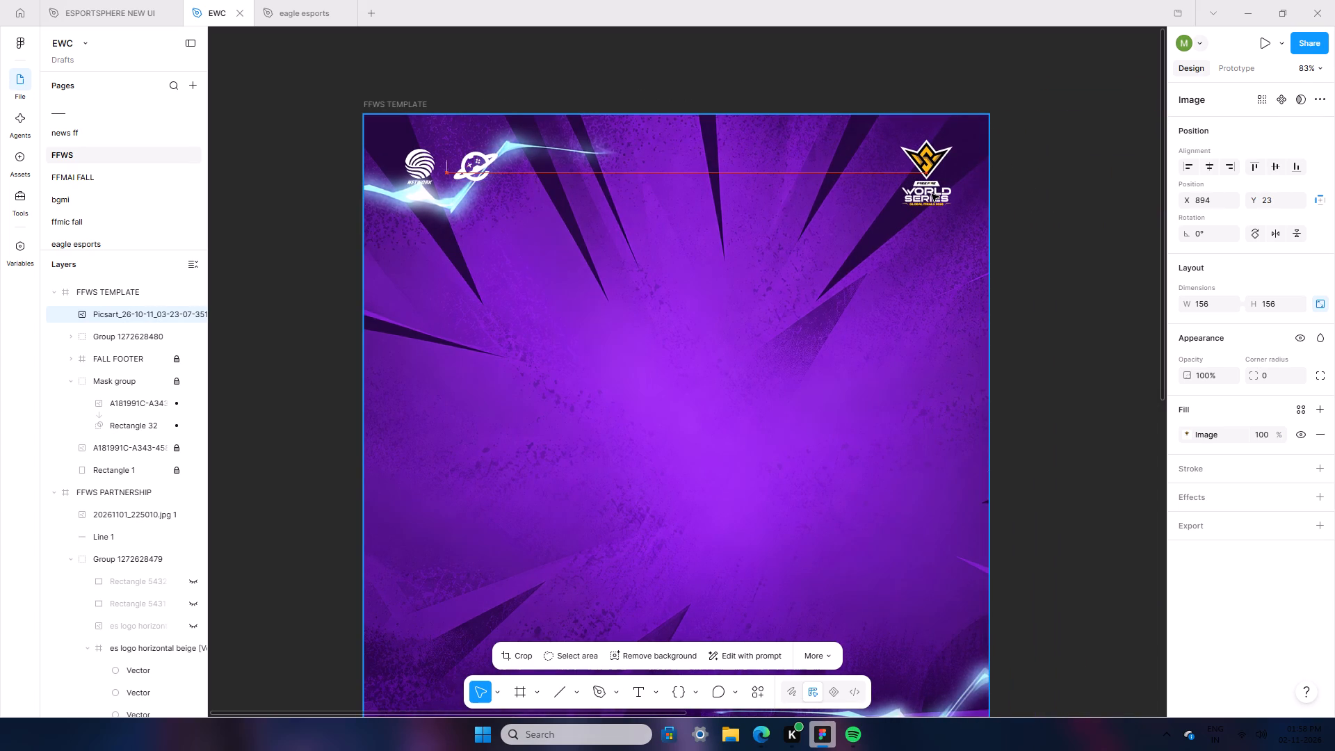
pyautogui.moveTo(932, 194); pyautogui.dragTo(928, 194)
pyautogui.moveTo(909, 195); pyautogui.dragTo(916, 195)
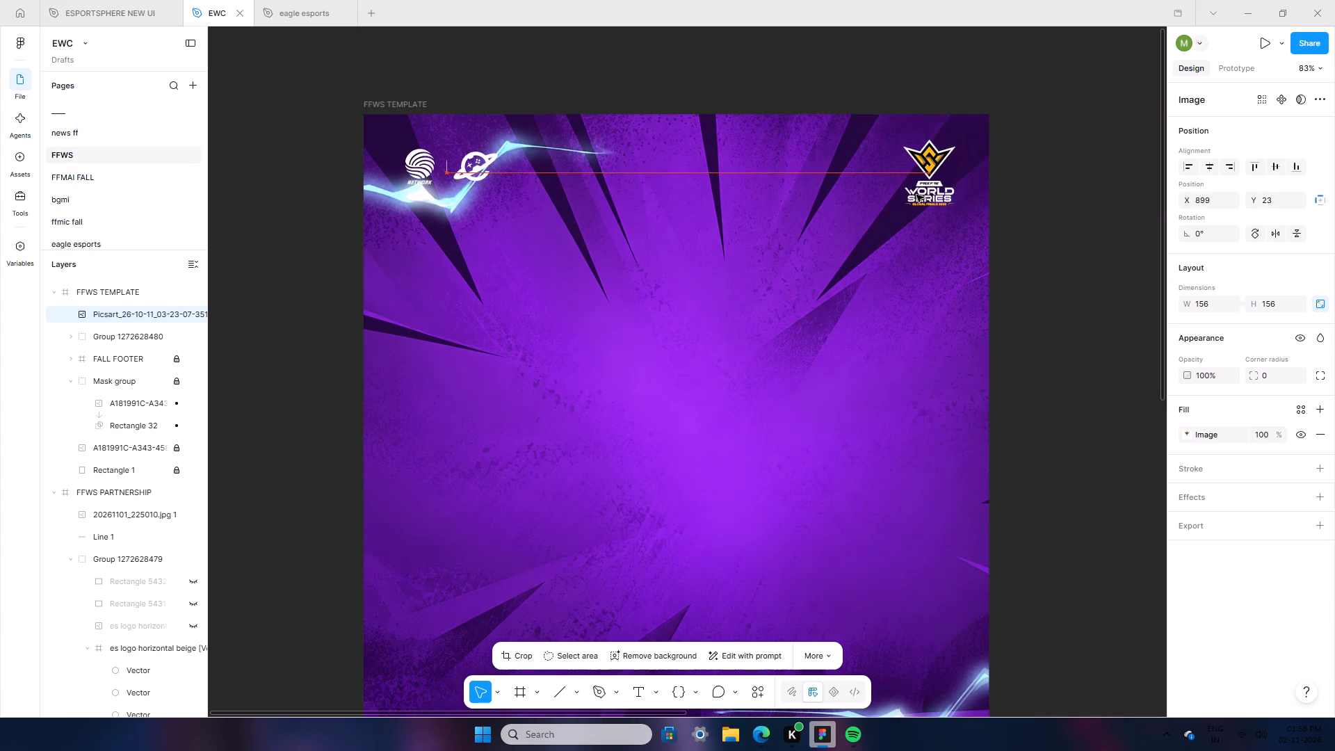
pyautogui.moveTo(916, 195); pyautogui.dragTo(914, 204)
pyautogui.click(1051, 281)
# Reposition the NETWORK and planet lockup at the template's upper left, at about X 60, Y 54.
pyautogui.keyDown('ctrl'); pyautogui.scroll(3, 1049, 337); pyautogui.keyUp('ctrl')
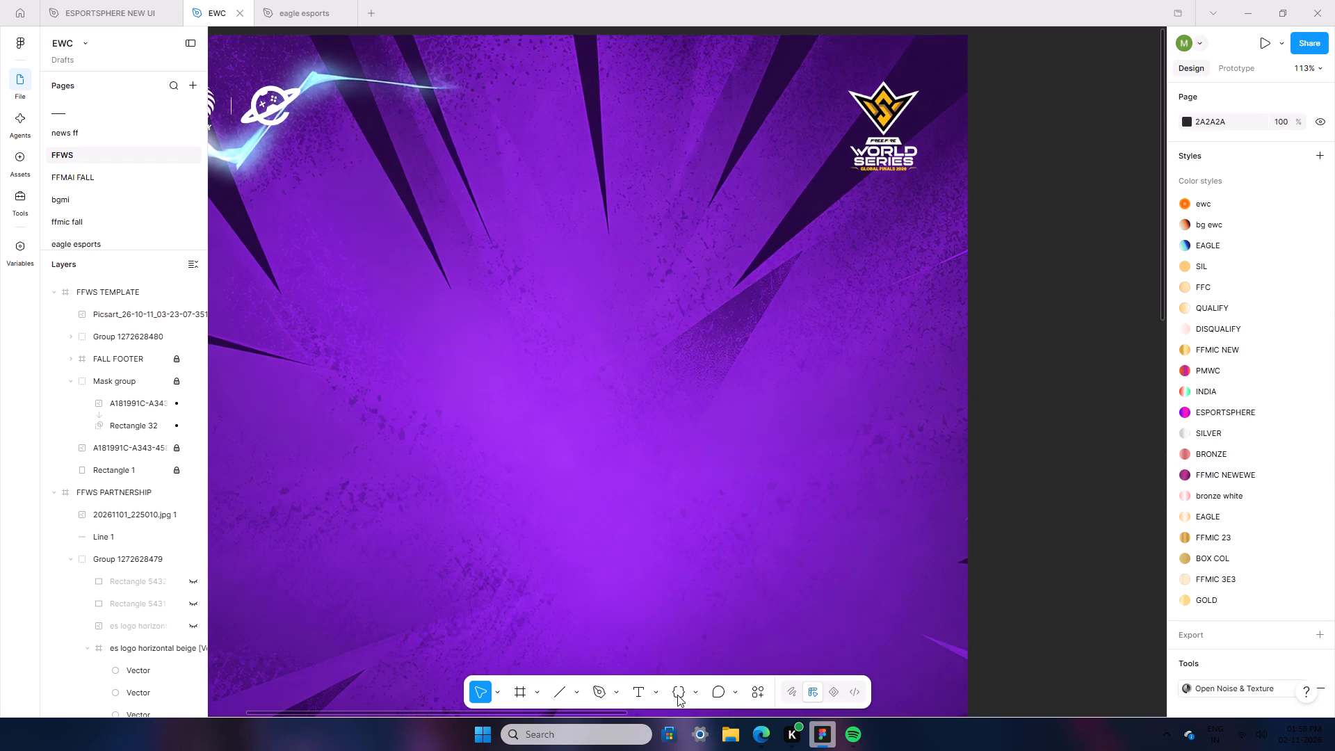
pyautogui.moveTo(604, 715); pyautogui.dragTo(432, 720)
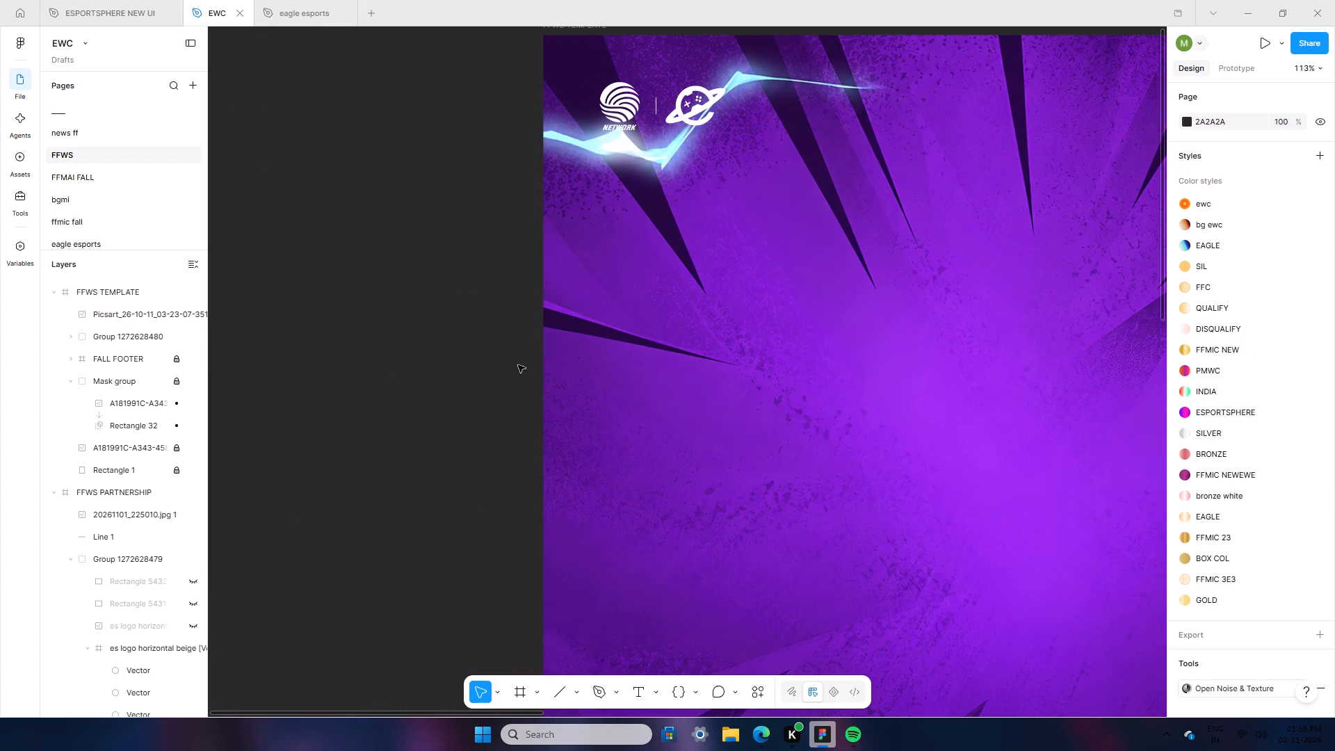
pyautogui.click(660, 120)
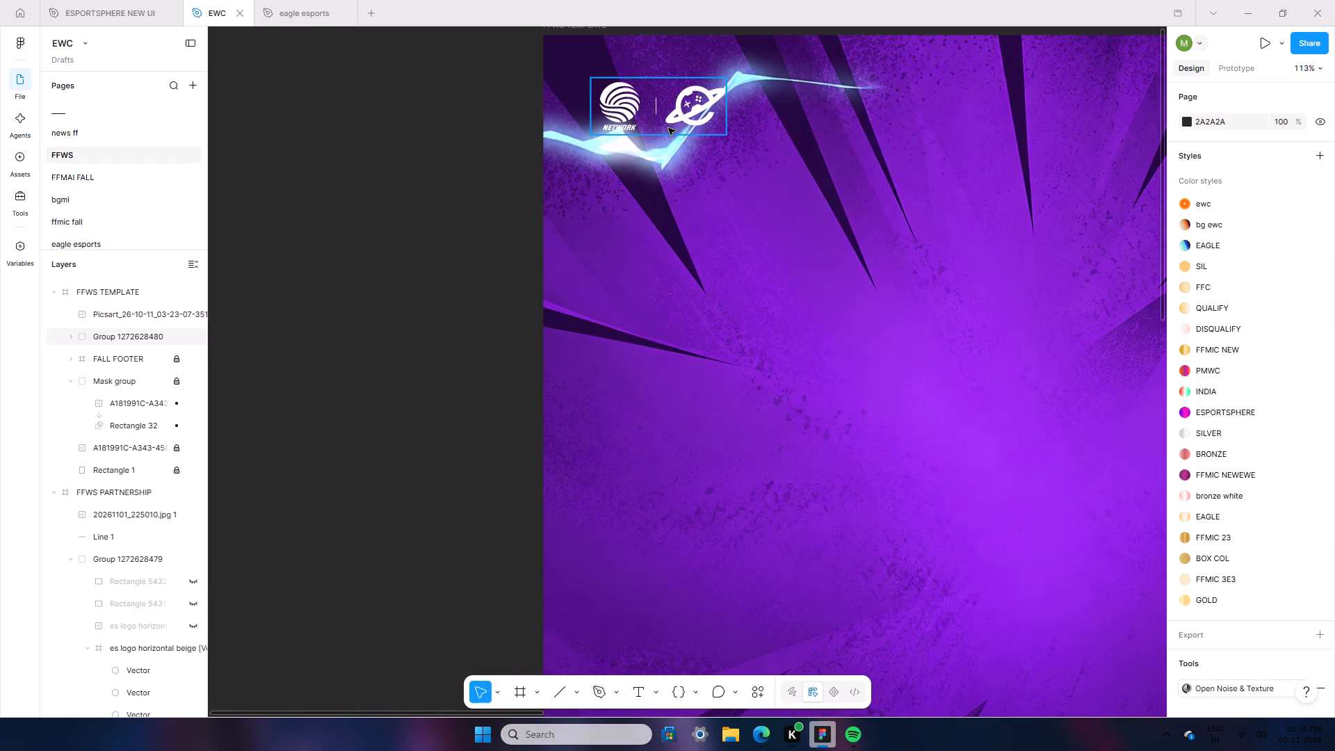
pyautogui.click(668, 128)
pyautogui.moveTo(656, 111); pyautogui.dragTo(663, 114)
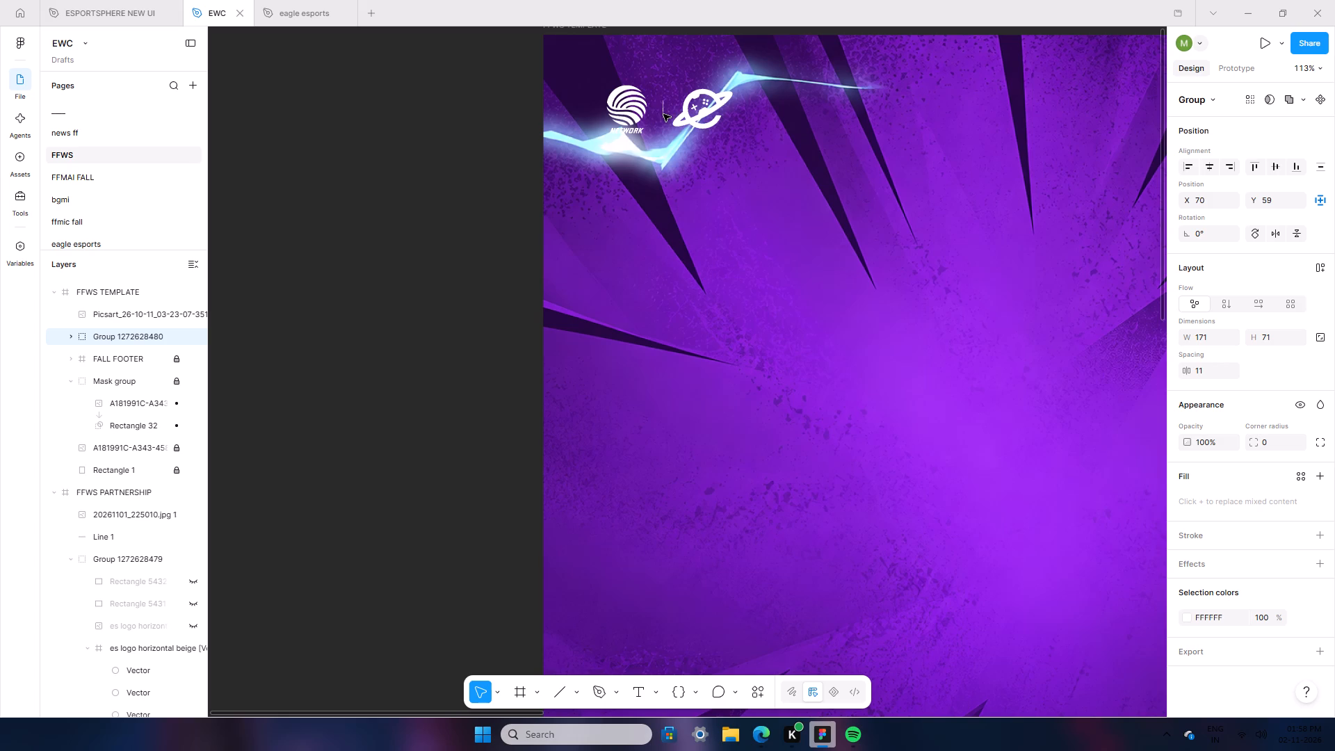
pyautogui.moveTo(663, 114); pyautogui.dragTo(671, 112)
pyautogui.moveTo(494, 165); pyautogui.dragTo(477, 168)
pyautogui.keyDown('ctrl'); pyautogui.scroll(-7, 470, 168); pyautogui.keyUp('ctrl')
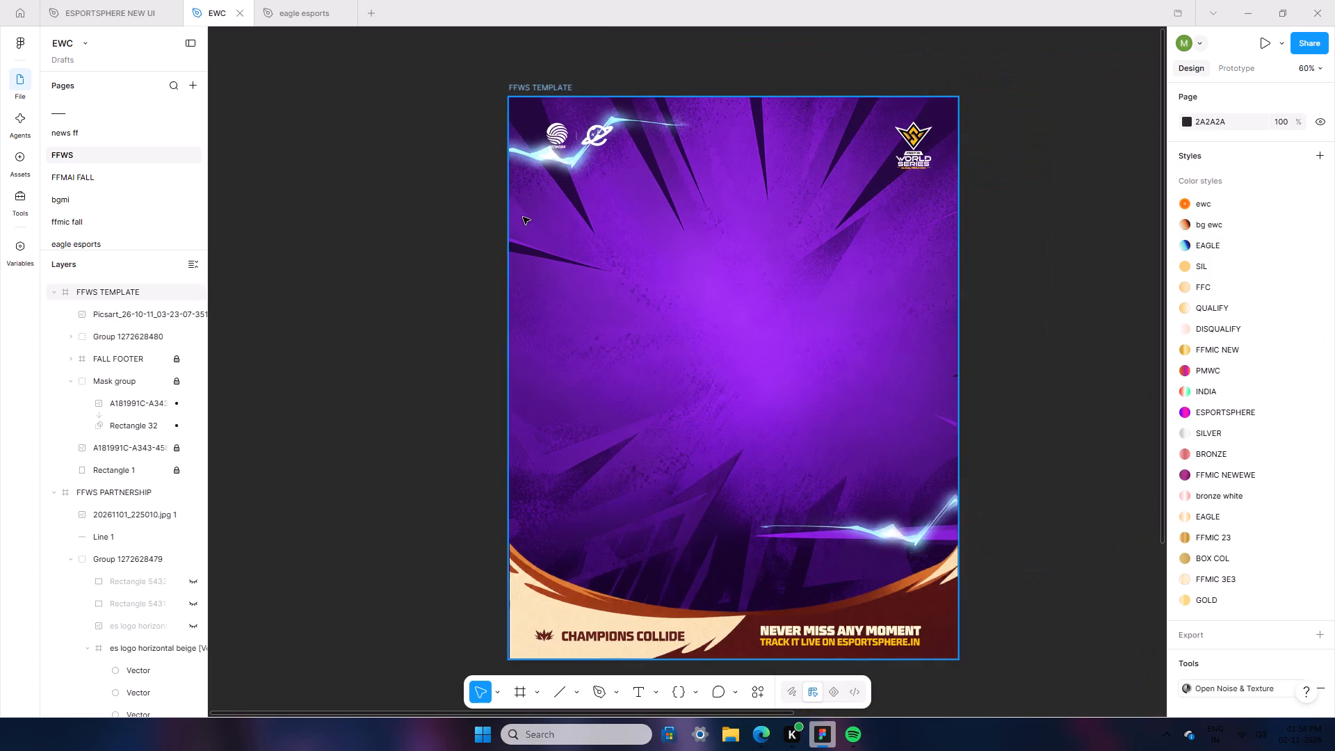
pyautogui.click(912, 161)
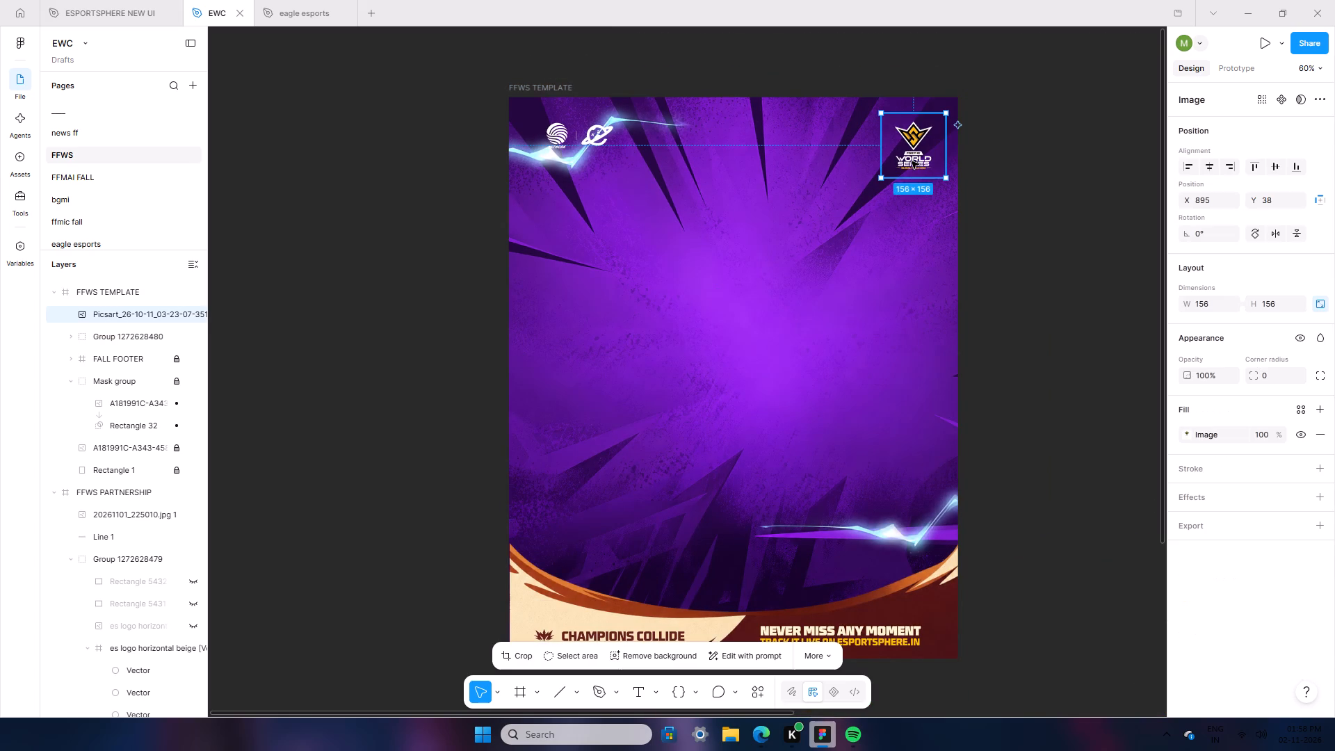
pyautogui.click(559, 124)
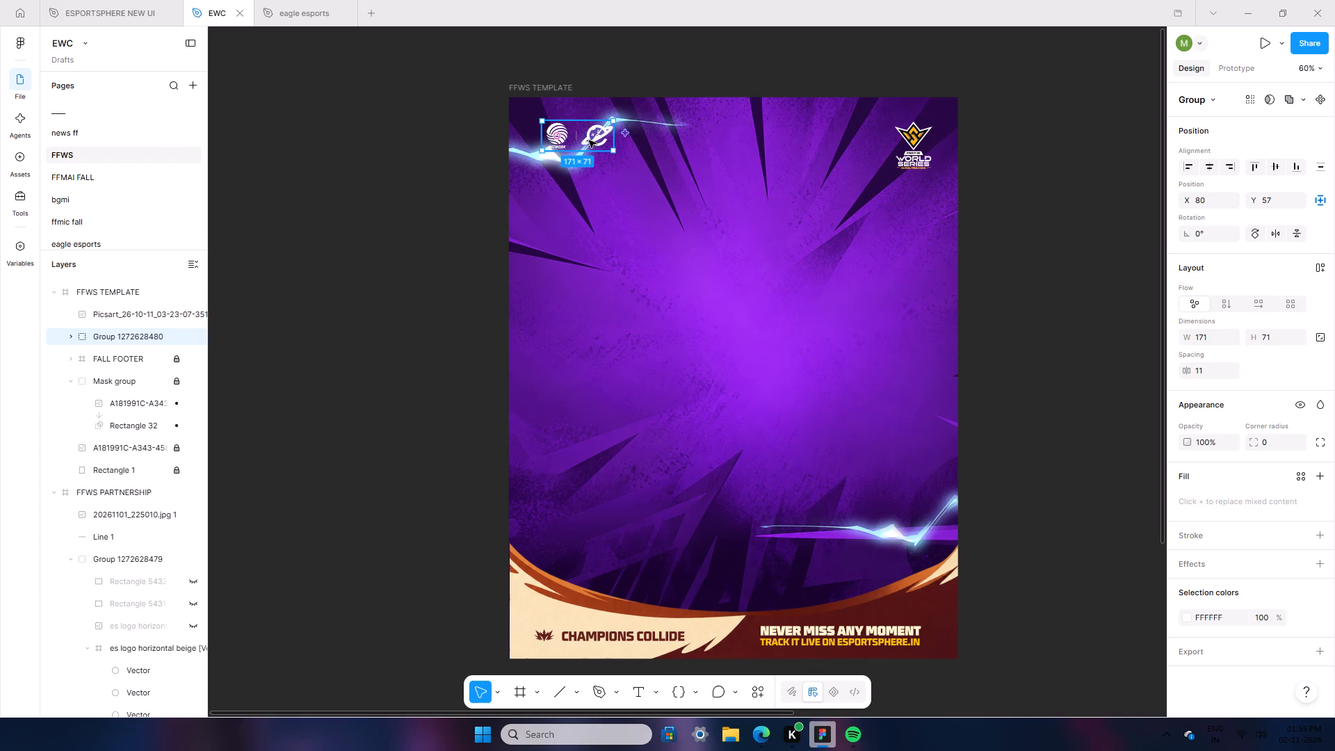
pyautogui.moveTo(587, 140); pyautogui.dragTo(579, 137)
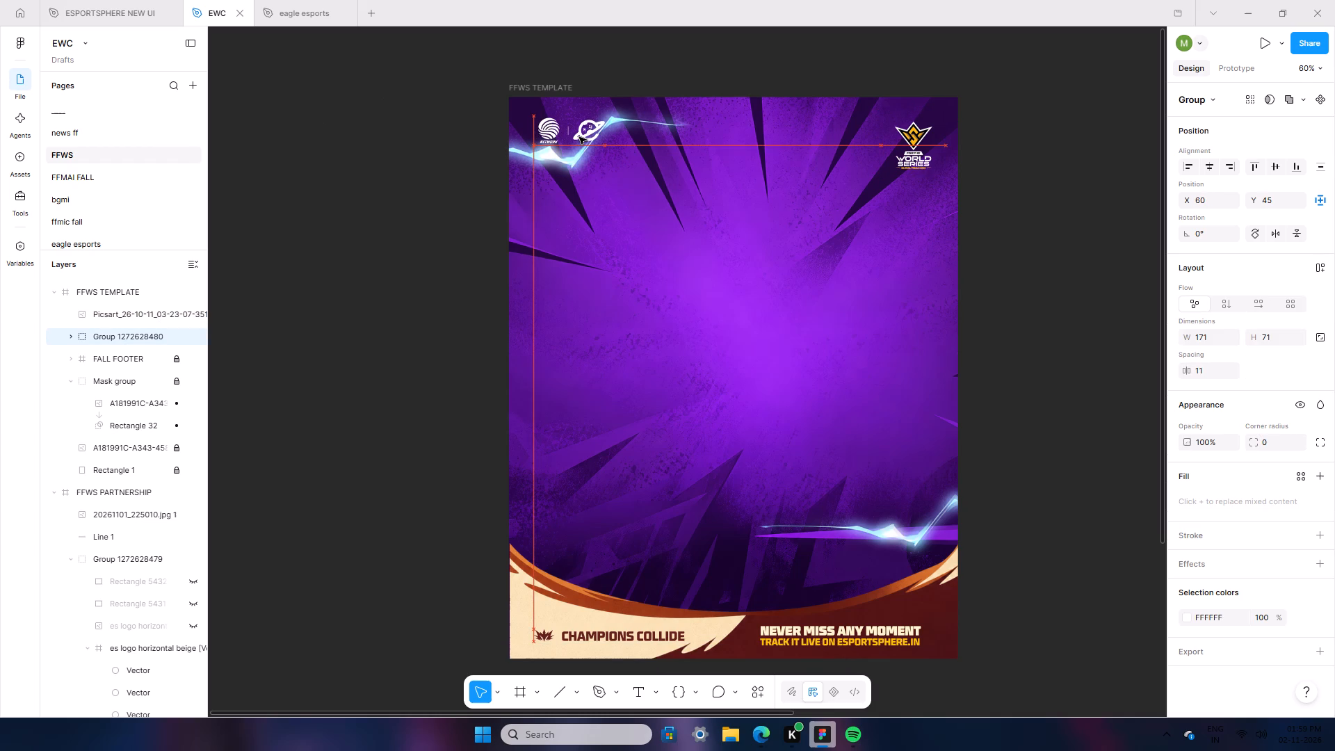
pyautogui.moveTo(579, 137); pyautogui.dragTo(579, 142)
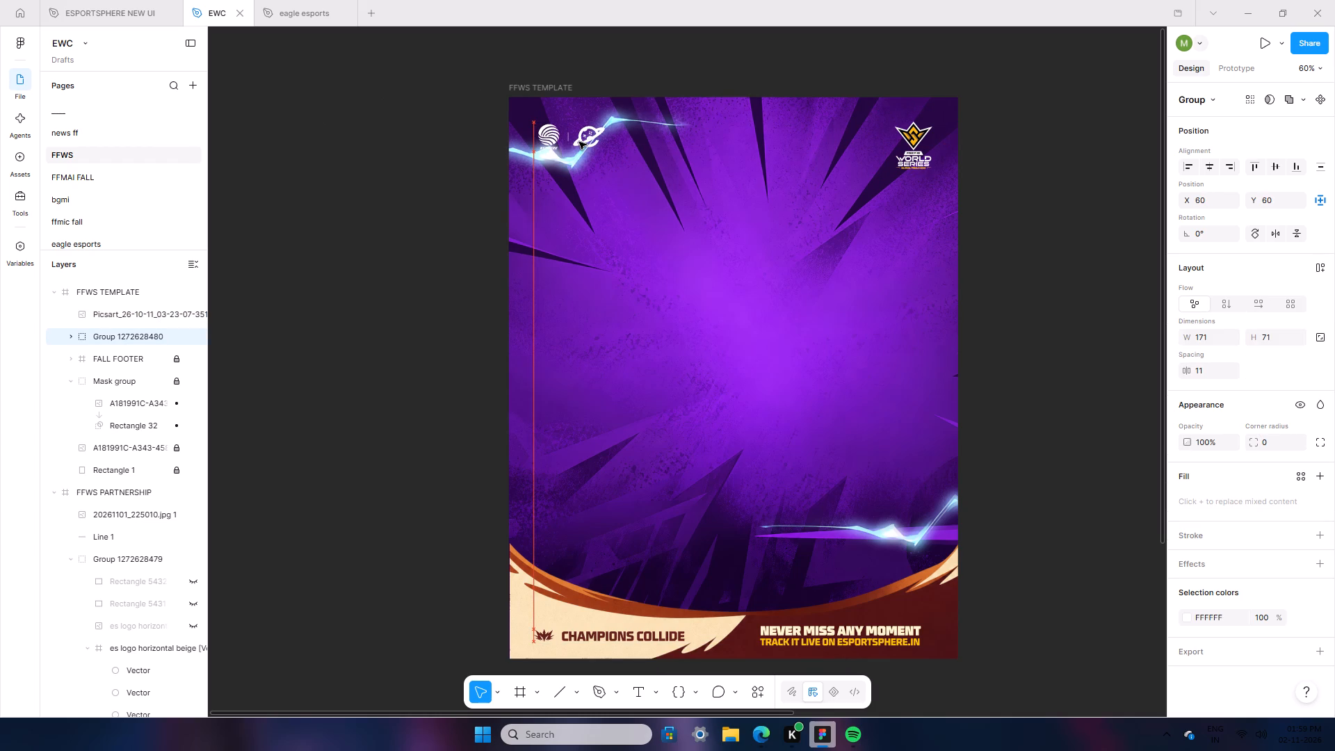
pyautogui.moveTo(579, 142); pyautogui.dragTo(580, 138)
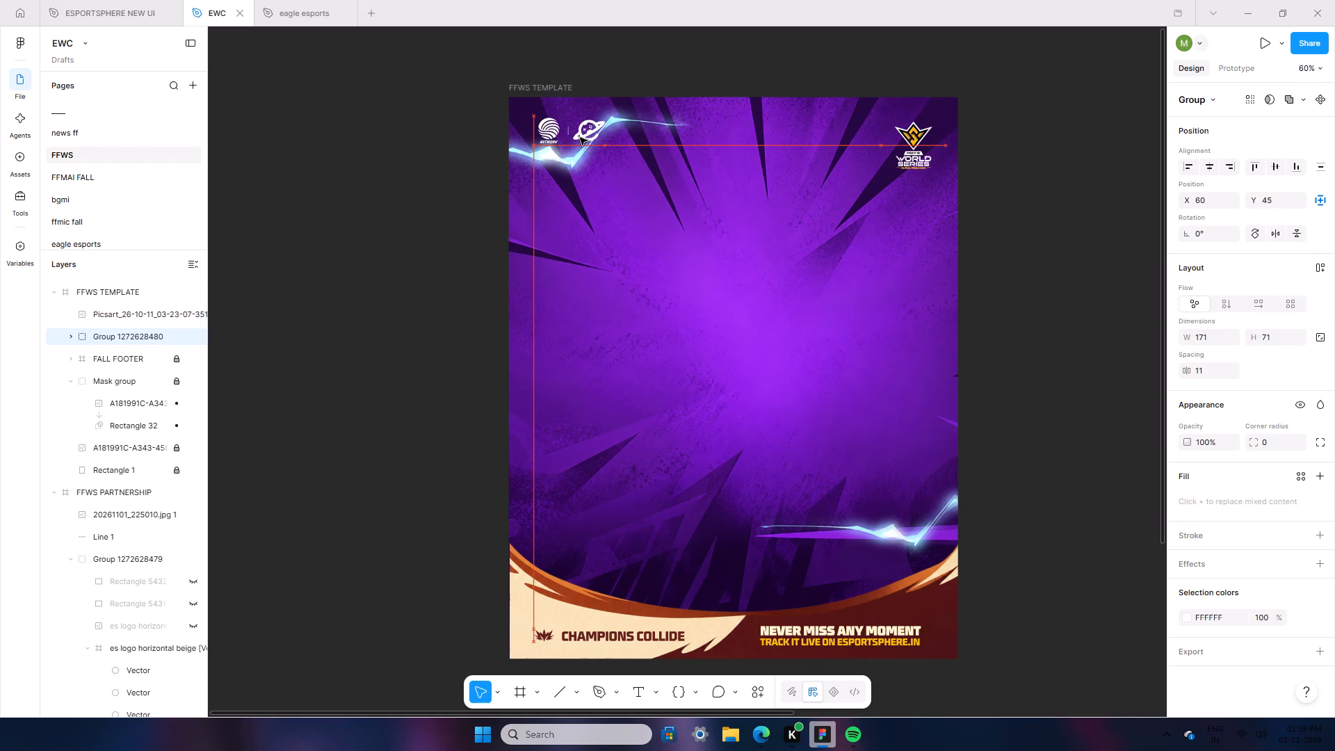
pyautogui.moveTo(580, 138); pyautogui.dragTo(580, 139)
# Nudge the World Series logo up to Y 30.
pyautogui.click(899, 170)
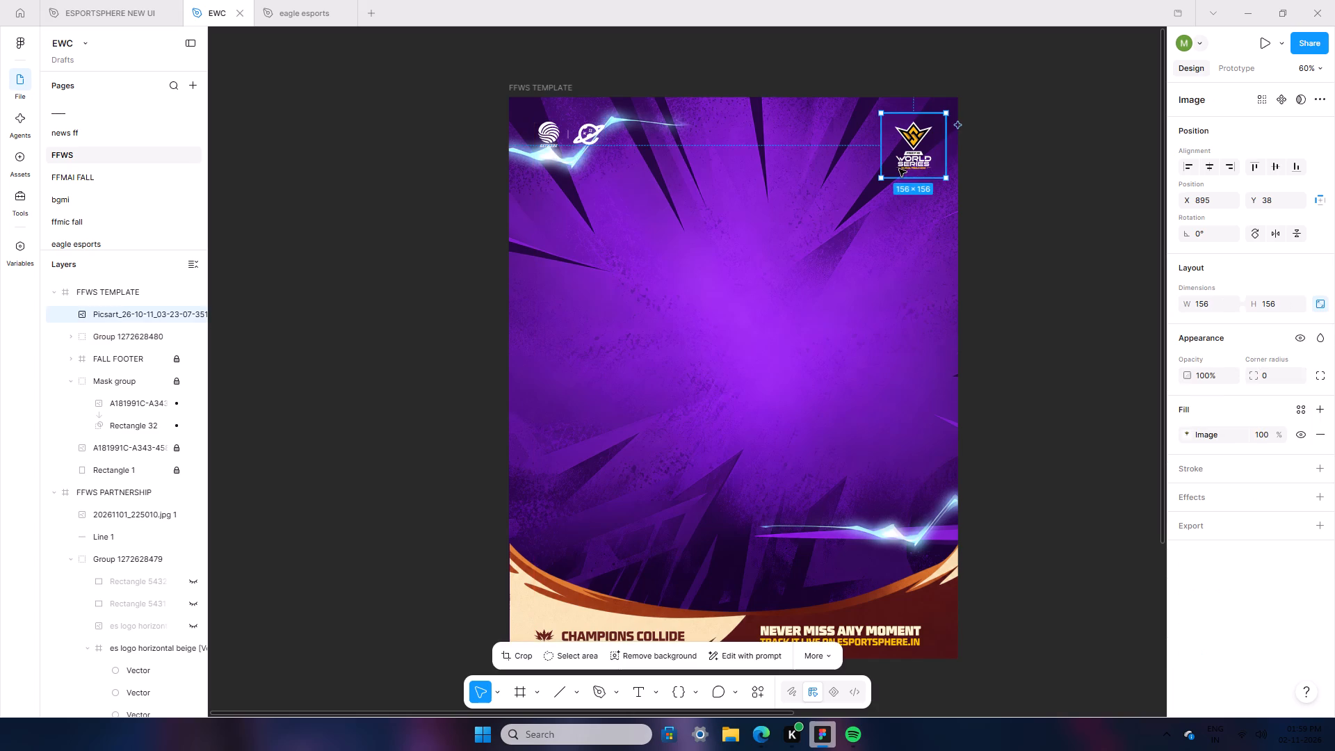
pyautogui.press('Up')
pyautogui.press('Up')
pyautogui.press('Up')
pyautogui.press('Up')
pyautogui.press('Up')
pyautogui.press('Up')
pyautogui.press('Up')
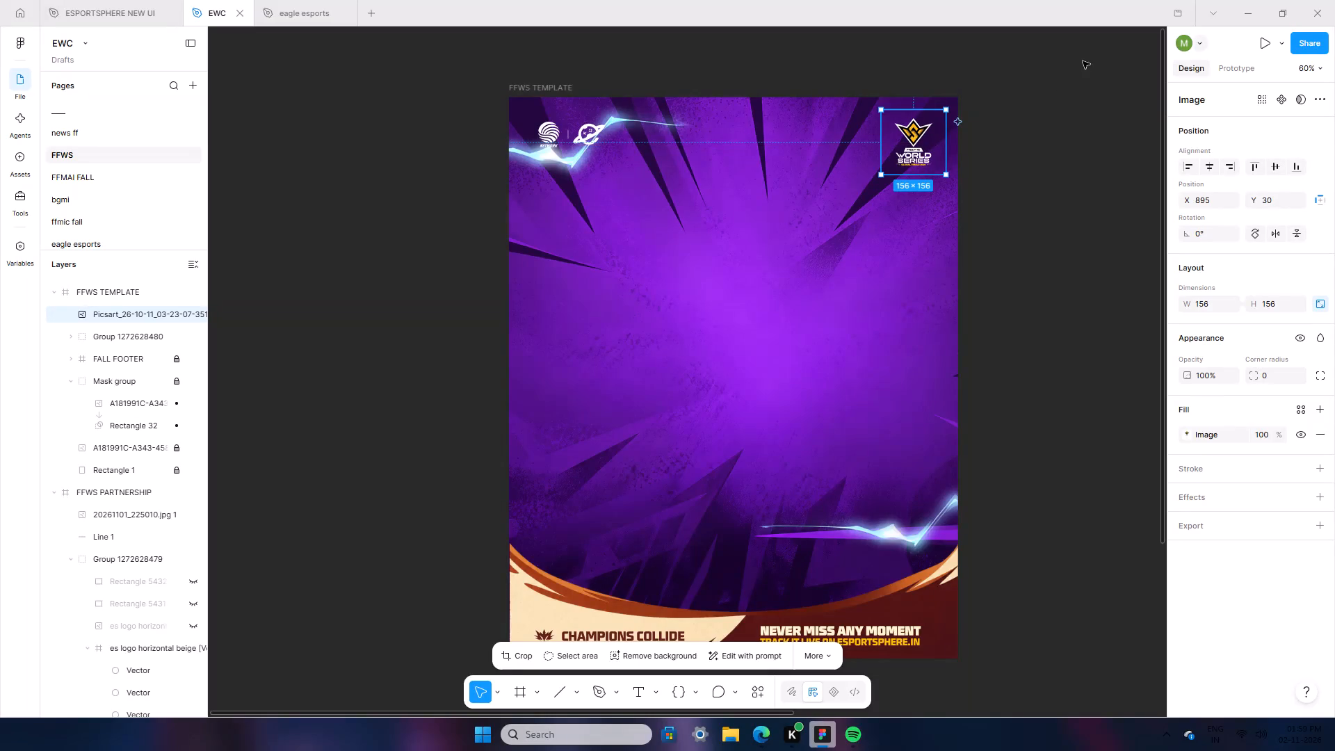
pyautogui.click(576, 136)
pyautogui.click(362, 174)
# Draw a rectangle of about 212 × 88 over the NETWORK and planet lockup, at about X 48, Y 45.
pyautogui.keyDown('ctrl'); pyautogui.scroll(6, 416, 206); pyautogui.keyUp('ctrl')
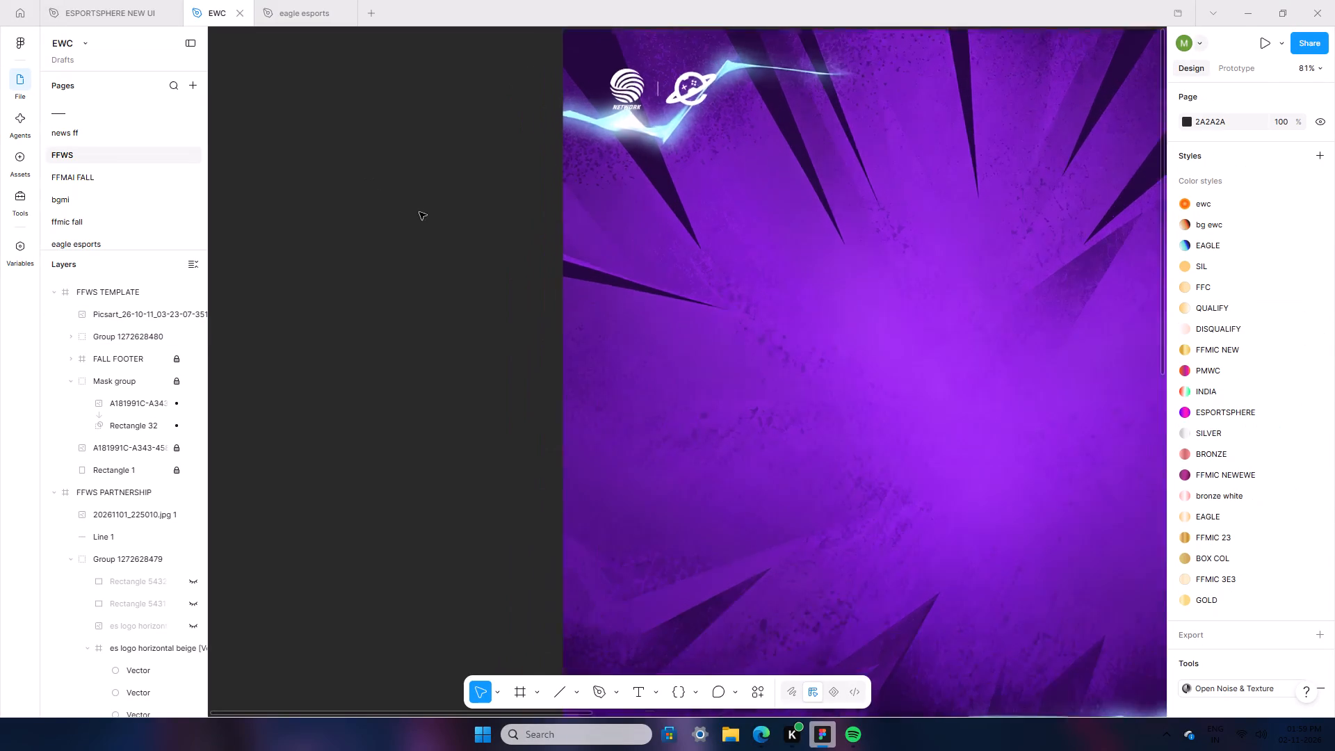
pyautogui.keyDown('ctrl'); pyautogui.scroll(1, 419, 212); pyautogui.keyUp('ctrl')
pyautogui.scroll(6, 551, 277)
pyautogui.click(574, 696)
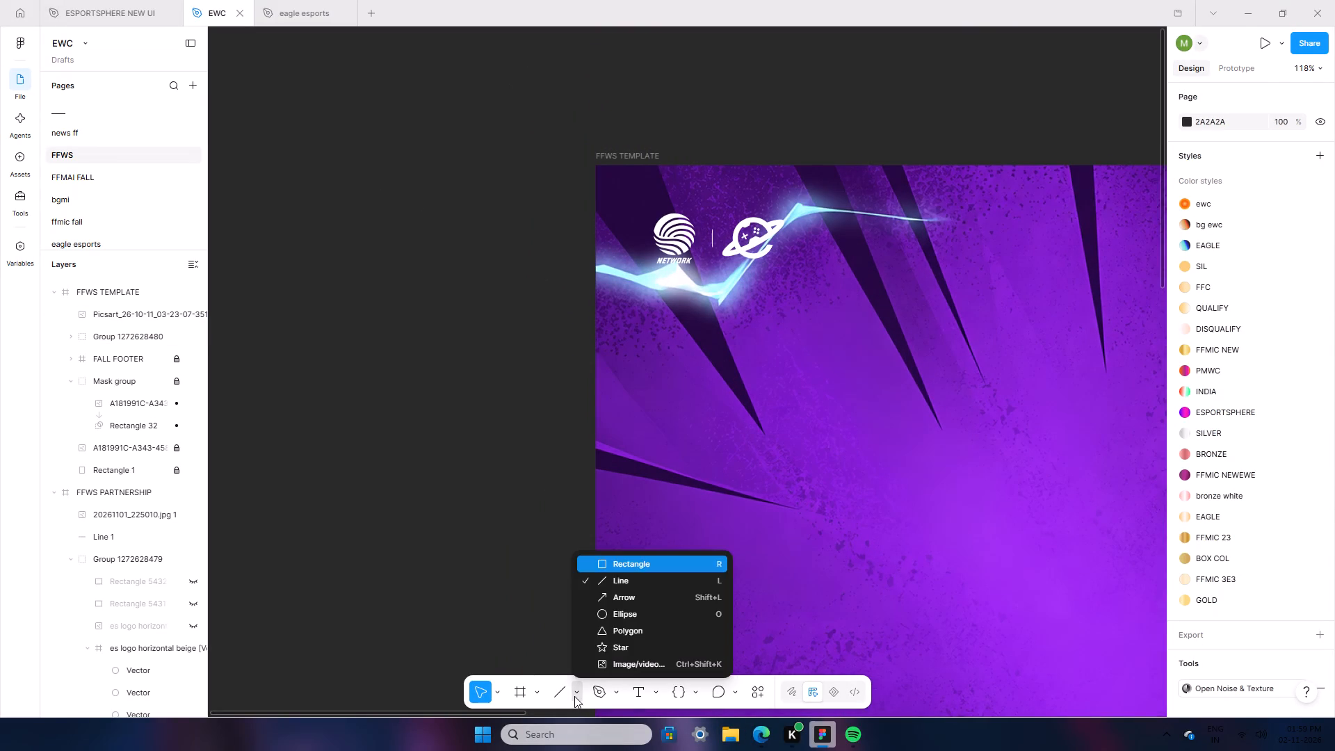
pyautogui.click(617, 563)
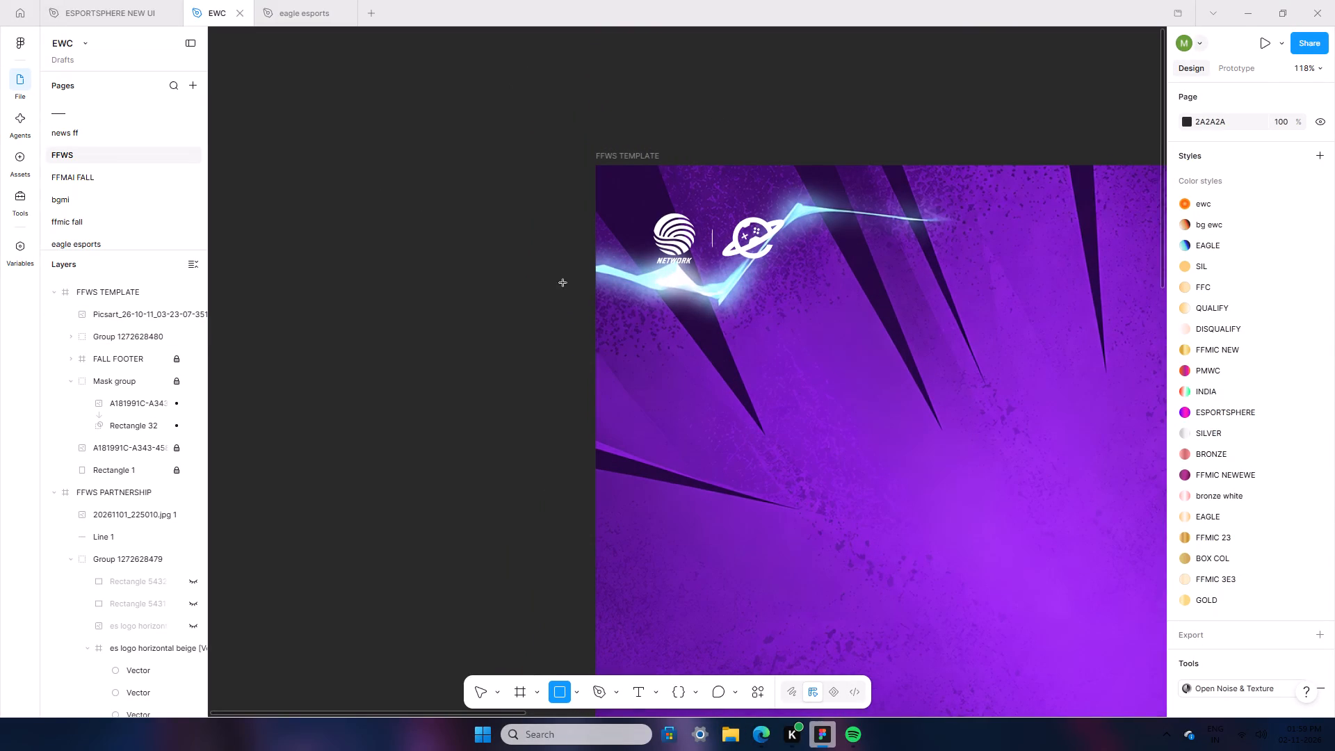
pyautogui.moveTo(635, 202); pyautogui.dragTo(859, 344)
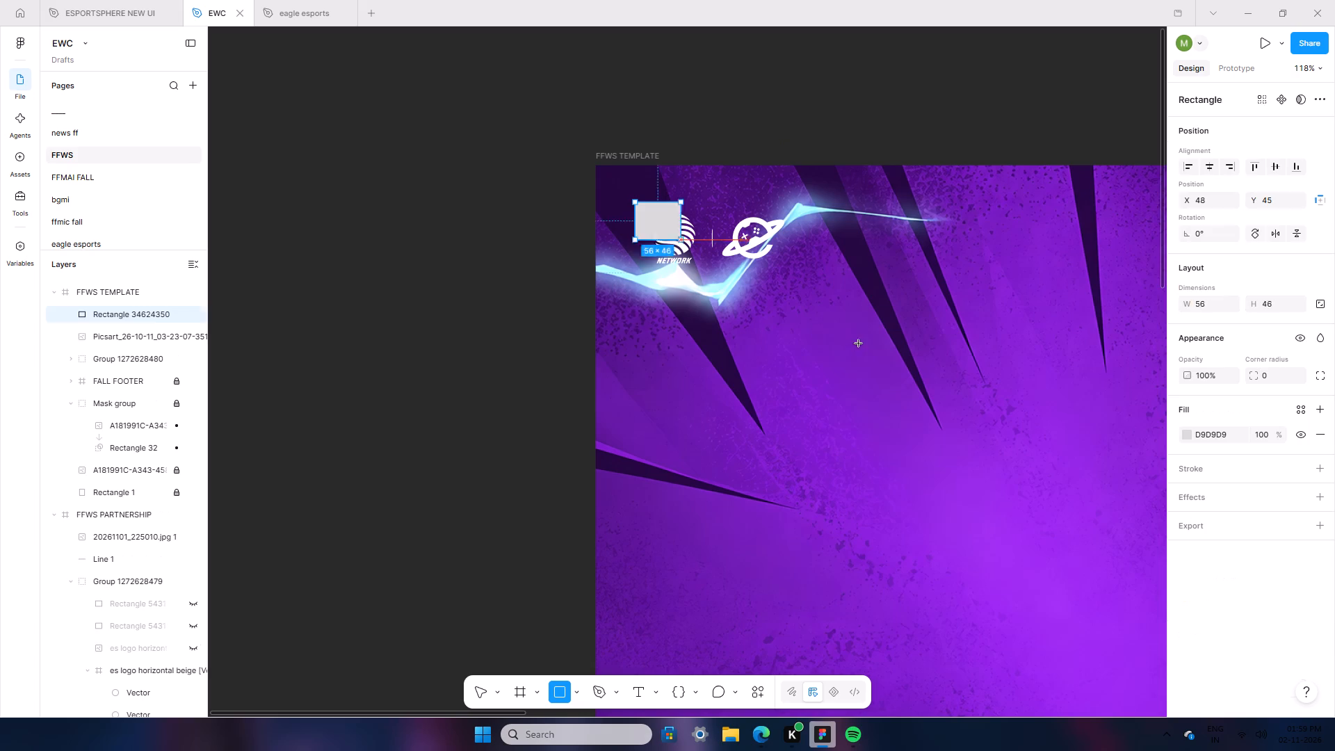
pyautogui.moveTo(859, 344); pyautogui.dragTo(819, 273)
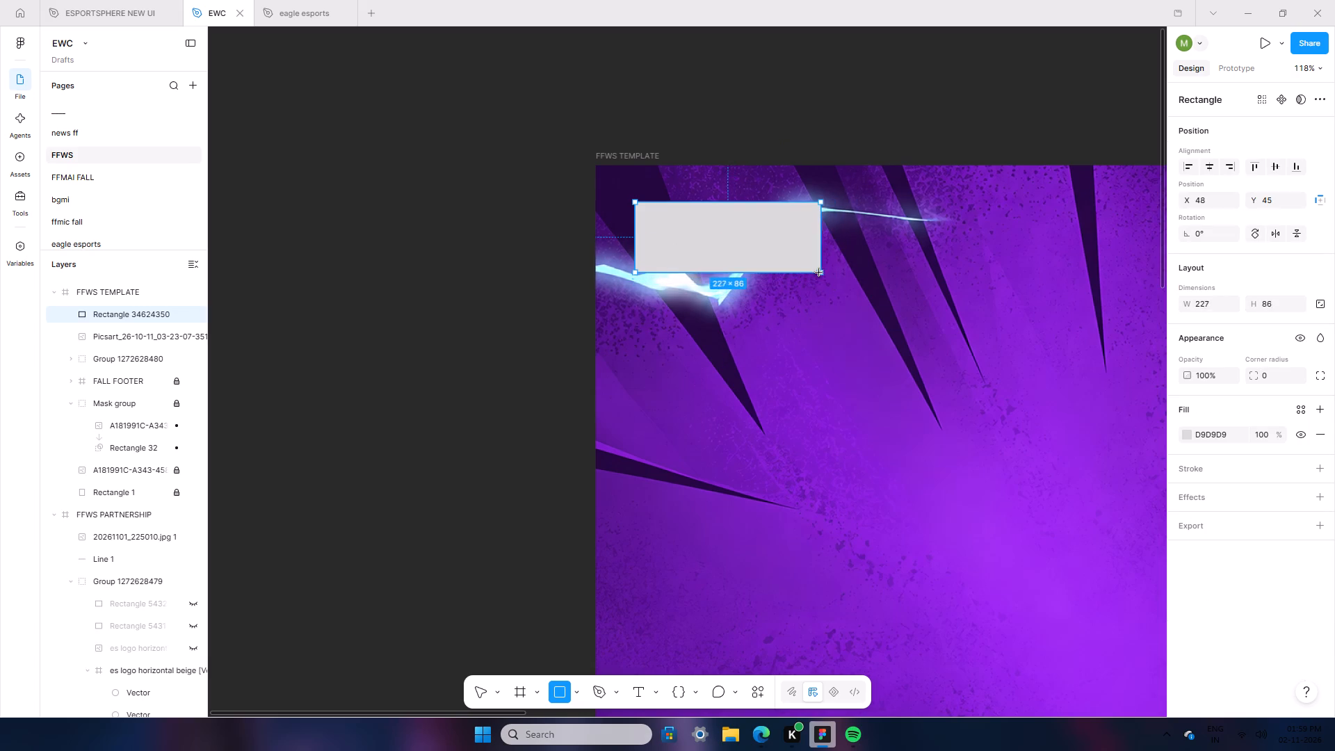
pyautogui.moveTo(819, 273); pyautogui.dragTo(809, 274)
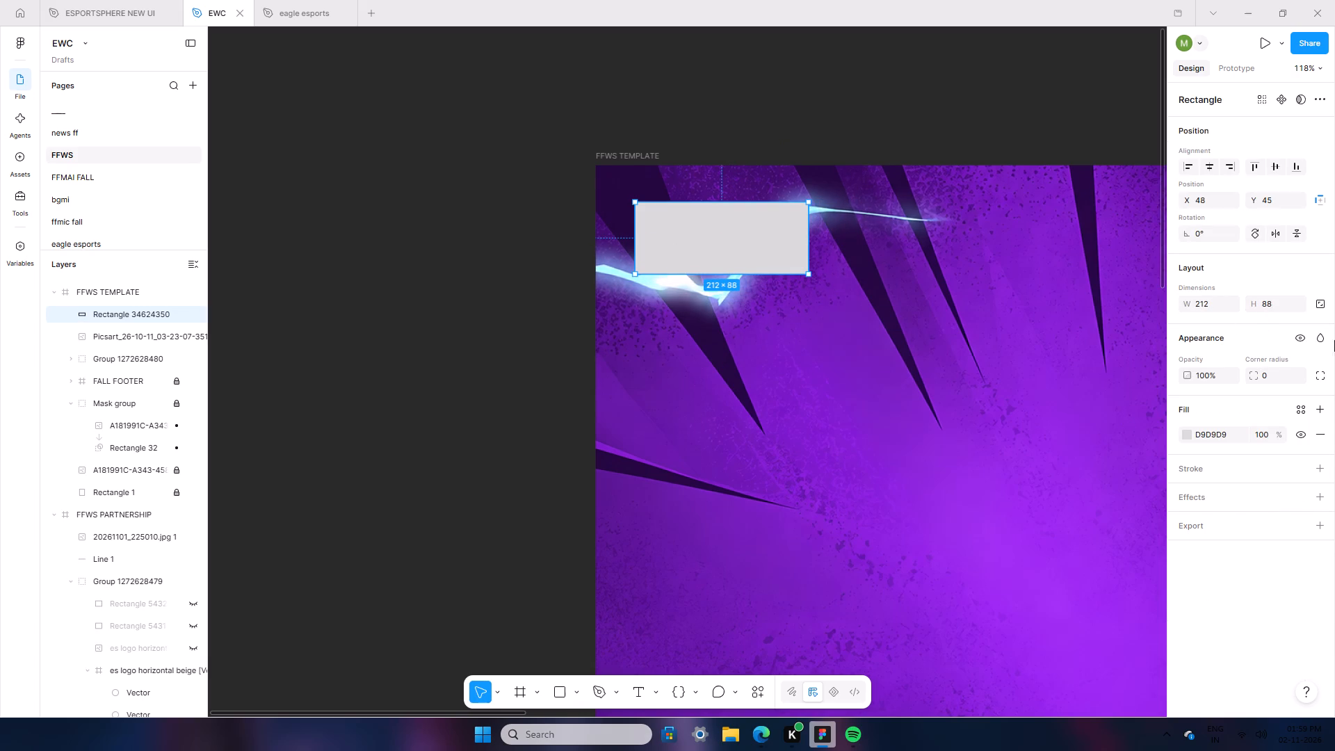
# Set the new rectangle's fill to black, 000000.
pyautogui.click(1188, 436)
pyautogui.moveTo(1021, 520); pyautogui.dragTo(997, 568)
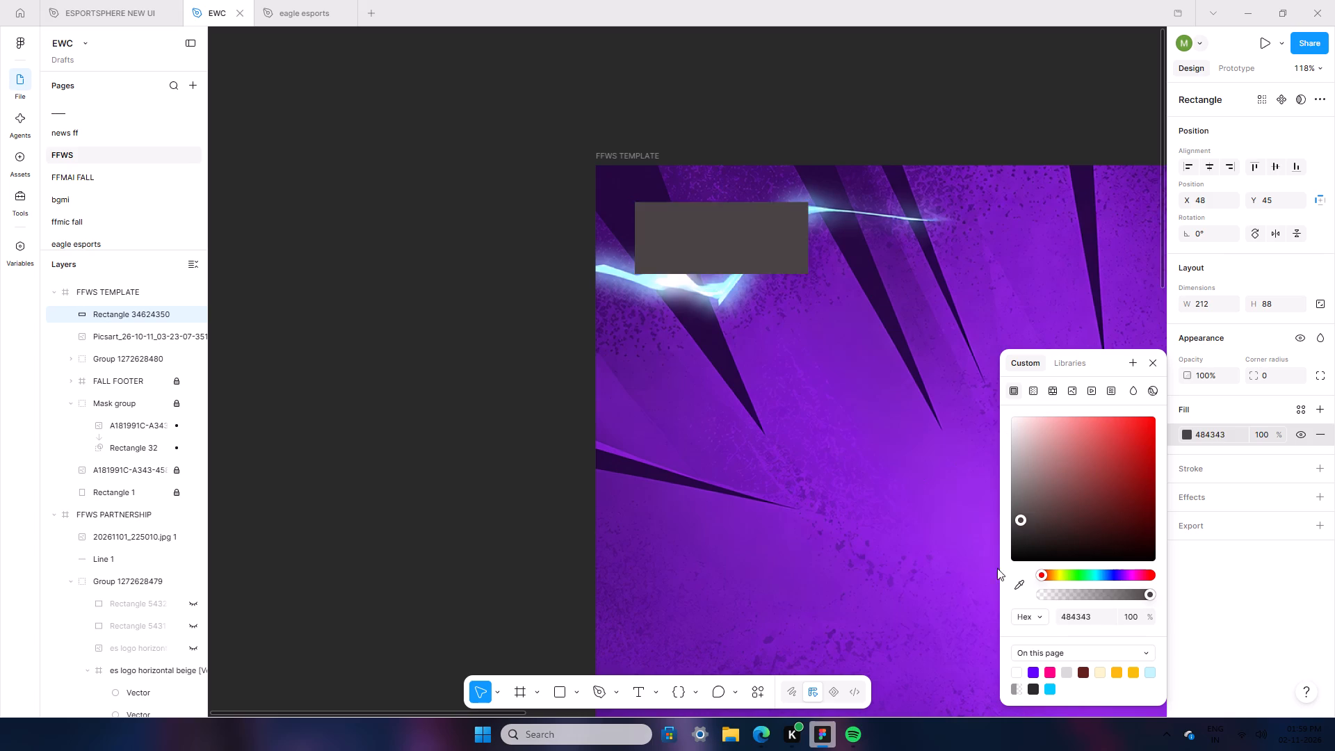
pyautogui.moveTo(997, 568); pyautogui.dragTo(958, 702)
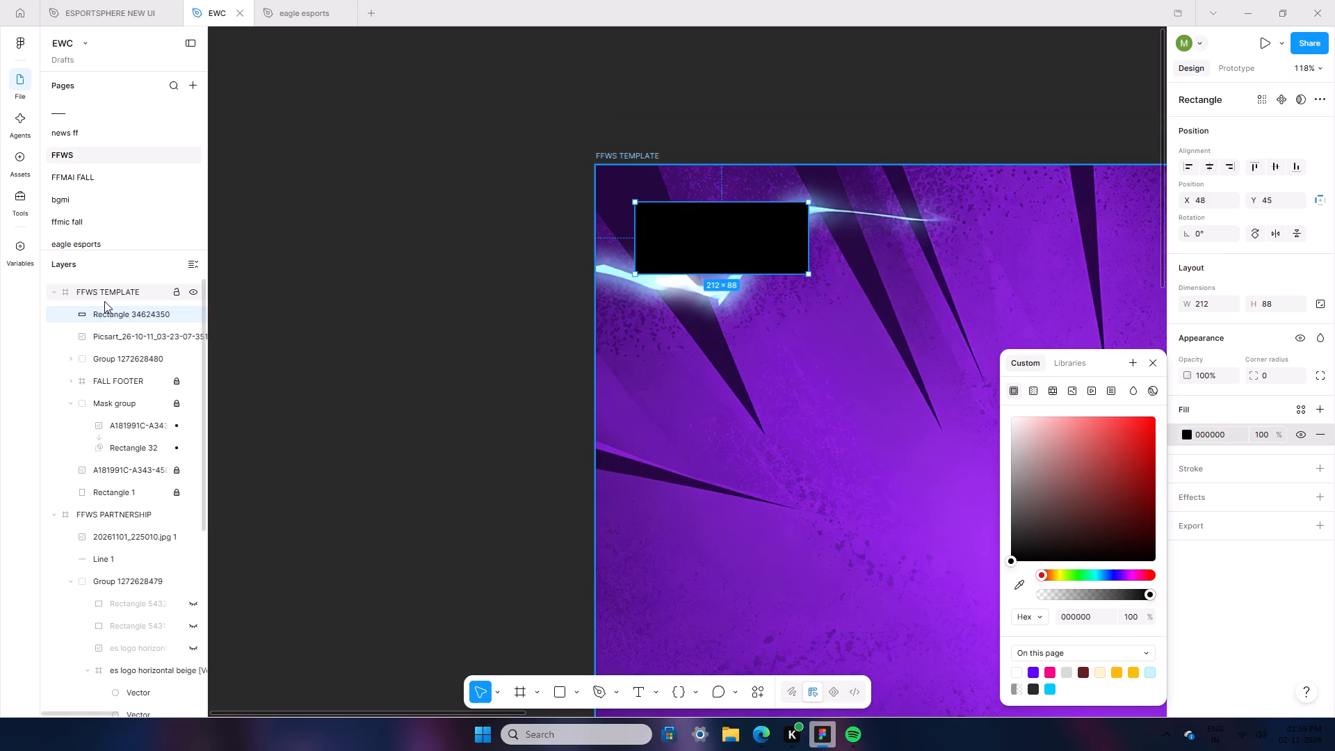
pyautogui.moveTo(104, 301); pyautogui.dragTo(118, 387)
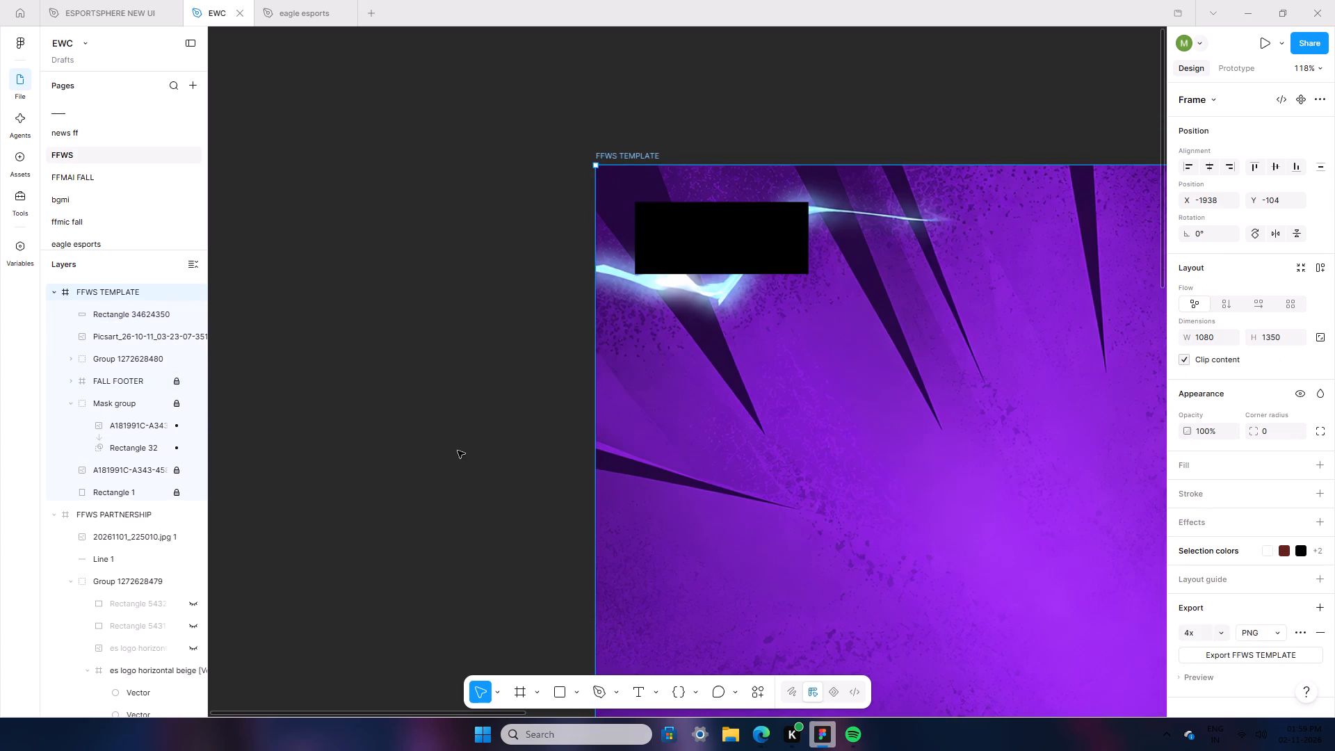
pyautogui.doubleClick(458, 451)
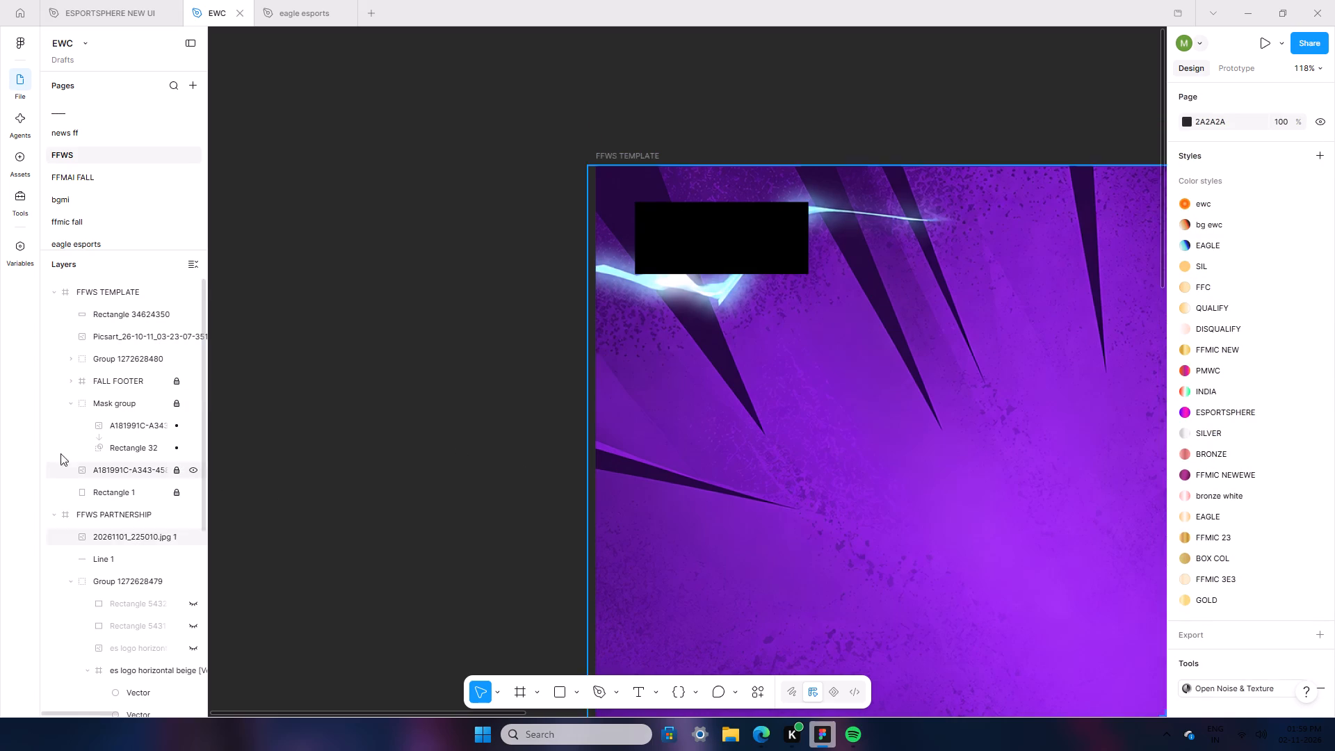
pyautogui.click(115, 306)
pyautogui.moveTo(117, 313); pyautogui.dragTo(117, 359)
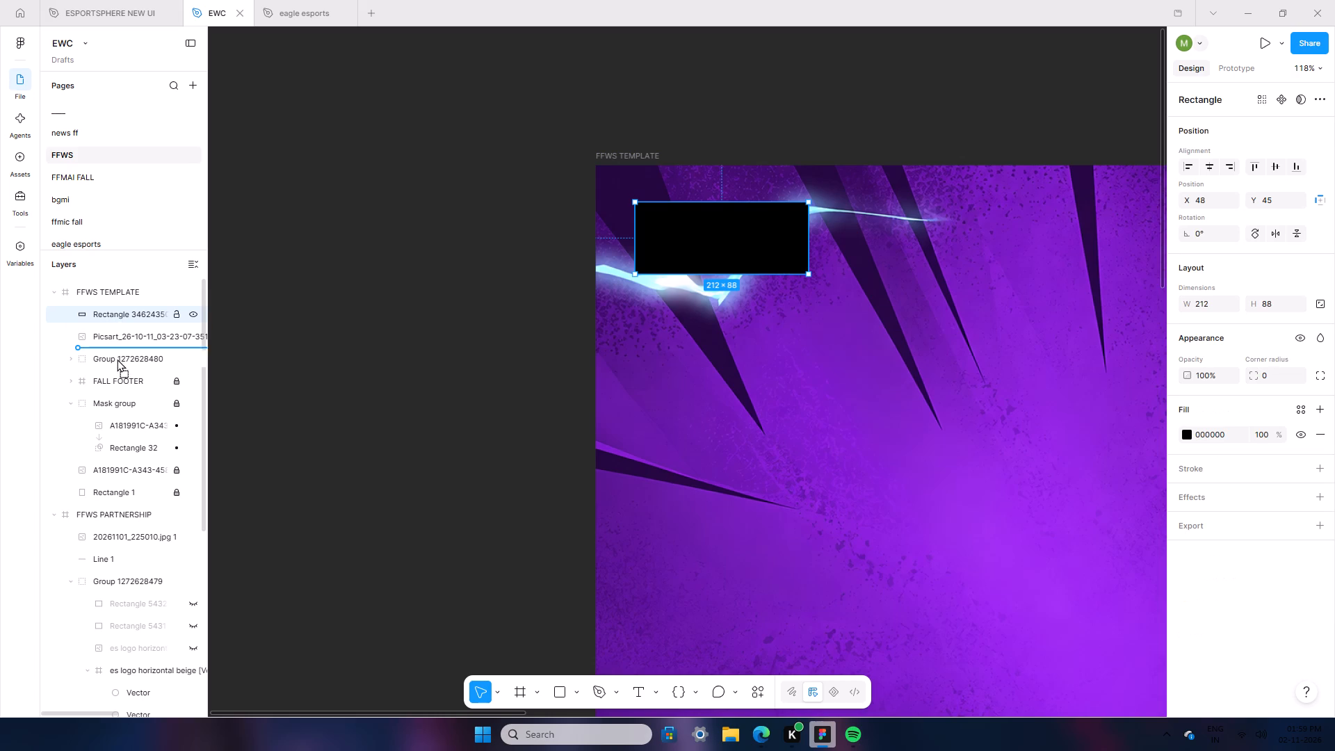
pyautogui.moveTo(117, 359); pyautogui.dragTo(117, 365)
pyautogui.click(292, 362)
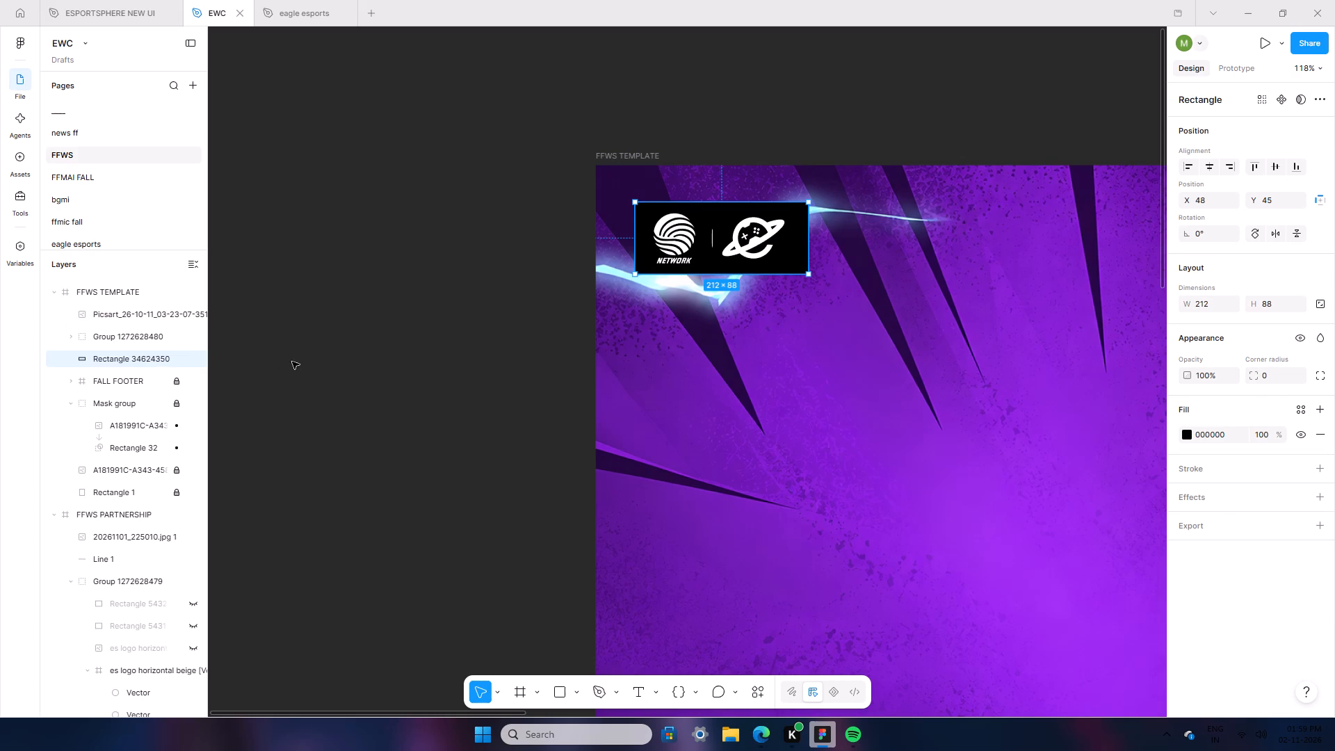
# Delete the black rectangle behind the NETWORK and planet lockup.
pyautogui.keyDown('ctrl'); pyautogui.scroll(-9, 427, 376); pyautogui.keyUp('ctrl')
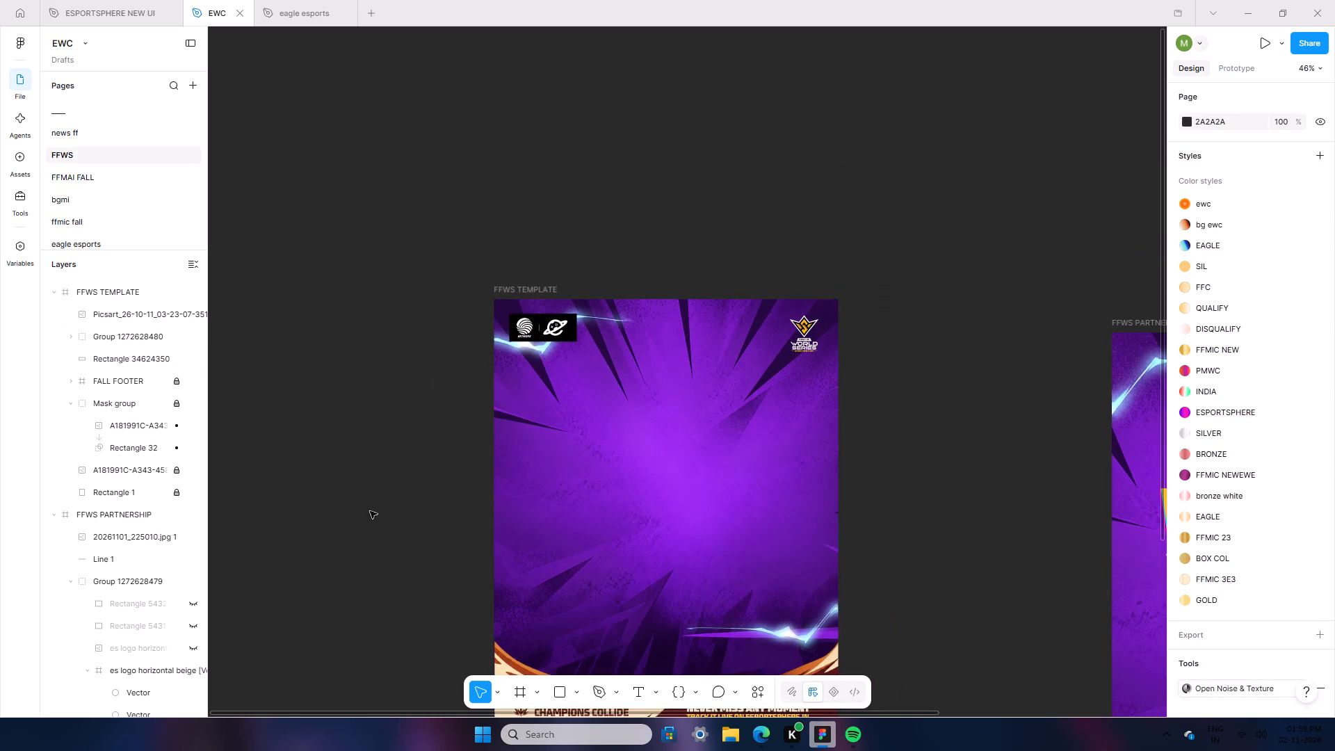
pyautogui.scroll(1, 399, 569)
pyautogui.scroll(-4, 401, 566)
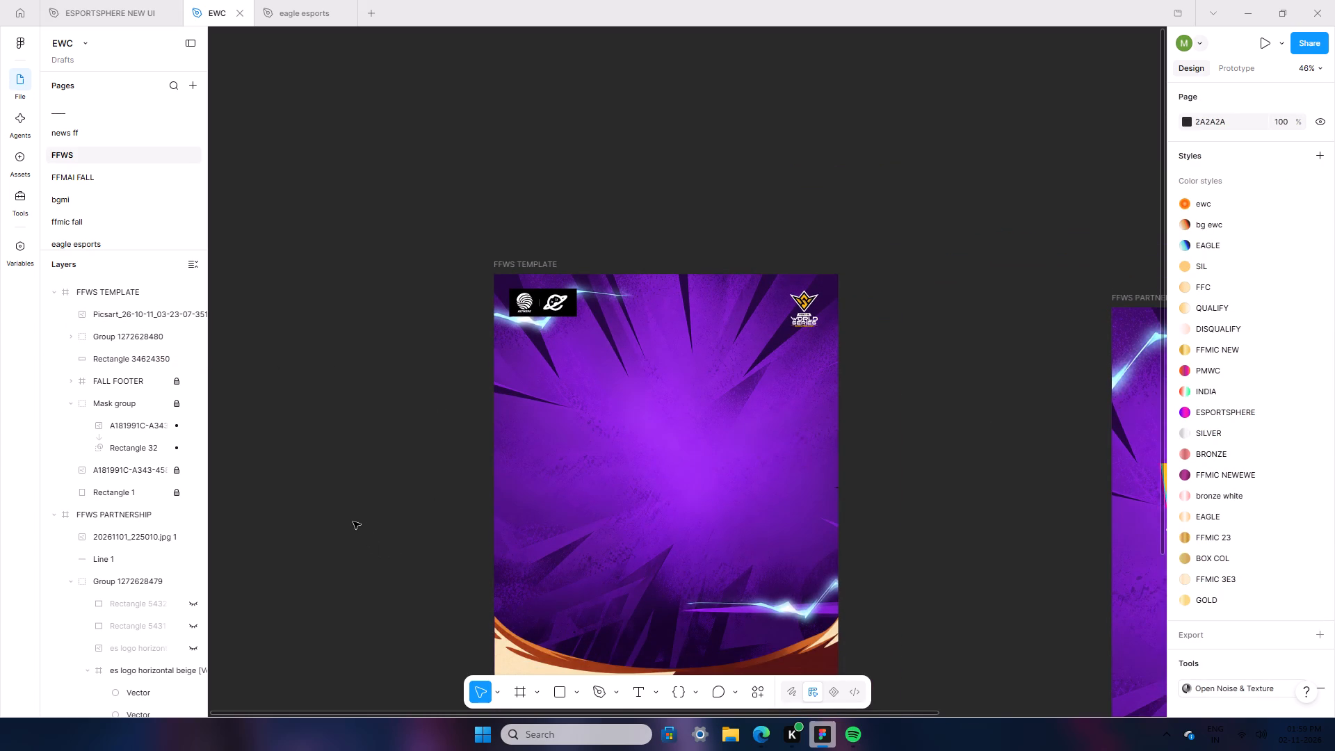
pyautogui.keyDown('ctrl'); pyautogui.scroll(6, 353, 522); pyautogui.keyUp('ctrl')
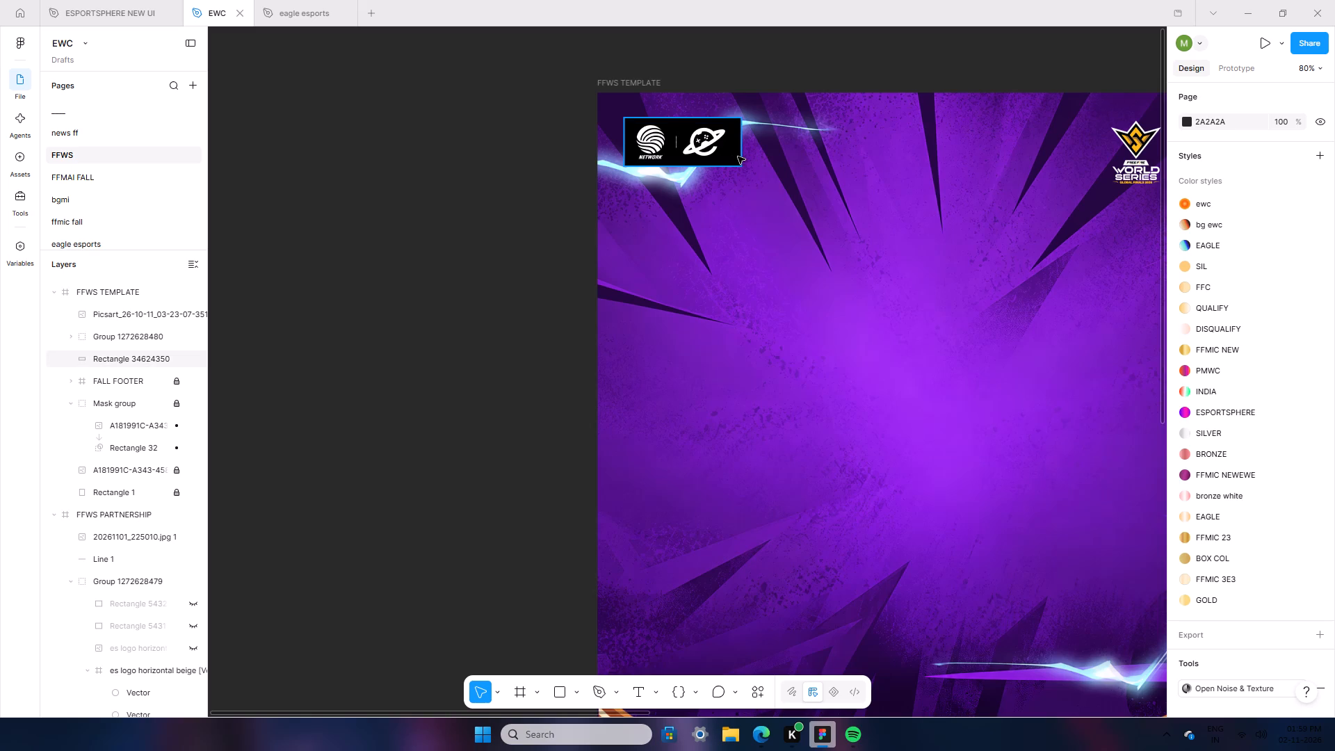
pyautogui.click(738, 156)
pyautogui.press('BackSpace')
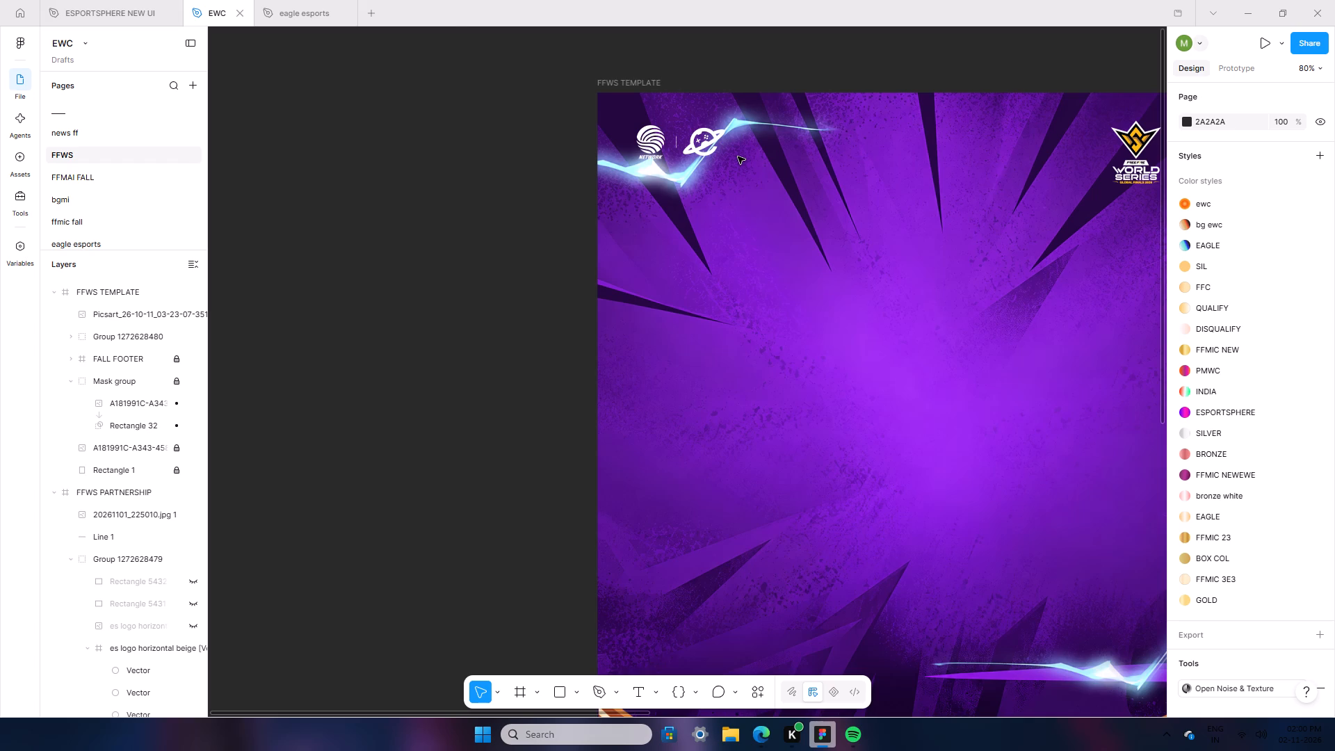
# Move the NETWORK and planet lockup out of FFWS TEMPLATE onto the empty canvas to the left of the frame.
pyautogui.click(694, 147)
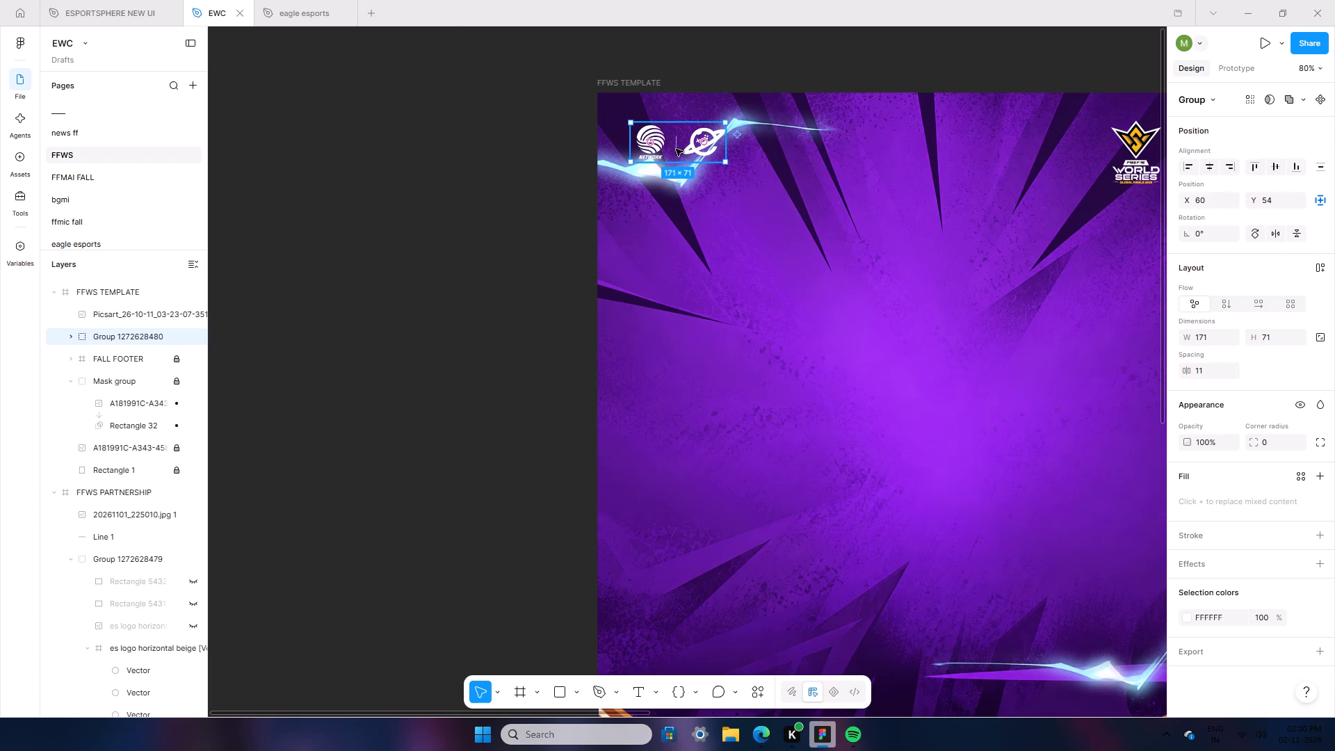
pyautogui.moveTo(674, 148); pyautogui.dragTo(454, 348)
pyautogui.click(474, 426)
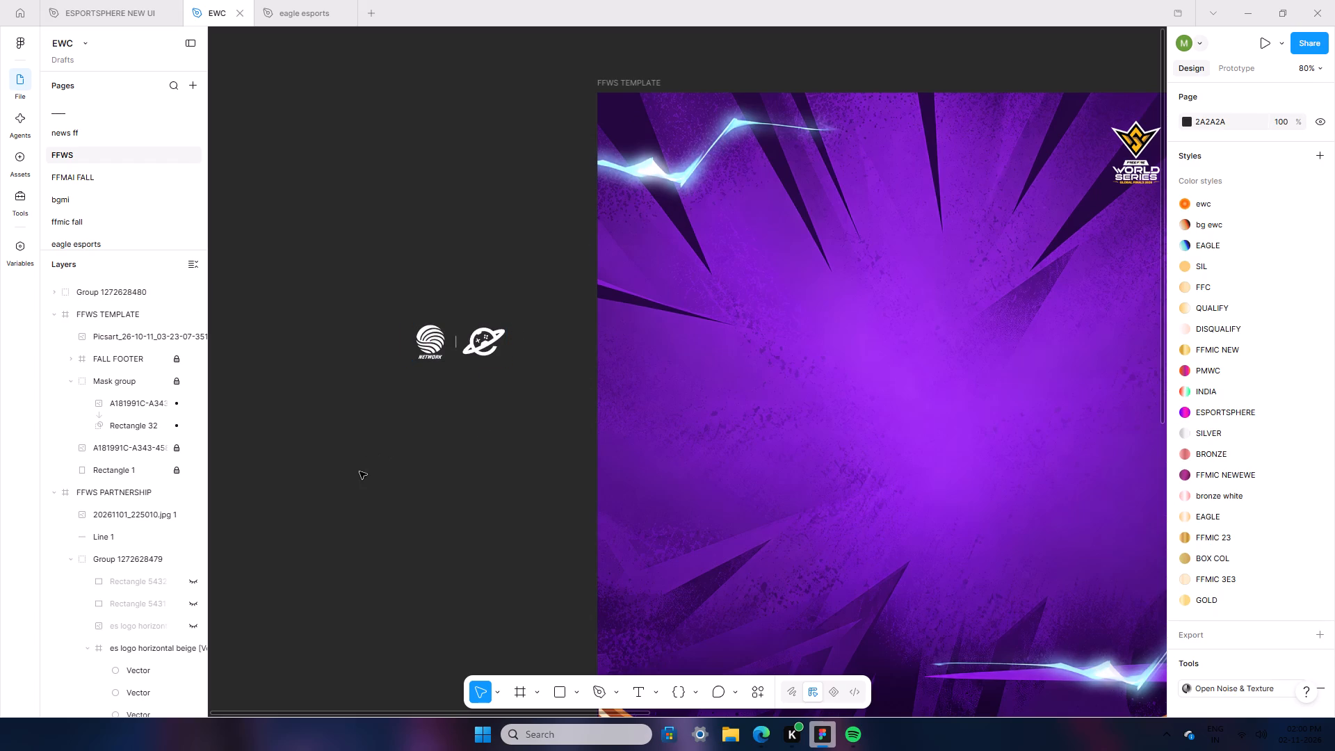
# Place a square on the empty canvas below the NETWORK and planet lockup, lock its aspect ratio and size it to 63 × 63.
pyautogui.scroll(7, 371, 526)
pyautogui.keyDown('ctrl'); pyautogui.scroll(5, 526, 618); pyautogui.keyUp('ctrl')
pyautogui.click(565, 685)
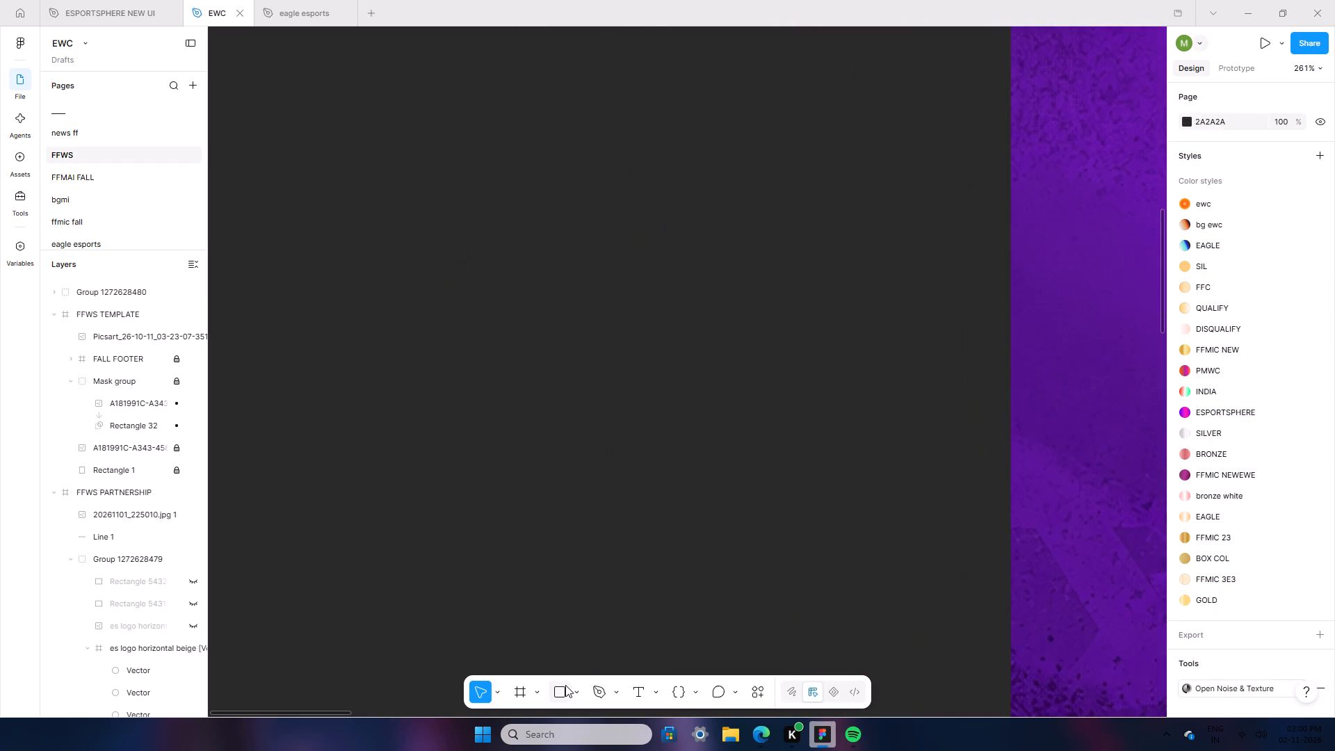
pyautogui.scroll(11, 524, 533)
pyautogui.click(437, 602)
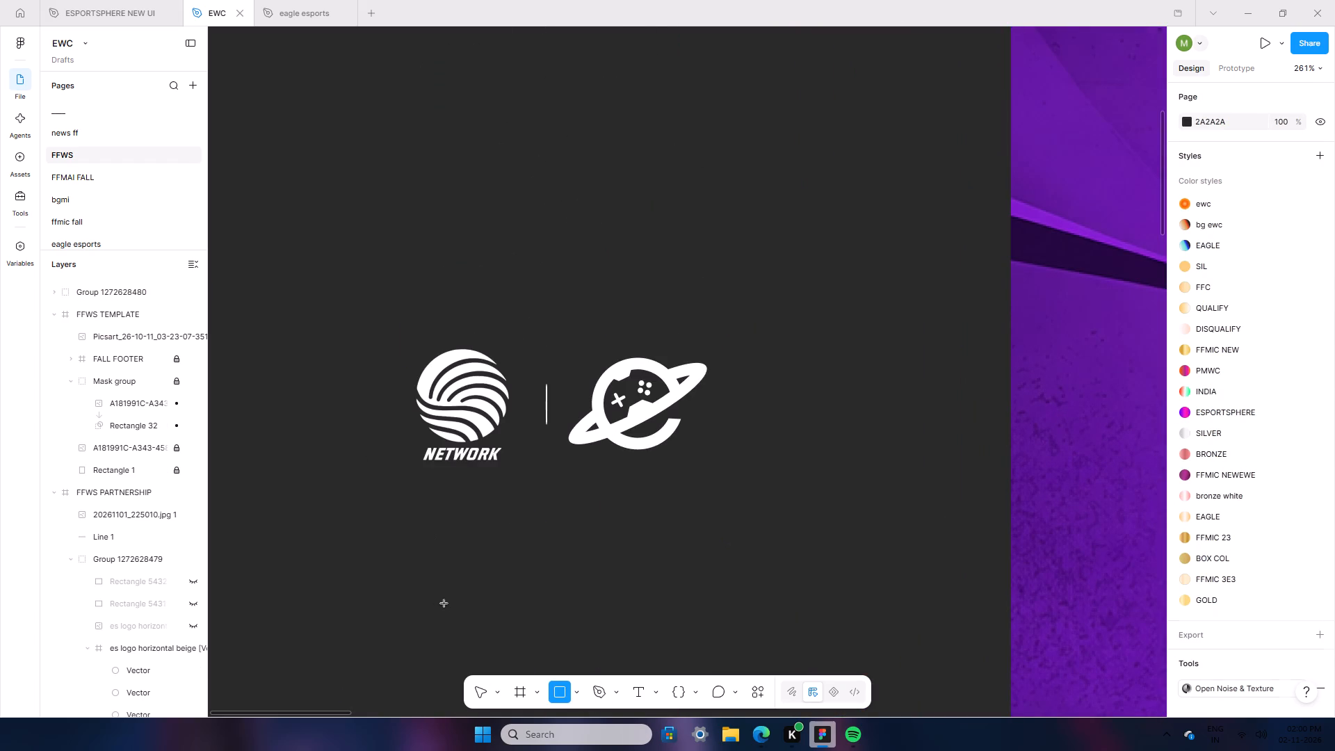
pyautogui.scroll(-5, 622, 605)
pyautogui.click(604, 579)
pyautogui.click(500, 437)
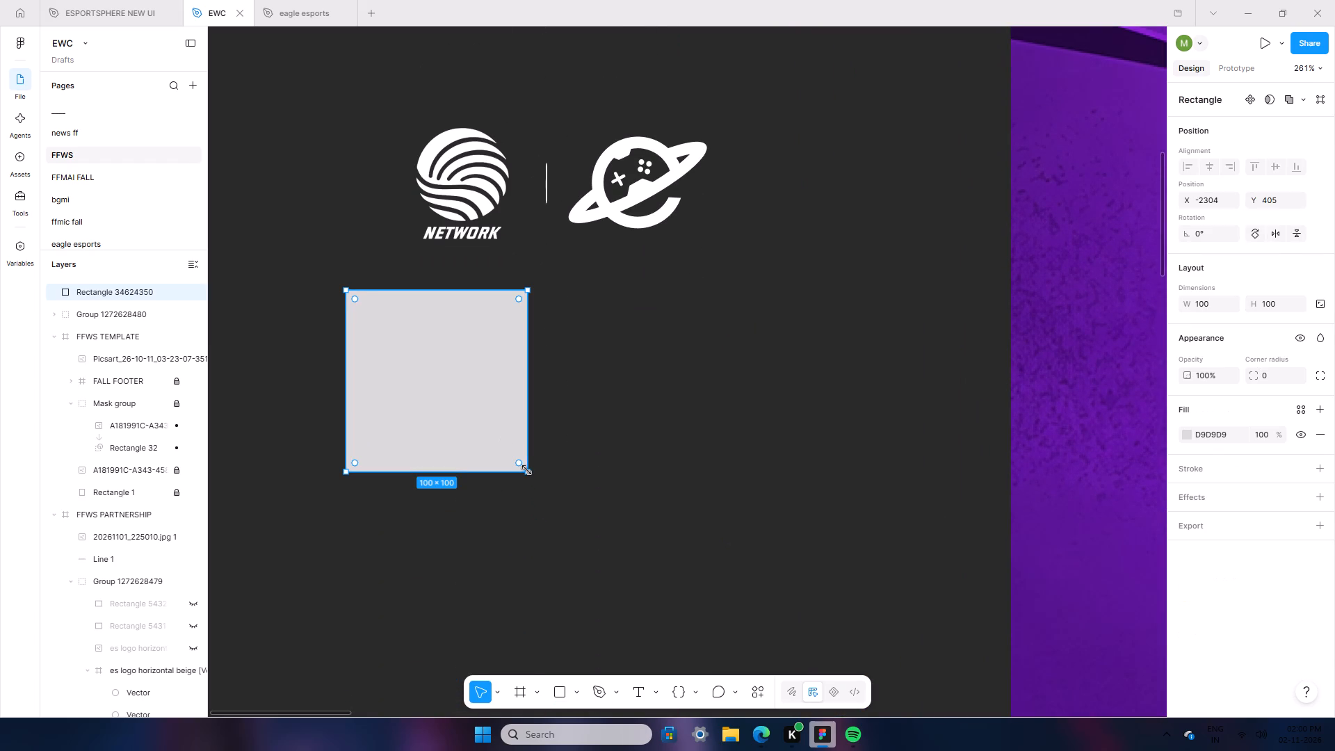
pyautogui.click(1320, 300)
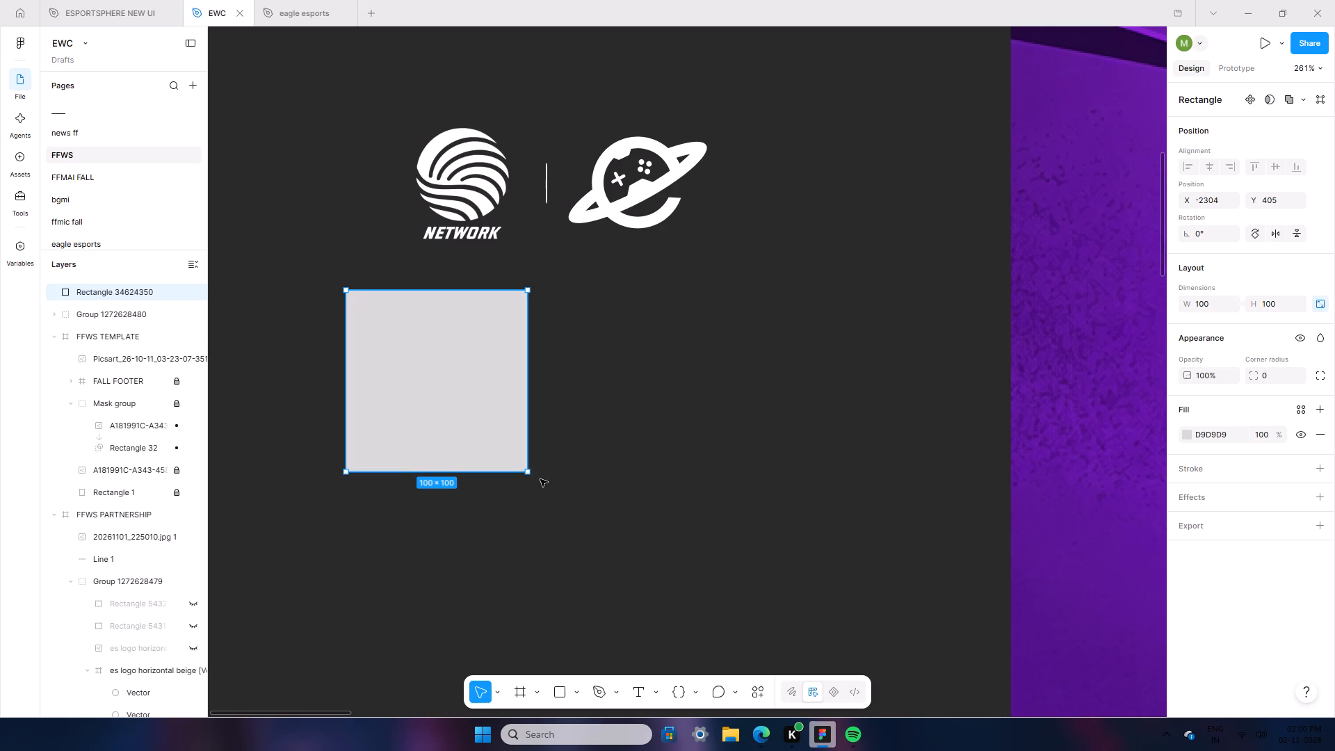
pyautogui.moveTo(526, 473); pyautogui.dragTo(443, 405)
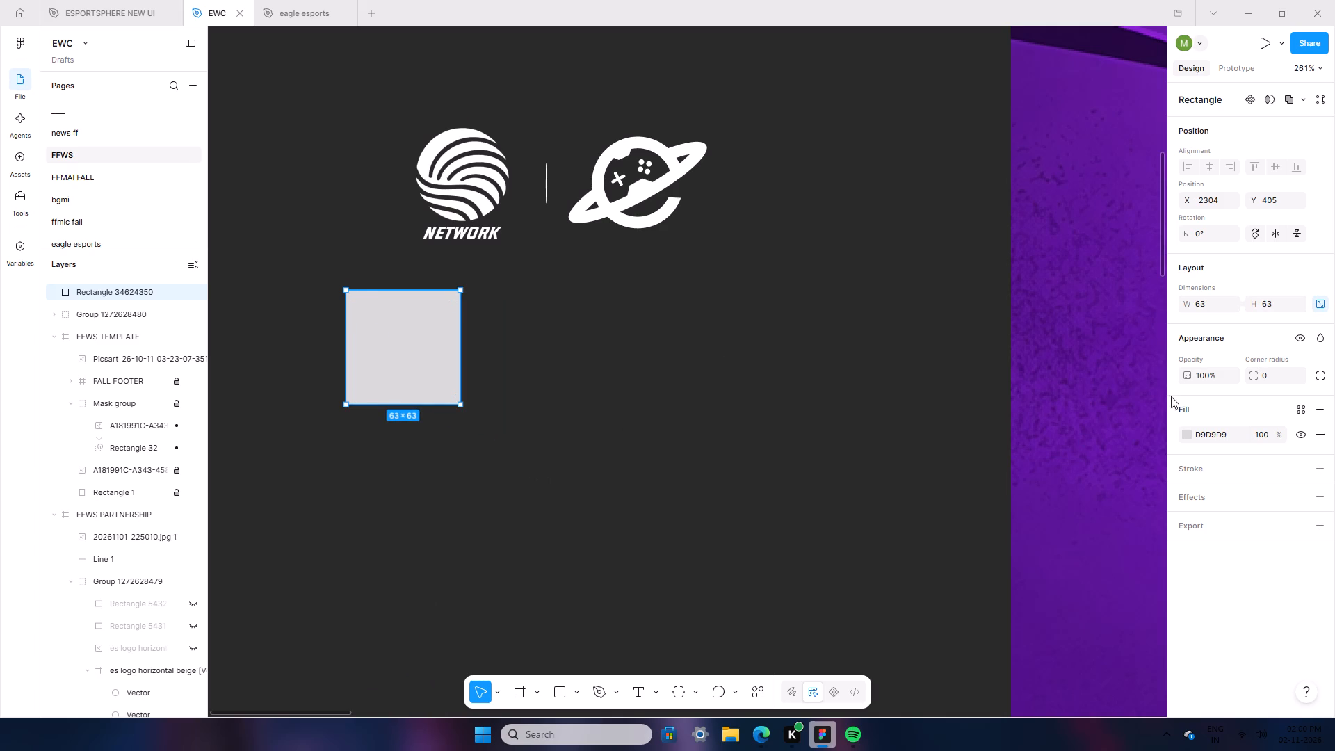
# Set the new square's fill to black, 000000.
pyautogui.click(1188, 435)
pyautogui.moveTo(1014, 514); pyautogui.dragTo(1007, 578)
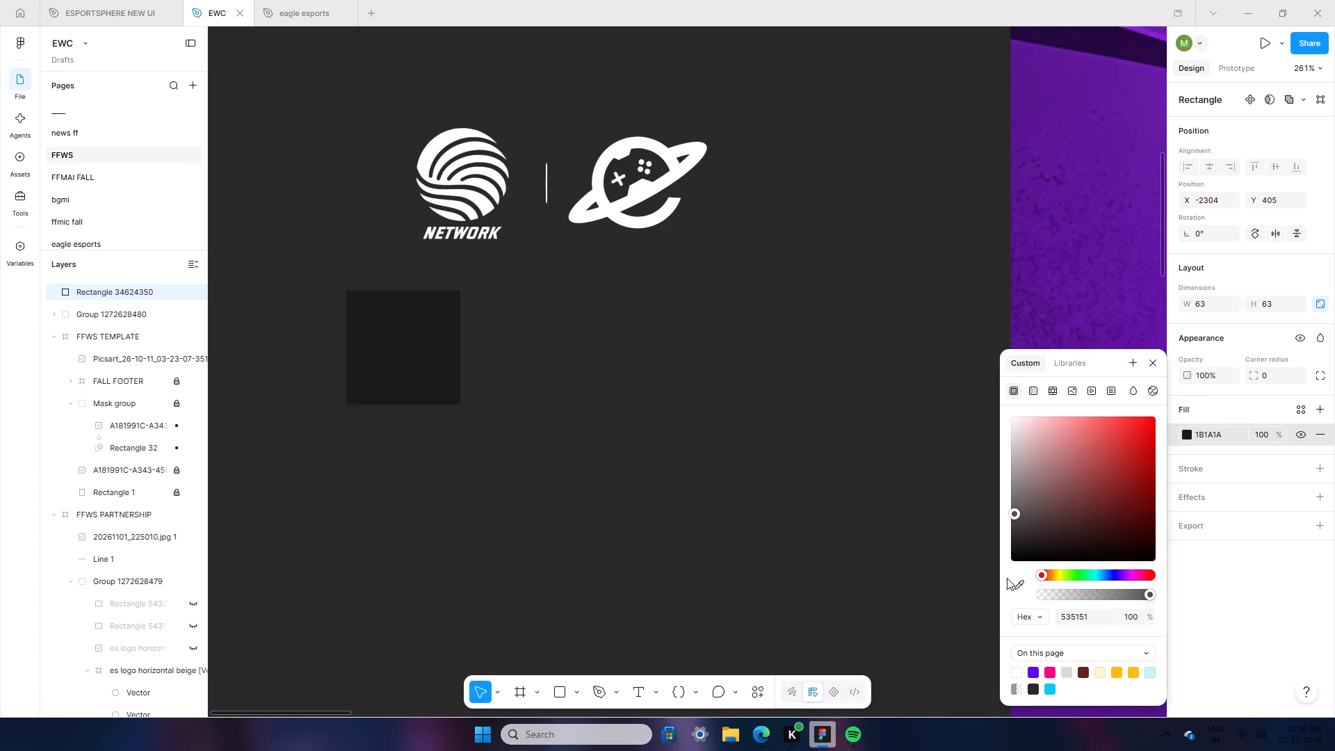
pyautogui.moveTo(1007, 578); pyautogui.dragTo(993, 612)
pyautogui.click(569, 469)
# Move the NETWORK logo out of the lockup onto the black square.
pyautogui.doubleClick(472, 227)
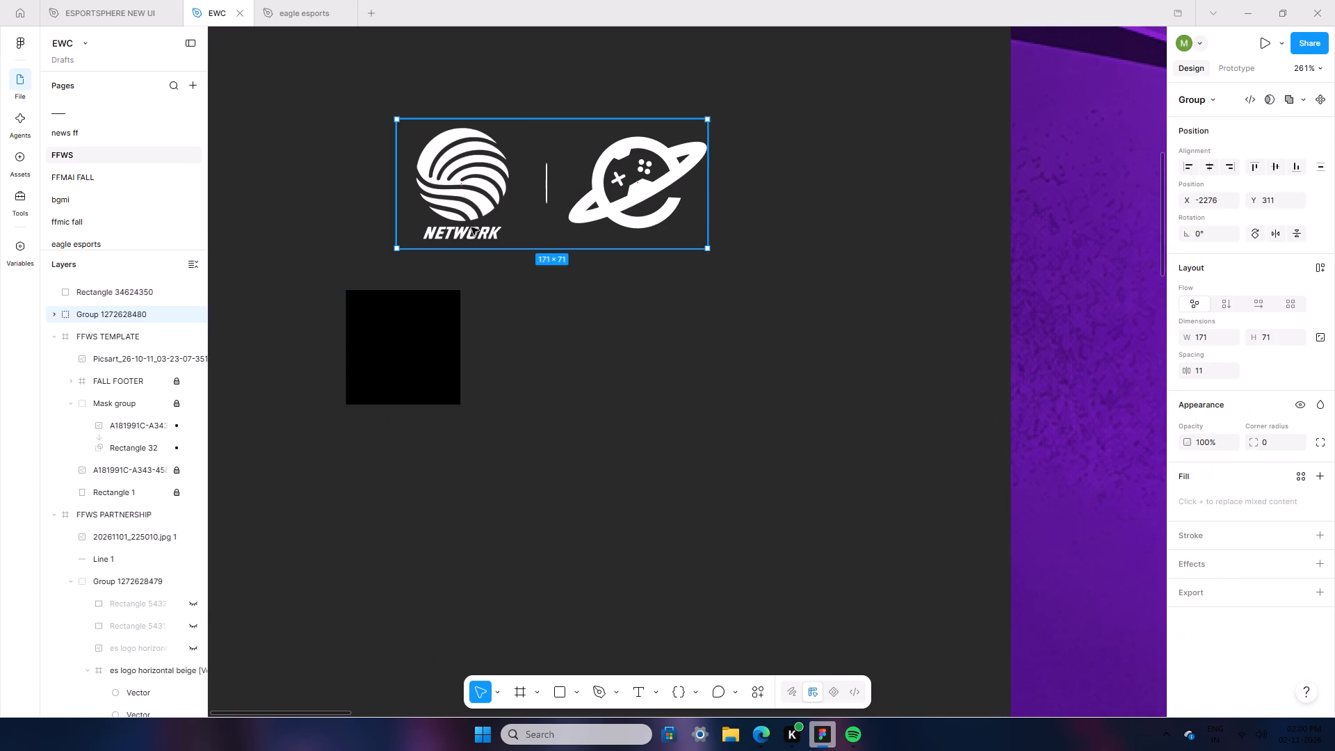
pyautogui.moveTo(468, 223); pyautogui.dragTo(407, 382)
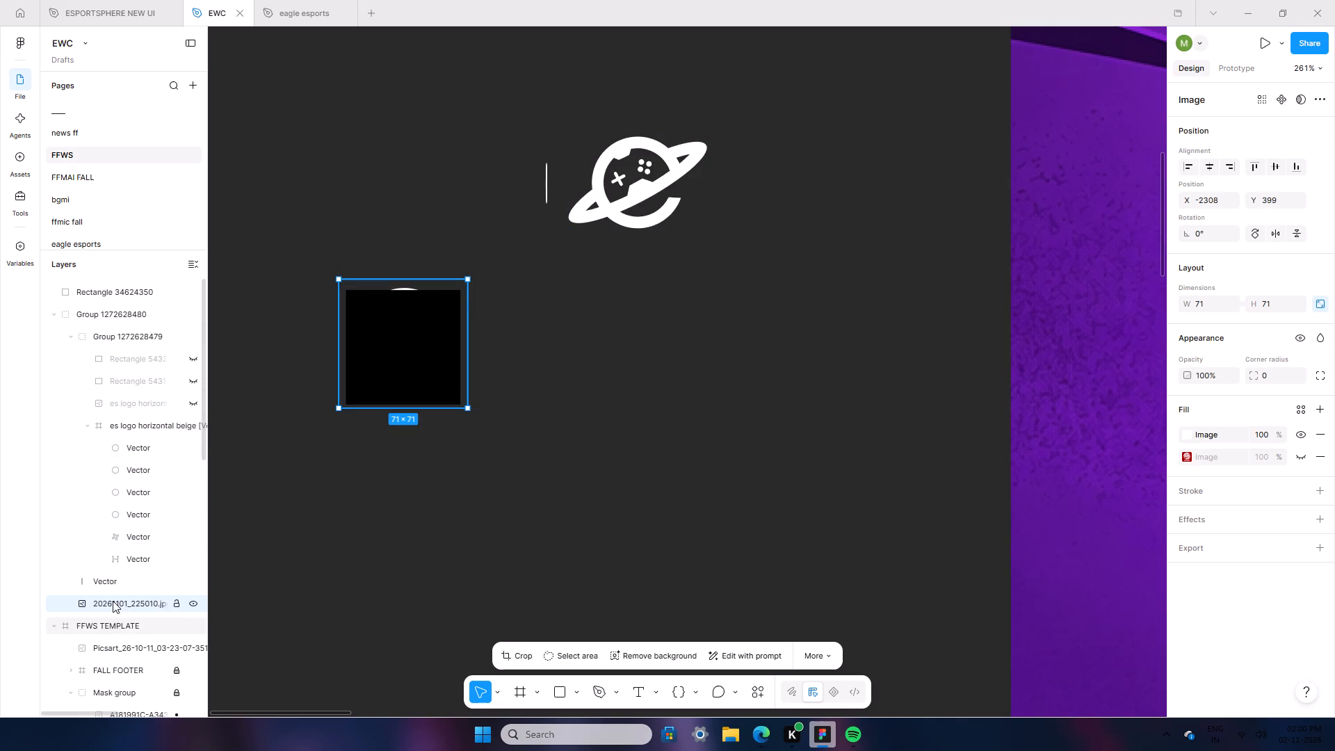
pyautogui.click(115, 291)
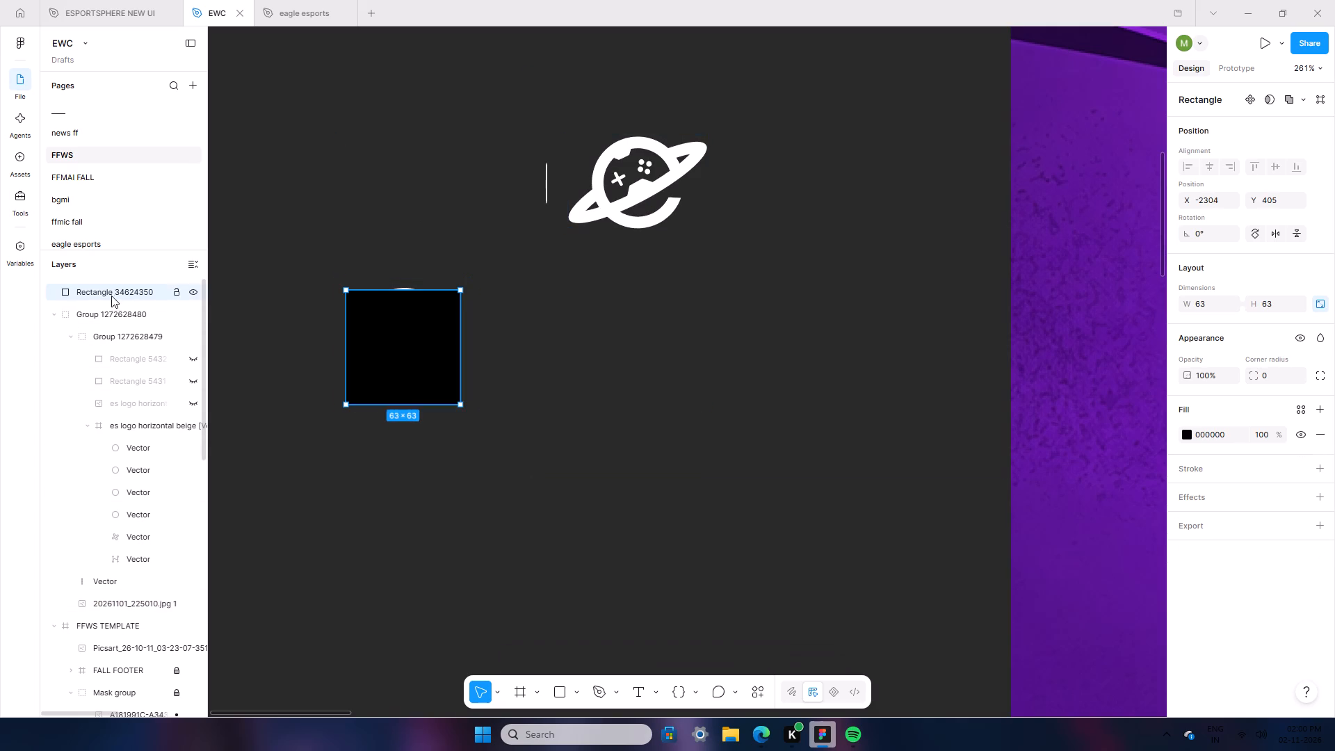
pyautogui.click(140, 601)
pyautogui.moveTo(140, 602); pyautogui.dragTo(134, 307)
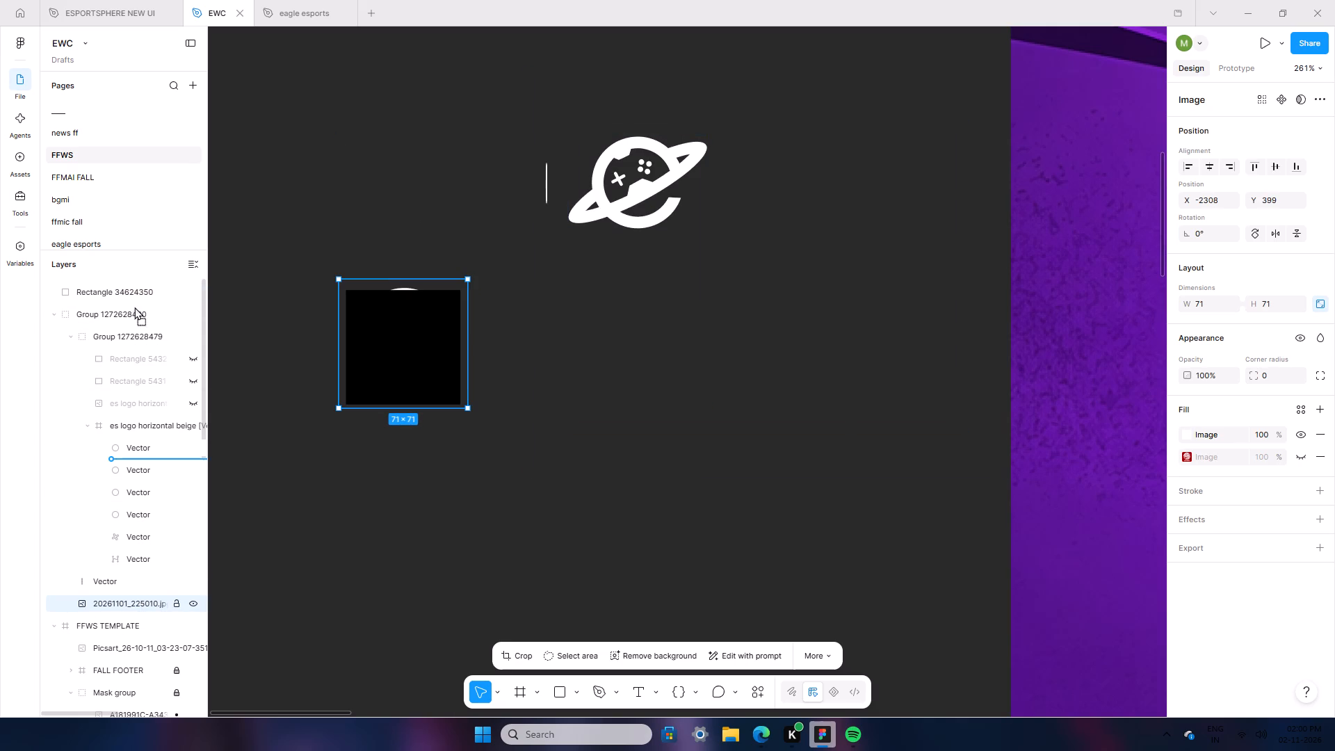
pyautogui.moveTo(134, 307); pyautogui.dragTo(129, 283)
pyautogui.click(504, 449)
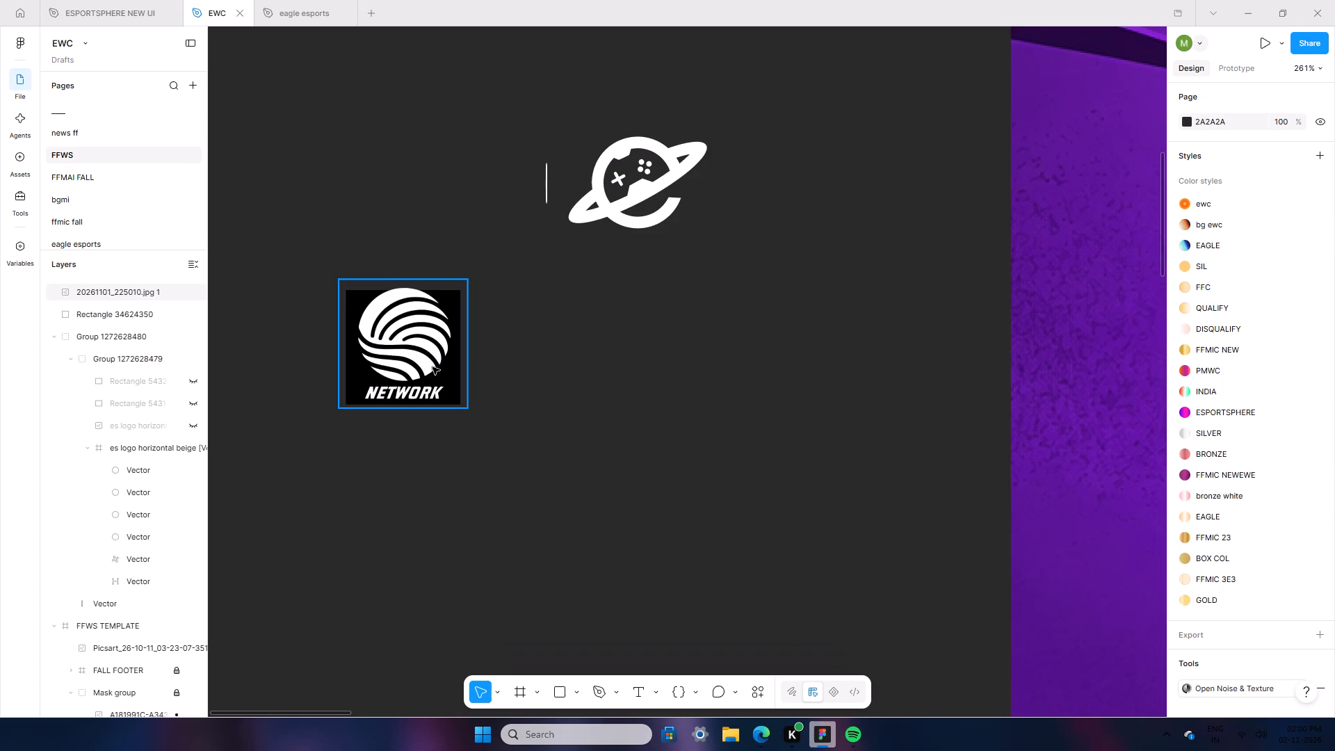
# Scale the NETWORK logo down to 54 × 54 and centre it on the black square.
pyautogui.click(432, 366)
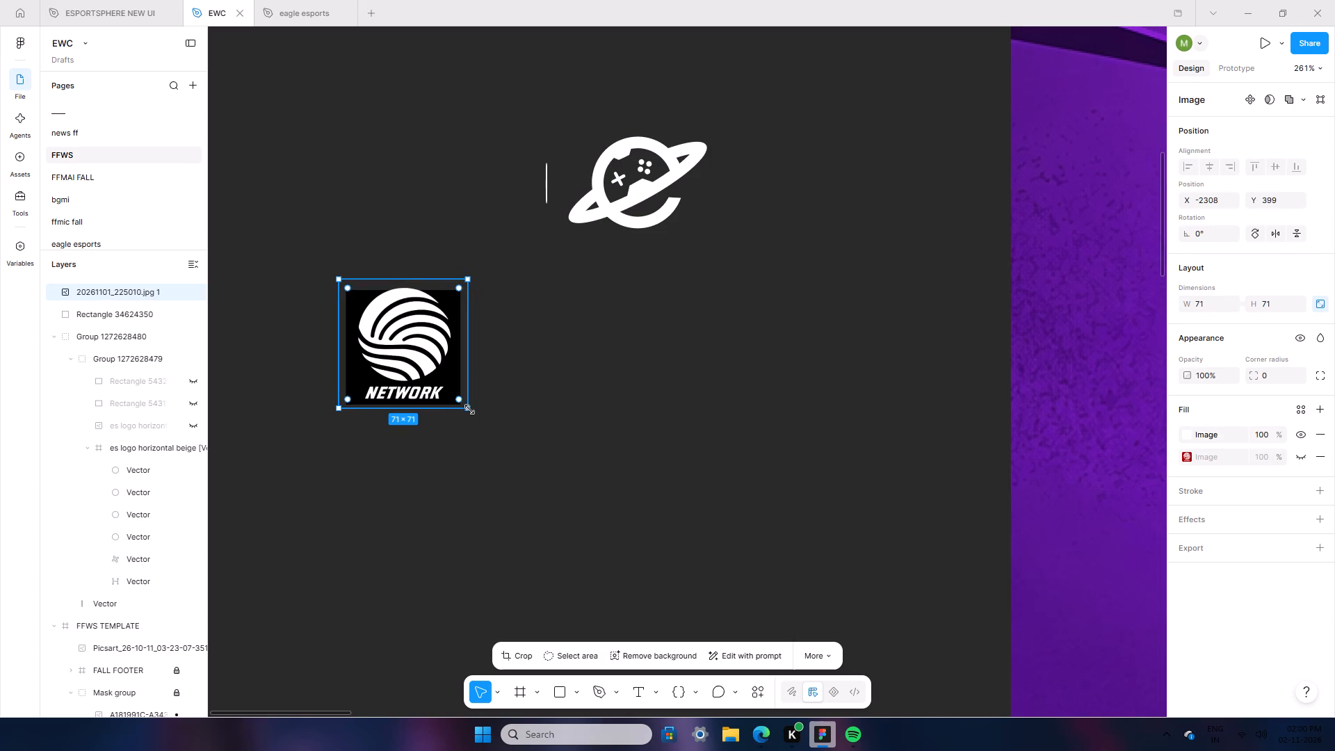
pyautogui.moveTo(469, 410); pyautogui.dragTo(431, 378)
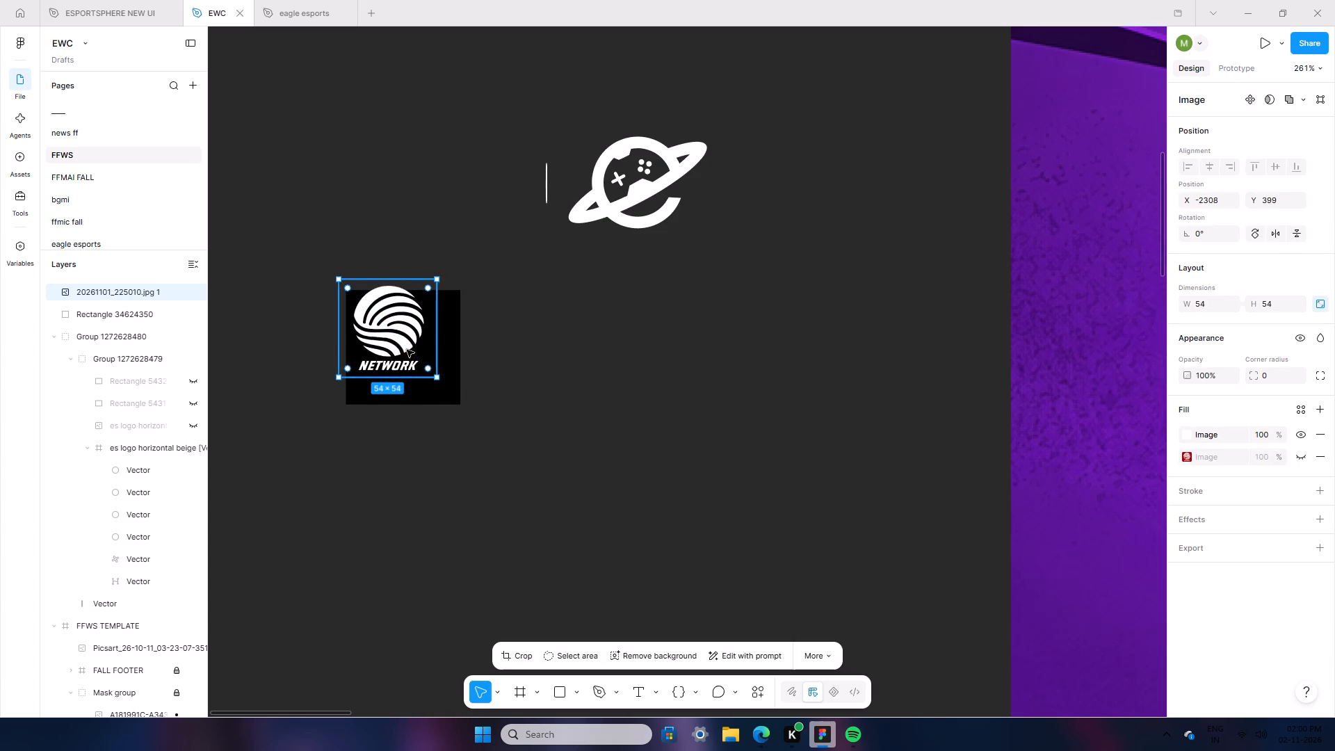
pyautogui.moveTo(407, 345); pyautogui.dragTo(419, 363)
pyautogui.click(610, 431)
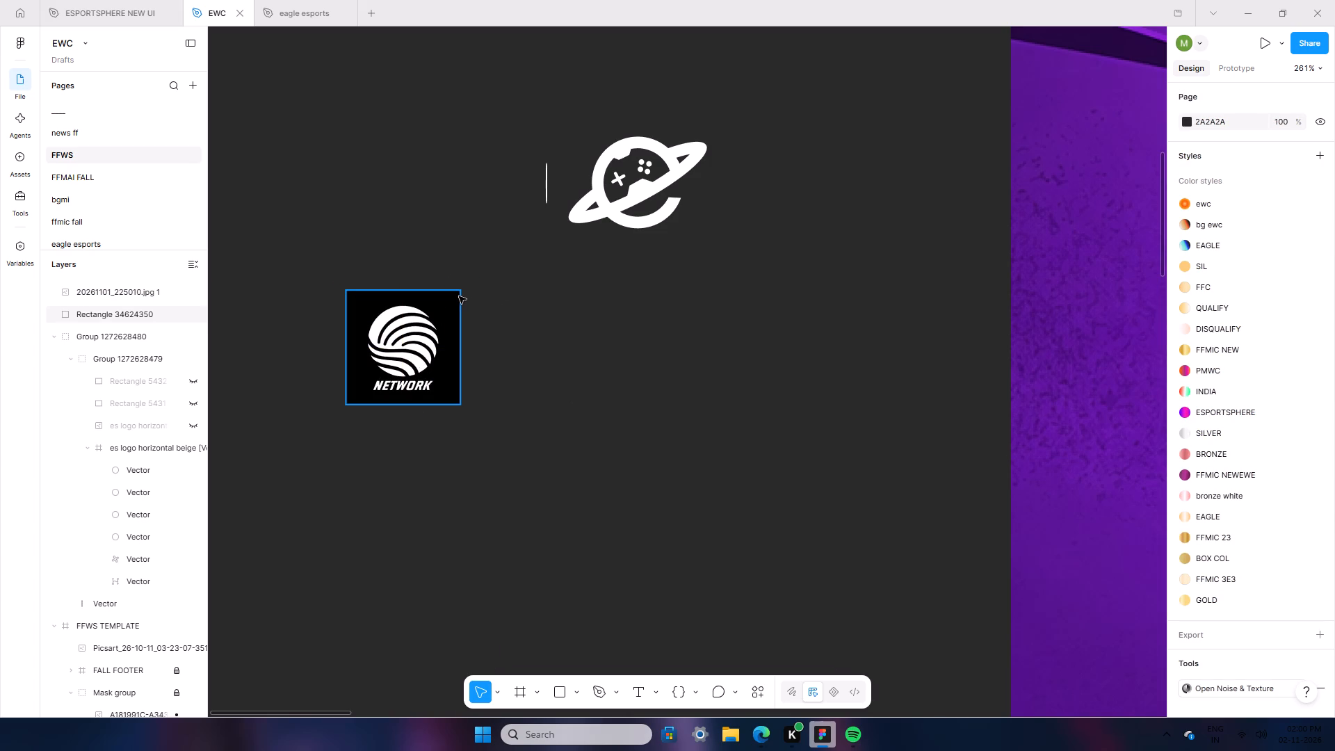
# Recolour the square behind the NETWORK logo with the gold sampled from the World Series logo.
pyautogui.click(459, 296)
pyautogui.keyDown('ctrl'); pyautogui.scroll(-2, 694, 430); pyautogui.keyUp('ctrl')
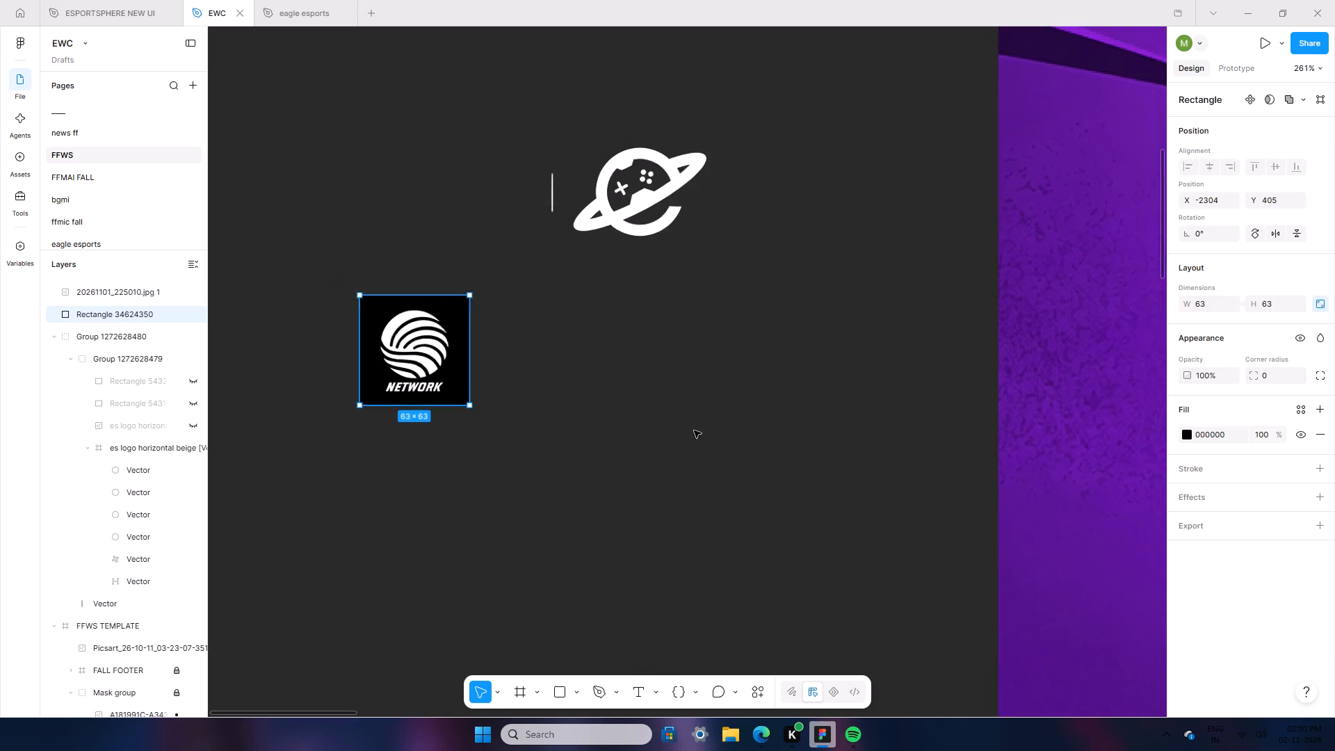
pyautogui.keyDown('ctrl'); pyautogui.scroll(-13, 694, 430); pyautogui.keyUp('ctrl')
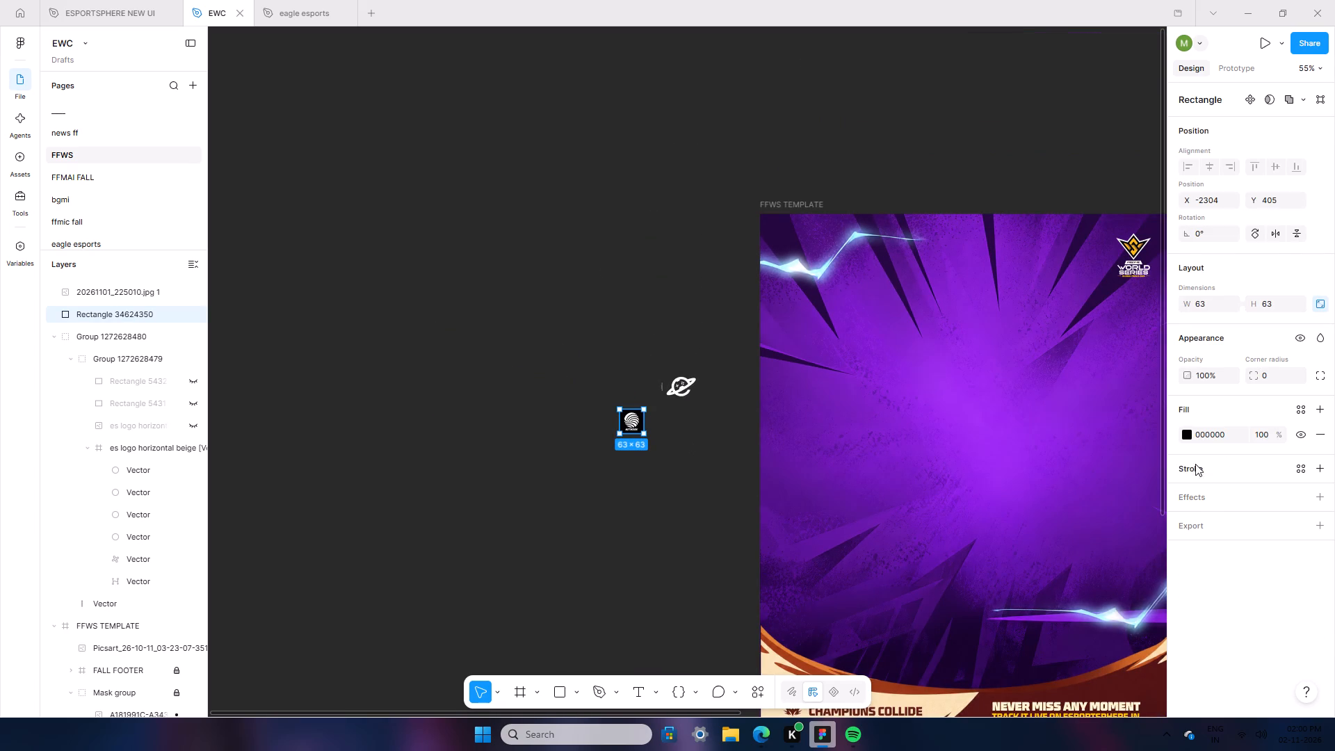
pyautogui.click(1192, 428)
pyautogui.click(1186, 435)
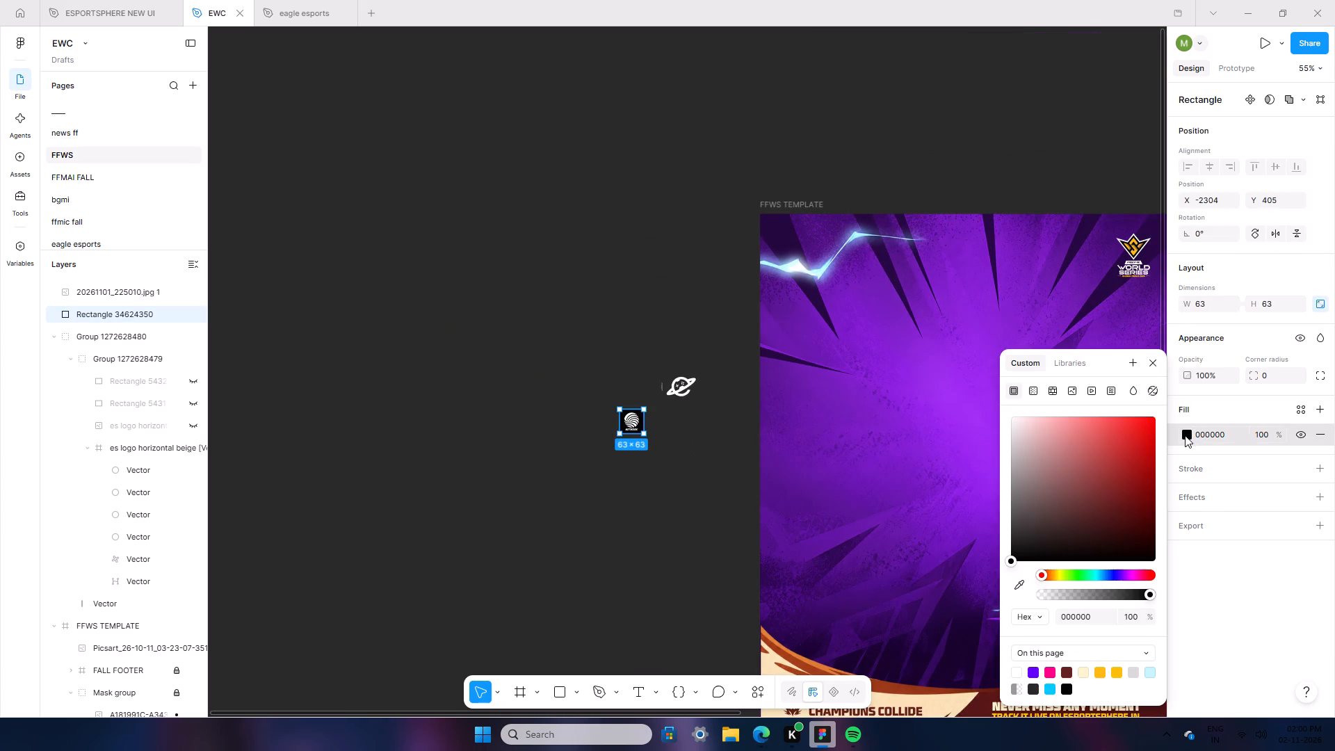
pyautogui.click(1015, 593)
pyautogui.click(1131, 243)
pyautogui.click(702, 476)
# Examine the NETWORK logo on its gold square up close.
pyautogui.keyDown('ctrl'); pyautogui.scroll(8, 645, 538); pyautogui.keyUp('ctrl')
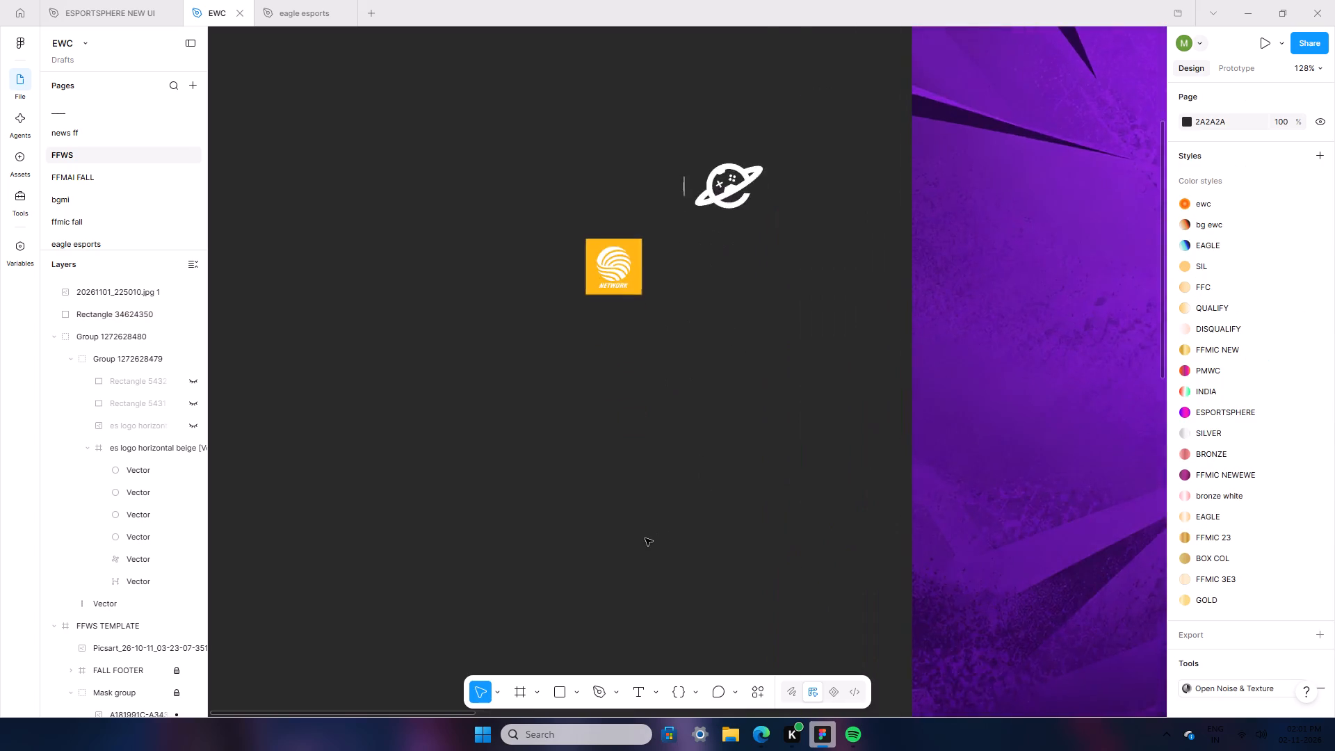
pyautogui.keyDown('ctrl'); pyautogui.scroll(6, 645, 538); pyautogui.keyUp('ctrl')
pyautogui.scroll(11, 592, 523)
pyautogui.keyDown('ctrl'); pyautogui.scroll(6, 570, 527); pyautogui.keyUp('ctrl')
pyautogui.scroll(2, 574, 525)
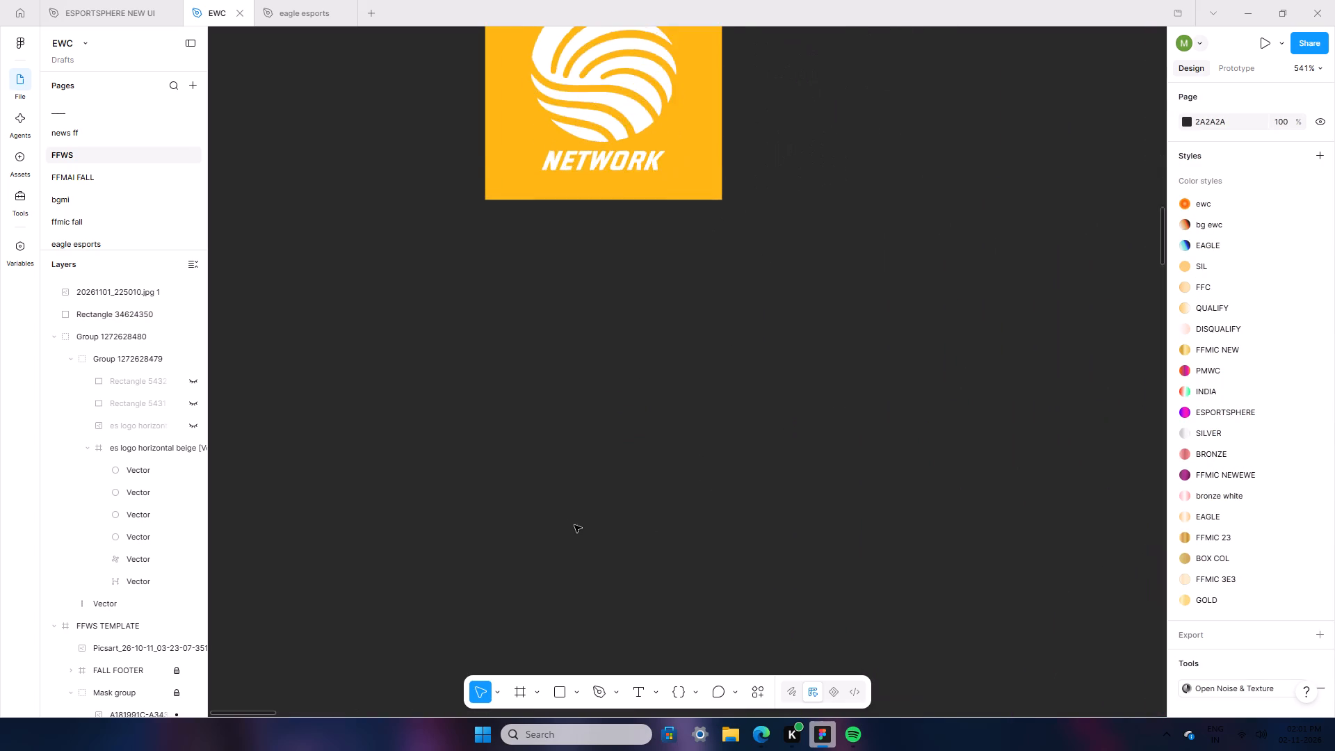
pyautogui.scroll(4, 574, 525)
pyautogui.click(626, 449)
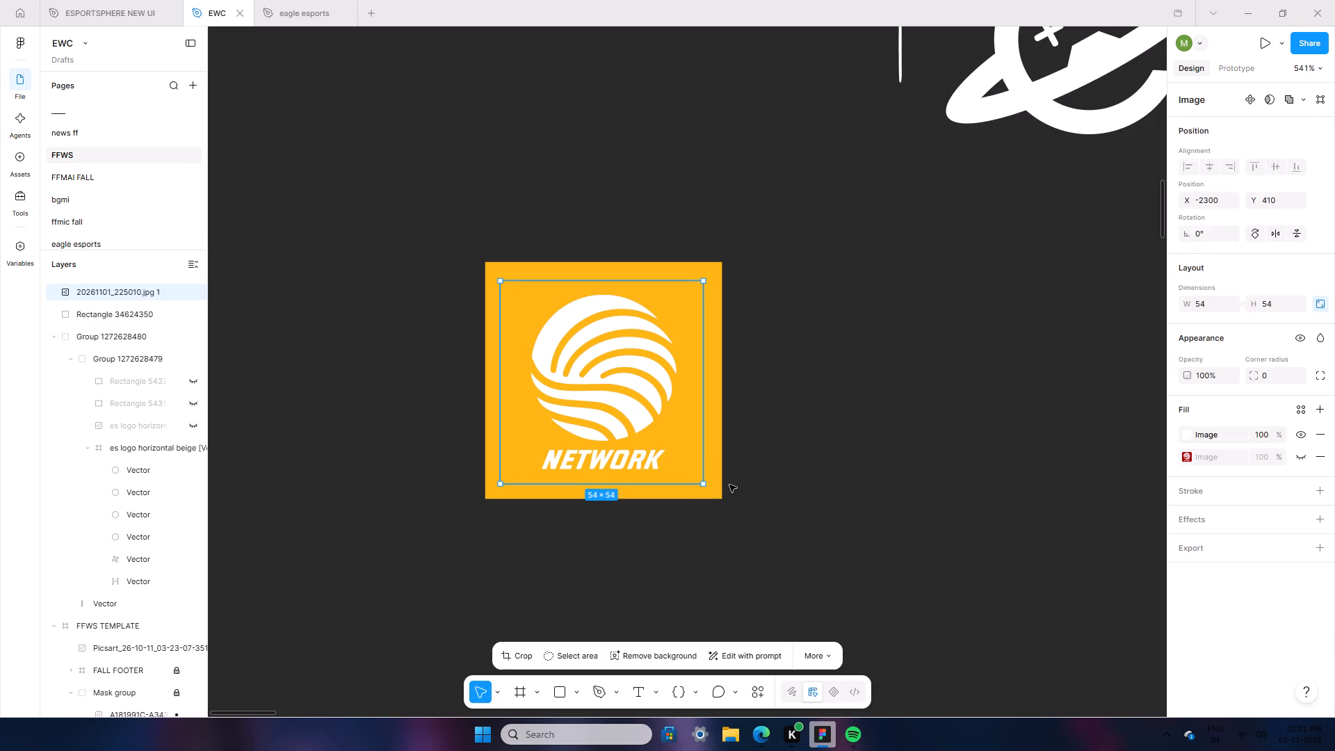
pyautogui.click(729, 485)
pyautogui.keyDown('ctrl'); pyautogui.scroll(-10, 753, 501); pyautogui.keyUp('ctrl')
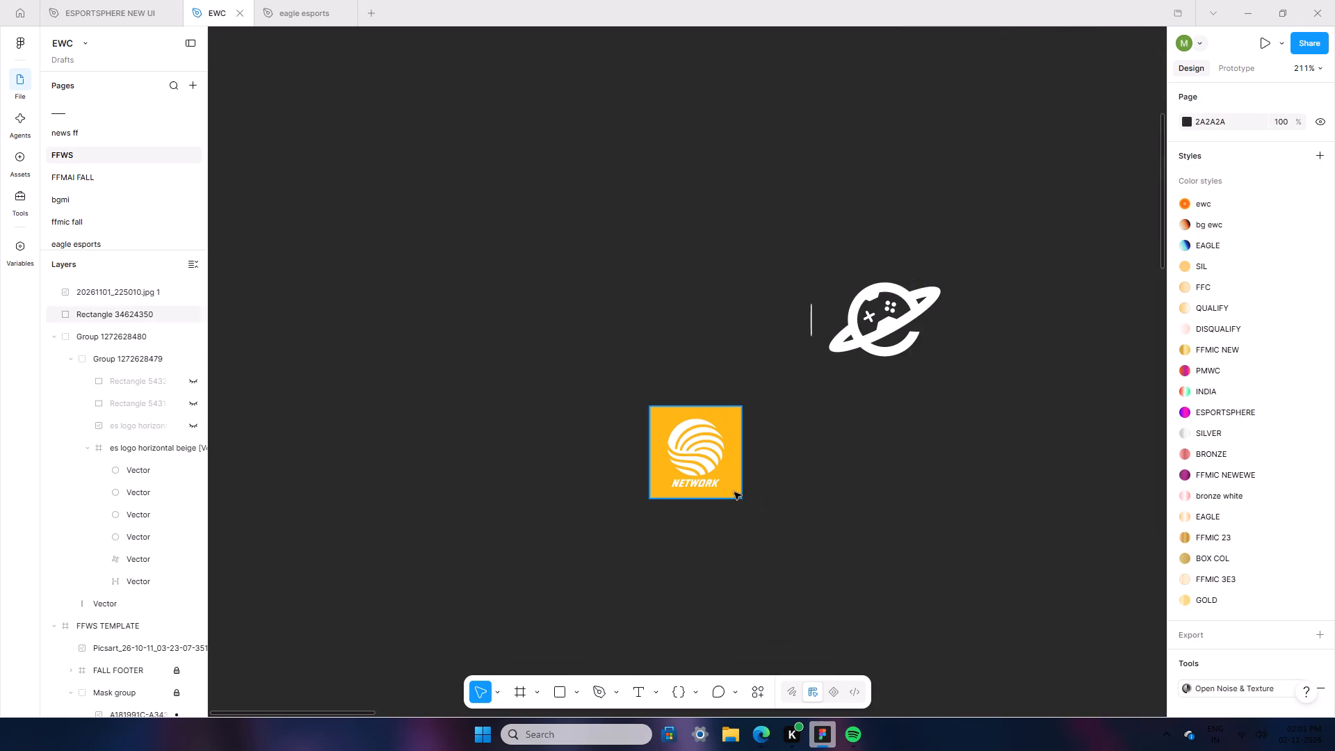
pyautogui.click(742, 498)
pyautogui.click(838, 544)
# Review the gold NETWORK badge and the planet logo beside the FFWS TEMPLATE frame.
pyautogui.keyDown('ctrl'); pyautogui.scroll(-8, 841, 546); pyautogui.keyUp('ctrl')
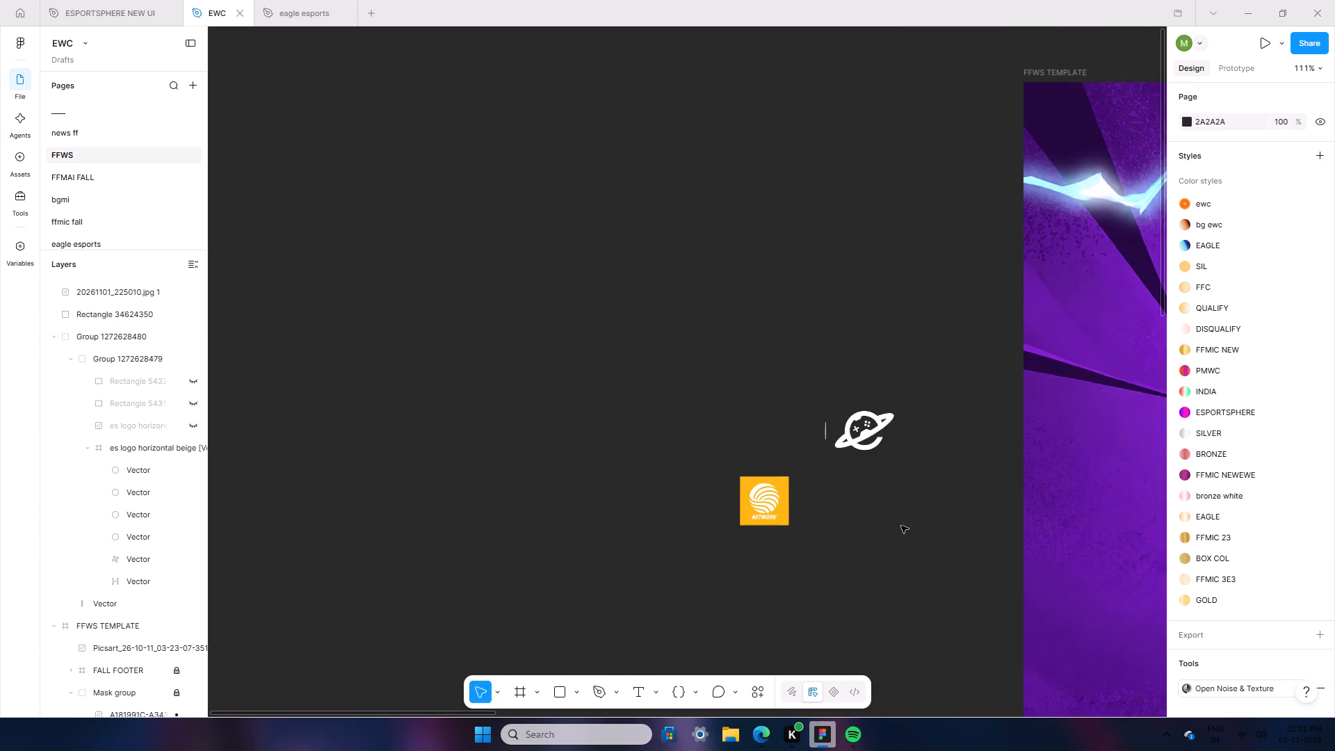
pyautogui.keyDown('ctrl'); pyautogui.scroll(-14, 962, 542); pyautogui.keyUp('ctrl')
pyautogui.scroll(-7, 959, 540)
pyautogui.scroll(-1, 910, 602)
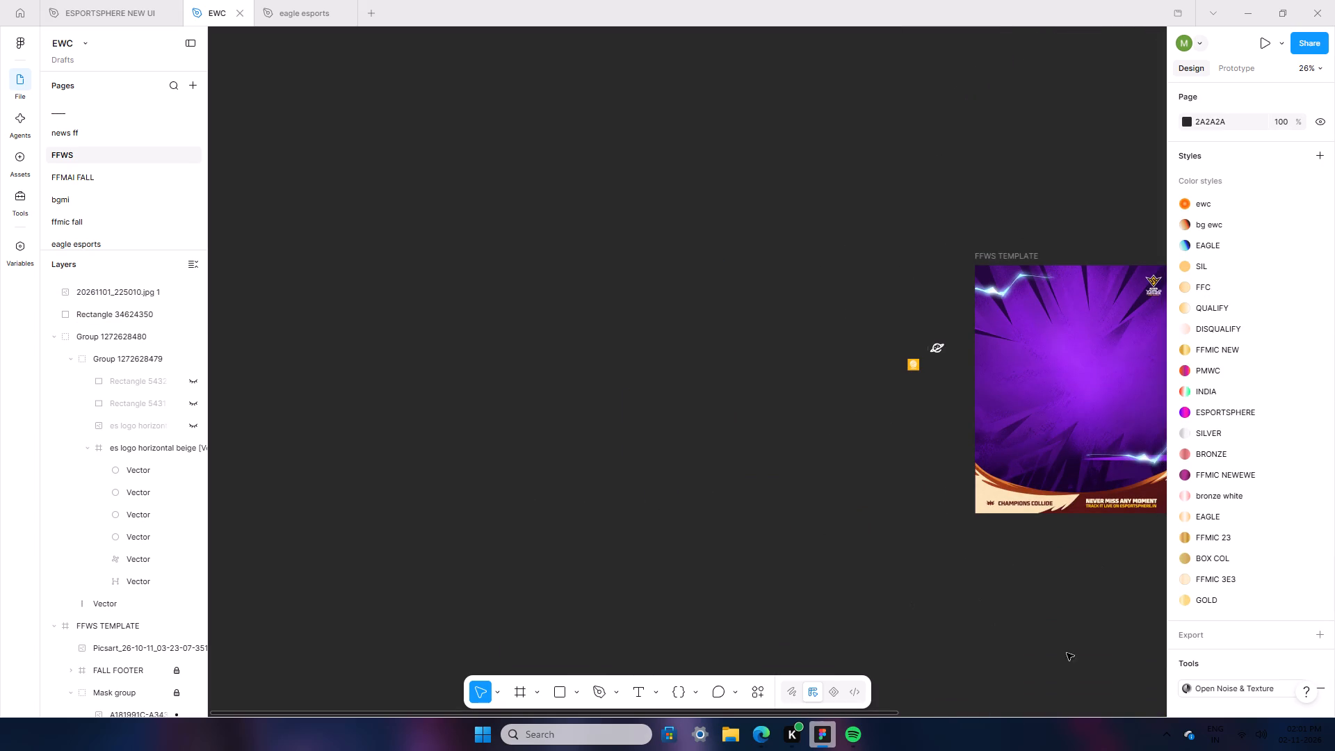
pyautogui.scroll(5, 1164, 604)
pyautogui.keyDown('ctrl'); pyautogui.scroll(7, 1069, 615); pyautogui.keyUp('ctrl')
pyautogui.scroll(7, 1076, 643)
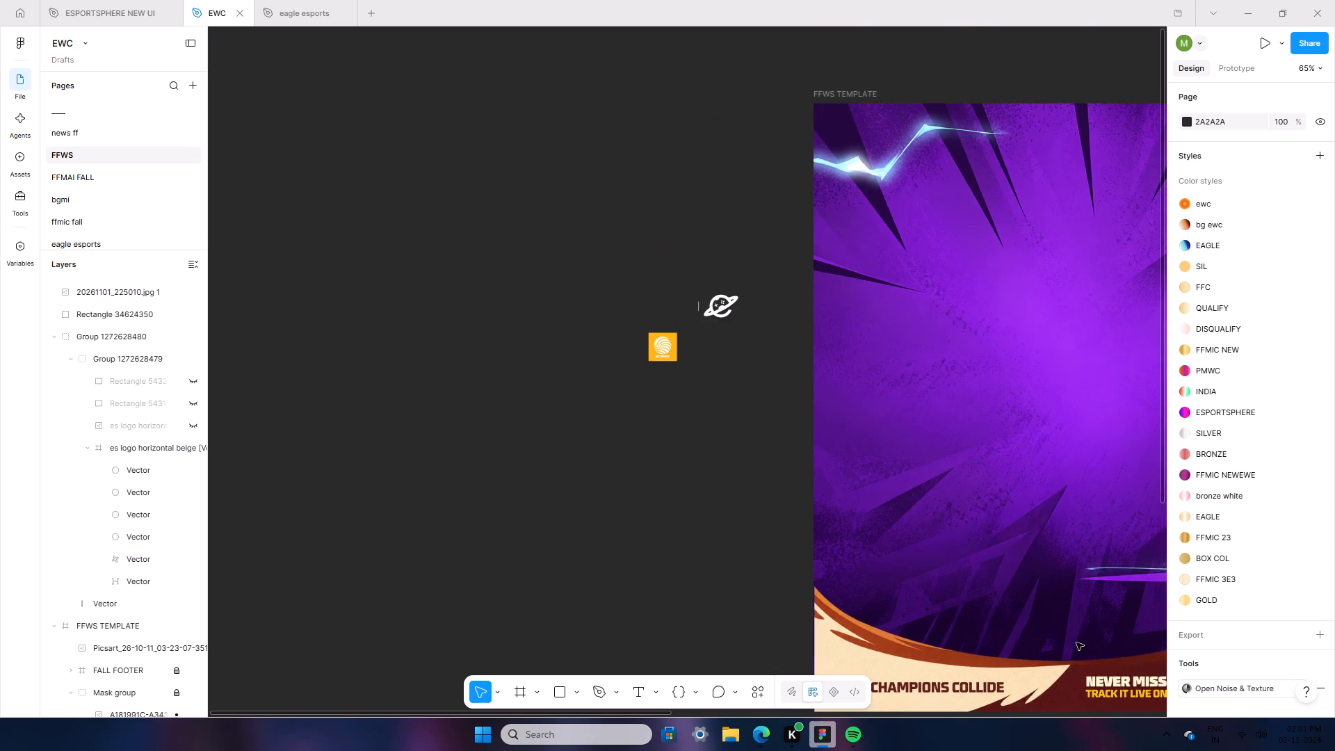
pyautogui.click(728, 314)
pyautogui.click(697, 407)
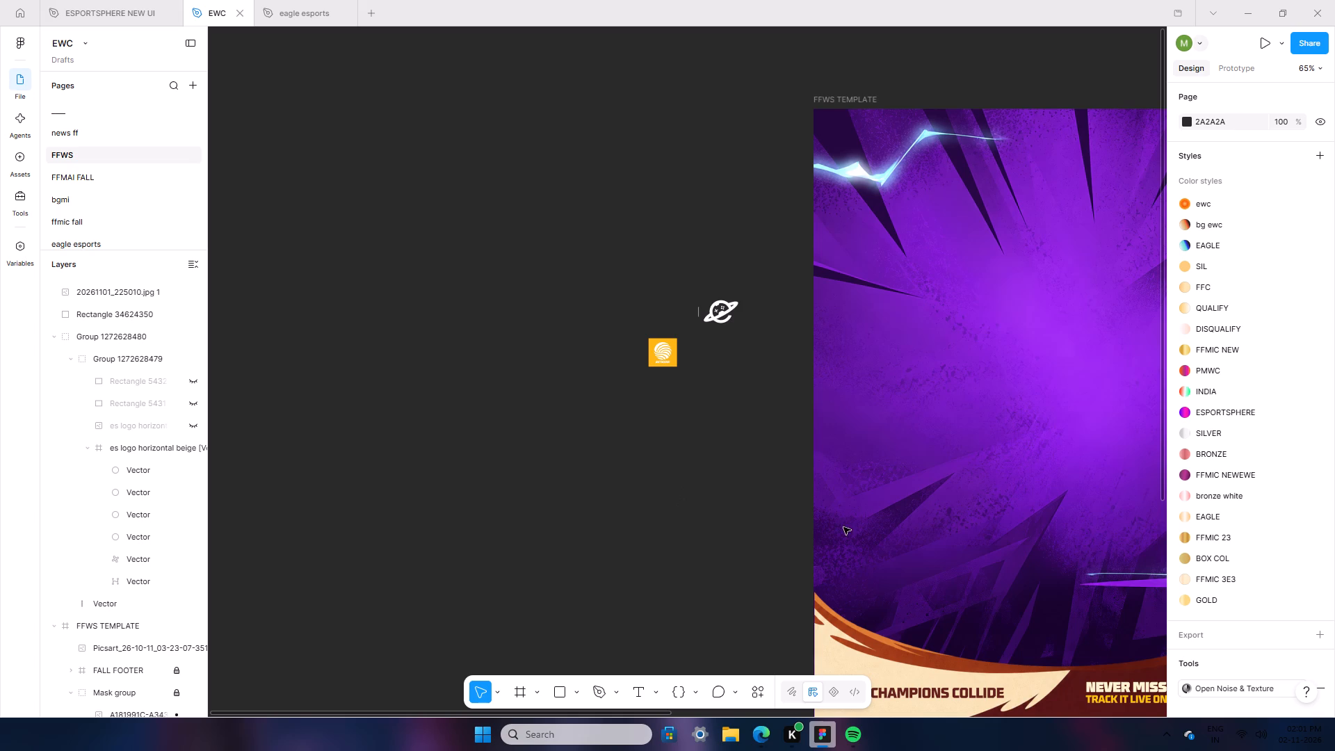
pyautogui.scroll(-7, 900, 285)
pyautogui.keyDown('ctrl'); pyautogui.scroll(-7, 905, 328); pyautogui.keyUp('ctrl')
pyautogui.keyDown('ctrl'); pyautogui.scroll(-1, 952, 541); pyautogui.keyUp('ctrl')
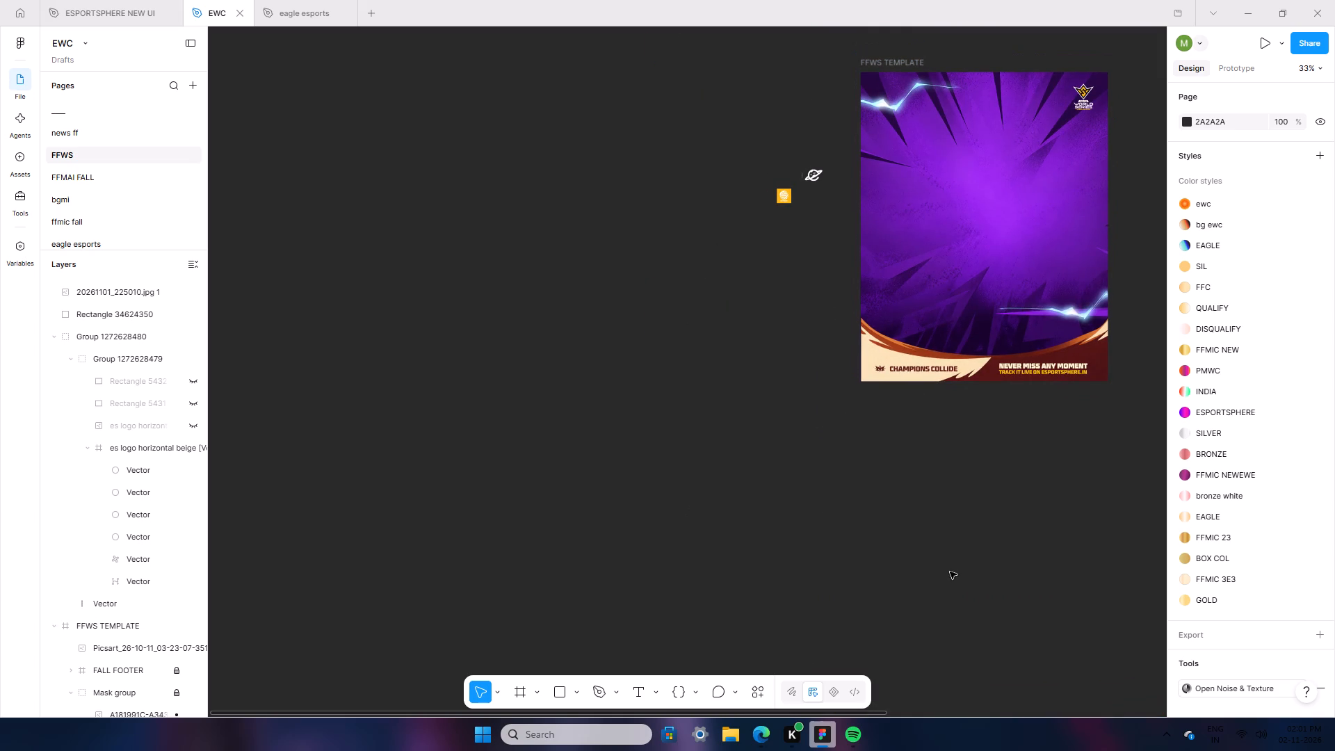
pyautogui.keyDown('ctrl'); pyautogui.scroll(9, 761, 517); pyautogui.keyUp('ctrl')
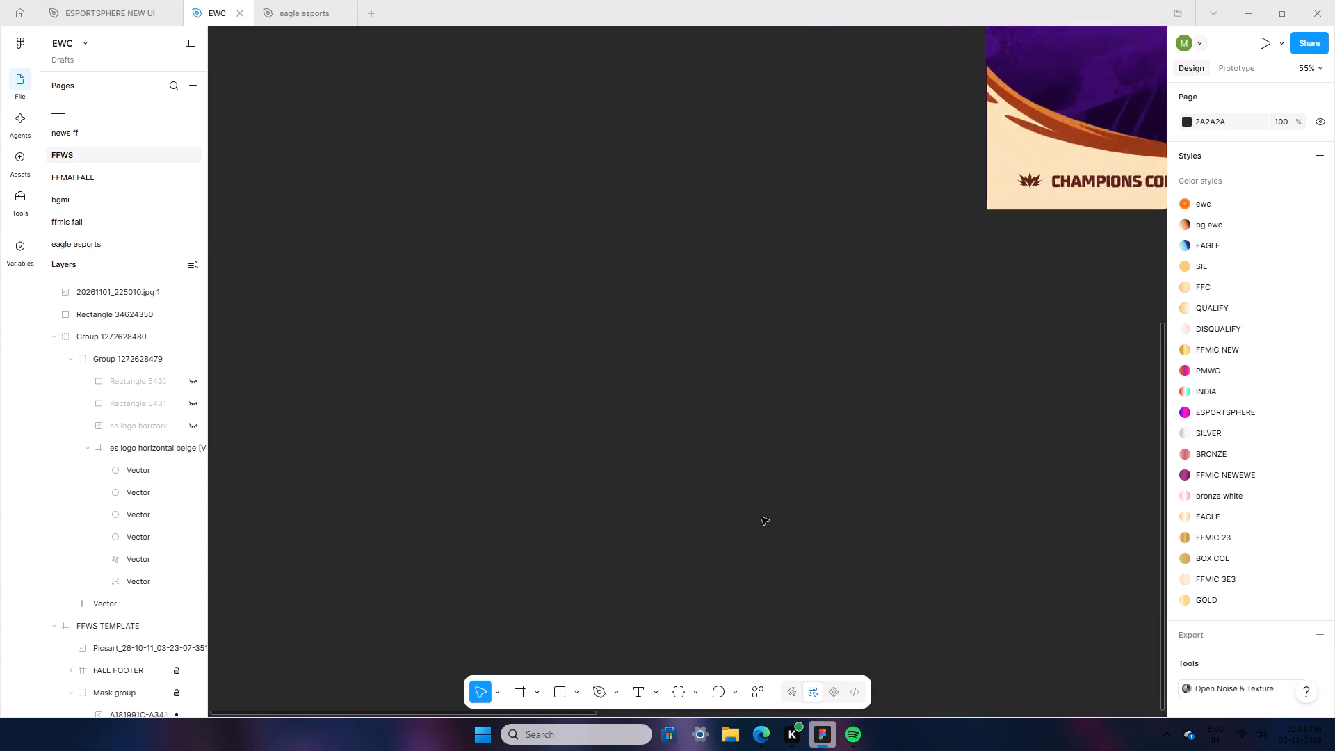
pyautogui.keyDown('ctrl'); pyautogui.scroll(2, 761, 517); pyautogui.keyUp('ctrl')
pyautogui.keyDown('ctrl'); pyautogui.scroll(-8, 734, 548); pyautogui.keyUp('ctrl')
pyautogui.keyDown('ctrl'); pyautogui.scroll(4, 712, 521); pyautogui.keyUp('ctrl')
pyautogui.keyDown('ctrl'); pyautogui.scroll(-12, 712, 521); pyautogui.keyUp('ctrl')
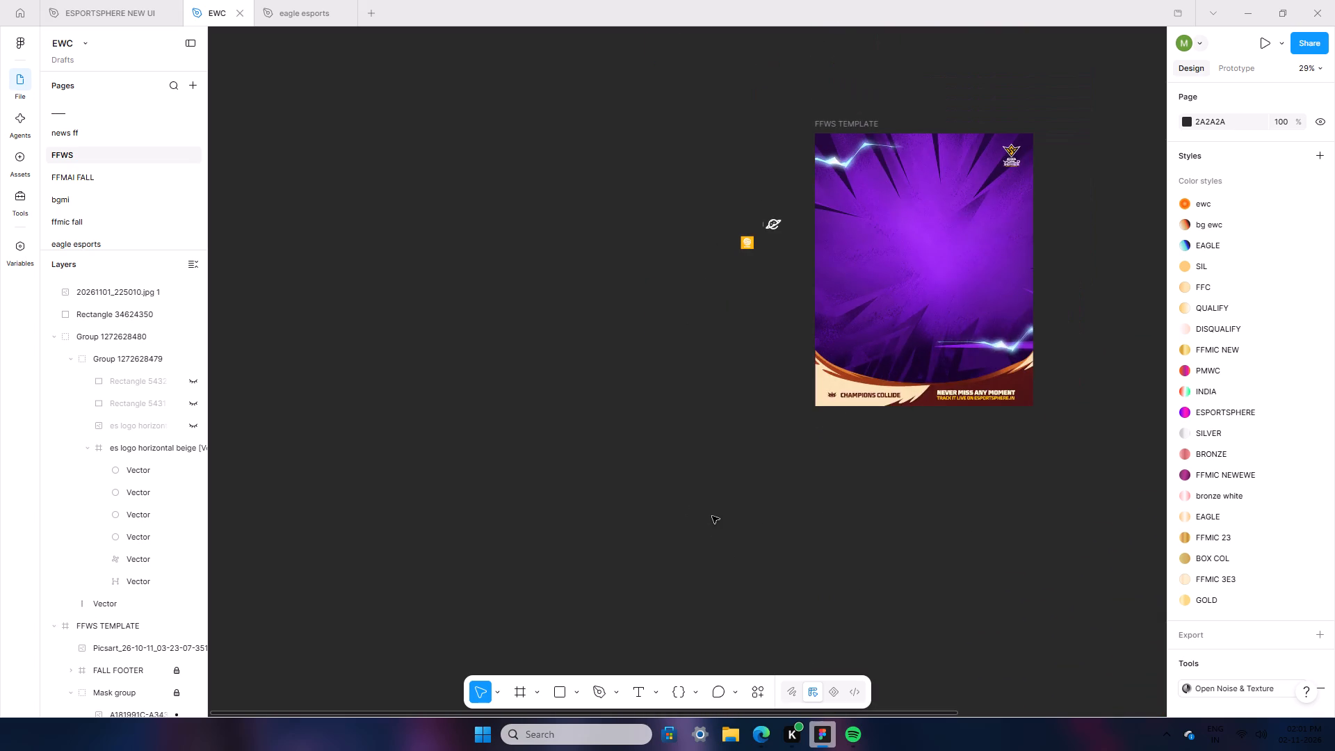
pyautogui.scroll(6, 686, 455)
pyautogui.keyDown('ctrl'); pyautogui.scroll(12, 761, 570); pyautogui.keyUp('ctrl')
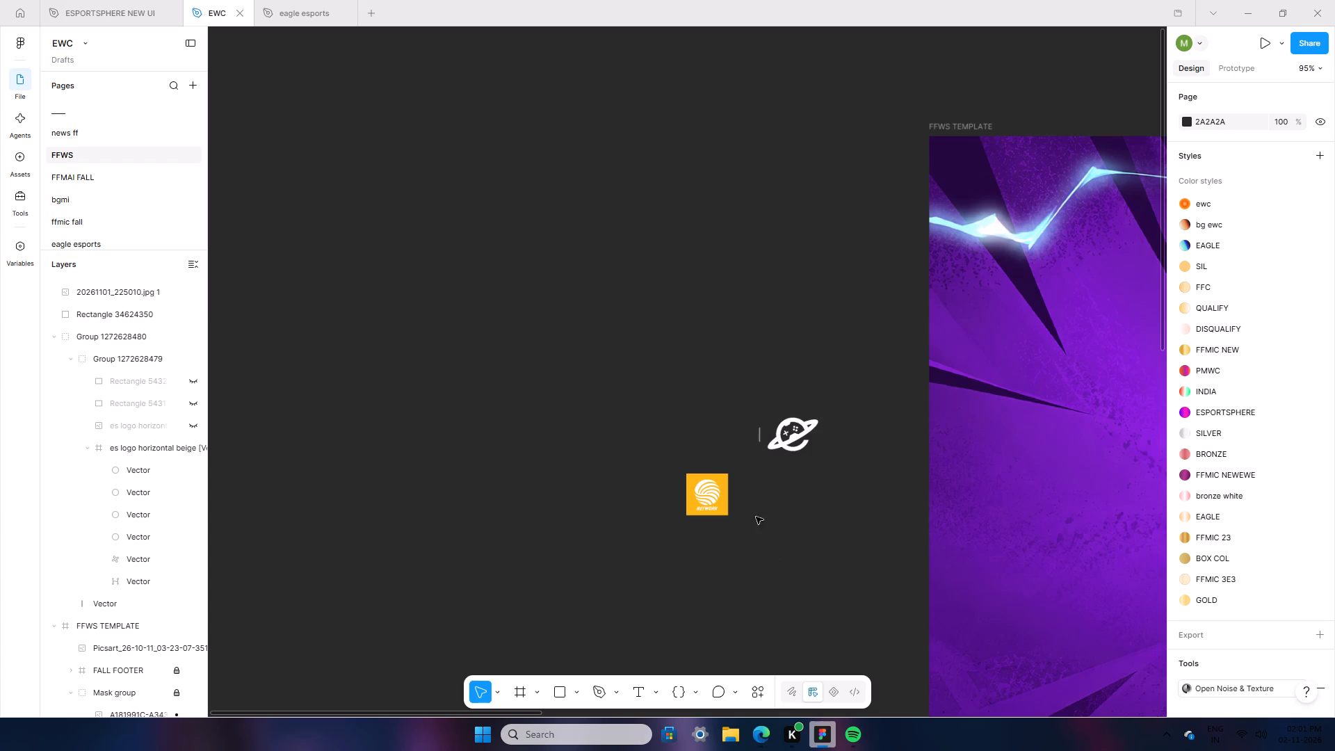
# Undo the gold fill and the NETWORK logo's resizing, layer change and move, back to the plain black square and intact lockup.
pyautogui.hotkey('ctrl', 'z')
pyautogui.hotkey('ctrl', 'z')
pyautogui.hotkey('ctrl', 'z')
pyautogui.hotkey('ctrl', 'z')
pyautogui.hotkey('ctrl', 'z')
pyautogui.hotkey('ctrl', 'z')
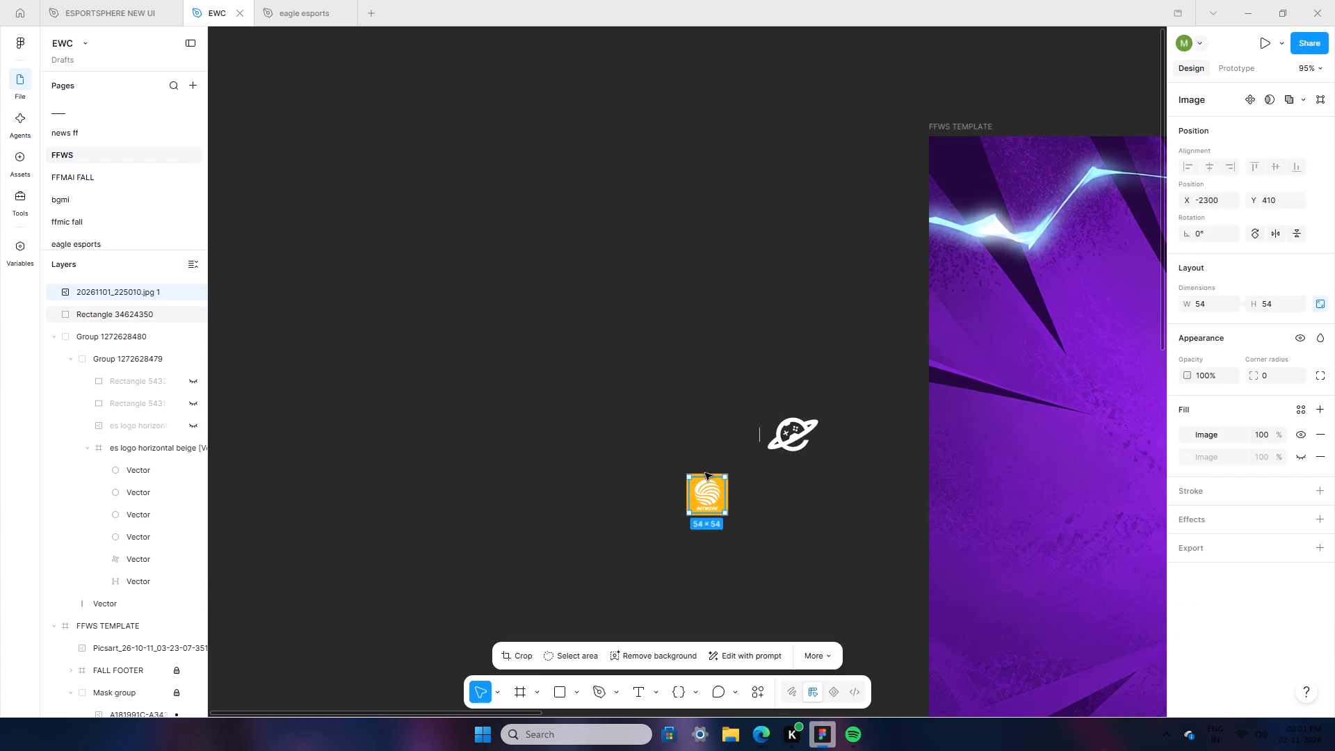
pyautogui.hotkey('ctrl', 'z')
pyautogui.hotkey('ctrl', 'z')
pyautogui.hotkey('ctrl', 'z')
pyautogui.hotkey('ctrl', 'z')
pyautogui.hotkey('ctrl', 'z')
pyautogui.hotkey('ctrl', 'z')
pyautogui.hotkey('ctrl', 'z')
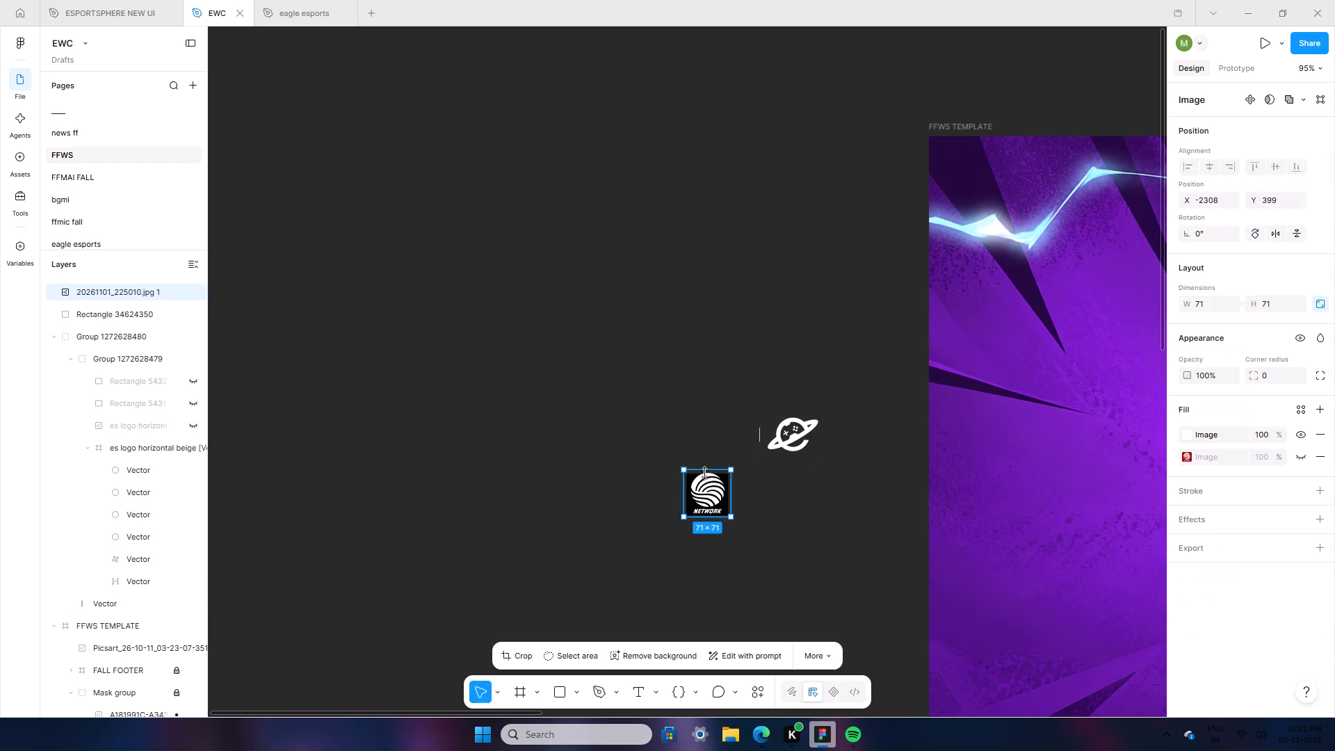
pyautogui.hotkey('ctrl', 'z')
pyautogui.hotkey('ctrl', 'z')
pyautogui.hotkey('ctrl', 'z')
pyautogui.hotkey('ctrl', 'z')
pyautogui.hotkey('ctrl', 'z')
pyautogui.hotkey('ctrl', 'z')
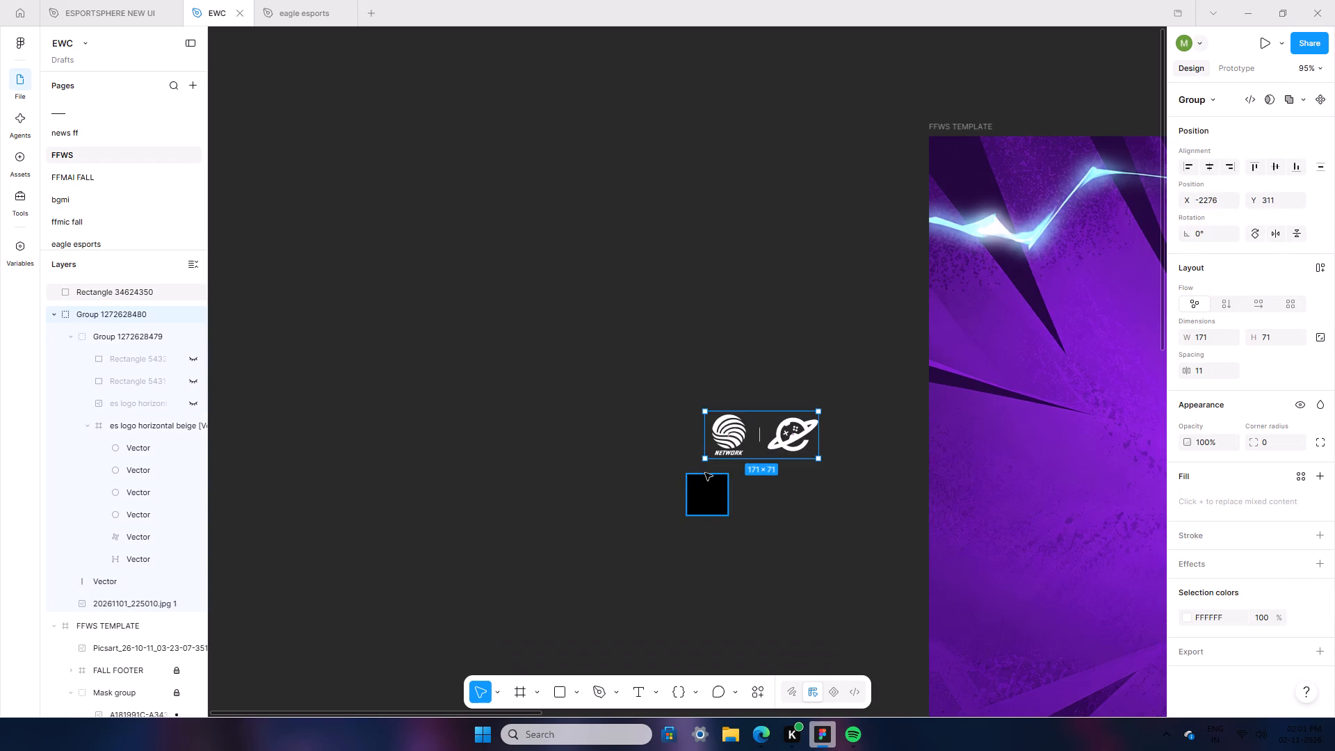
# Move the NETWORK and planet lockup back into the upper-left corner of FFWS TEMPLATE, at about X 27, Y 22.
pyautogui.click(835, 526)
pyautogui.click(775, 442)
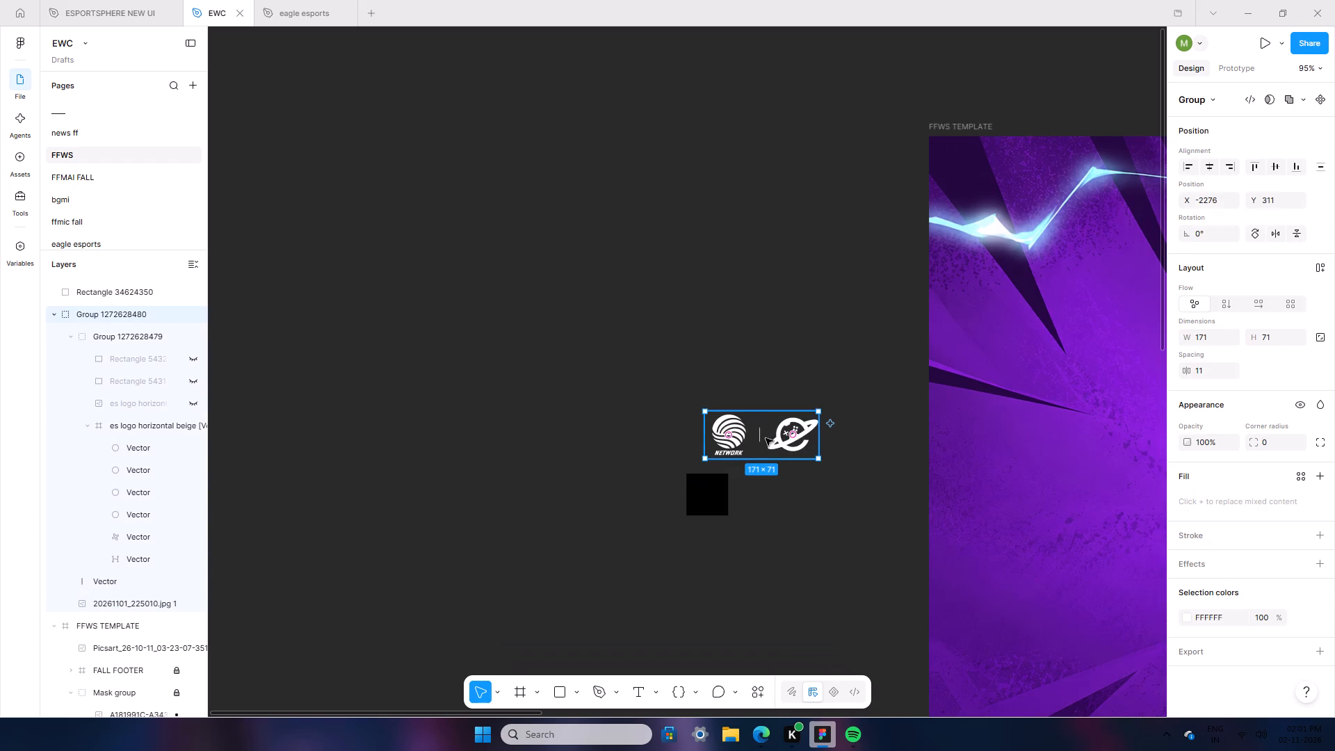
pyautogui.moveTo(766, 438); pyautogui.dragTo(1008, 177)
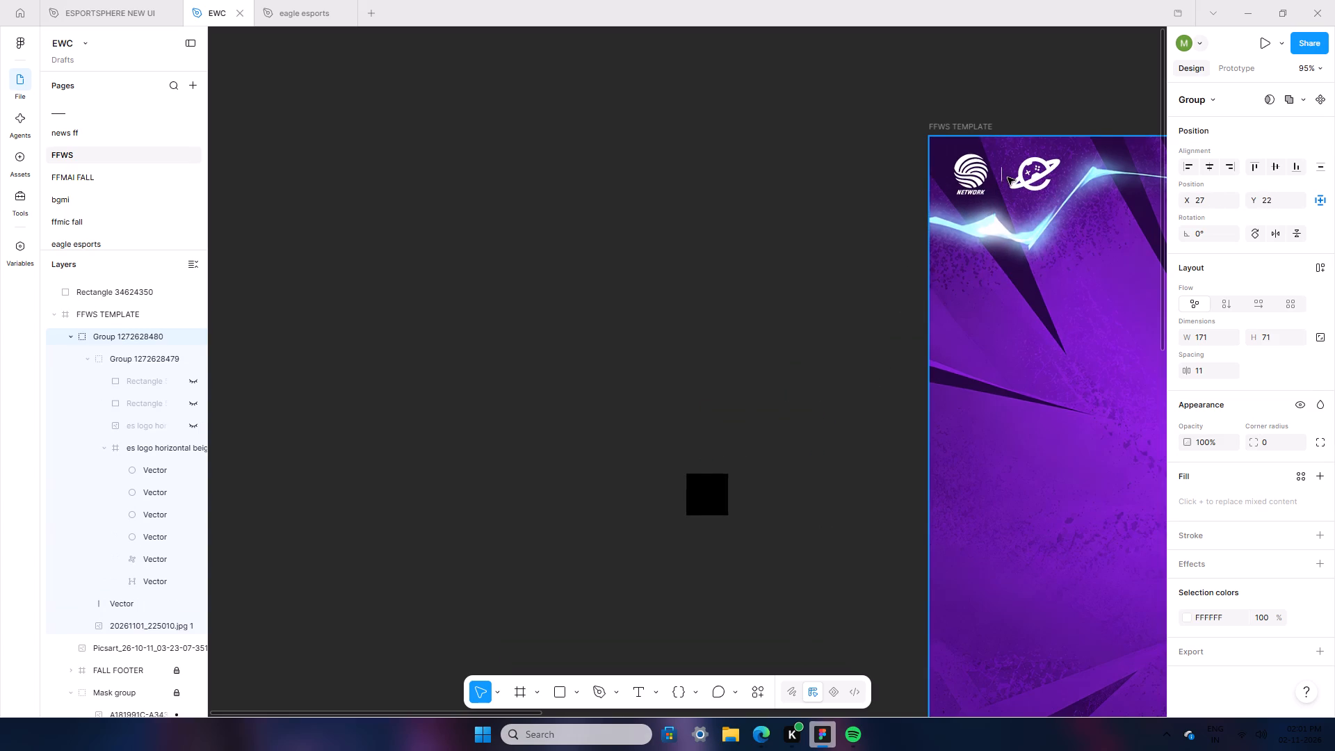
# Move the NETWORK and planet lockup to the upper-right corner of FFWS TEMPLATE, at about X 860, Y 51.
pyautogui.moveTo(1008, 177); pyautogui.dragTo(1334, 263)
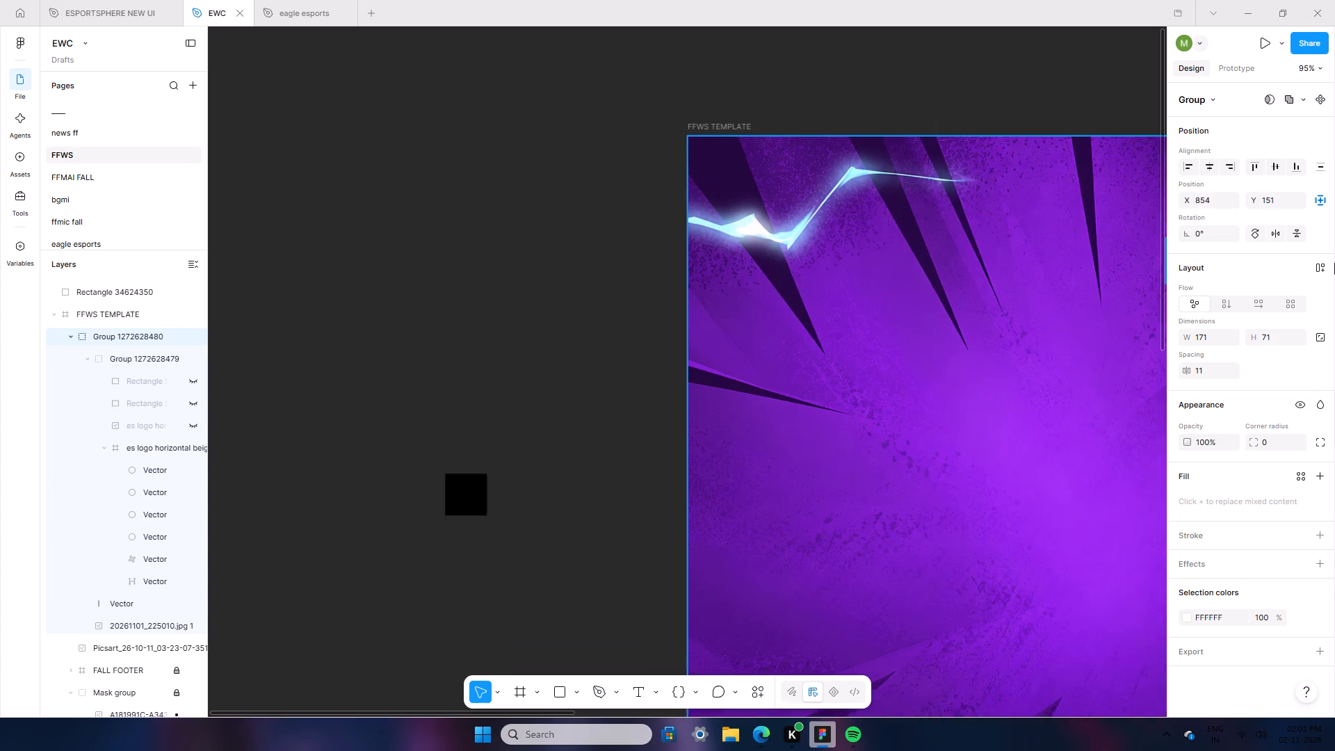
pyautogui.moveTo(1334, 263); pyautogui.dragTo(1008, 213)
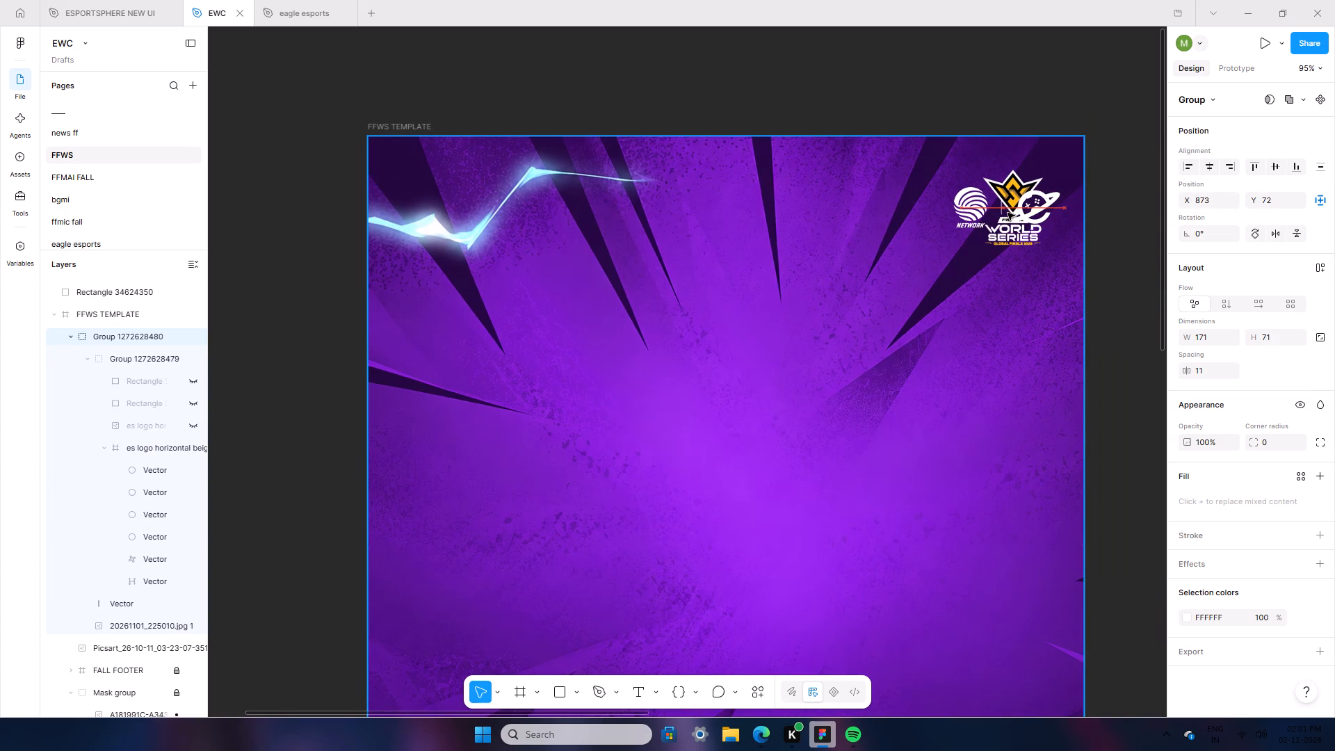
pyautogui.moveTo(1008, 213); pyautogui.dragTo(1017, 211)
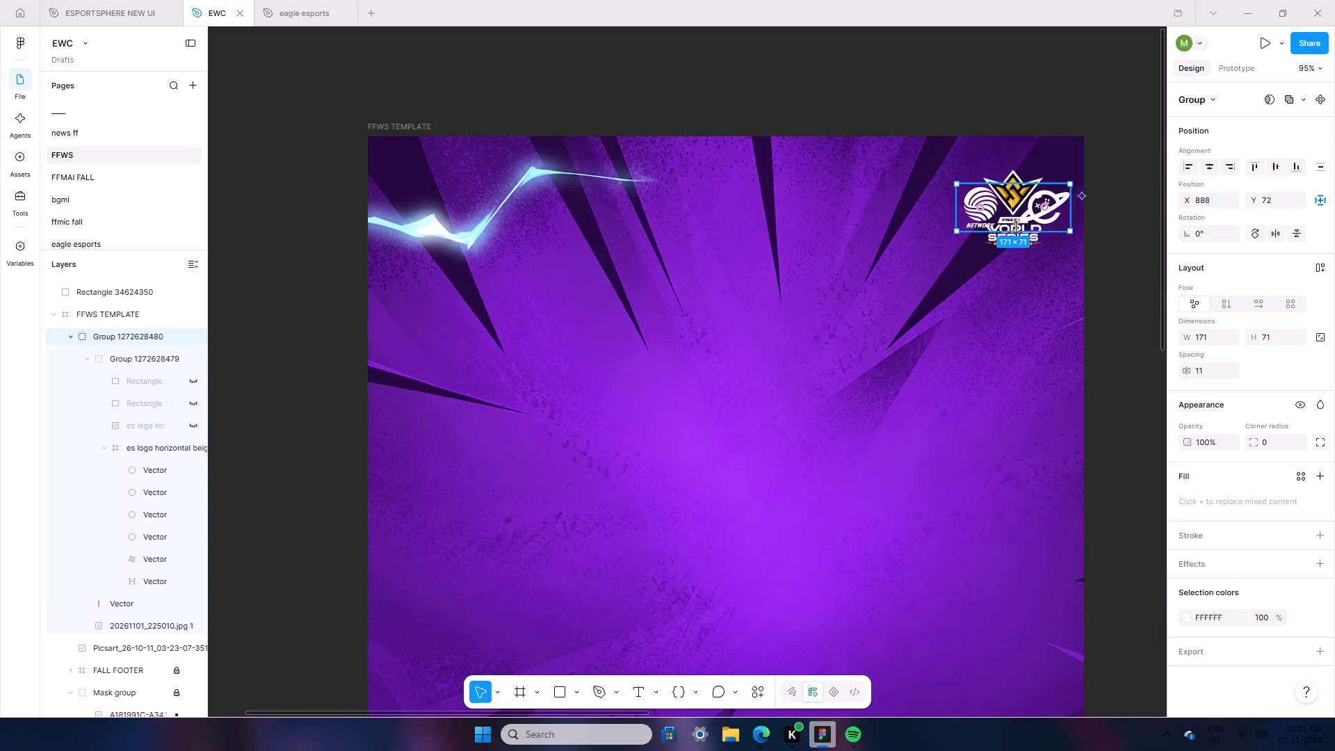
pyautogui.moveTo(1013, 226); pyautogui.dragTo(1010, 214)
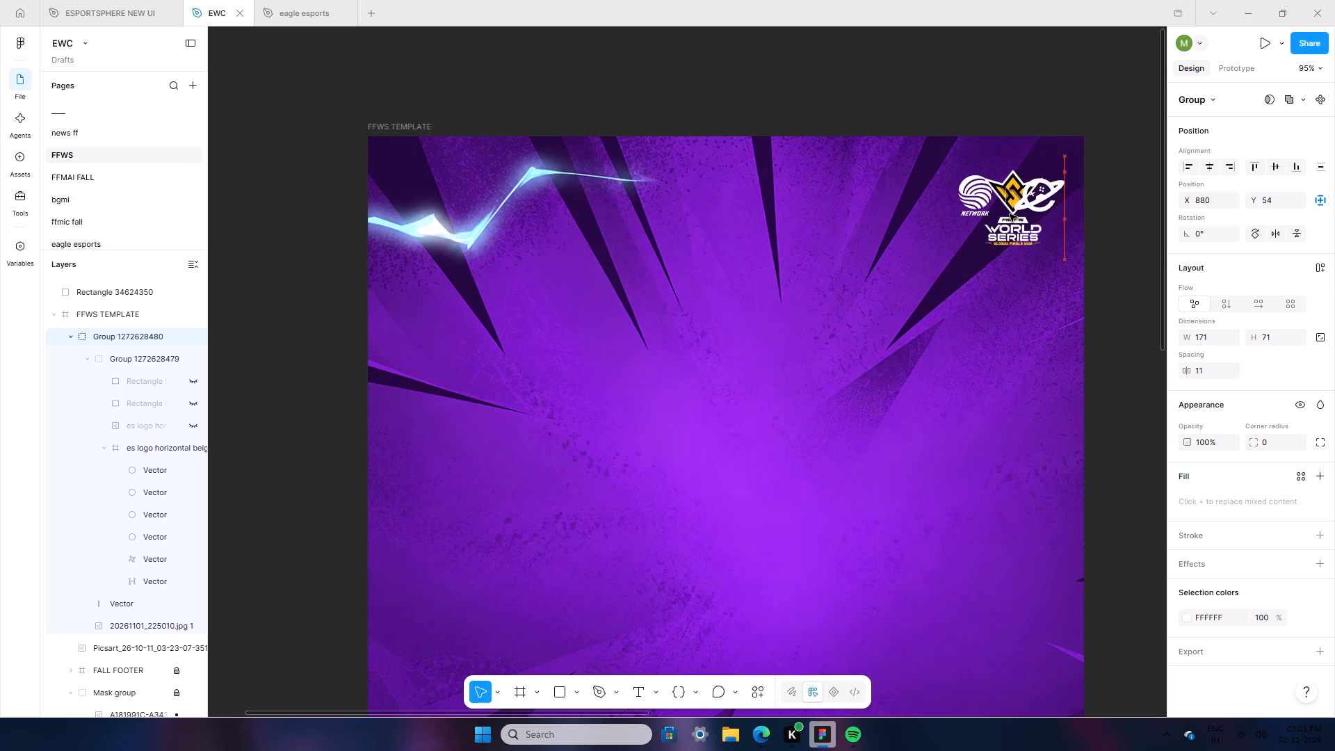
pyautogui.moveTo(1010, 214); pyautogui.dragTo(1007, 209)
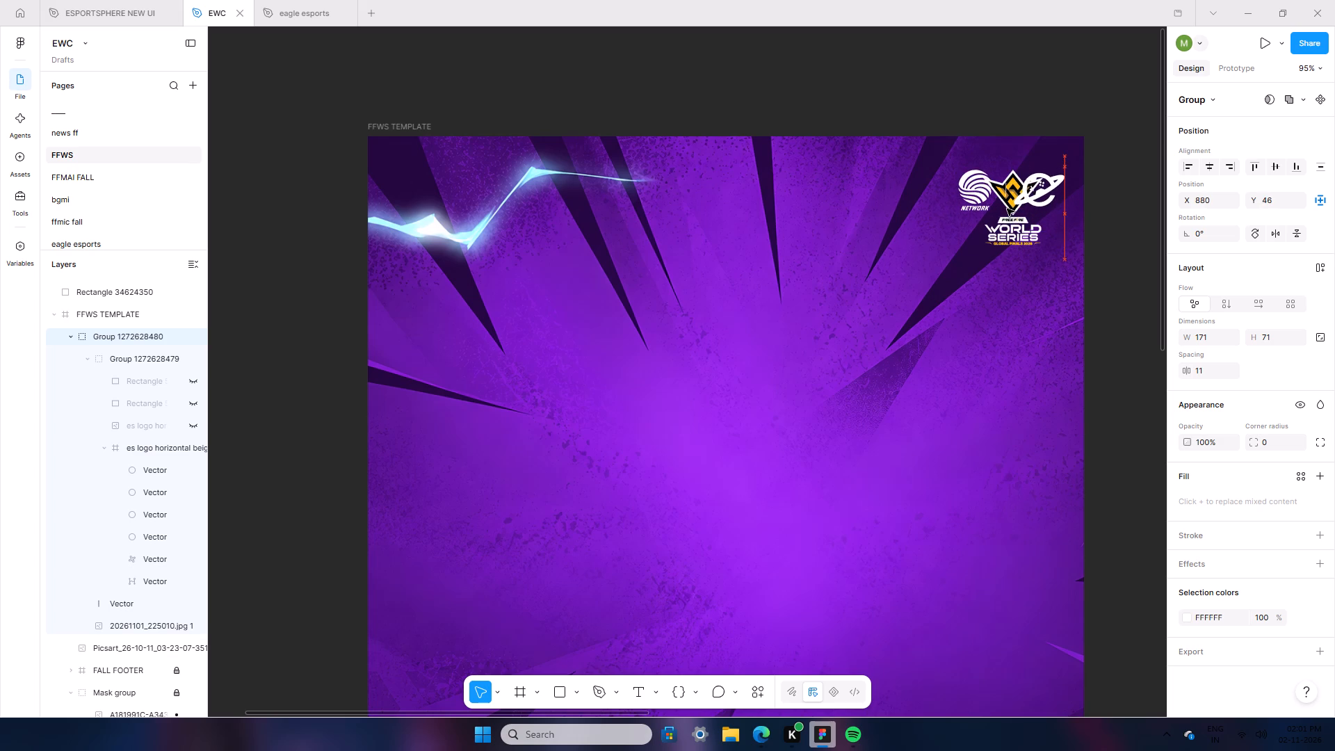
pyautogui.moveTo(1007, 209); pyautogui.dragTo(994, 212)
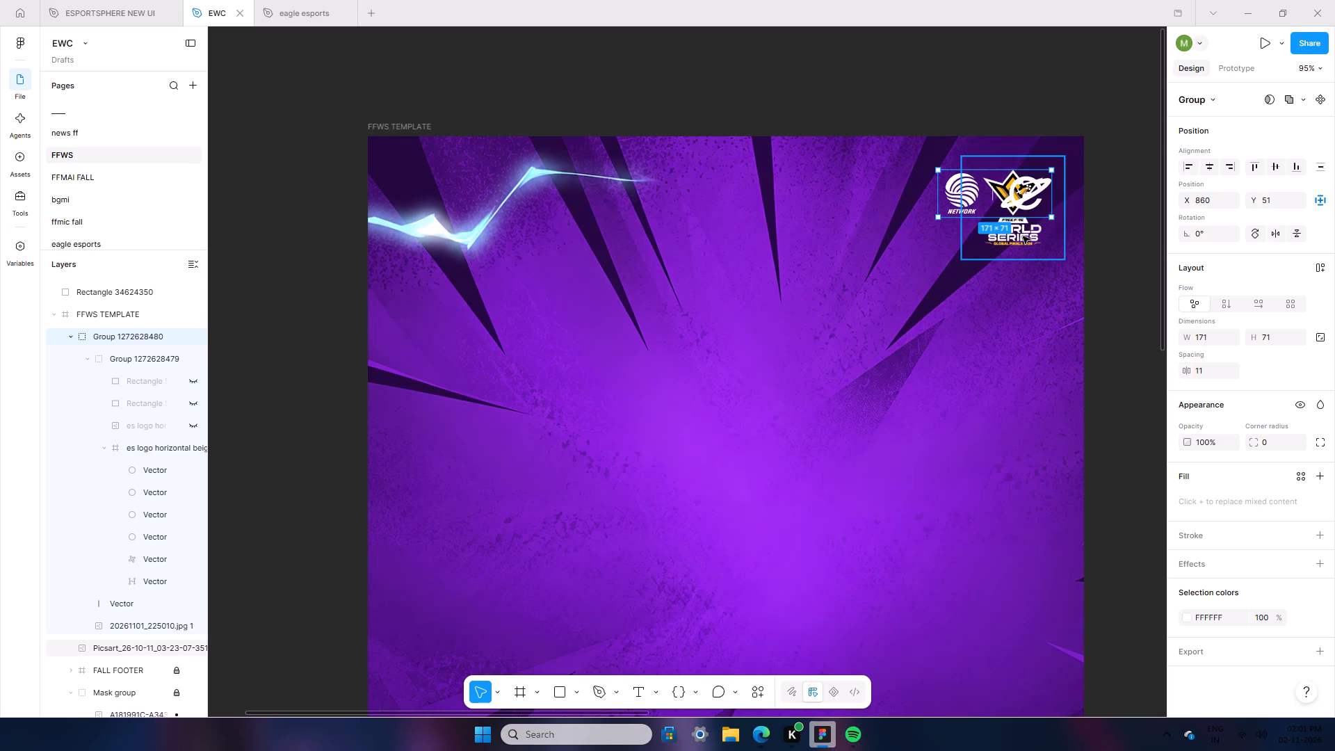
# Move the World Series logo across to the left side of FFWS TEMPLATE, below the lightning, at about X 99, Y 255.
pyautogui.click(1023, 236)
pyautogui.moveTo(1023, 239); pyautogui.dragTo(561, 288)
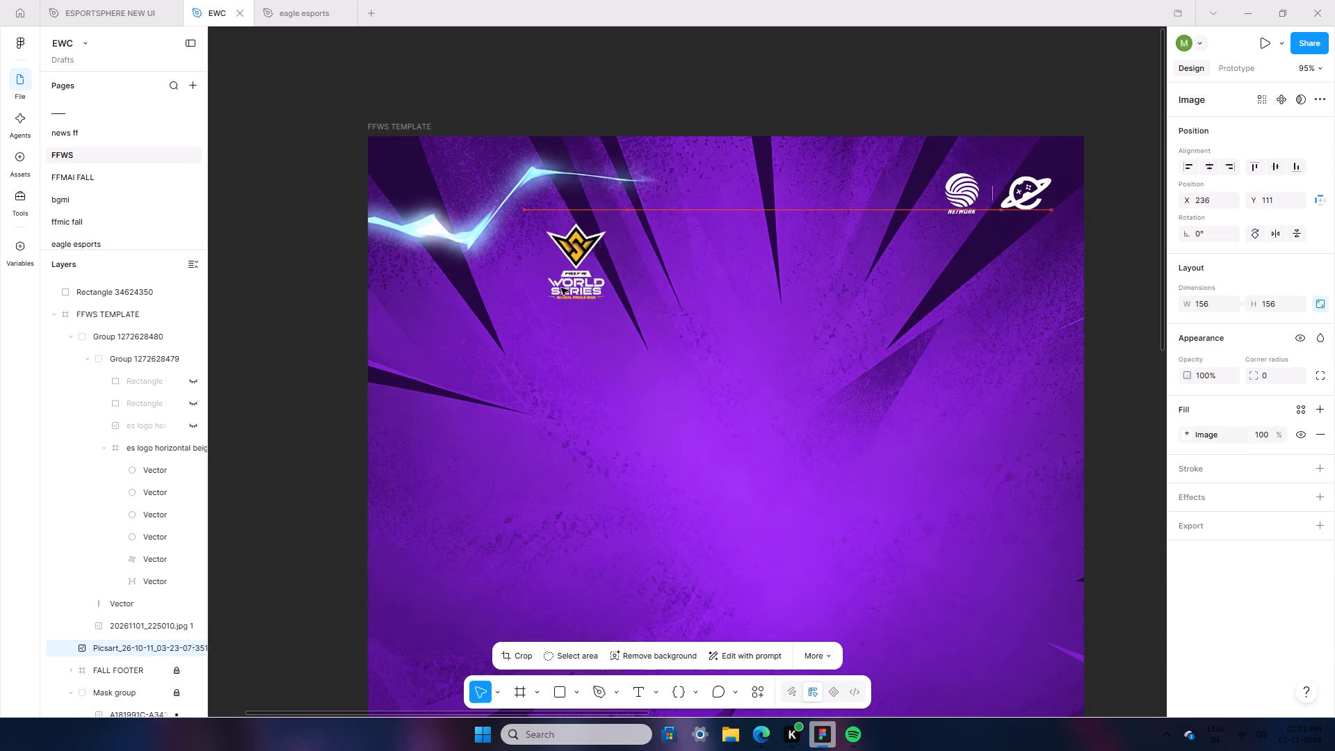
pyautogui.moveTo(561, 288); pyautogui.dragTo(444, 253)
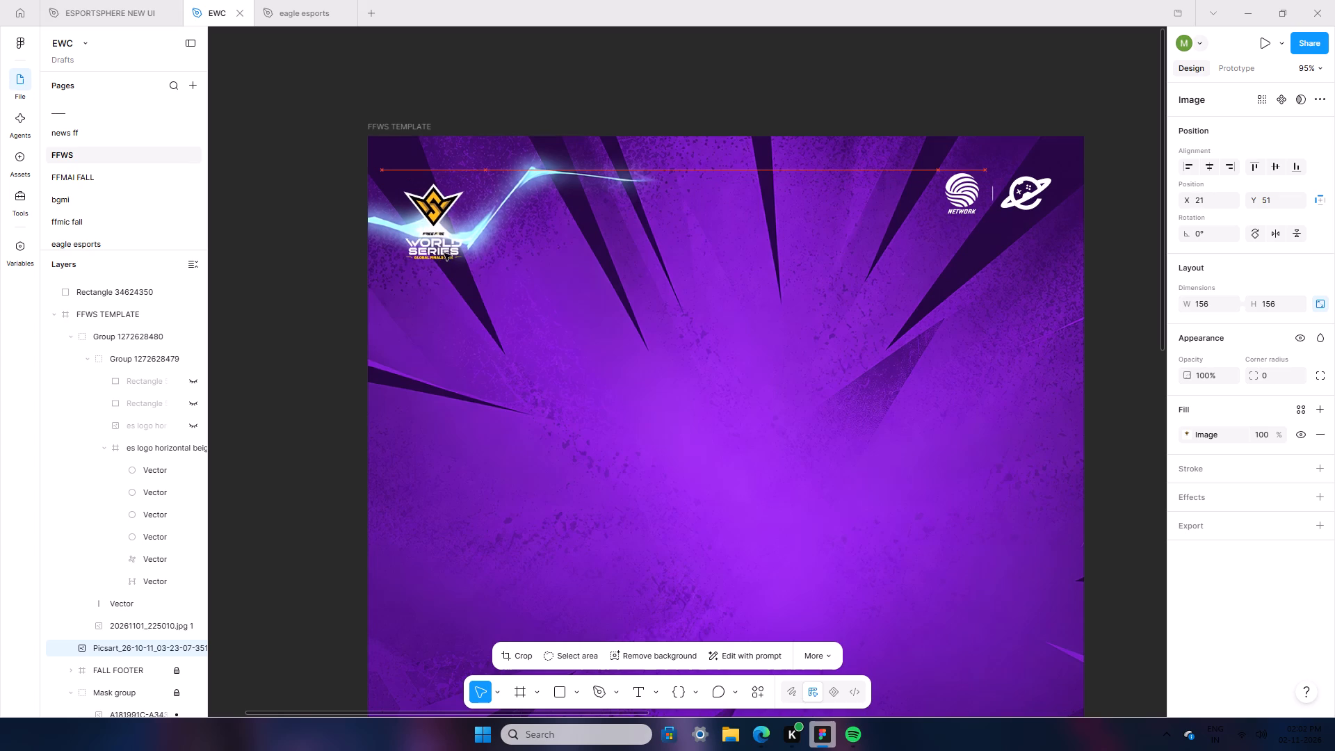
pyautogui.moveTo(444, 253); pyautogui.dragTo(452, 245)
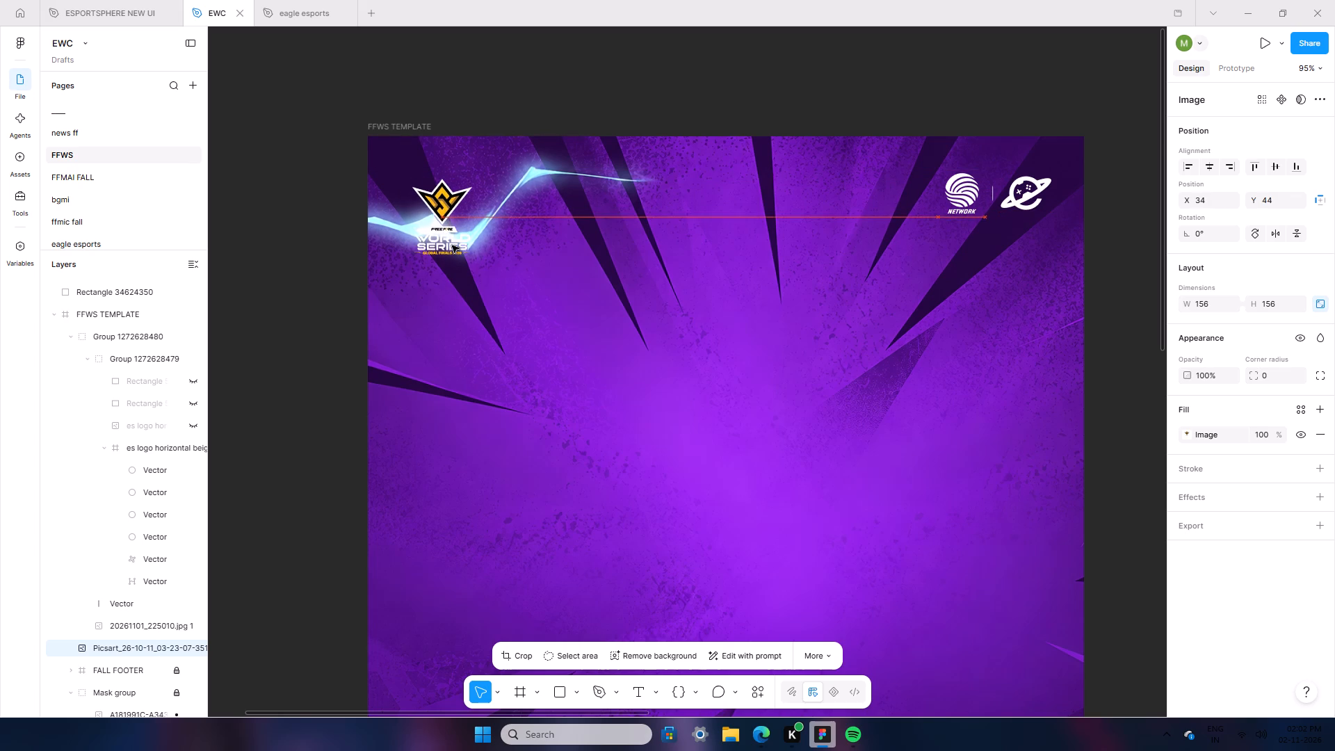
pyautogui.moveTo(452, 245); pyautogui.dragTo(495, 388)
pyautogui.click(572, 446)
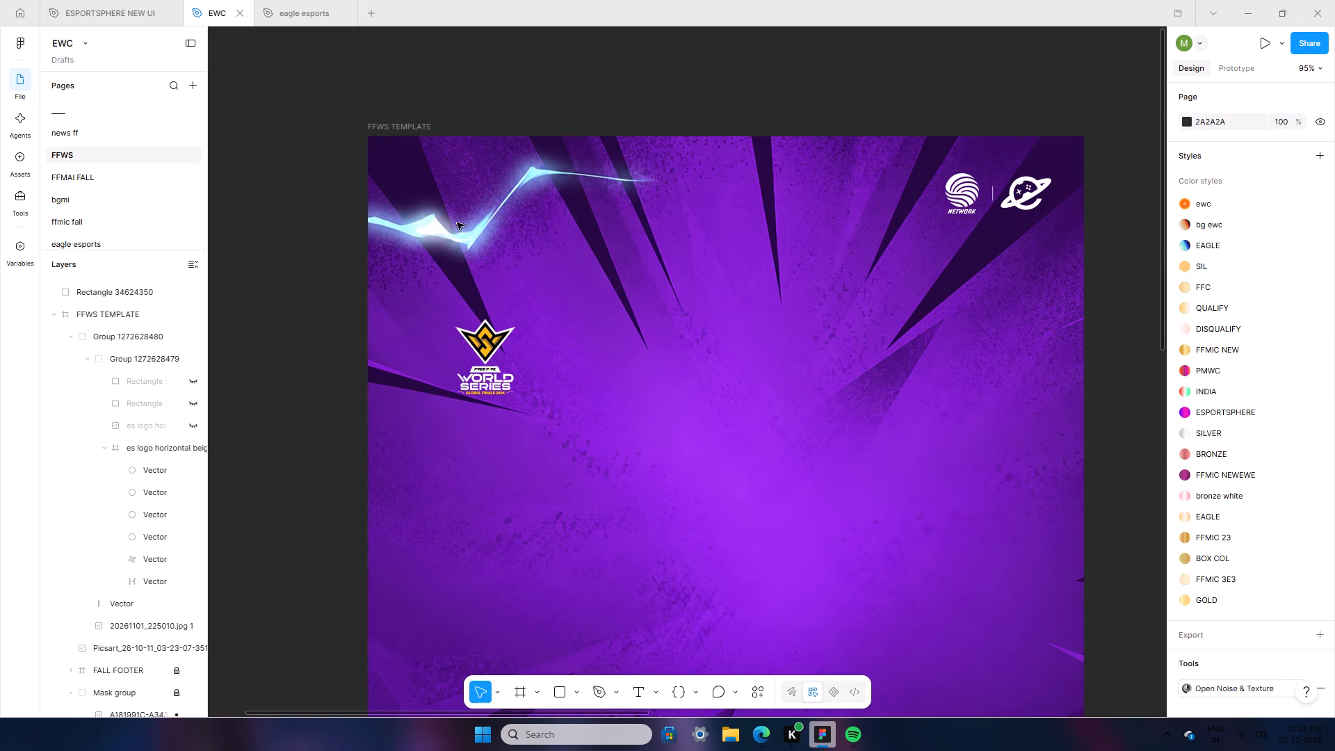
# Erase the lightning bolt in the upper-left area of FFWS TEMPLATE from the locked purple background image, using an area selection.
pyautogui.click(115, 627)
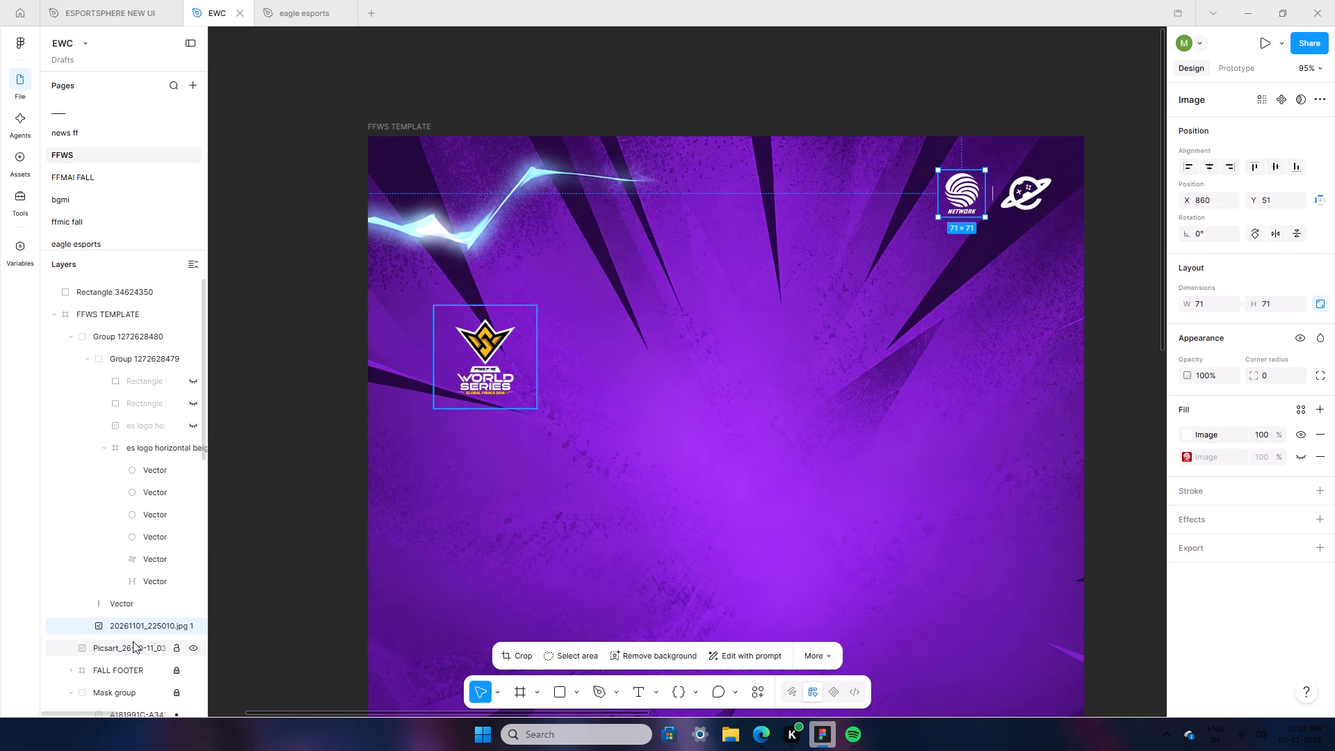
pyautogui.click(133, 641)
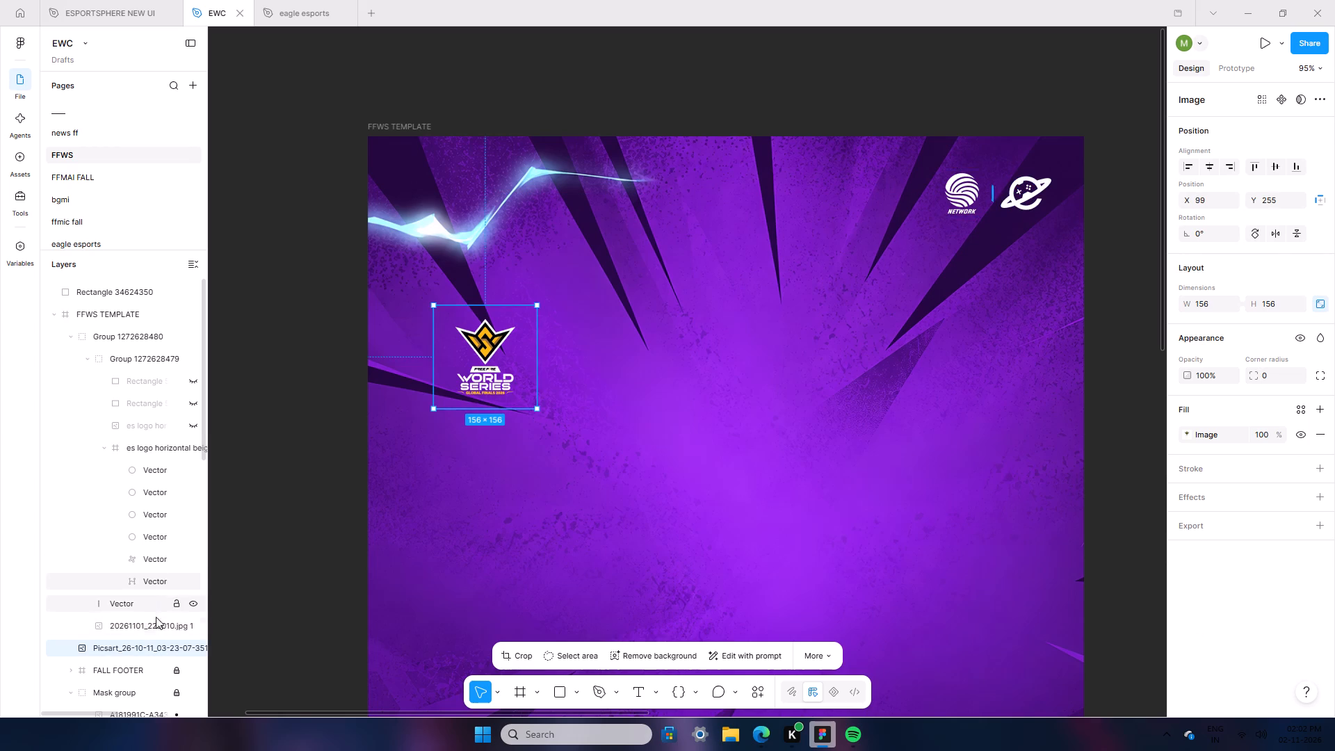
pyautogui.click(145, 620)
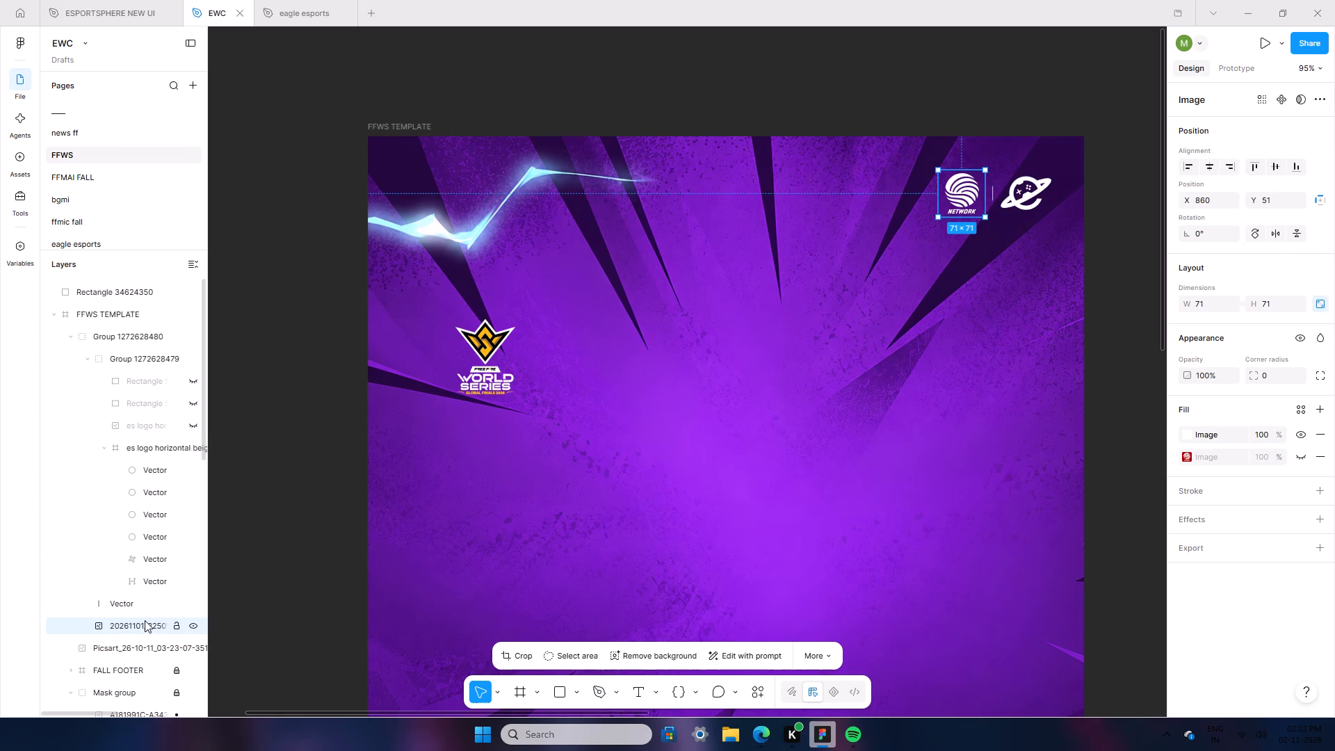
pyautogui.click(248, 610)
pyautogui.click(516, 360)
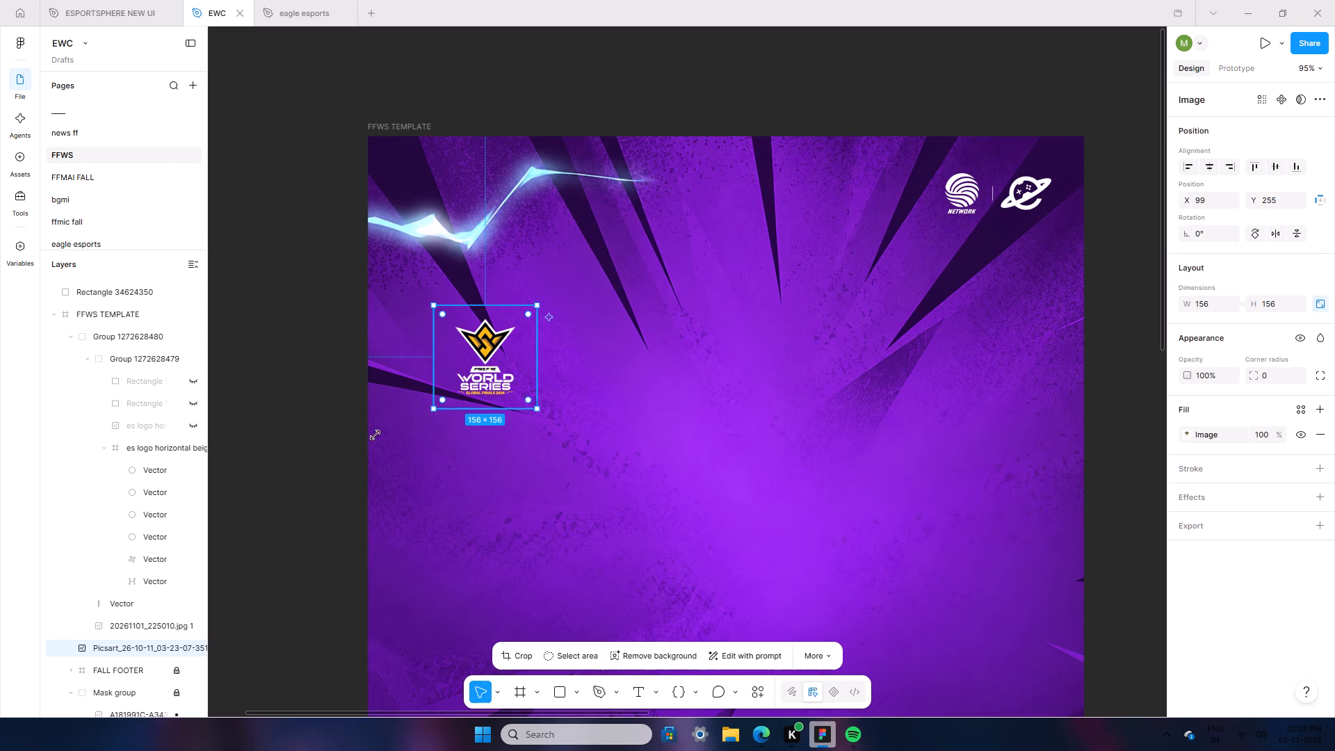
pyautogui.click(99, 453)
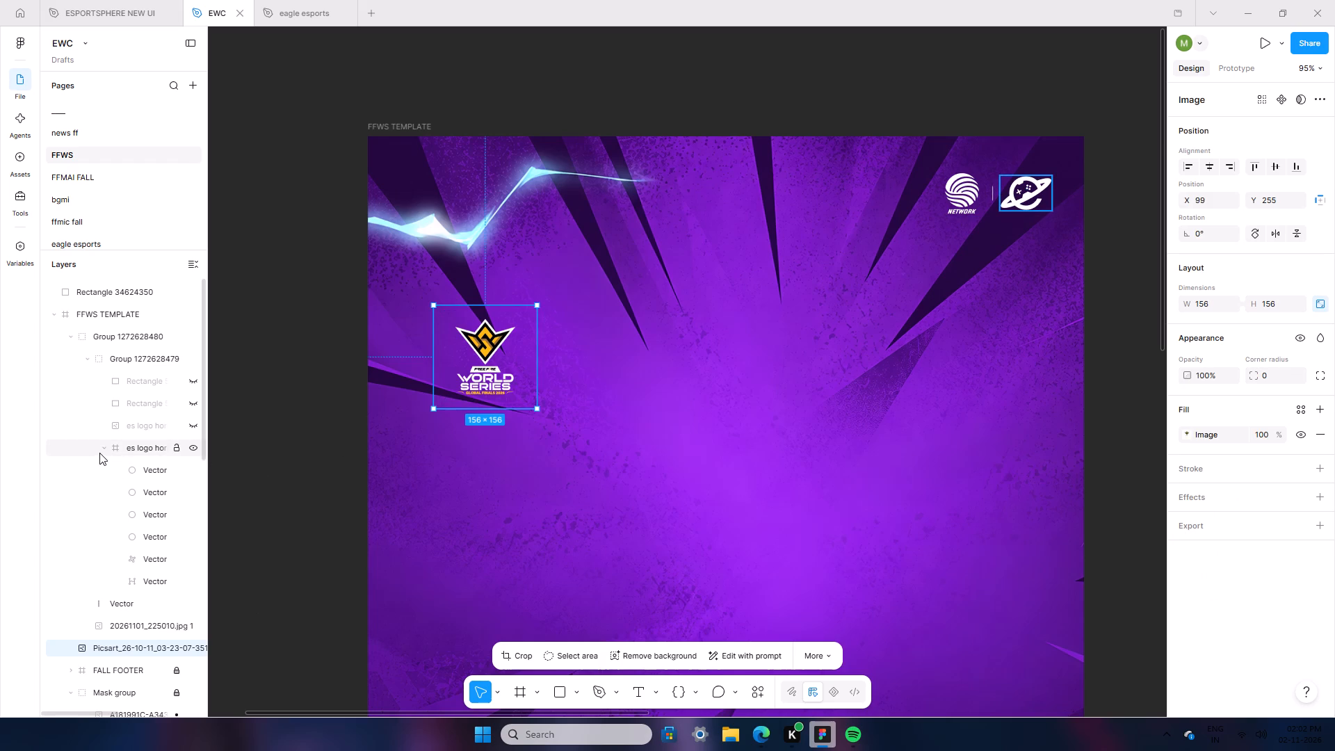
pyautogui.doubleClick(1023, 195)
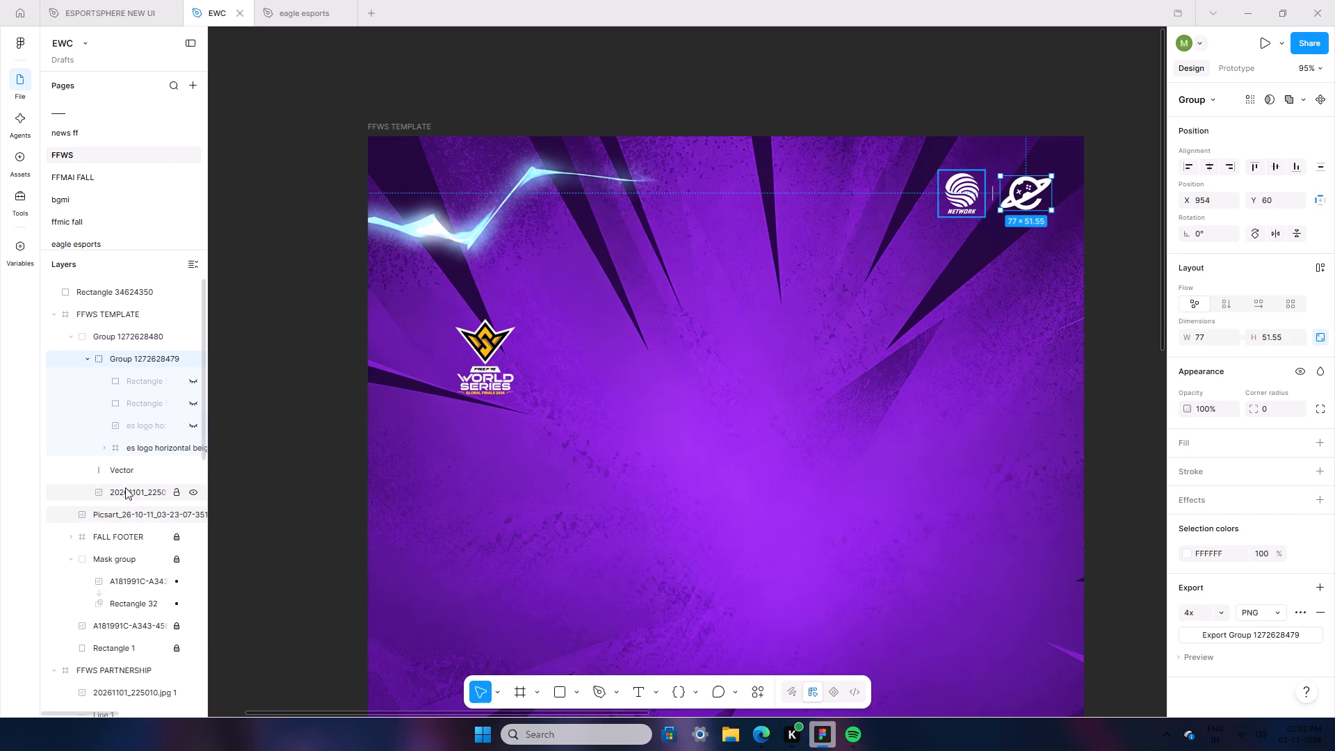
pyautogui.click(108, 621)
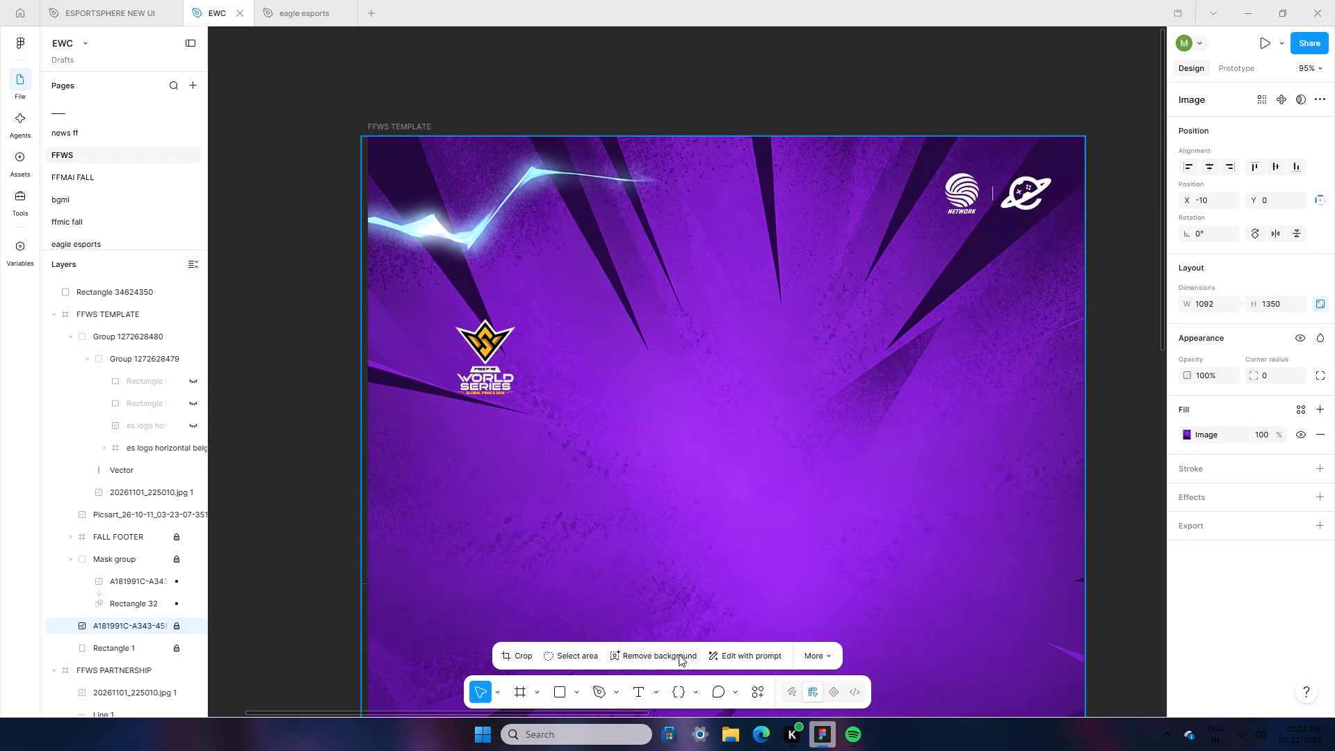
pyautogui.click(820, 658)
pyautogui.click(820, 658)
pyautogui.click(580, 659)
pyautogui.moveTo(398, 191); pyautogui.dragTo(357, 221)
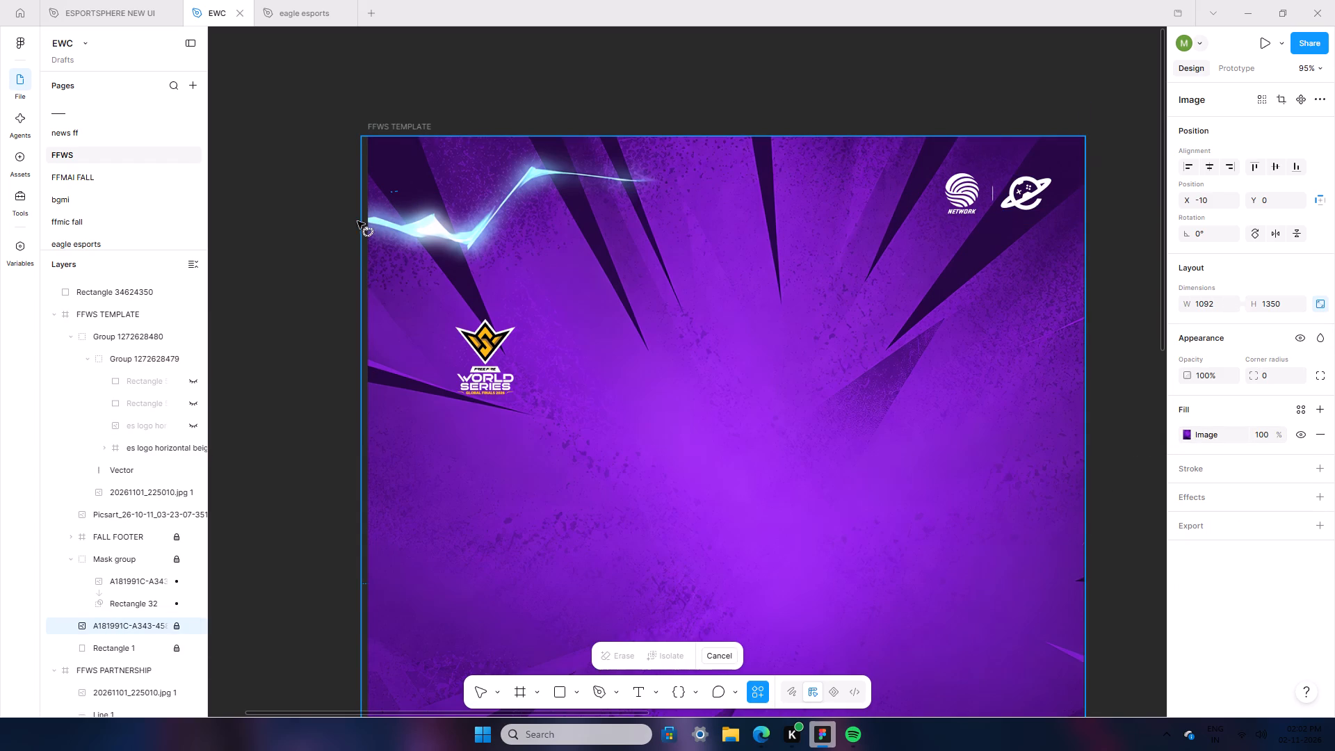
pyautogui.moveTo(357, 221); pyautogui.dragTo(493, 165)
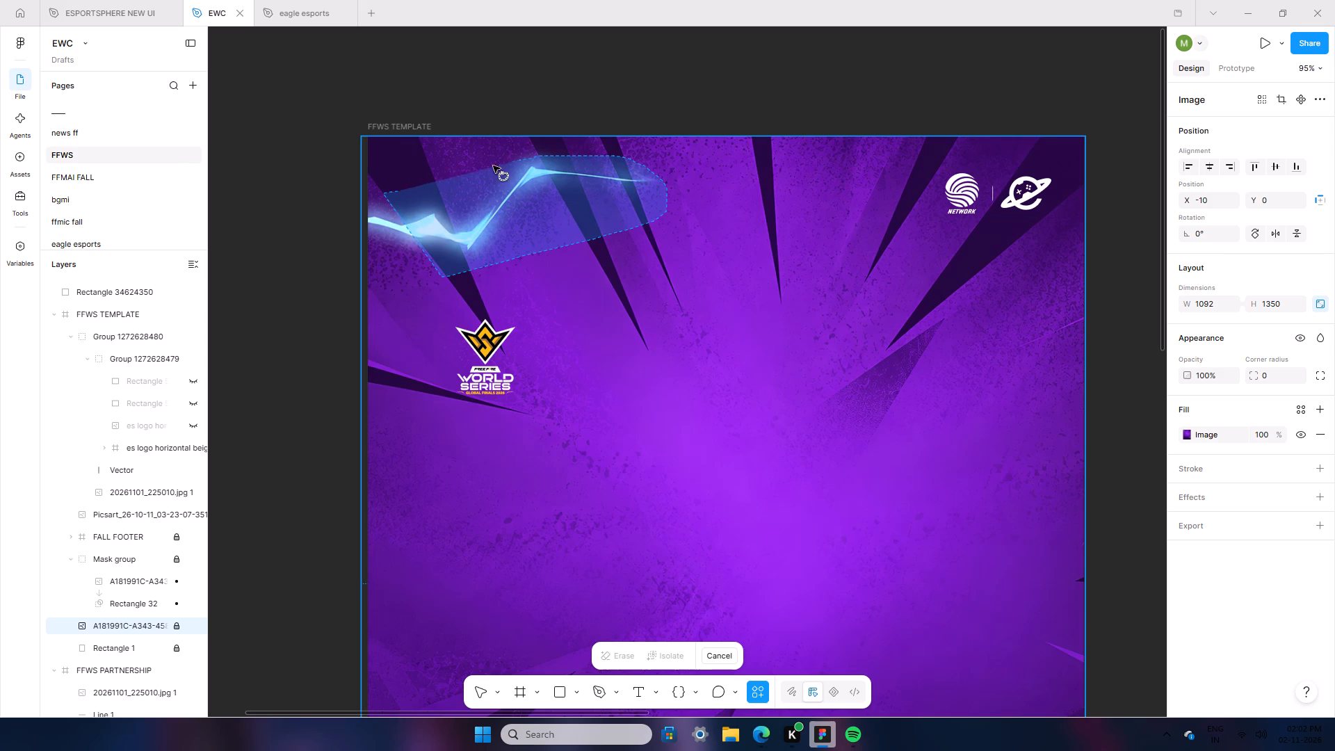
pyautogui.moveTo(493, 165); pyautogui.dragTo(455, 252)
pyautogui.click(624, 652)
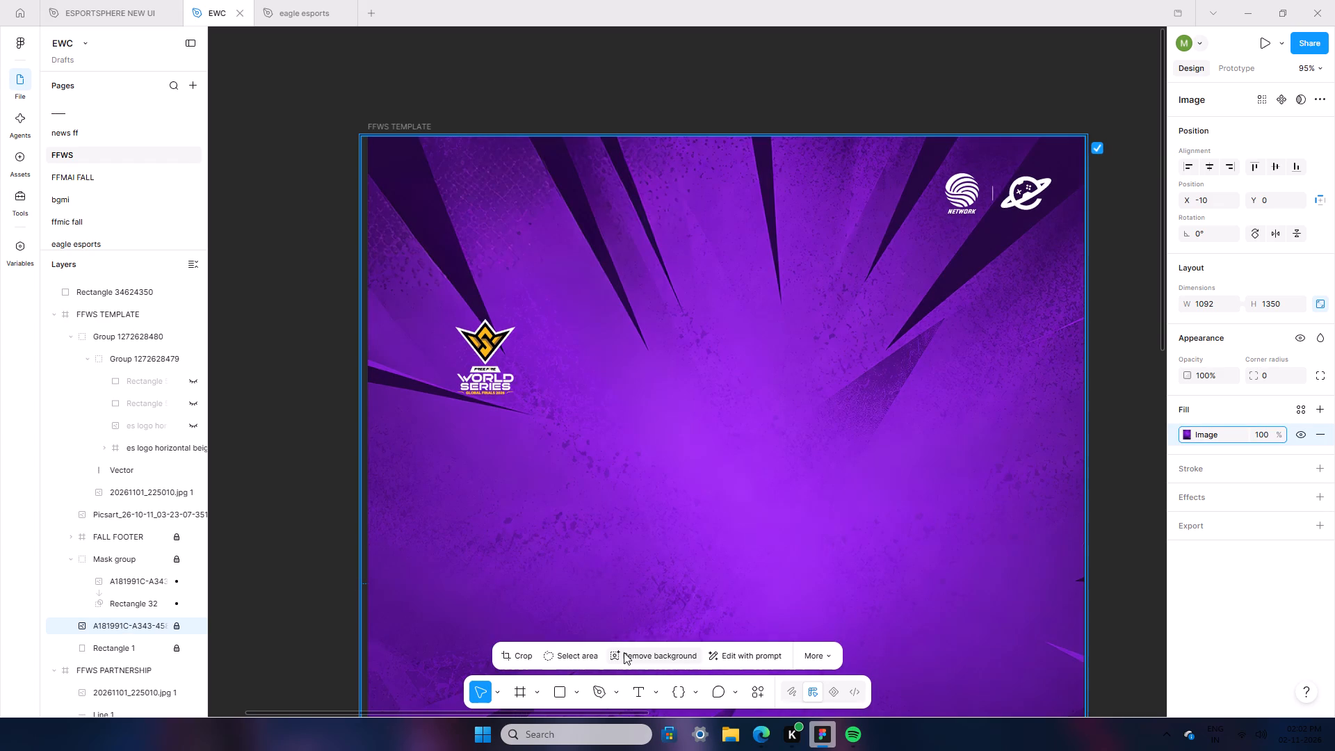
pyautogui.doubleClick(261, 326)
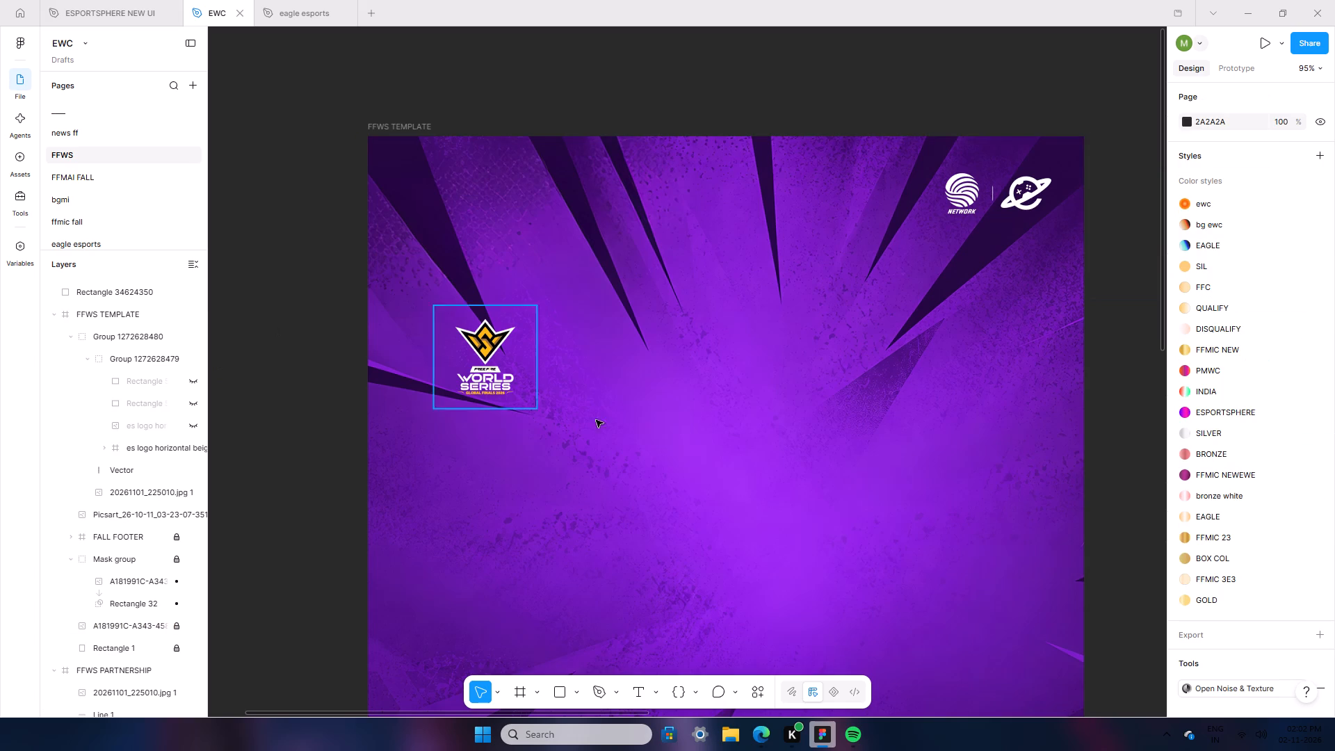
# Shrink the World Series logo to 133 × 133 and place it in the upper-left corner of FFWS TEMPLATE, at about X 50, Y 38.
pyautogui.click(513, 374)
pyautogui.scroll(-10, 608, 412)
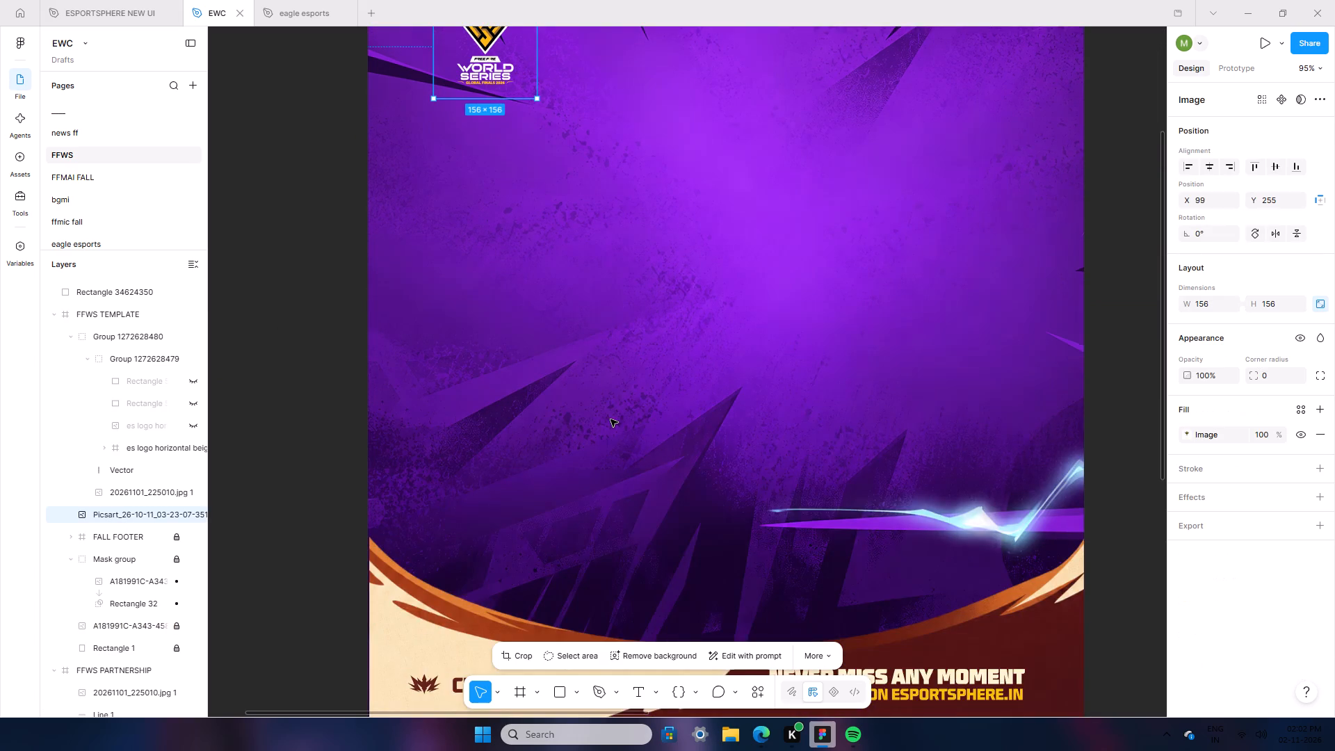
pyautogui.scroll(11, 610, 419)
pyautogui.moveTo(537, 538); pyautogui.dragTo(537, 538)
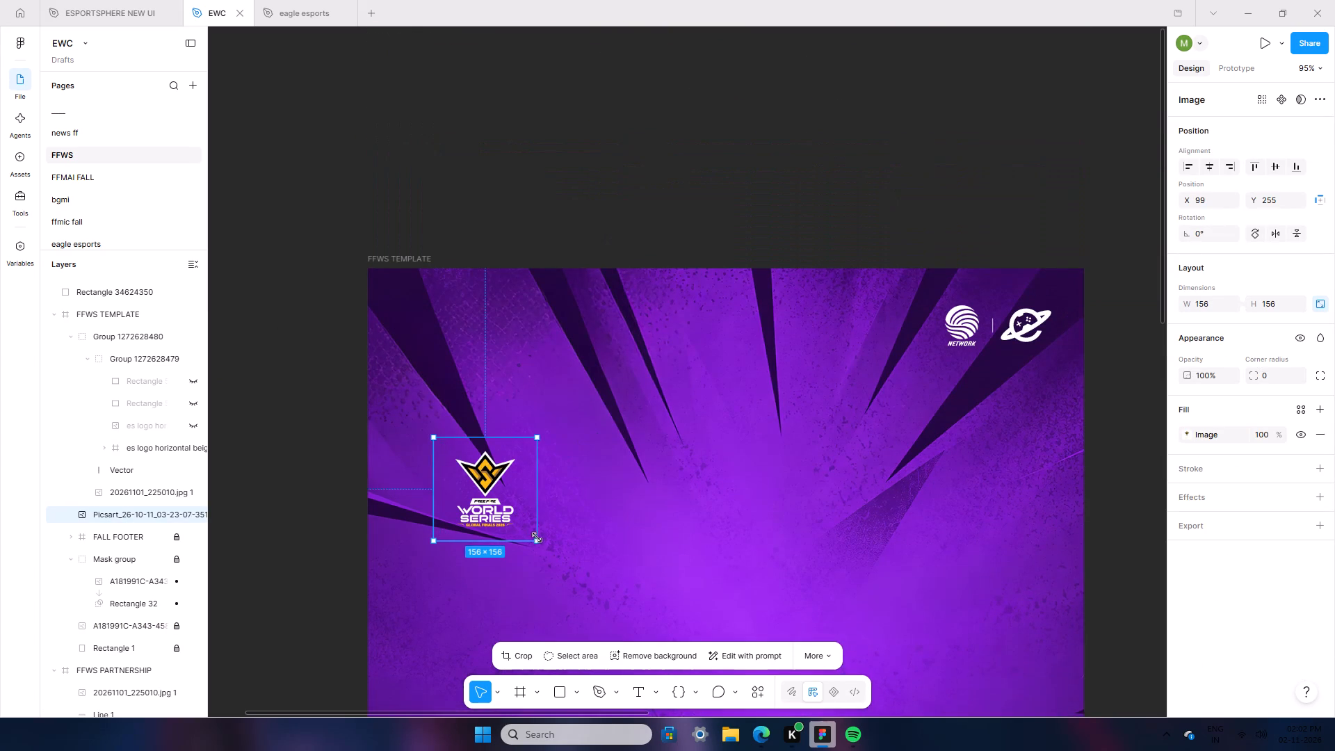
pyautogui.moveTo(537, 538); pyautogui.dragTo(508, 514)
pyautogui.moveTo(488, 490); pyautogui.dragTo(460, 397)
pyautogui.scroll(1, 462, 439)
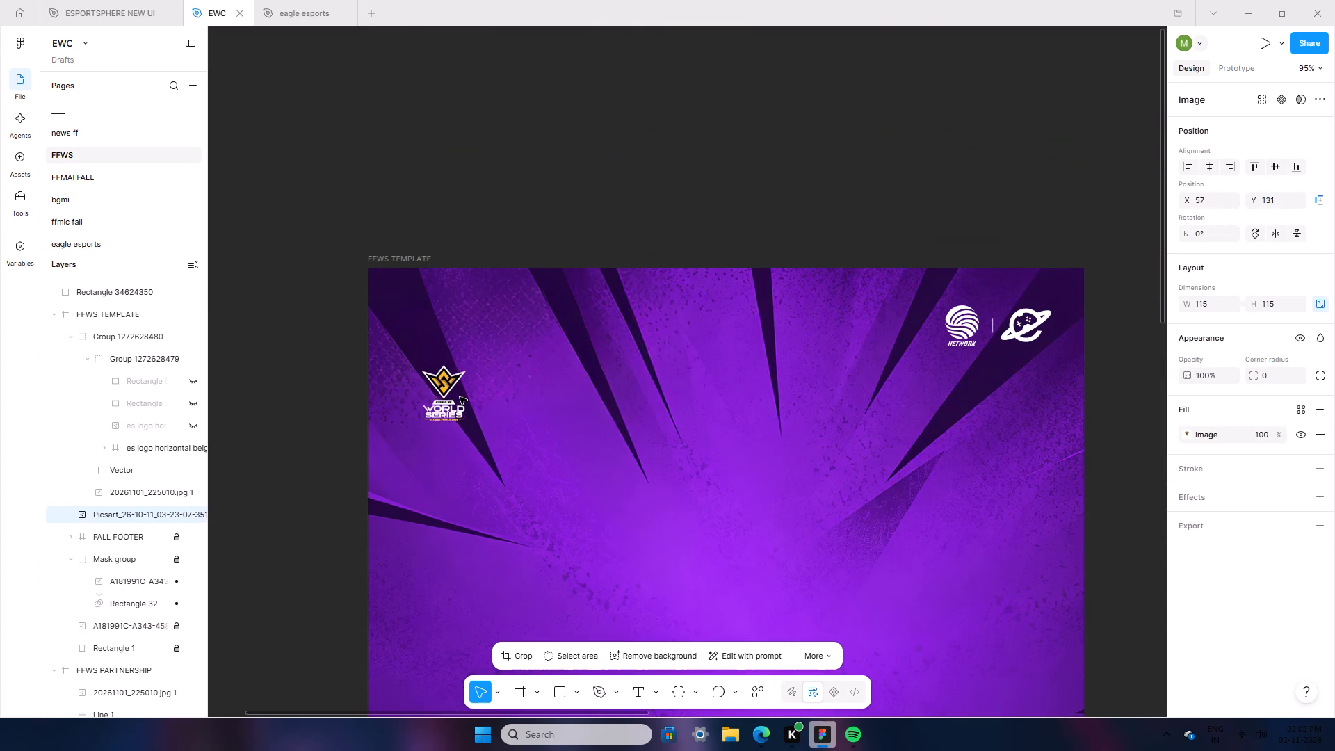
pyautogui.moveTo(460, 397); pyautogui.dragTo(451, 351)
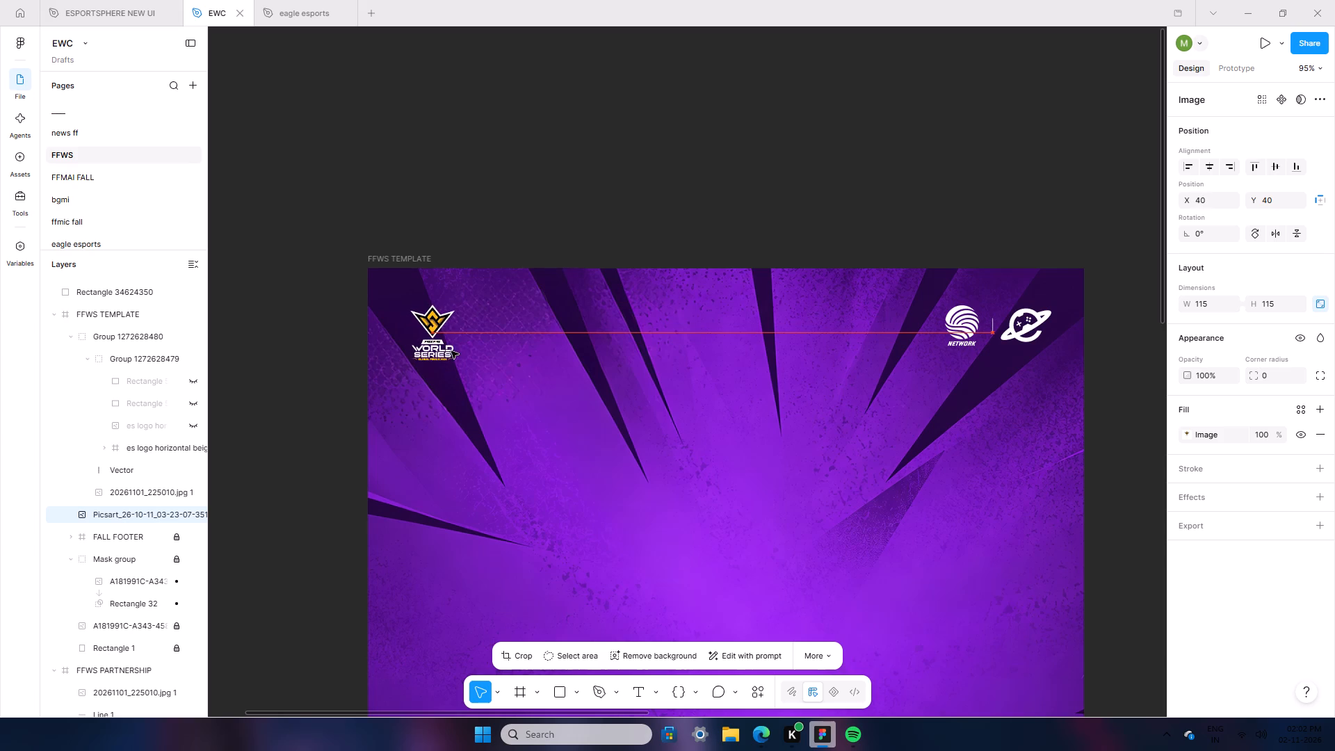
pyautogui.moveTo(451, 351); pyautogui.dragTo(453, 351)
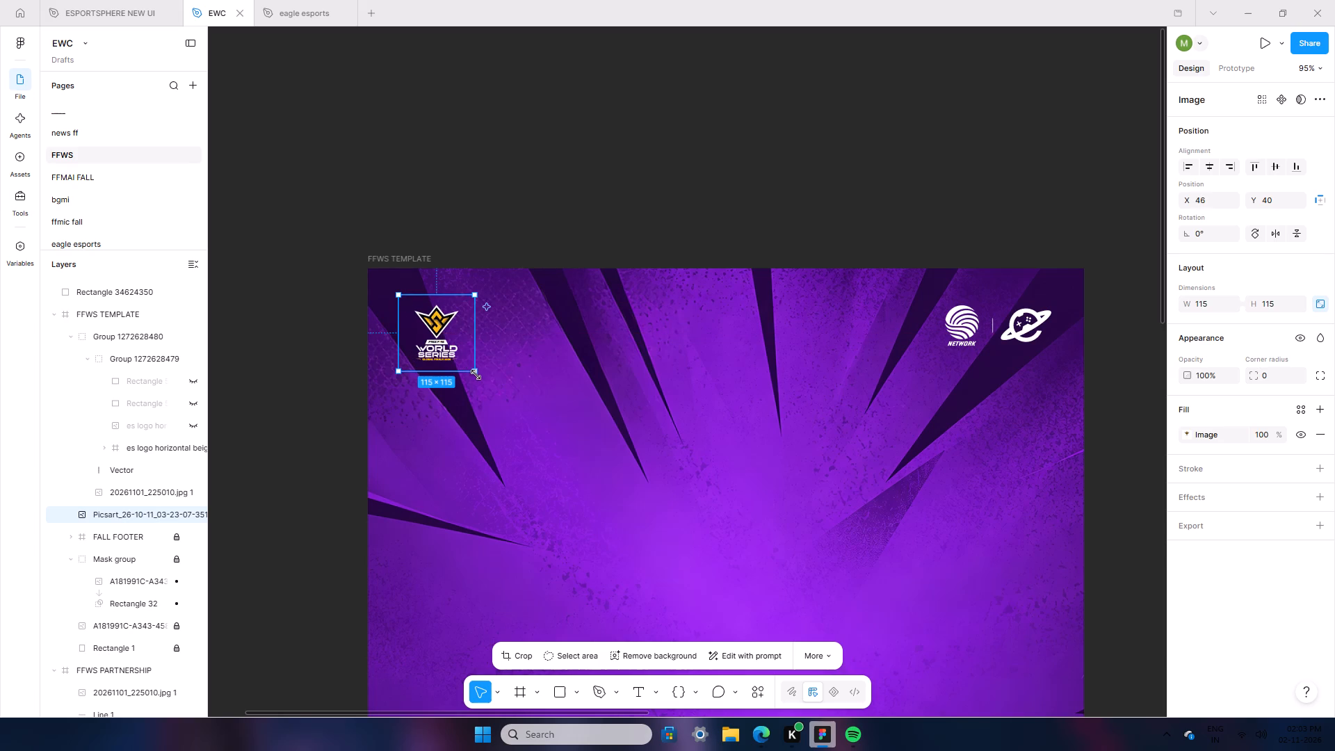
pyautogui.moveTo(476, 375); pyautogui.dragTo(487, 383)
pyautogui.click(469, 370)
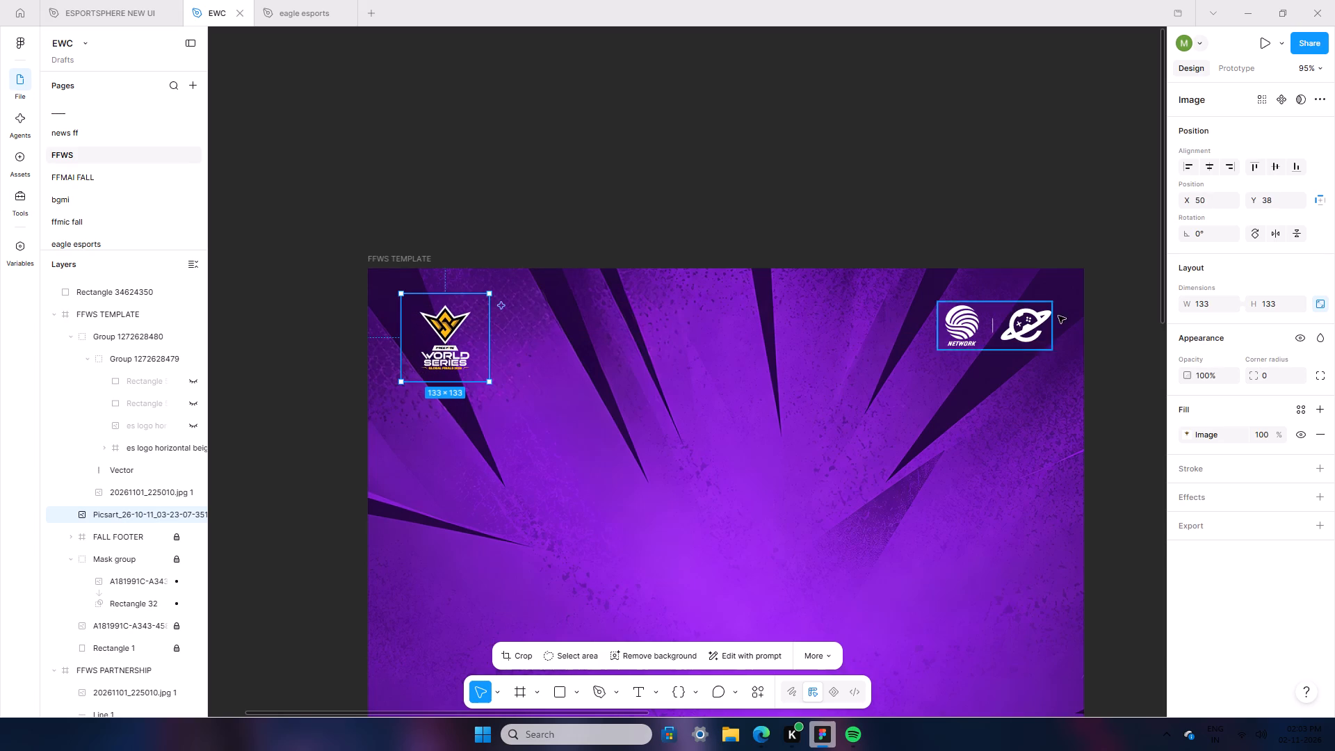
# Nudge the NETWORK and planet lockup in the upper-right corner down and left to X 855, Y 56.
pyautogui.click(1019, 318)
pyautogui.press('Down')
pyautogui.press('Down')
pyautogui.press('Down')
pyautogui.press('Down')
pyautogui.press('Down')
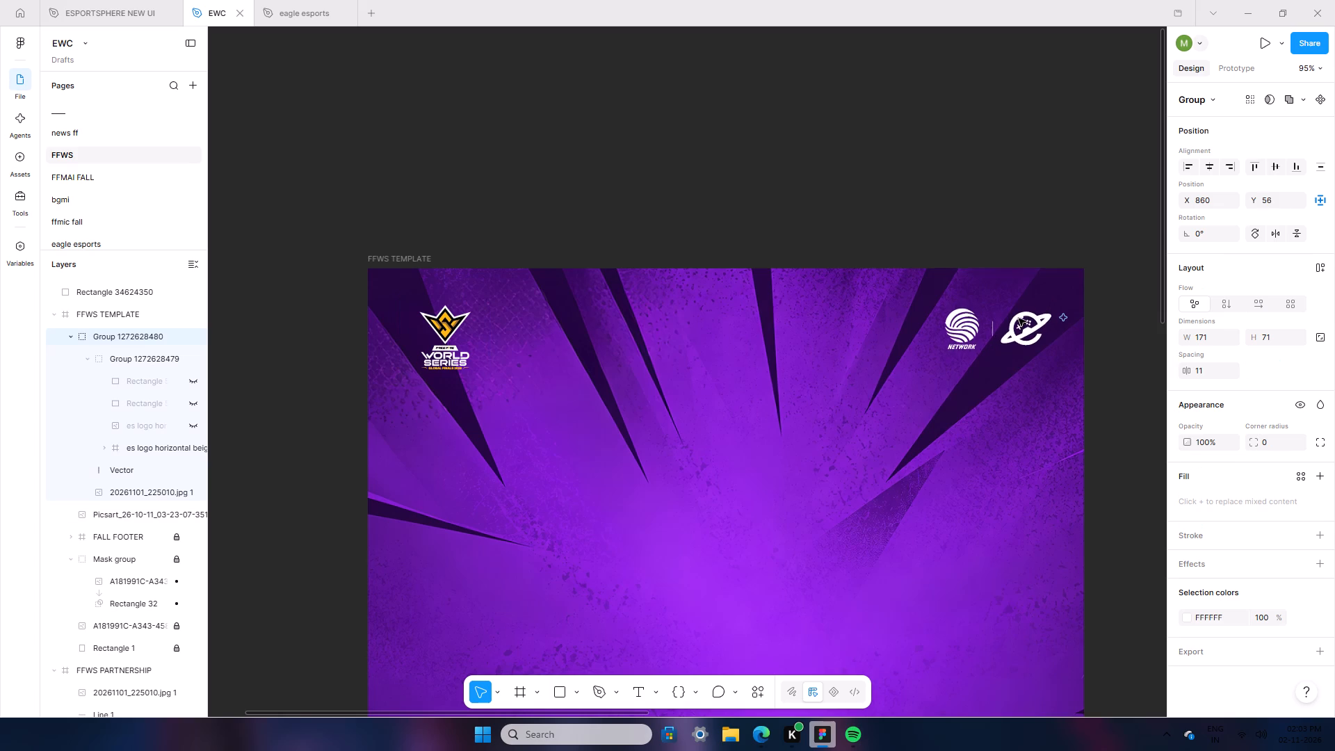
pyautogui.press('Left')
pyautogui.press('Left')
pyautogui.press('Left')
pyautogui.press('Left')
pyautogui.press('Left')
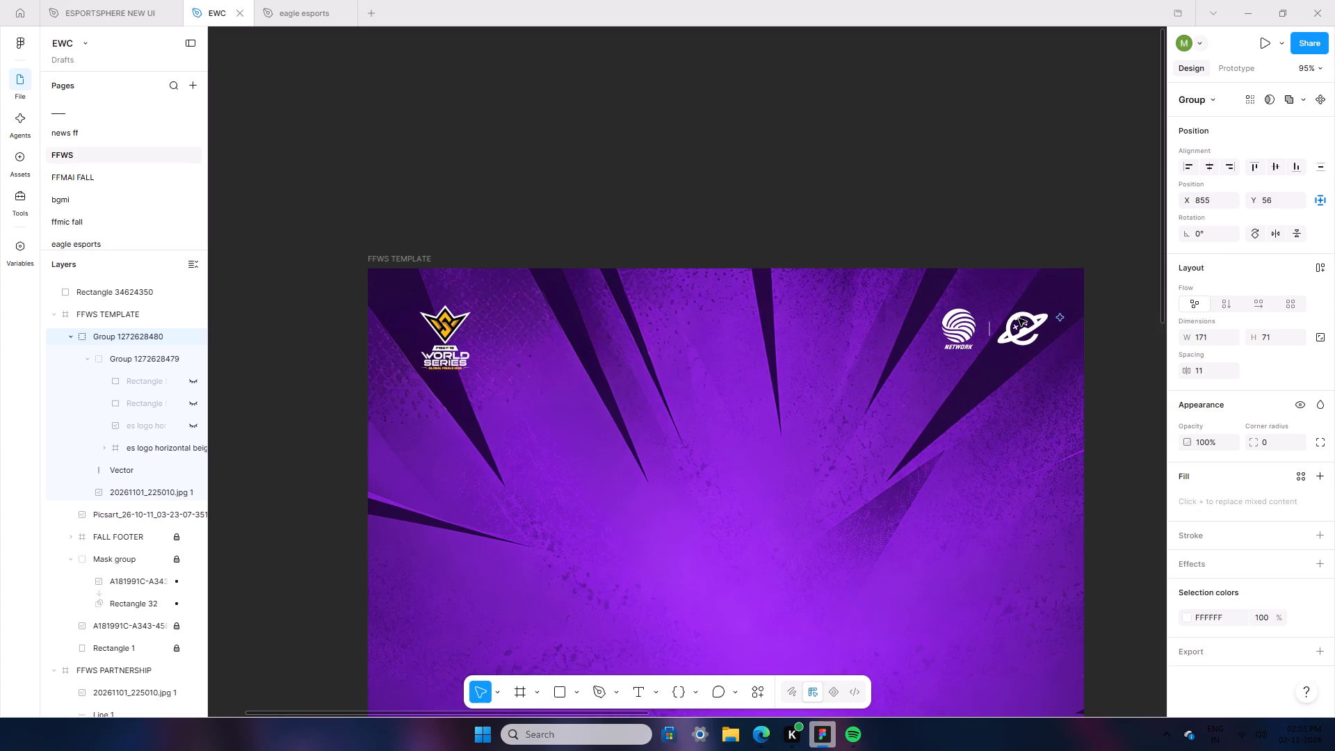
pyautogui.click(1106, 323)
# Move the World Series logo back to the upper-right corner of FFWS TEMPLATE, at about X 893, Y 27.
pyautogui.keyDown('shift'); pyautogui.scroll(-3, 1106, 323); pyautogui.keyUp('shift')
pyautogui.keyDown('ctrl'); pyautogui.scroll(-5, 1106, 323); pyautogui.keyUp('ctrl')
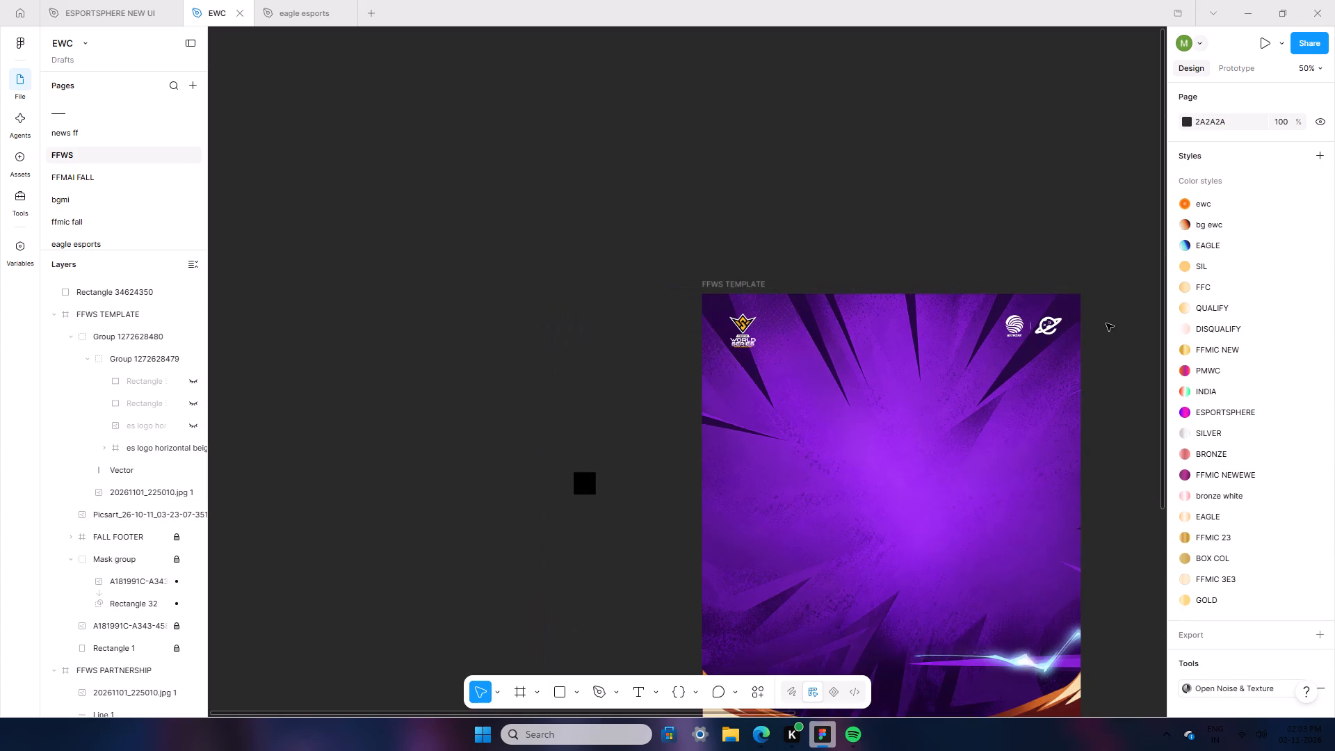
pyautogui.scroll(-7, 1106, 323)
pyautogui.keyDown('ctrl'); pyautogui.scroll(4, 1111, 330); pyautogui.keyUp('ctrl')
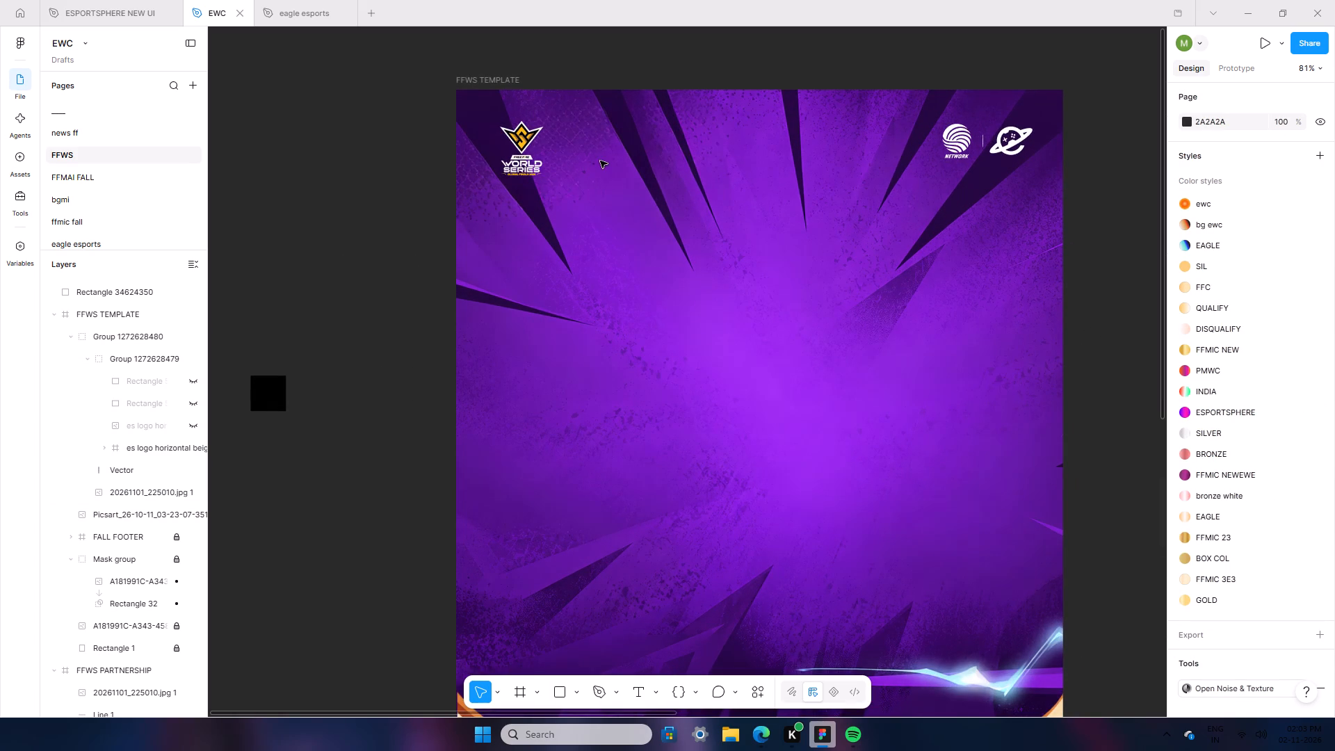
pyautogui.click(511, 138)
pyautogui.moveTo(531, 149); pyautogui.dragTo(1020, 131)
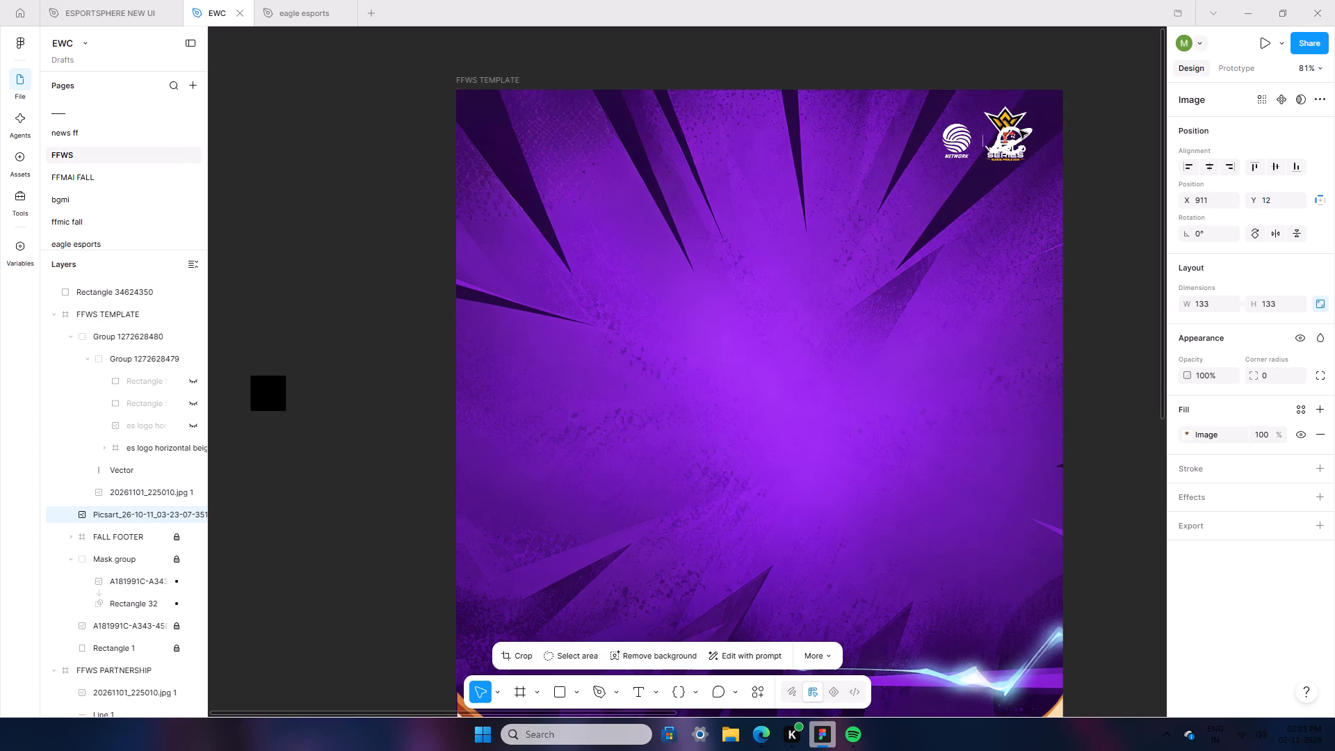
pyautogui.moveTo(1020, 131); pyautogui.dragTo(1007, 144)
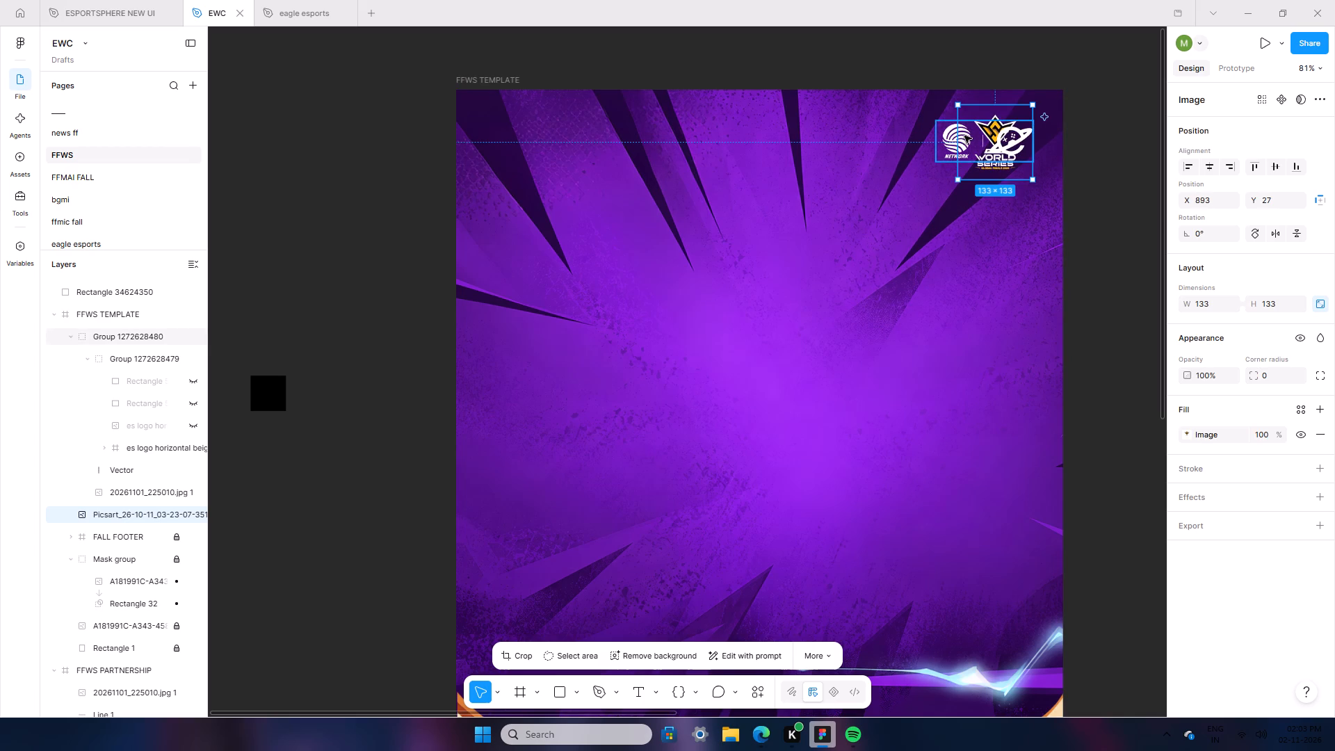
# Move the NETWORK and planet lockup to the upper-left corner of FFWS TEMPLATE, at about X 67, Y 58.
pyautogui.click(959, 139)
pyautogui.click(949, 141)
pyautogui.moveTo(958, 151); pyautogui.dragTo(509, 157)
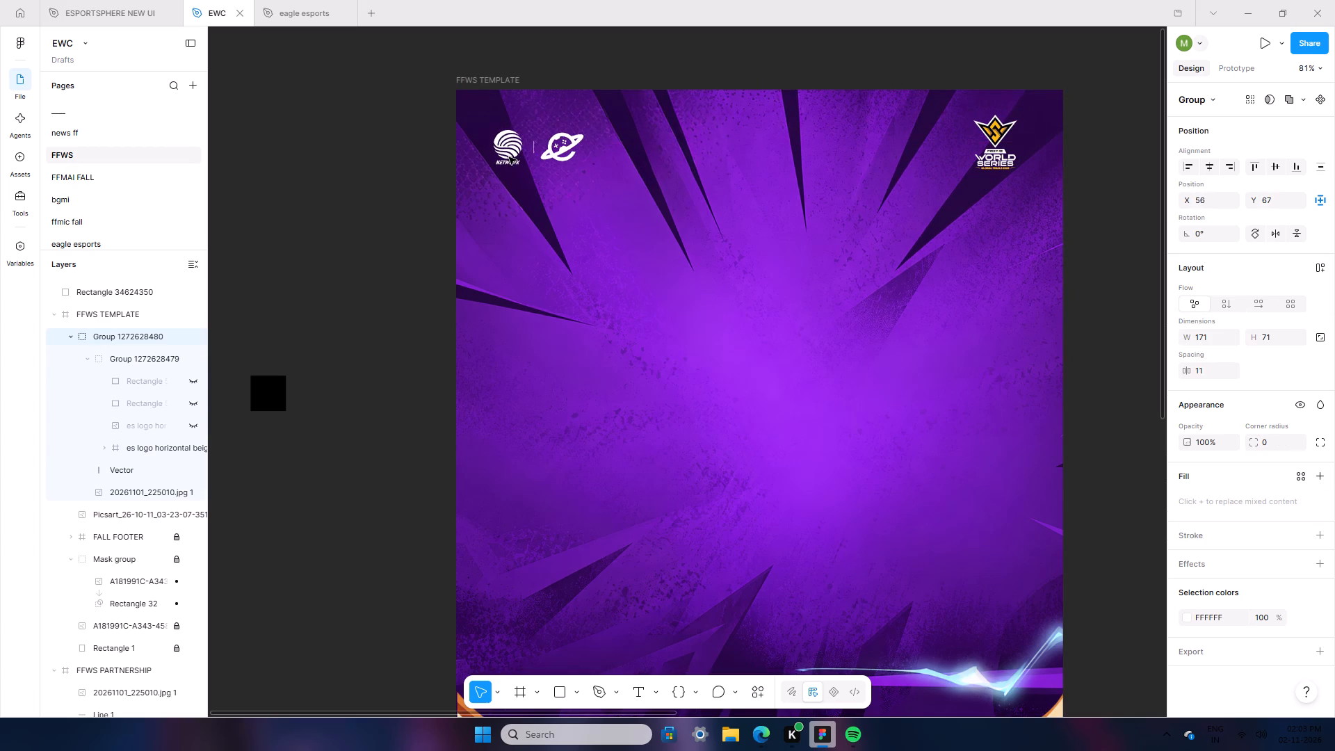
pyautogui.moveTo(509, 157); pyautogui.dragTo(515, 152)
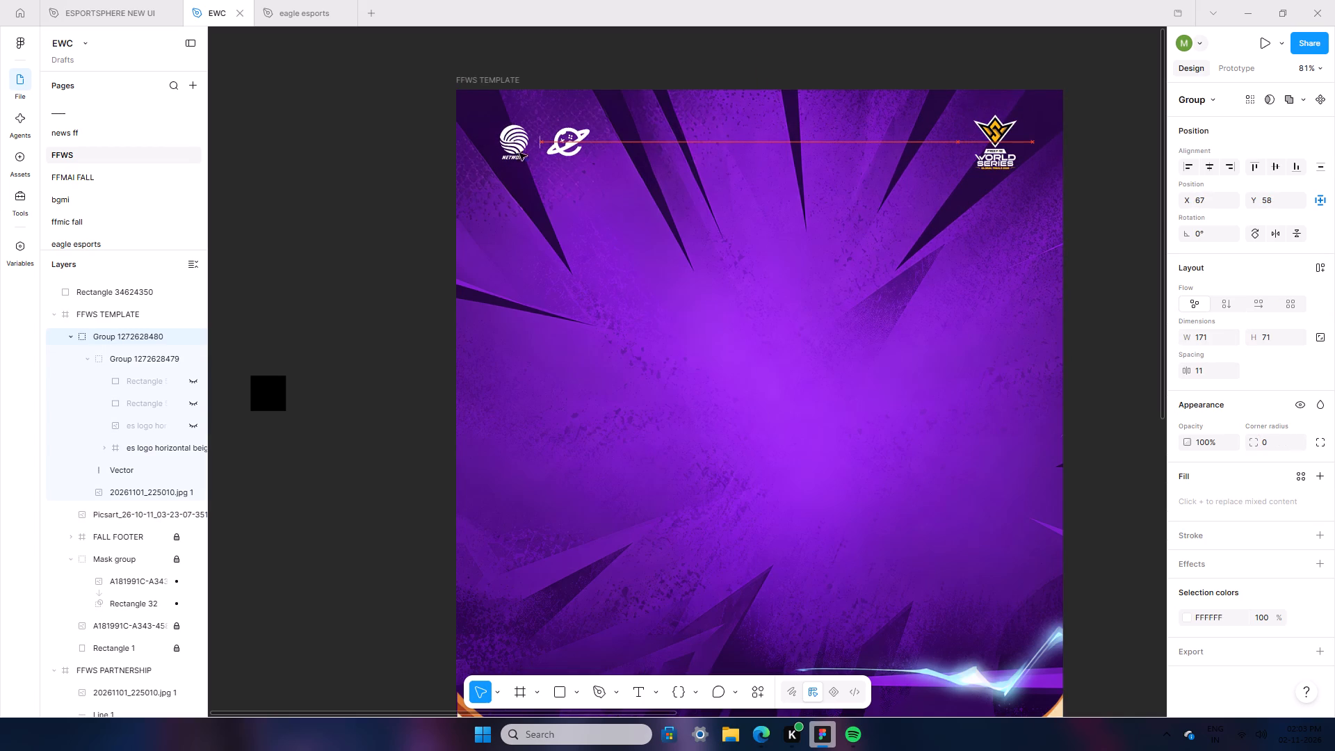
# Shift the World Series logo slightly right to X 900, Y 27 in the upper-right corner of FFWS TEMPLATE.
pyautogui.click(982, 154)
pyautogui.click(992, 157)
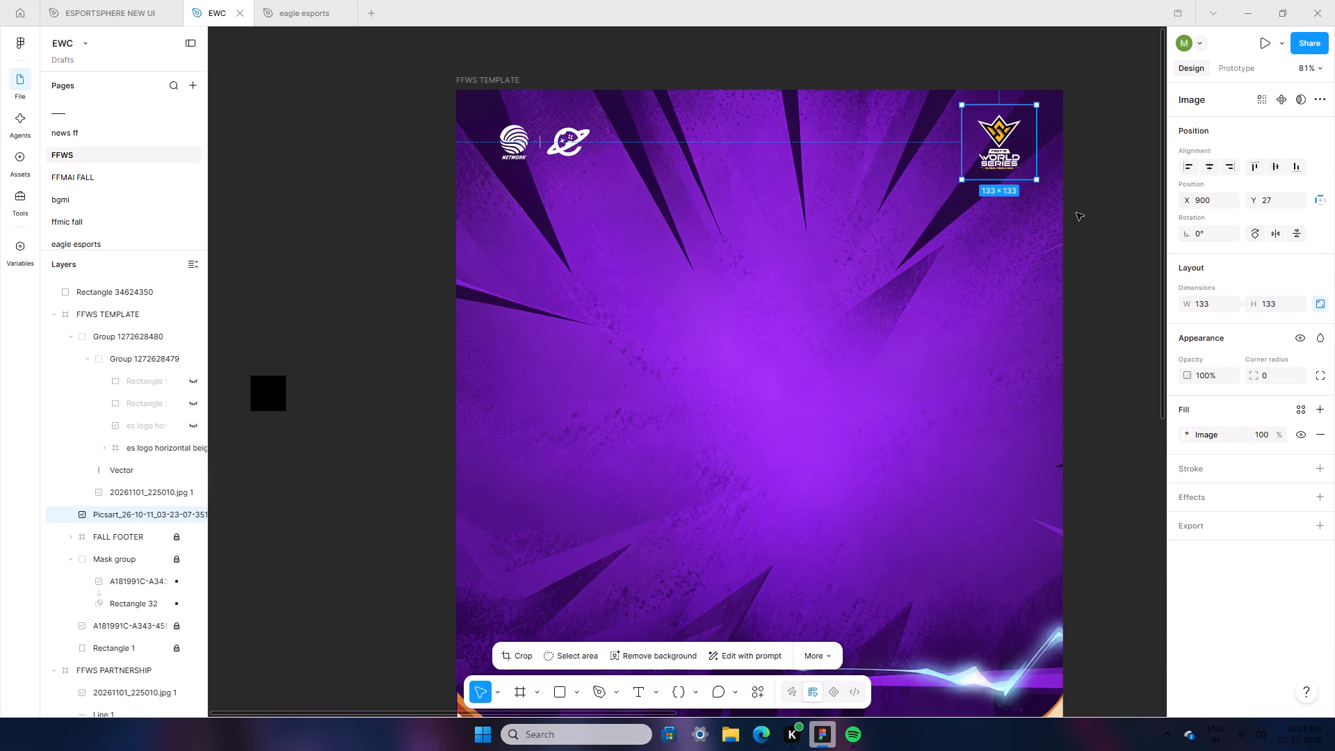
pyautogui.click(1105, 261)
# Delete the stray black rectangle beside the FFWS TEMPLATE frame.
pyautogui.keyDown('ctrl'); pyautogui.scroll(-5, 1106, 261); pyautogui.keyUp('ctrl')
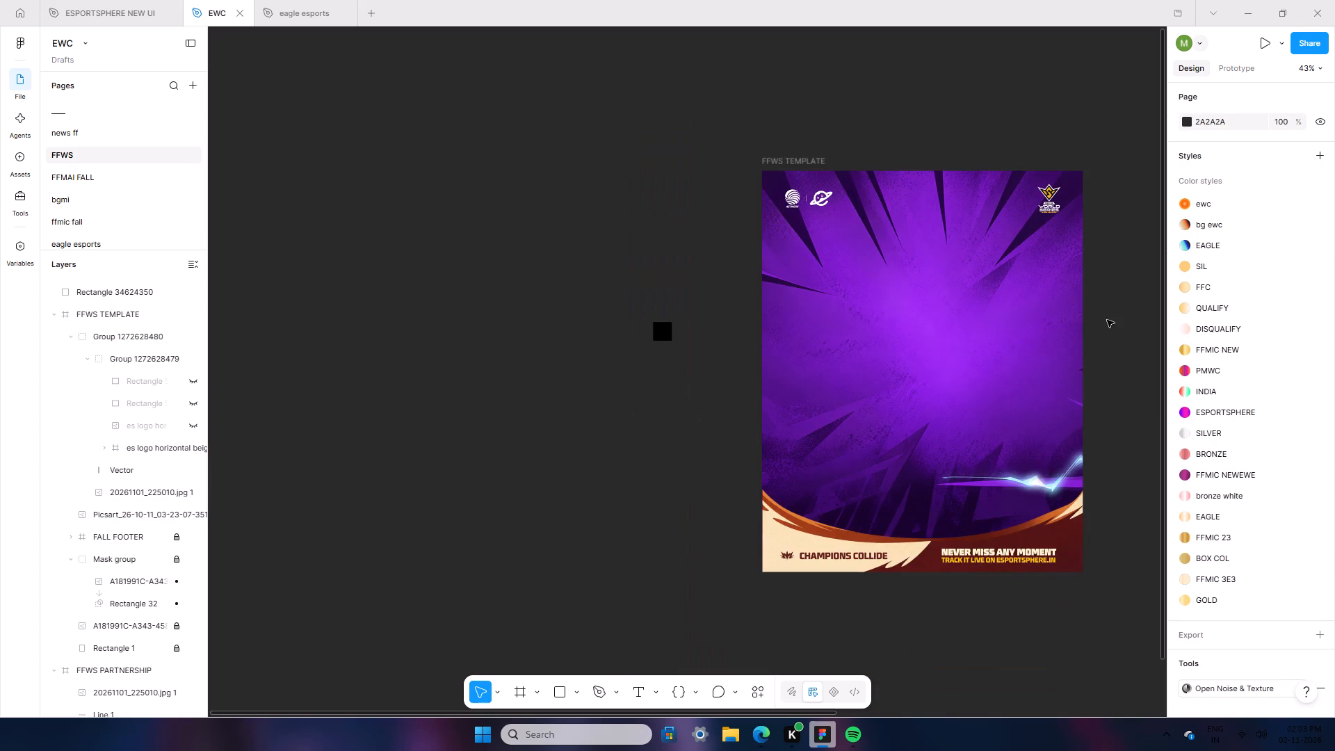
pyautogui.click(654, 339)
pyautogui.press('BackSpace')
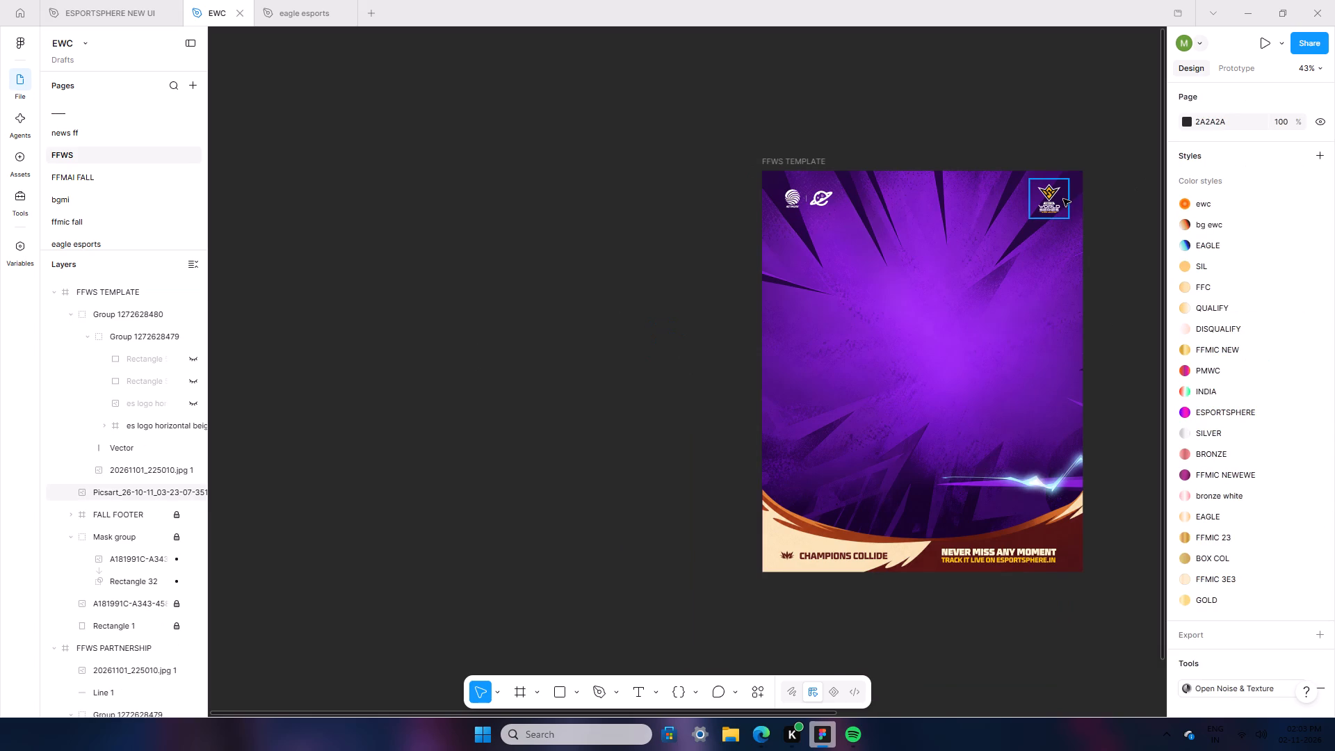
# Nudge the World Series logo straight down to Y 40.
pyautogui.click(1063, 199)
pyautogui.press('Down')
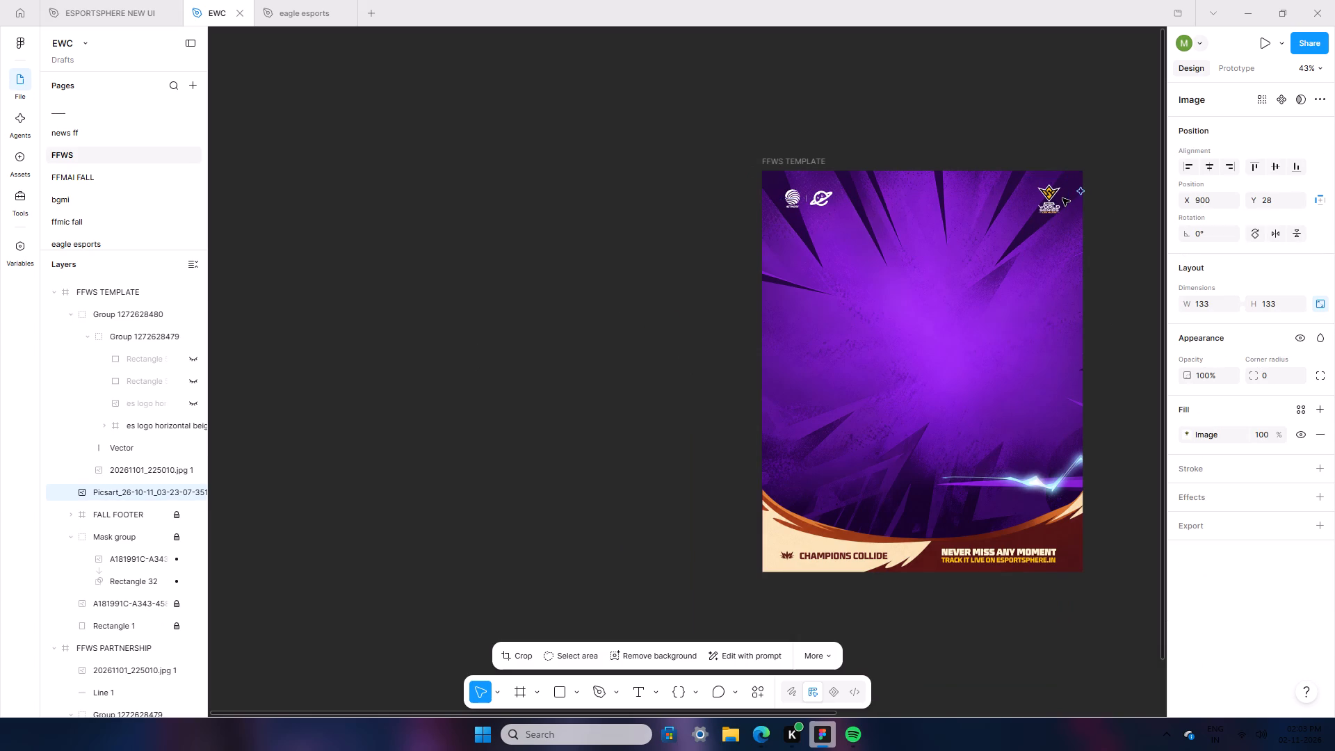
pyautogui.press('Down')
pyautogui.press('Down')
pyautogui.press('Down')
pyautogui.press('Down')
pyautogui.press('Down')
pyautogui.press('Down')
pyautogui.press('Down')
pyautogui.press('Down')
pyautogui.press('Down')
pyautogui.press('Down')
pyautogui.press('Down')
pyautogui.press('Down')
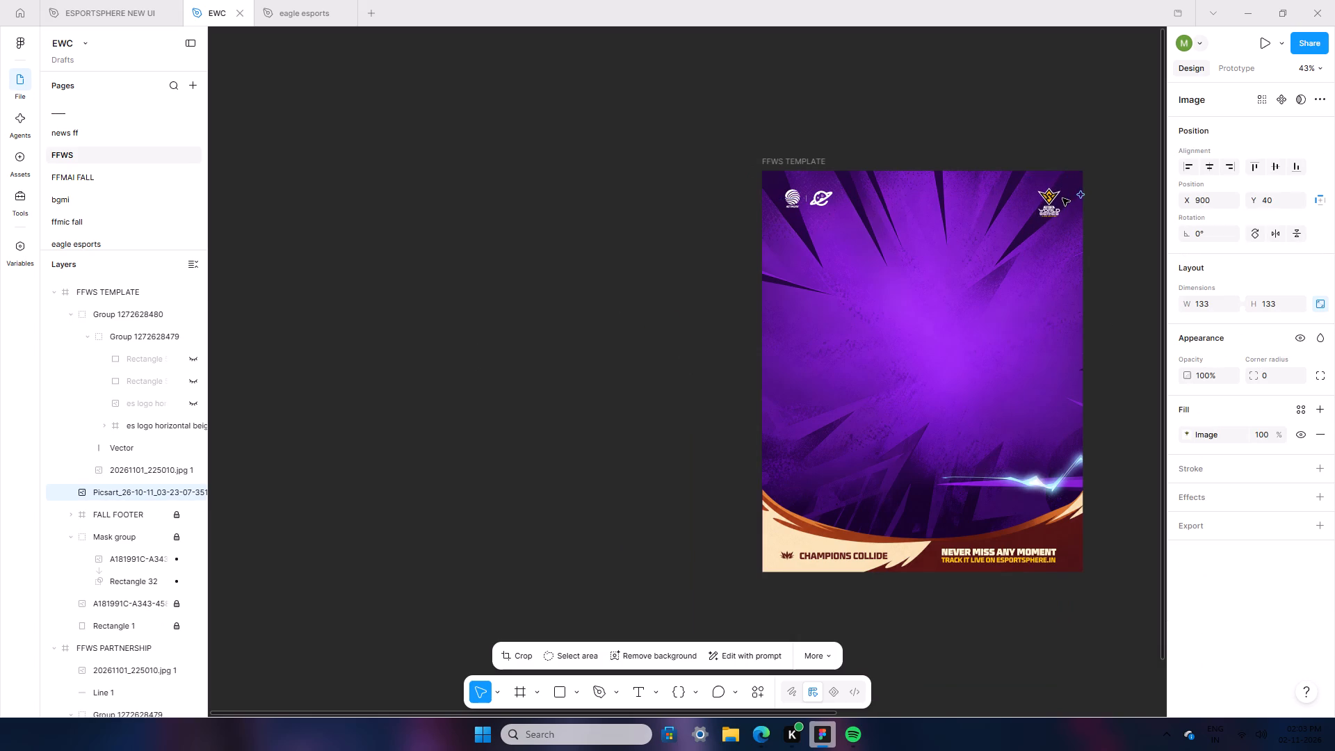
pyautogui.moveTo(576, 308); pyautogui.dragTo(567, 310)
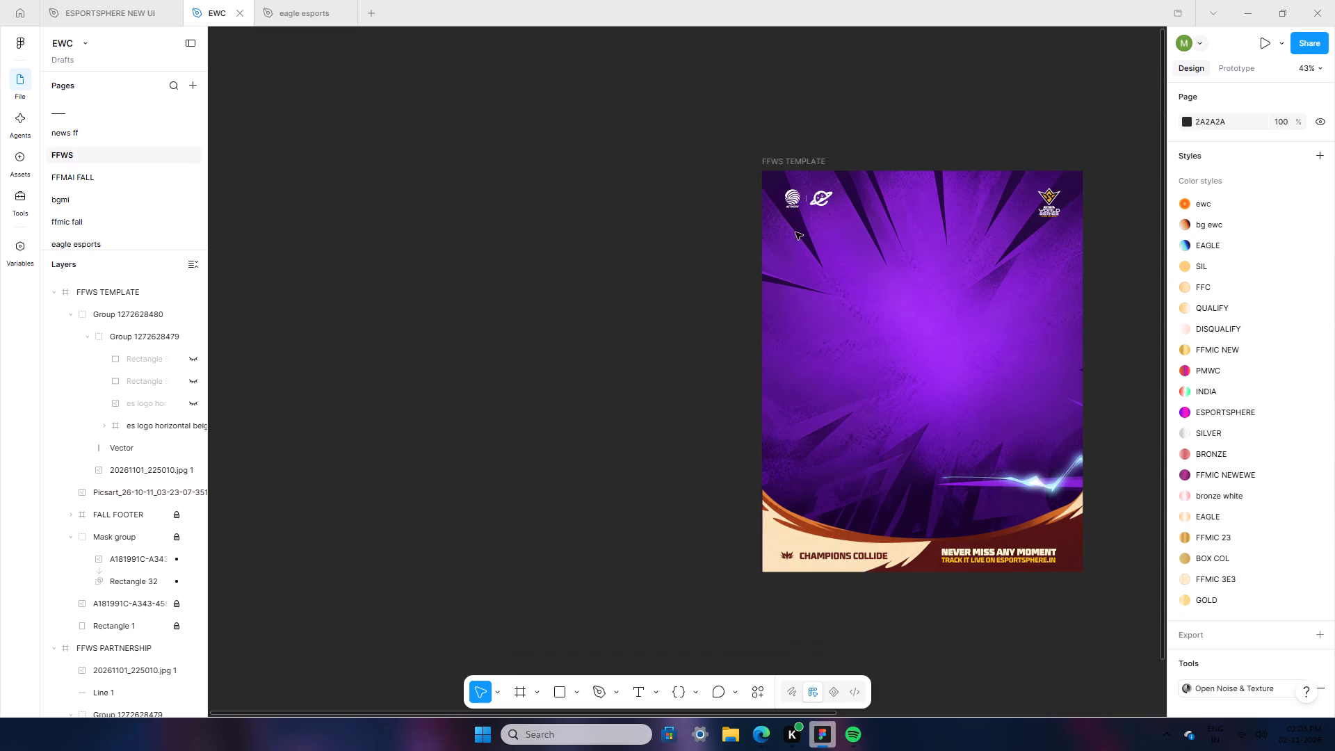
# Move the NETWORK and planet lockup down and right to about X 83, Y 71.
pyautogui.click(805, 202)
pyautogui.click(1126, 439)
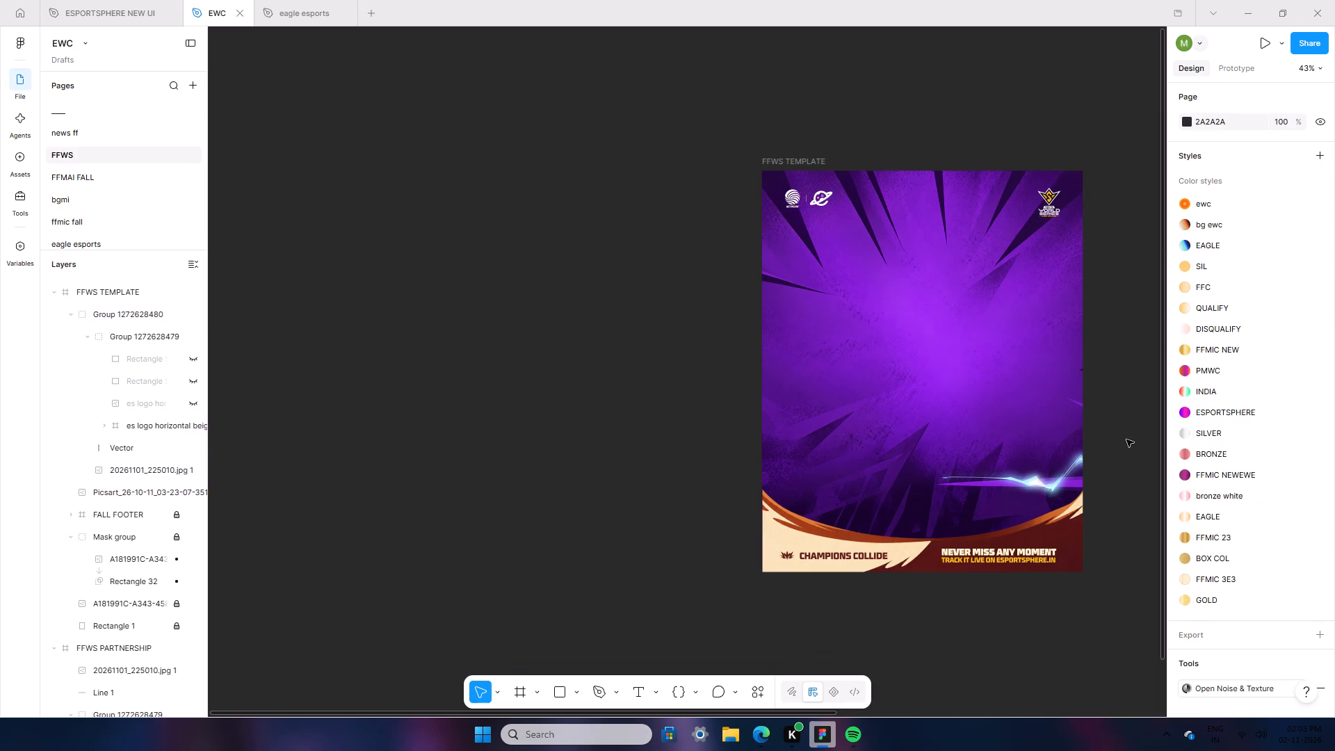
pyautogui.scroll(-8, 1126, 439)
pyautogui.keyDown('ctrl'); pyautogui.scroll(13, 1074, 622); pyautogui.keyUp('ctrl')
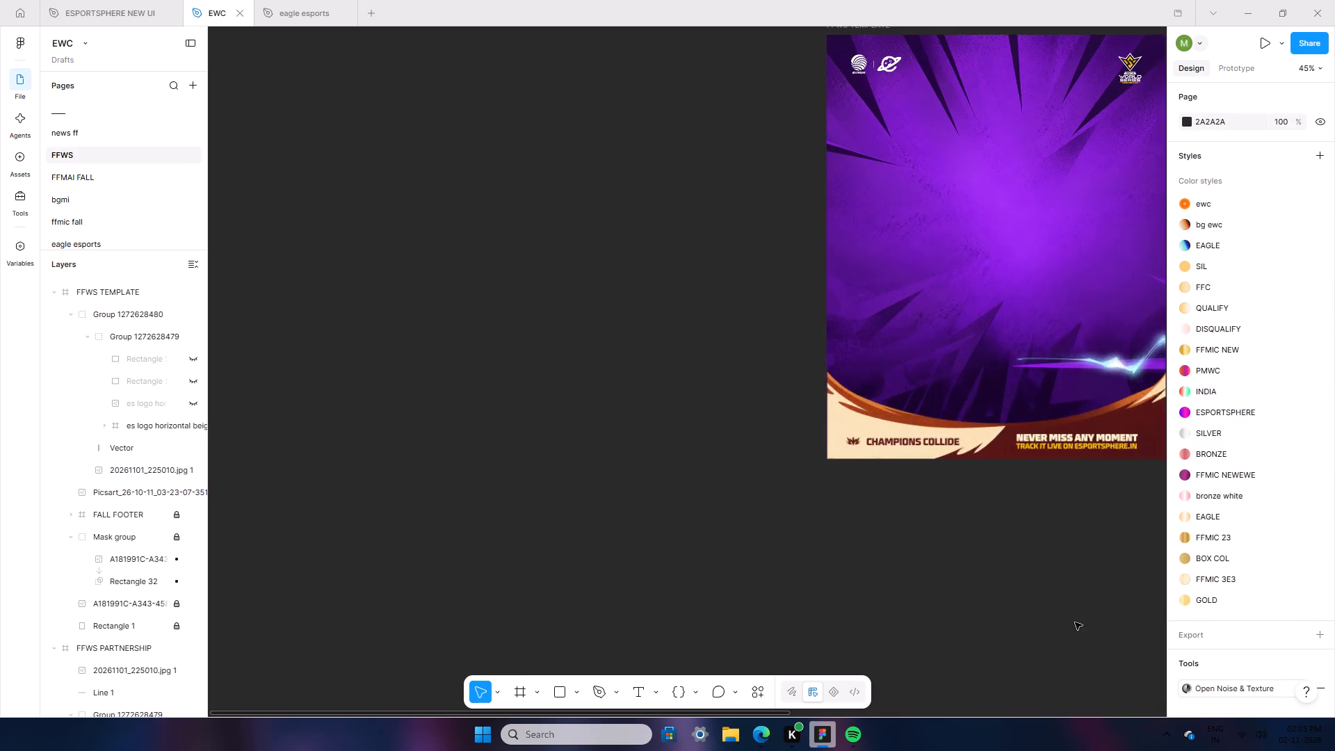
pyautogui.keyDown('ctrl'); pyautogui.scroll(9, 1075, 622); pyautogui.keyUp('ctrl')
pyautogui.scroll(14, 995, 606)
pyautogui.scroll(6, 881, 531)
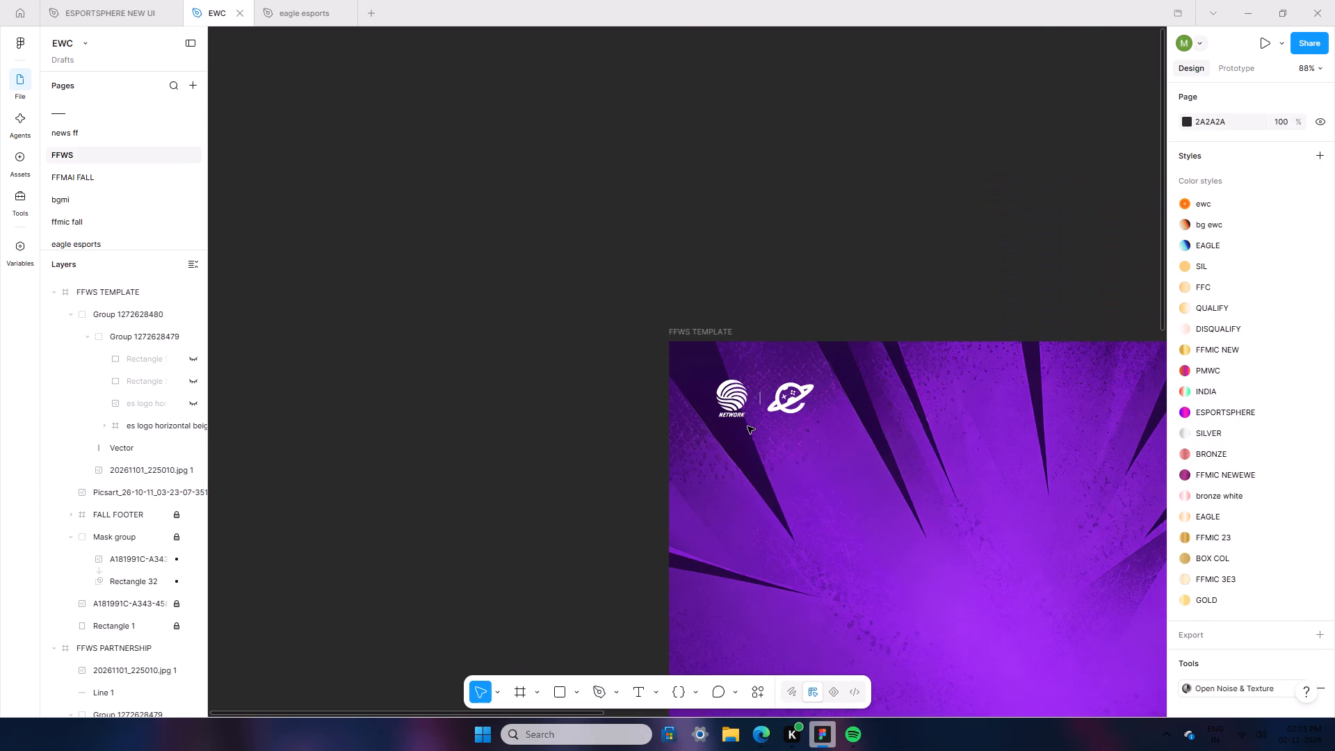
pyautogui.click(728, 394)
pyautogui.moveTo(749, 400); pyautogui.dragTo(759, 407)
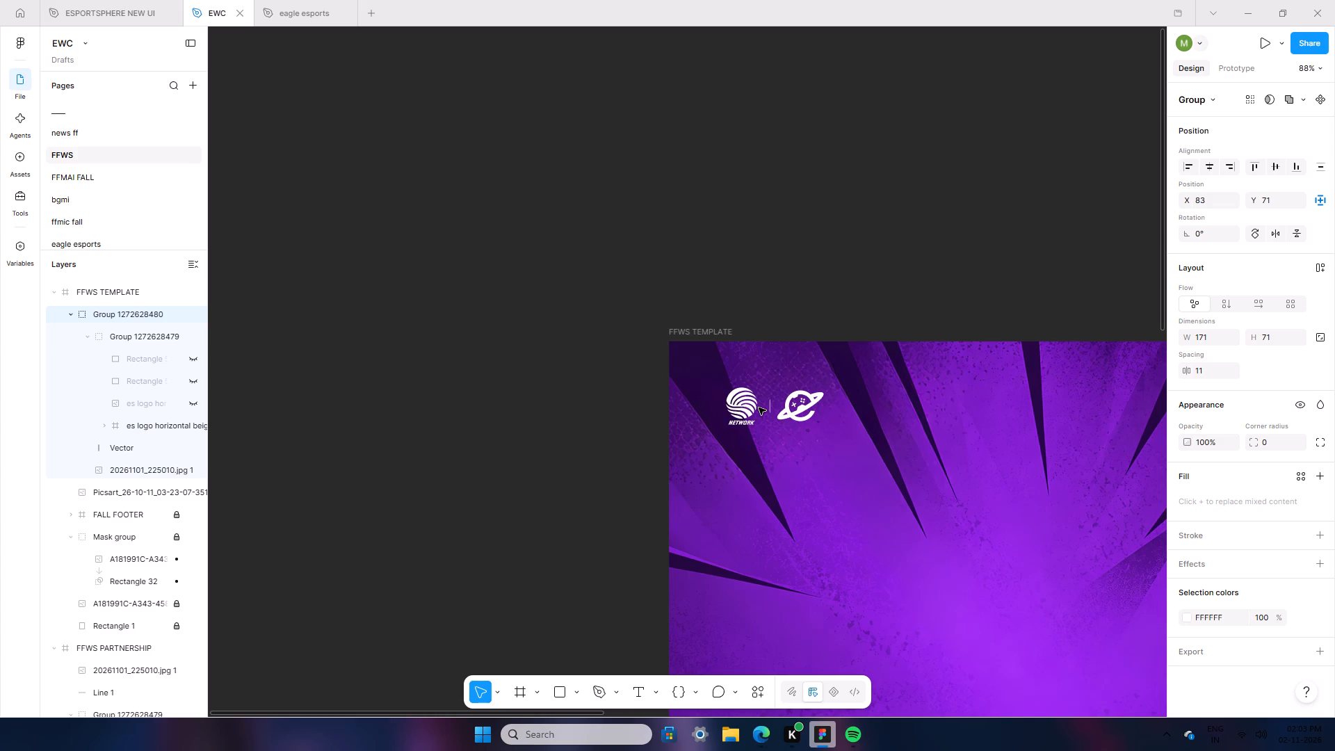
pyautogui.moveTo(759, 407); pyautogui.dragTo(765, 419)
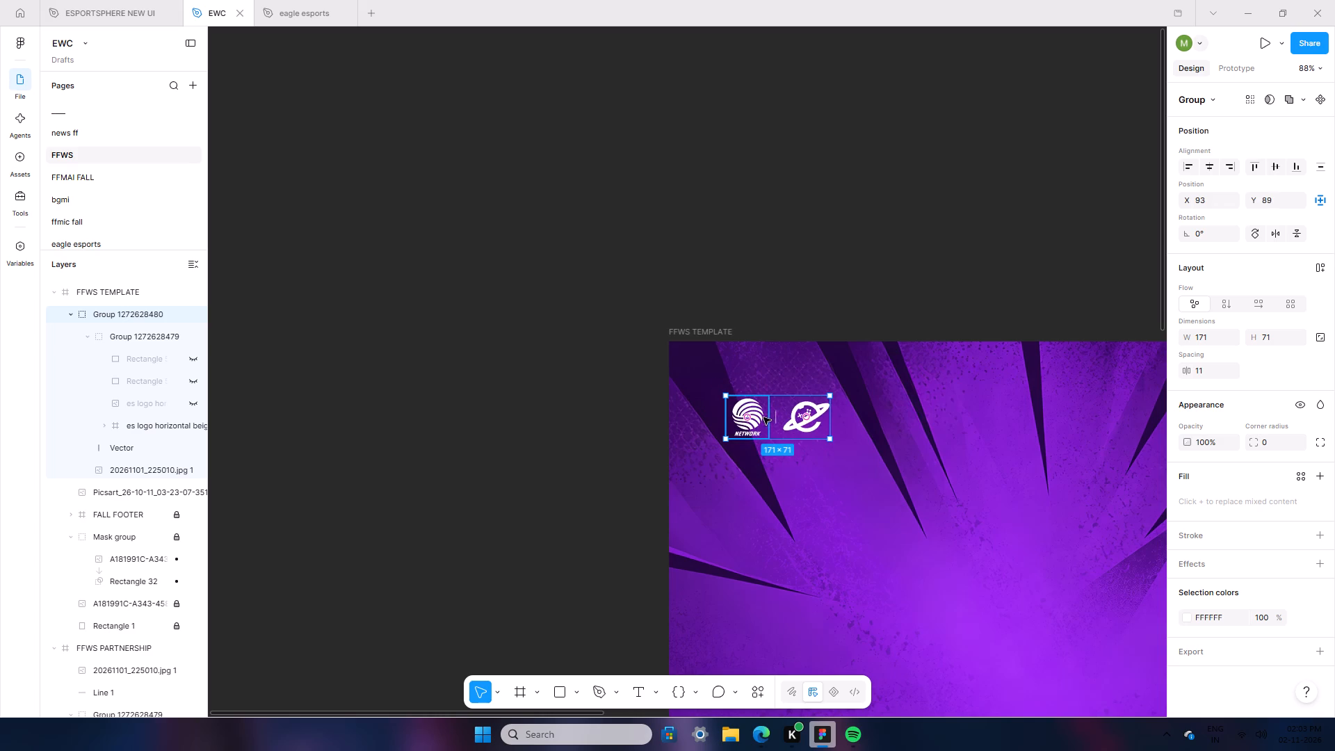
pyautogui.hotkey('ctrl', 'z')
pyautogui.click(764, 275)
# Delete the locked FALL FOOTER frame from FFWS TEMPLATE.
pyautogui.keyDown('ctrl'); pyautogui.scroll(-9, 764, 275); pyautogui.keyUp('ctrl')
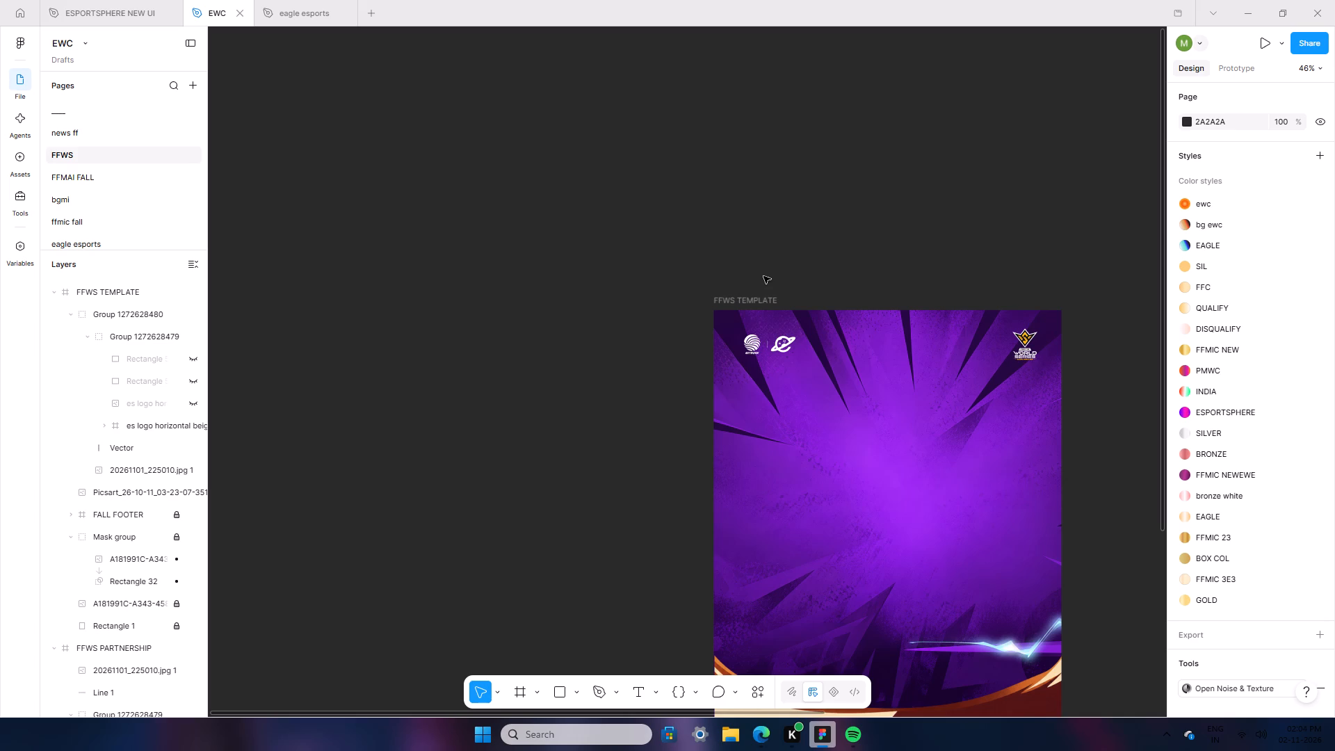
pyautogui.click(133, 508)
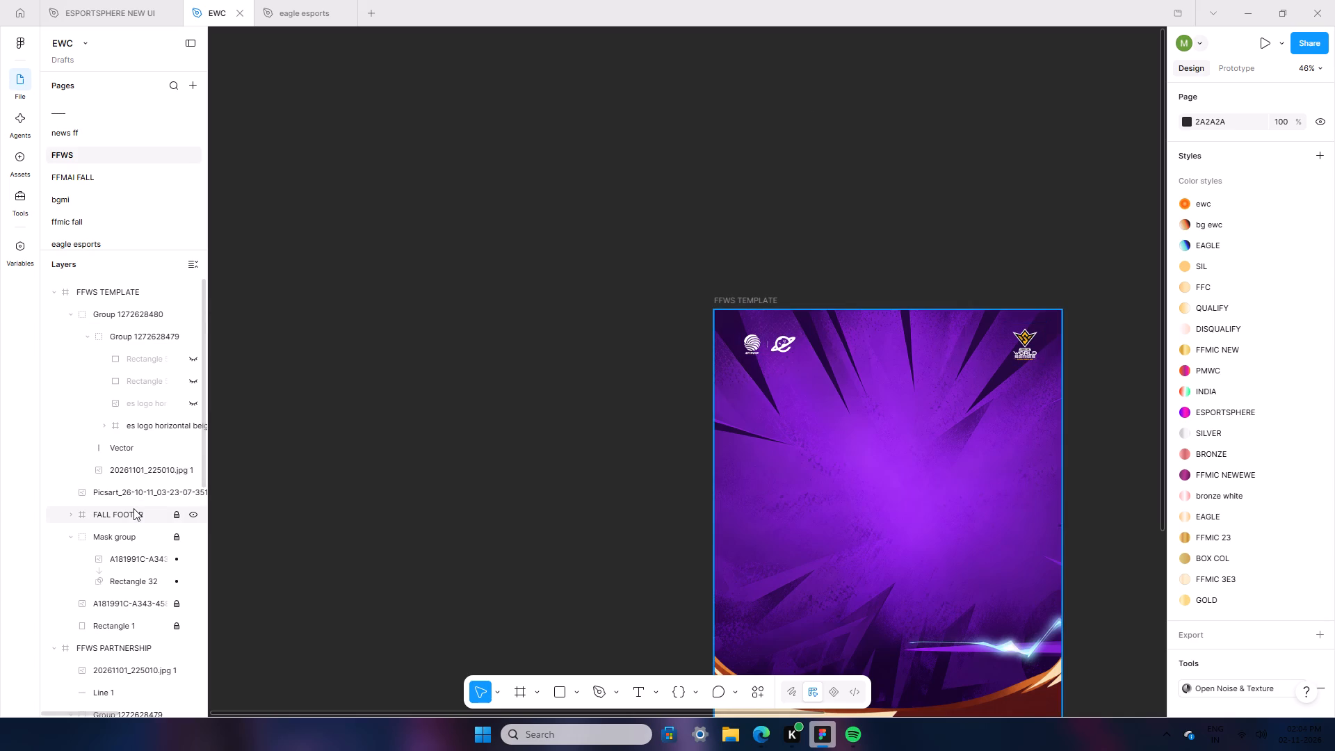
pyautogui.press('BackSpace')
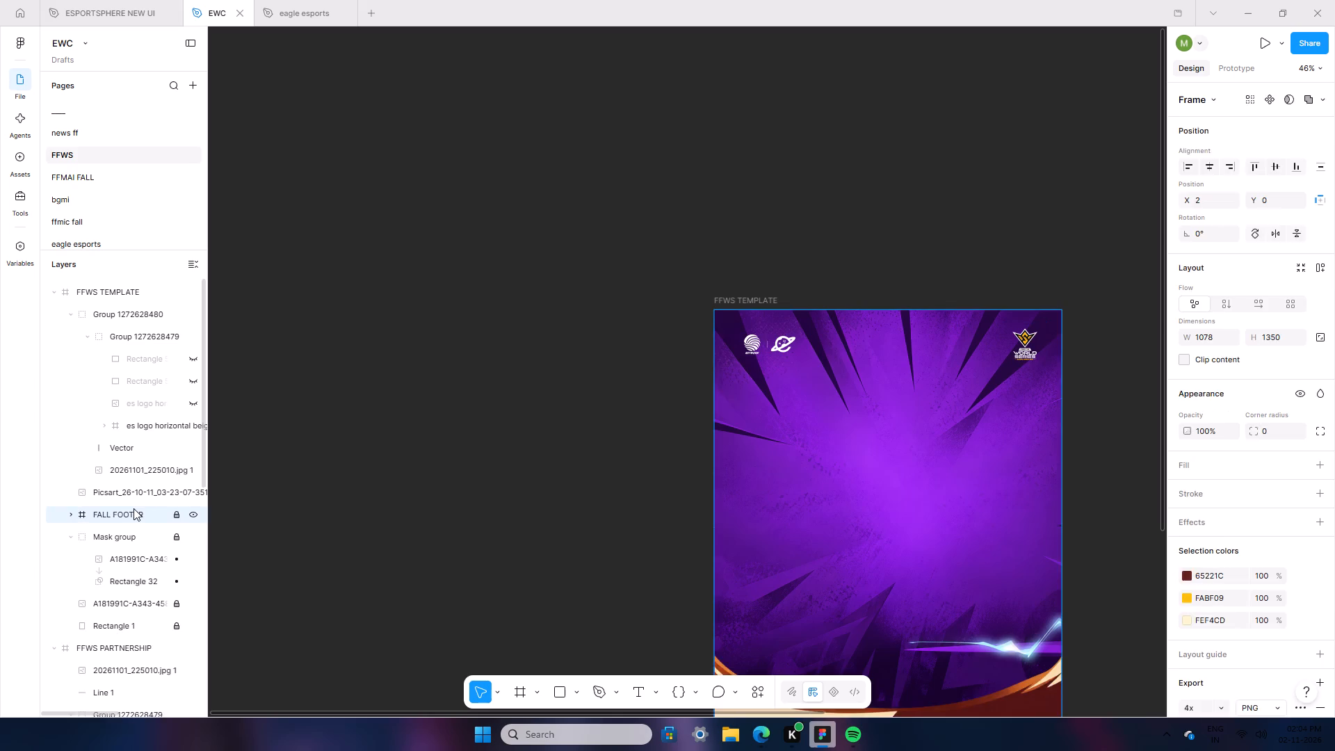
# Nudge the NETWORK and planet lockup left to X 68, keeping it at Y 71.
pyautogui.scroll(-6, 601, 586)
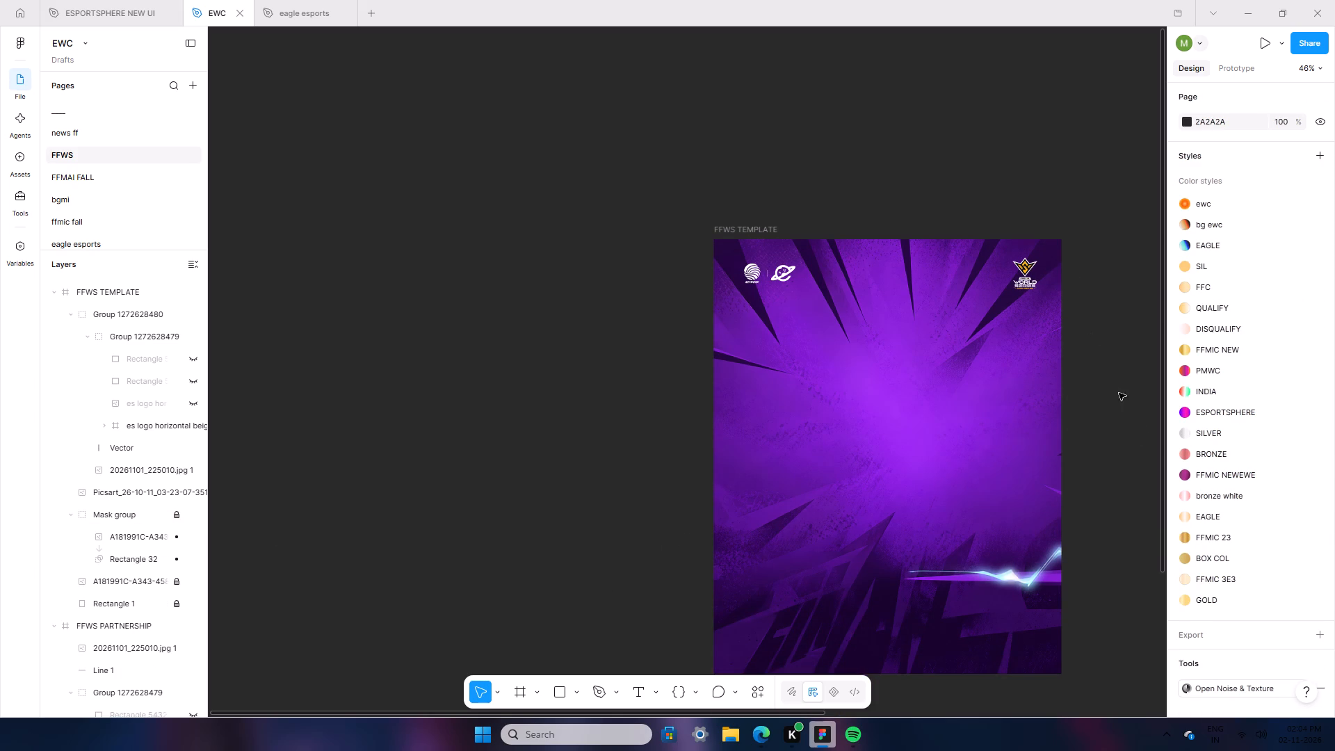
pyautogui.keyDown('ctrl'); pyautogui.scroll(4, 1135, 437); pyautogui.keyUp('ctrl')
pyautogui.scroll(4, 1099, 442)
pyautogui.scroll(-2, 1098, 426)
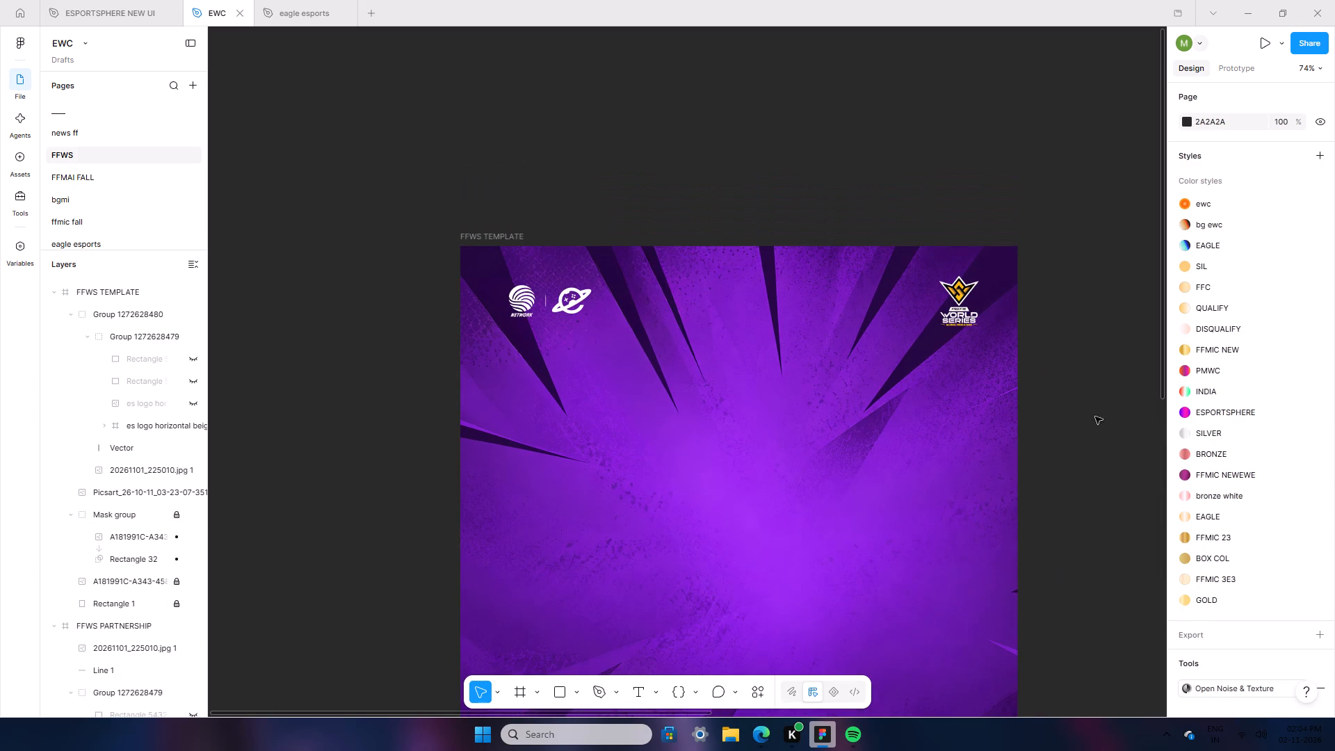
pyautogui.click(546, 311)
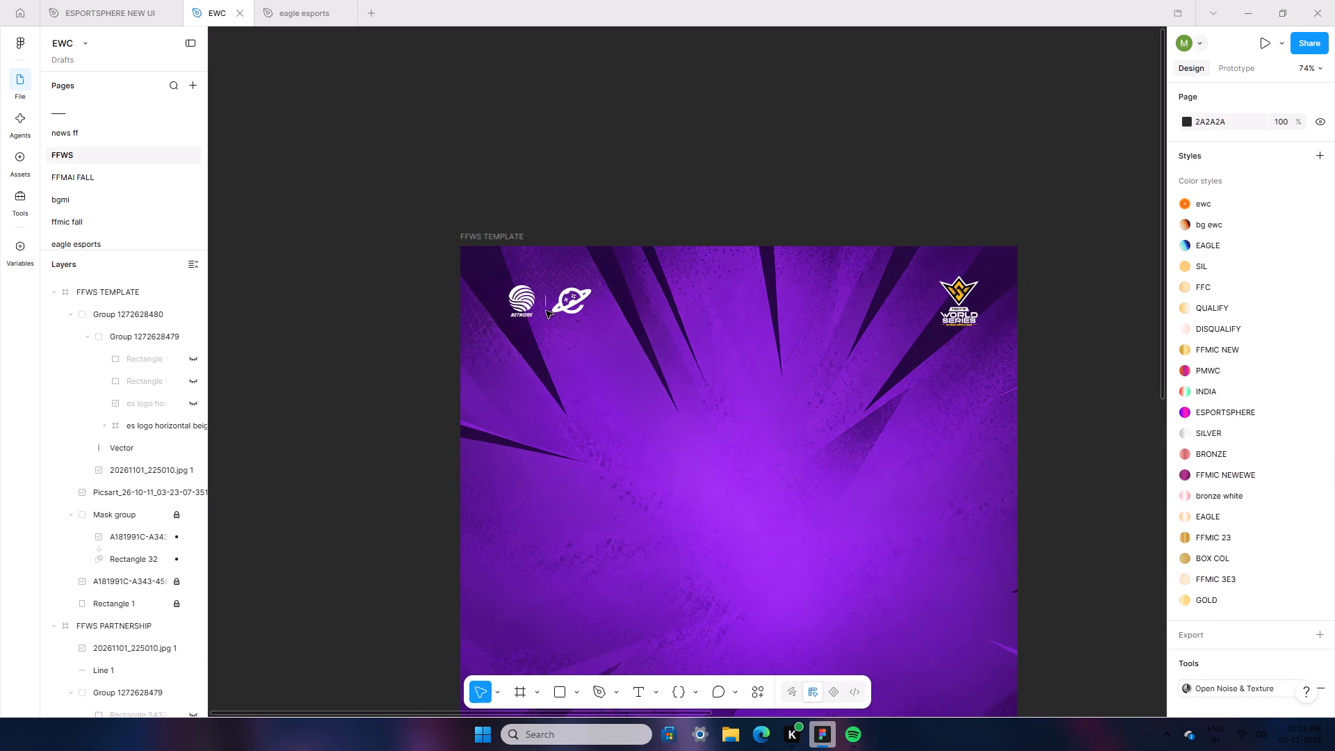
pyautogui.click(546, 306)
pyautogui.press('Left')
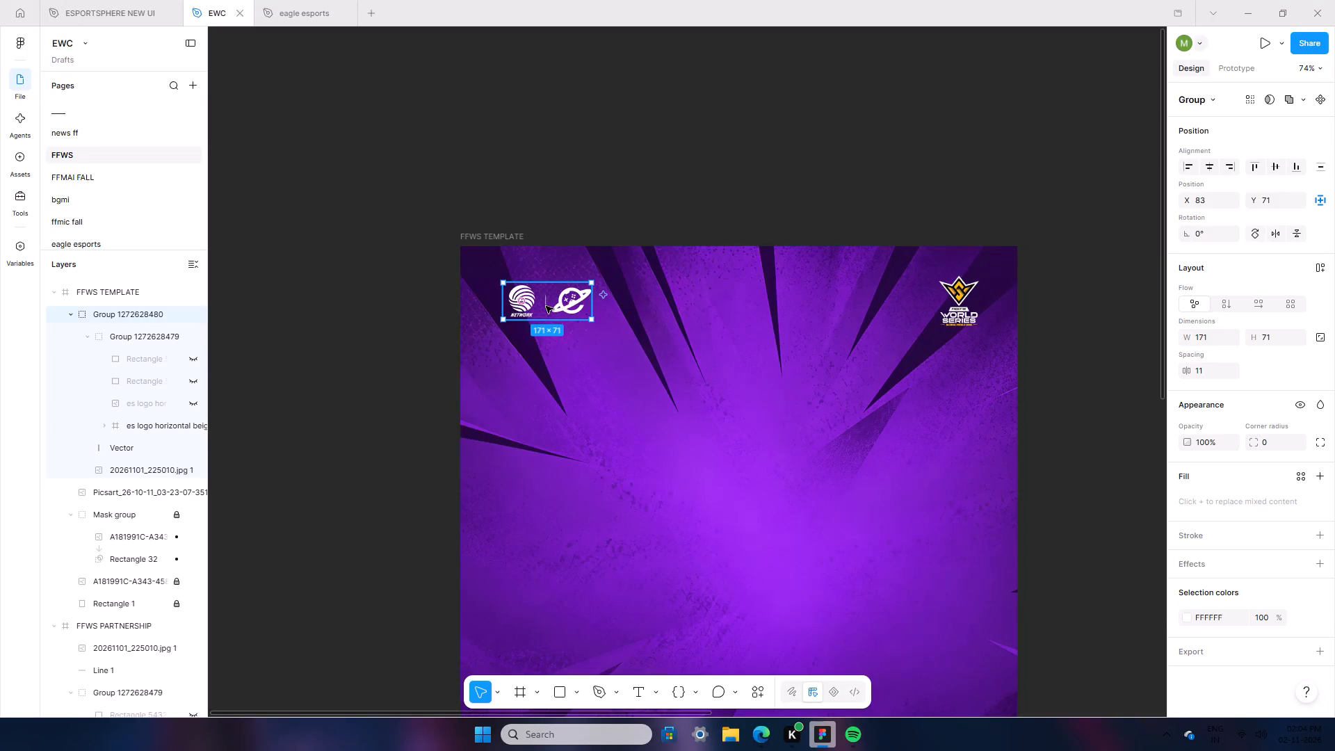
pyautogui.press('Left')
pyautogui.press('Left')
pyautogui.press('Left')
pyautogui.press('Left')
pyautogui.press('Left')
pyautogui.press('Left')
pyautogui.press('Left')
pyautogui.press('Left')
pyautogui.press('Left')
pyautogui.press('Left')
pyautogui.press('Left')
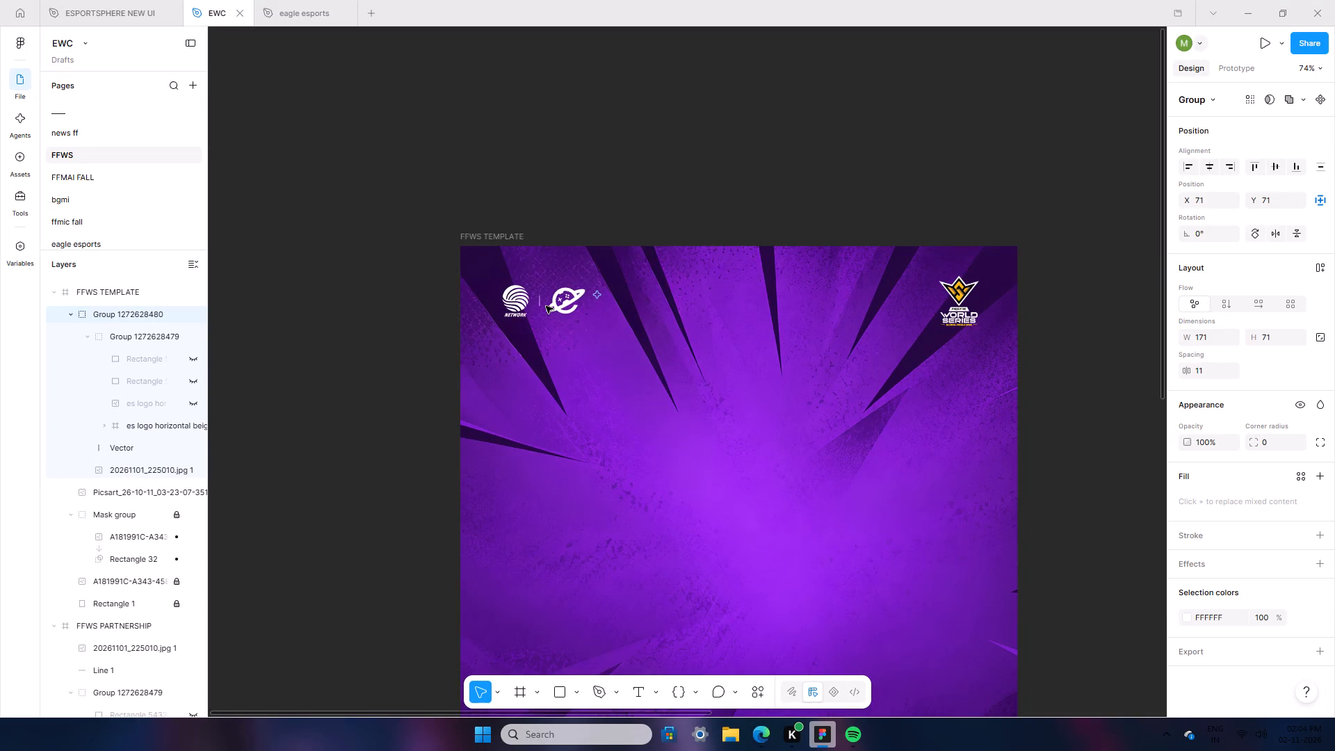
pyautogui.press('Left')
pyautogui.press('Left')
pyautogui.press('Left')
pyautogui.click(404, 302)
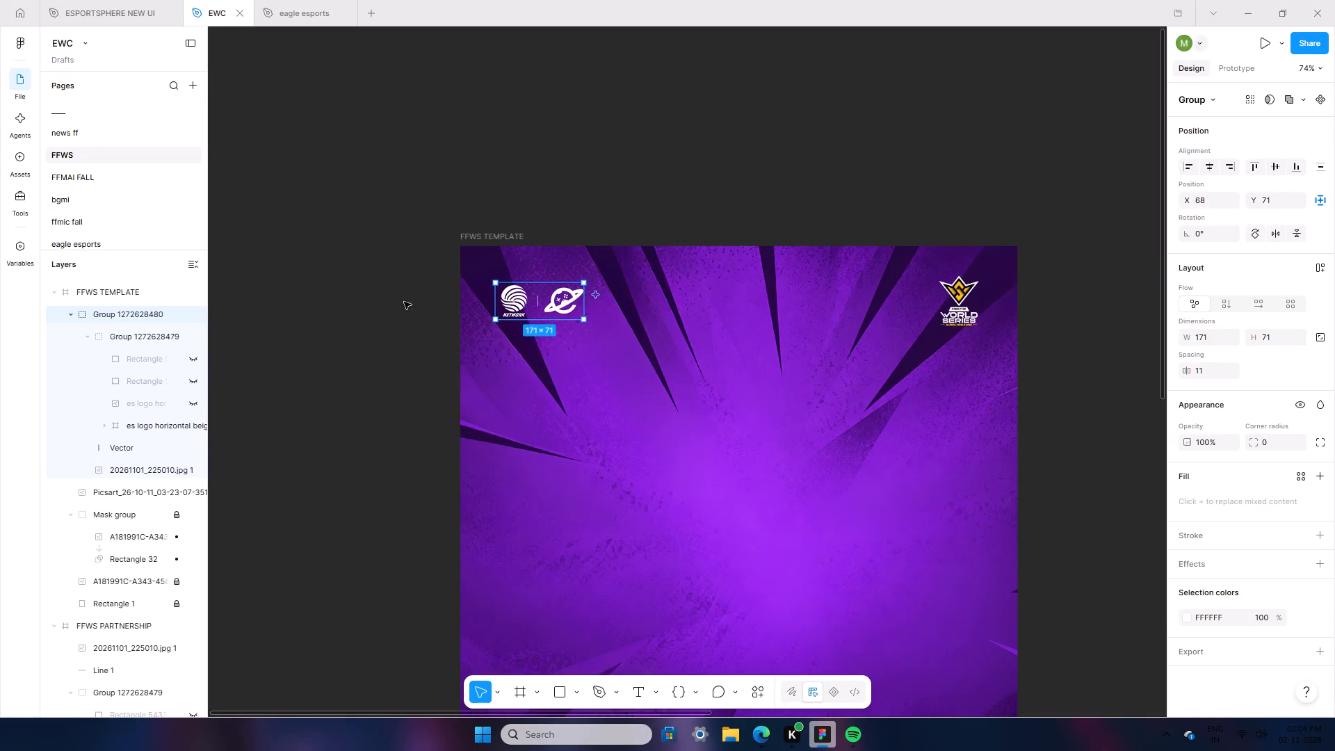
# Nudge the NETWORK and planet lockup up by 3 px.
pyautogui.scroll(-9, 404, 302)
pyautogui.scroll(5, 404, 302)
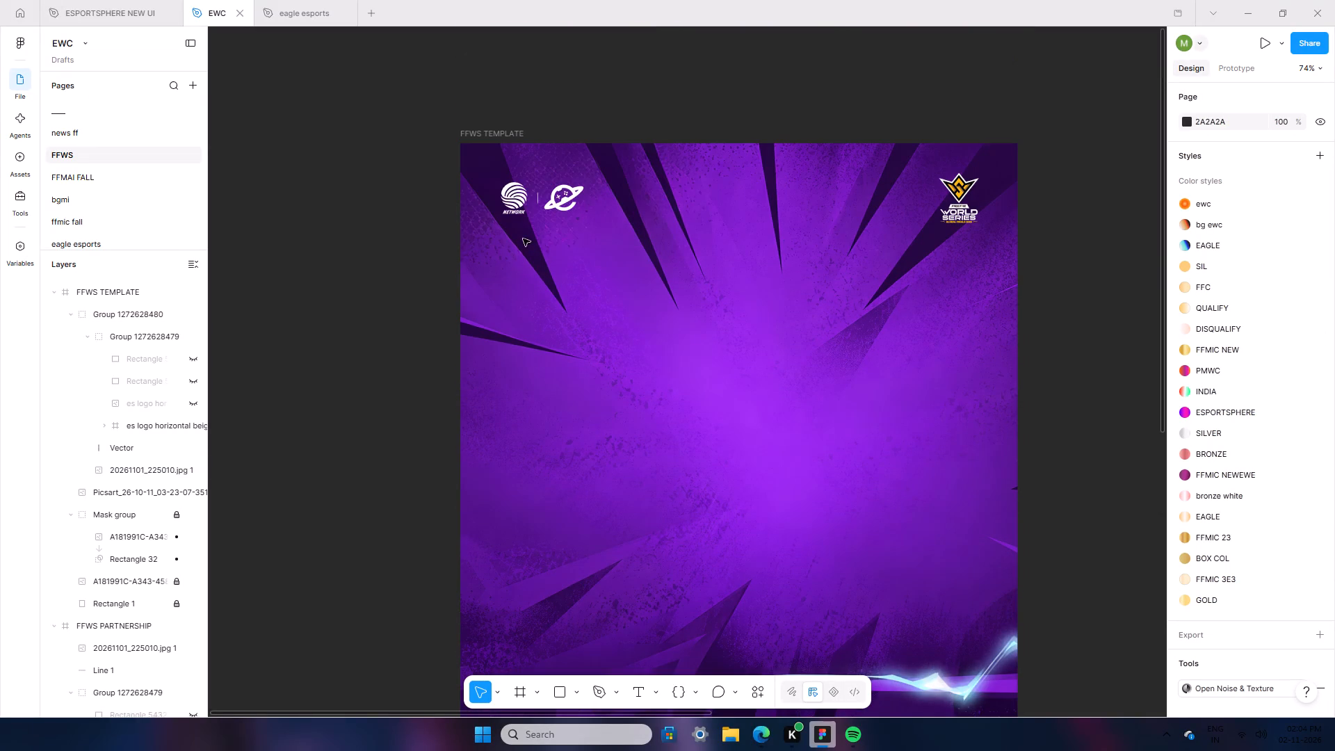
pyautogui.click(551, 200)
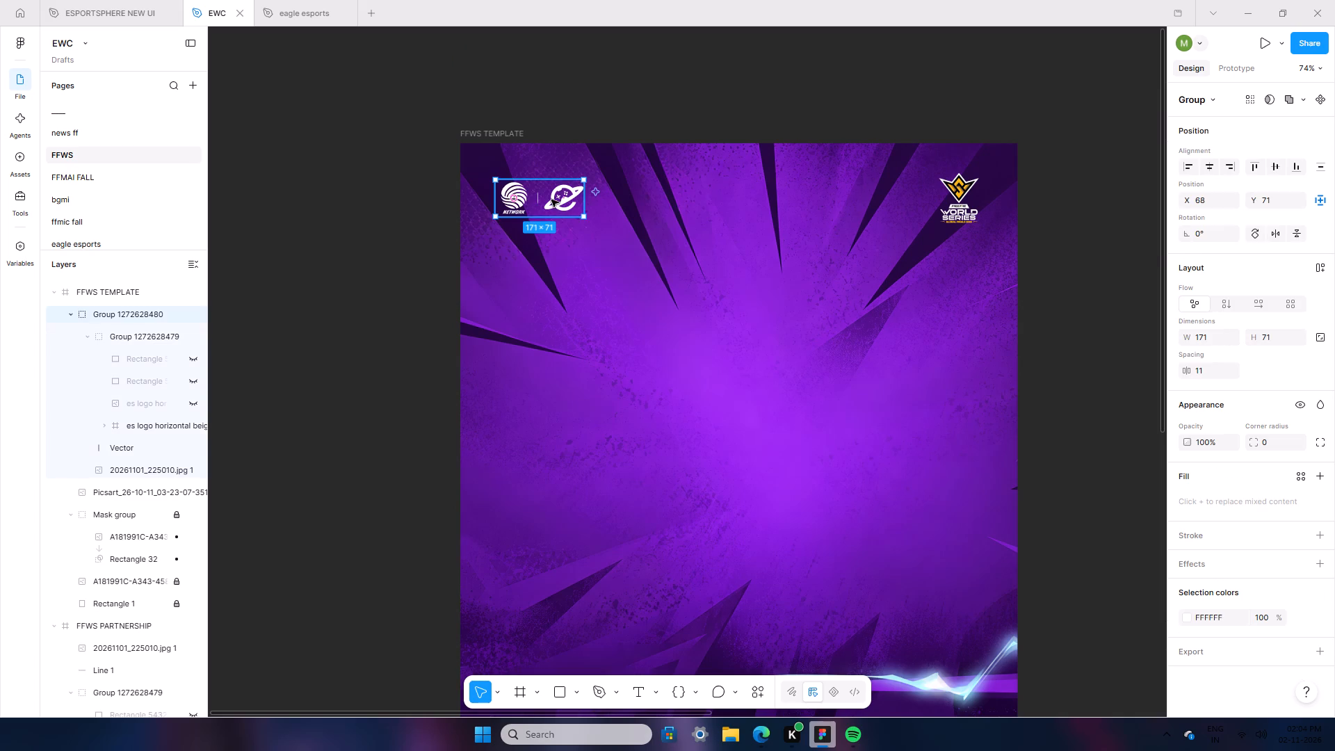
pyautogui.press('Up')
pyautogui.press('Up')
pyautogui.press('Up')
pyautogui.click(334, 197)
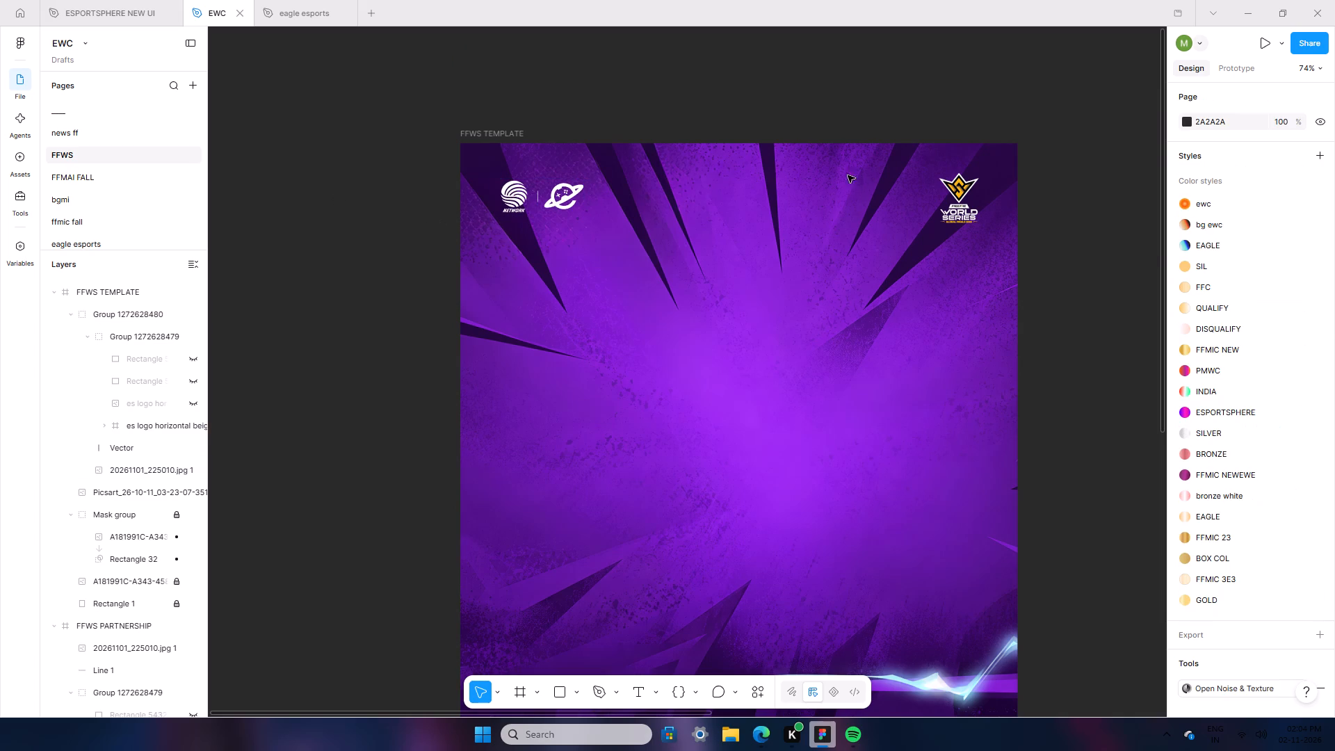
# Nudge the World Series logo down to Y 42.
pyautogui.click(949, 201)
pyautogui.press('Down')
pyautogui.press('Down')
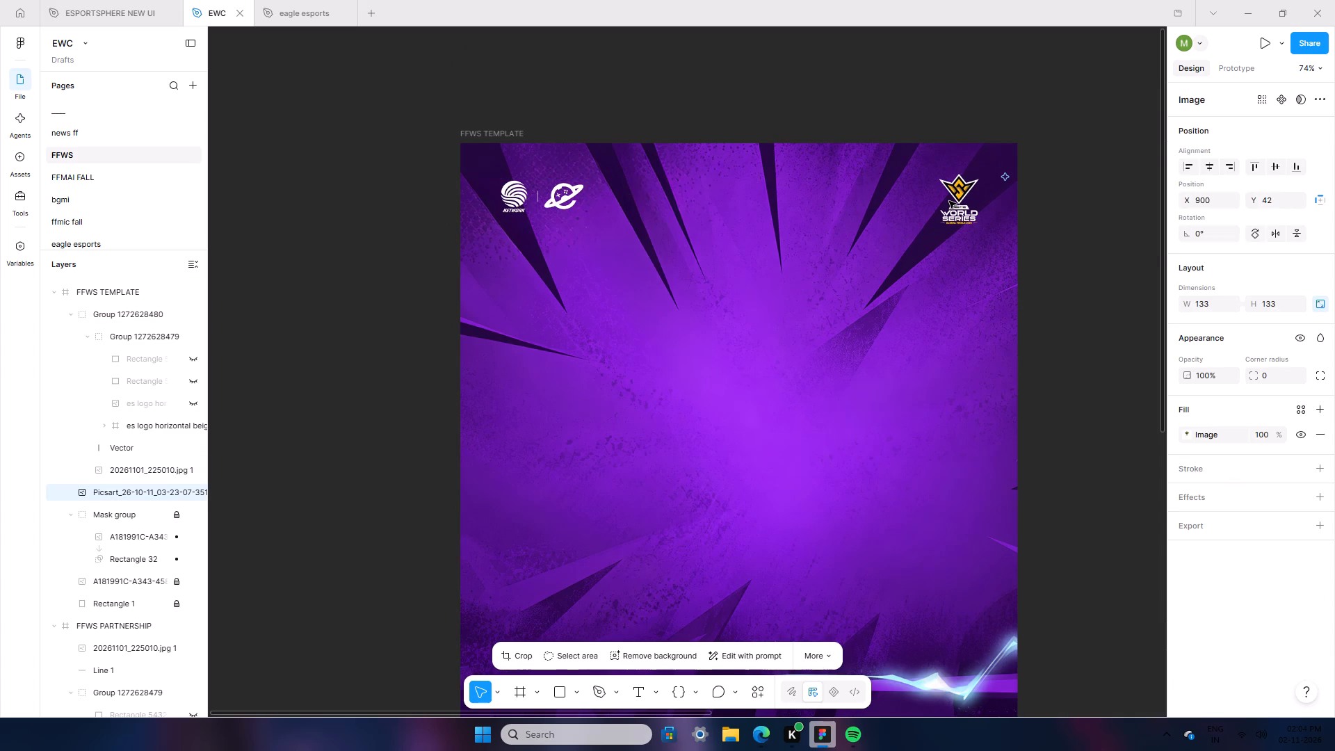
pyautogui.click(1039, 267)
# Enlarge the World Series logo to about 161 × 161 and place it at about X 877, Y 48.
pyautogui.keyDown('ctrl'); pyautogui.scroll(-4, 1039, 268); pyautogui.keyUp('ctrl')
pyautogui.scroll(-1, 1039, 268)
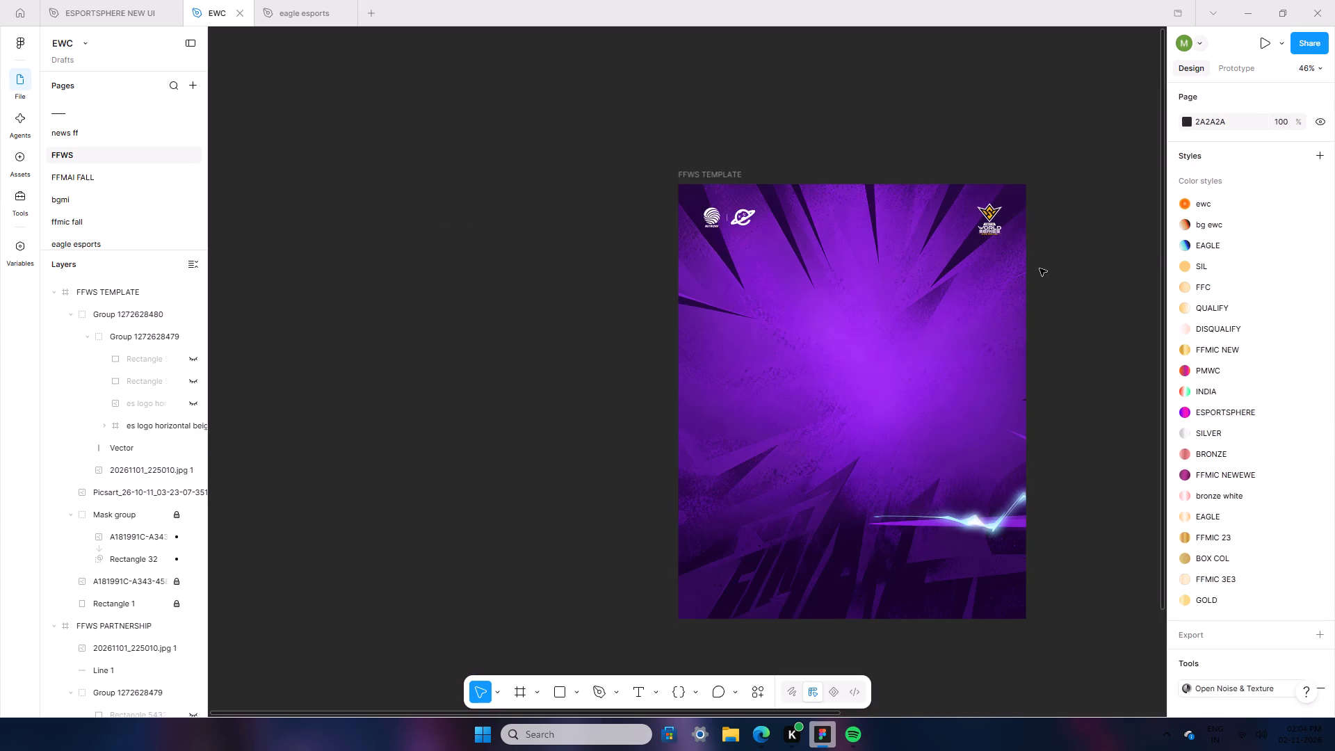
pyautogui.click(995, 224)
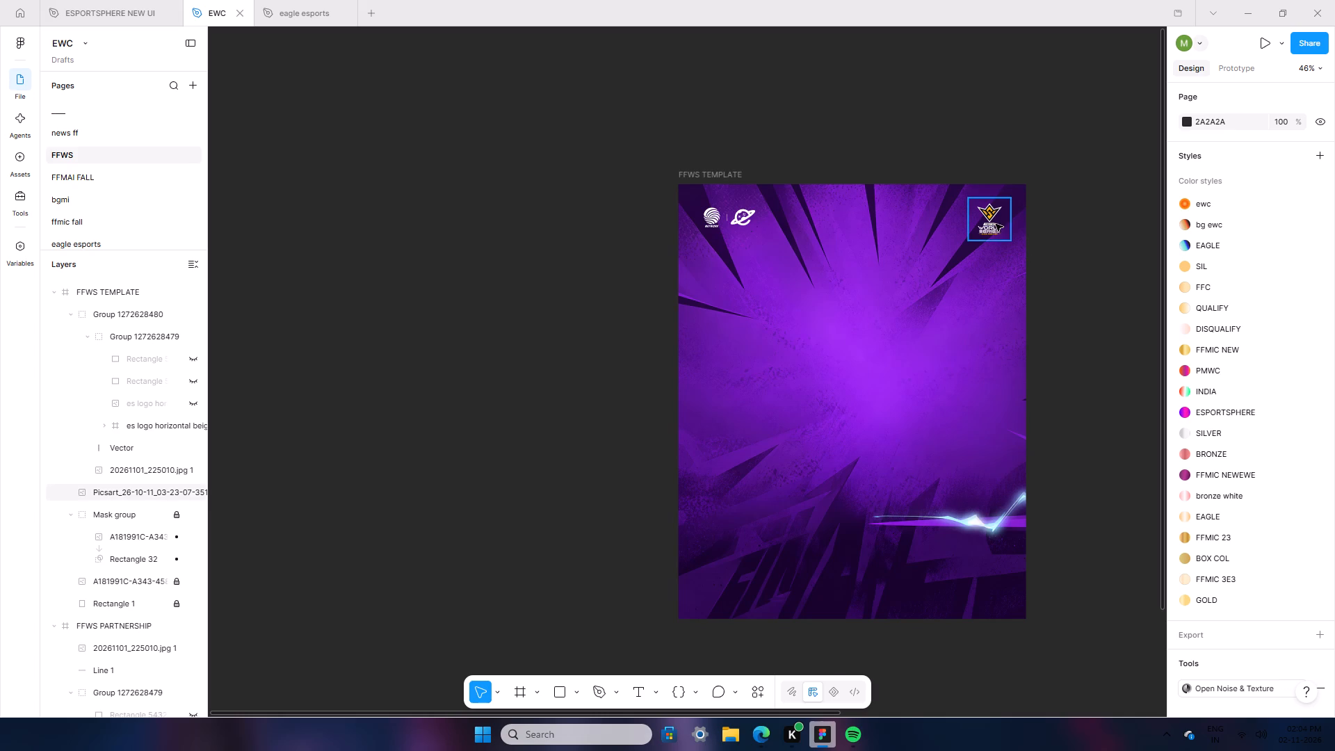
pyautogui.moveTo(1002, 243); pyautogui.dragTo(1010, 250)
pyautogui.click(994, 224)
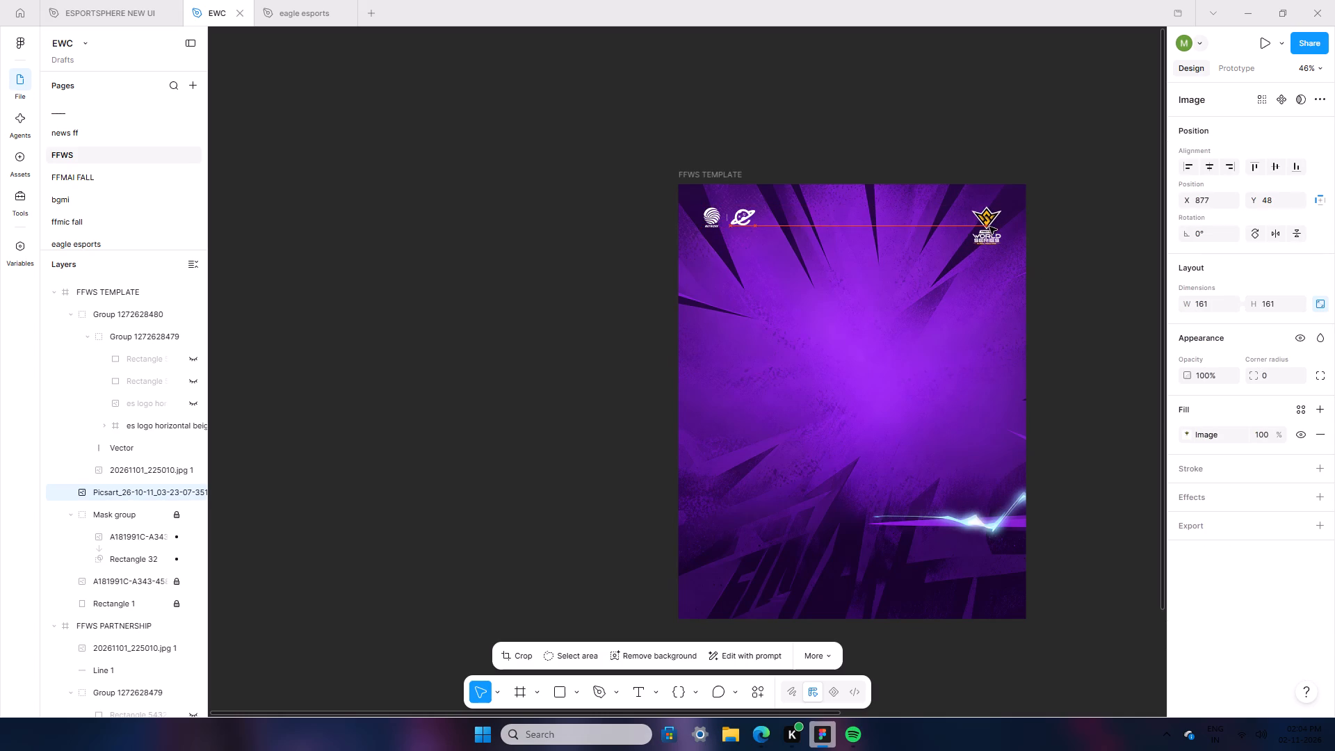
pyautogui.click(1120, 348)
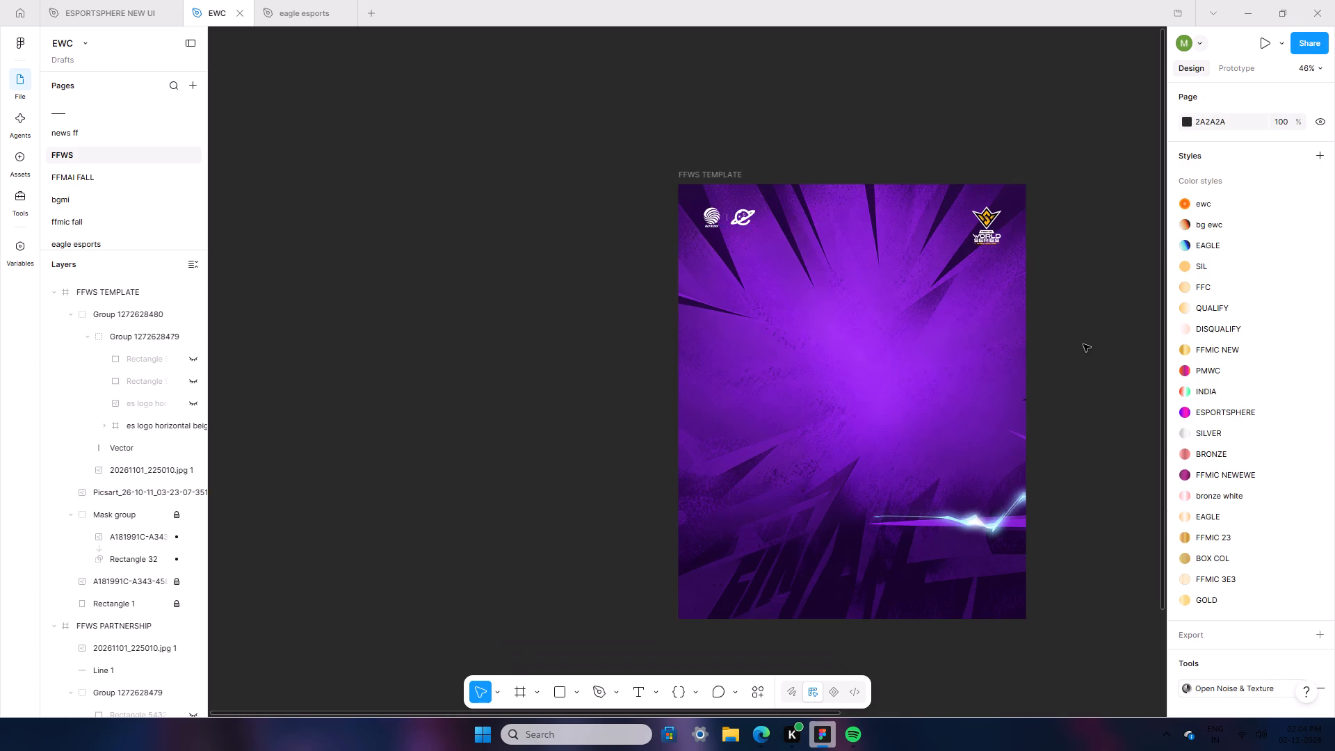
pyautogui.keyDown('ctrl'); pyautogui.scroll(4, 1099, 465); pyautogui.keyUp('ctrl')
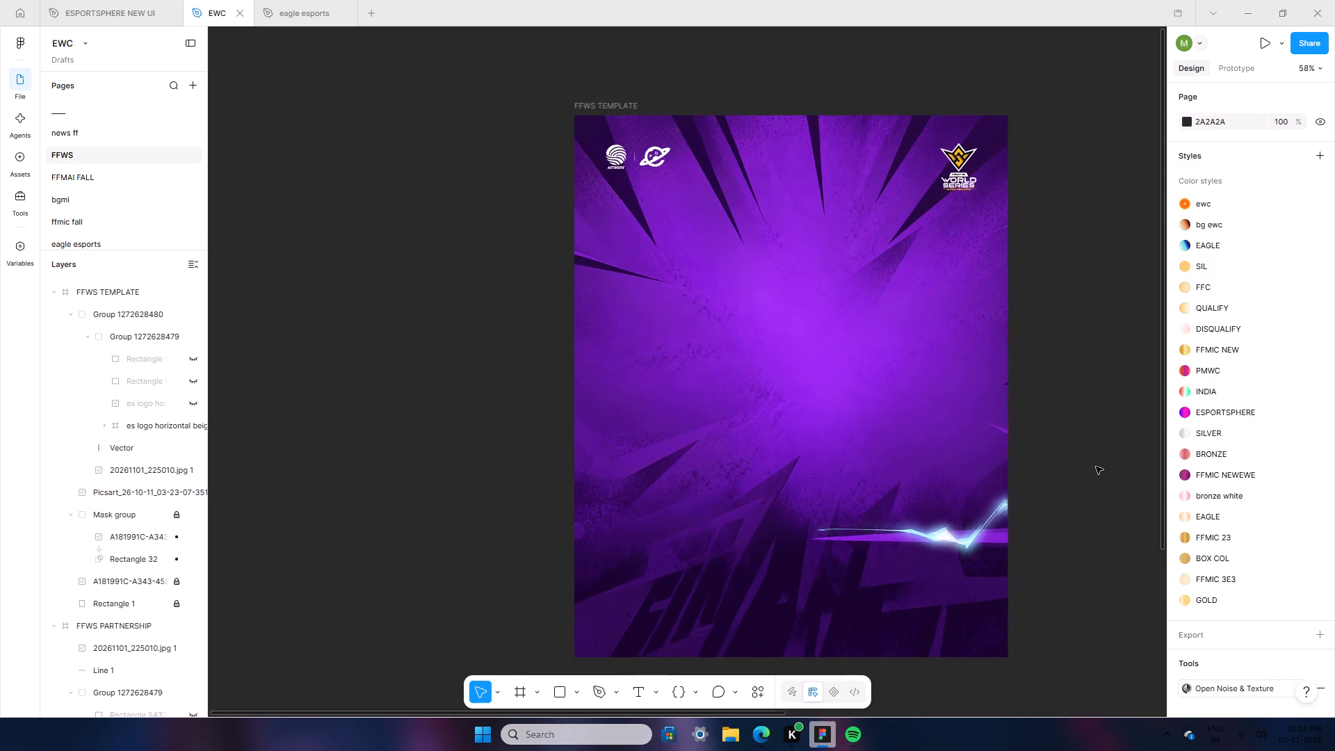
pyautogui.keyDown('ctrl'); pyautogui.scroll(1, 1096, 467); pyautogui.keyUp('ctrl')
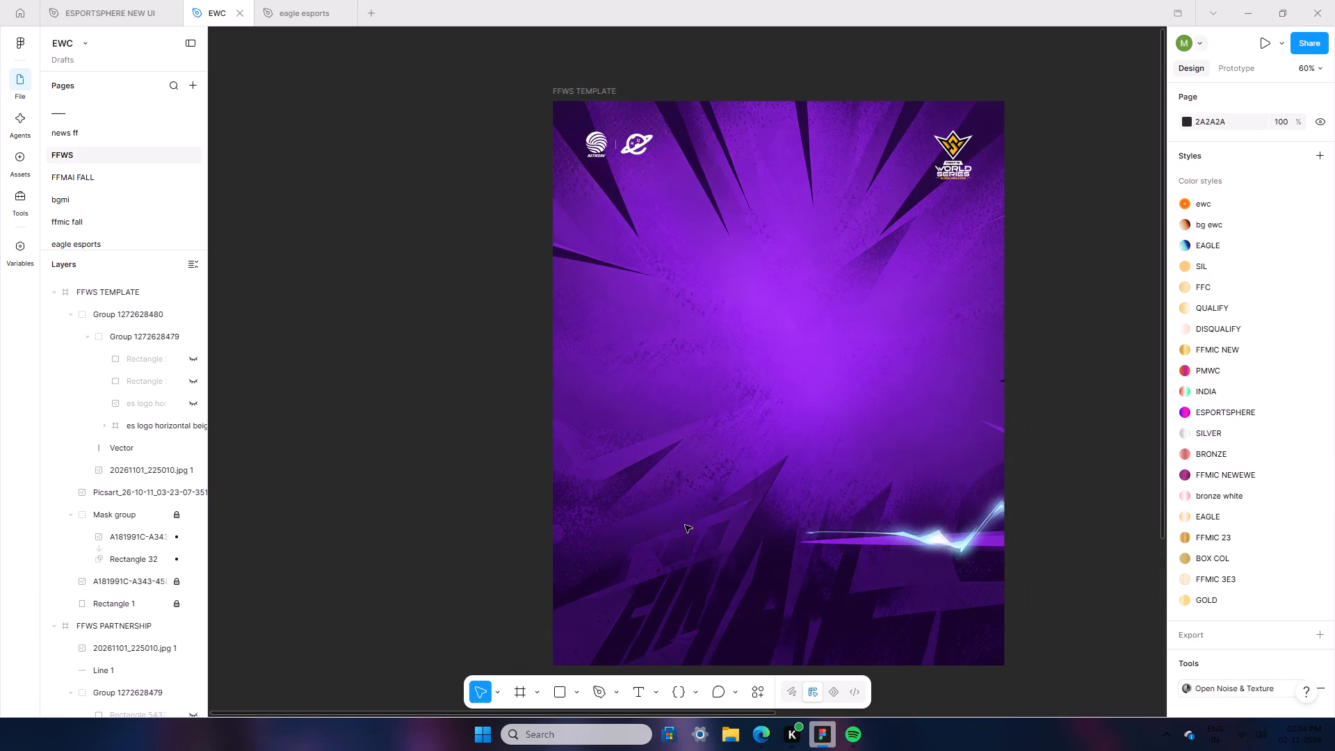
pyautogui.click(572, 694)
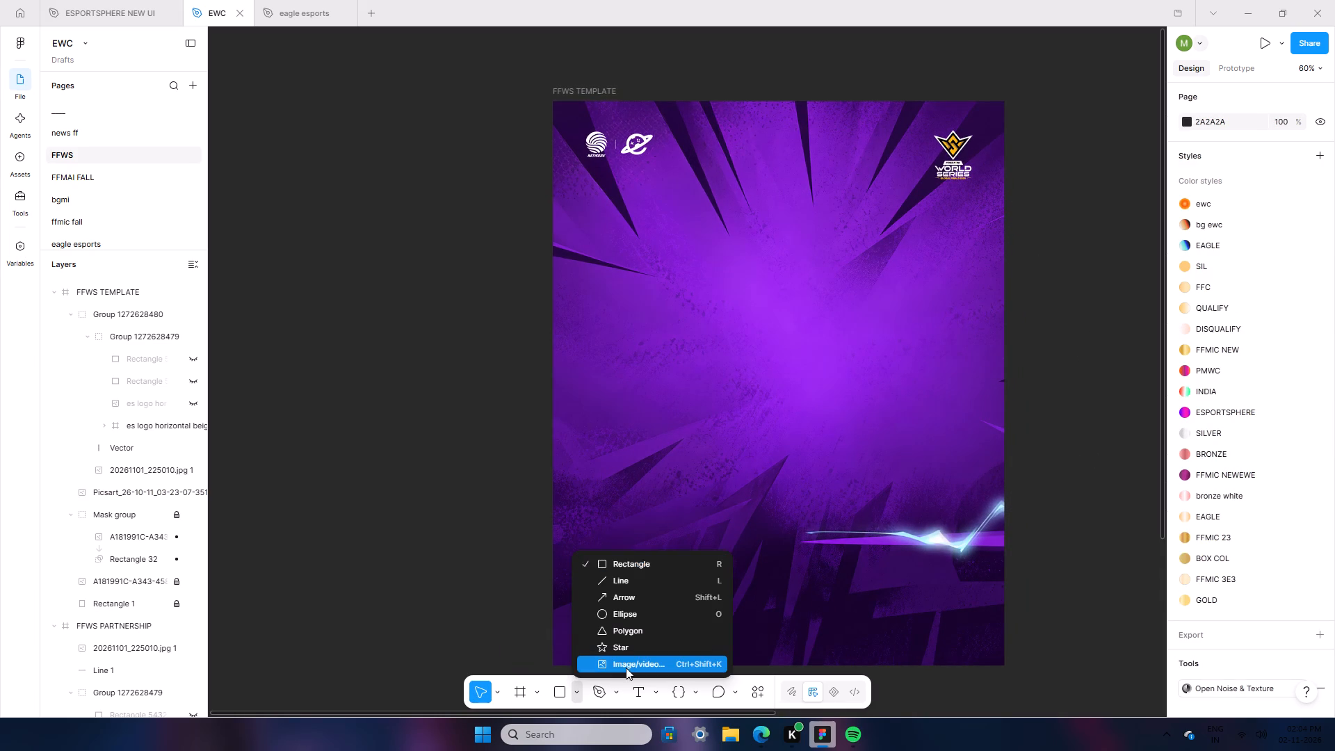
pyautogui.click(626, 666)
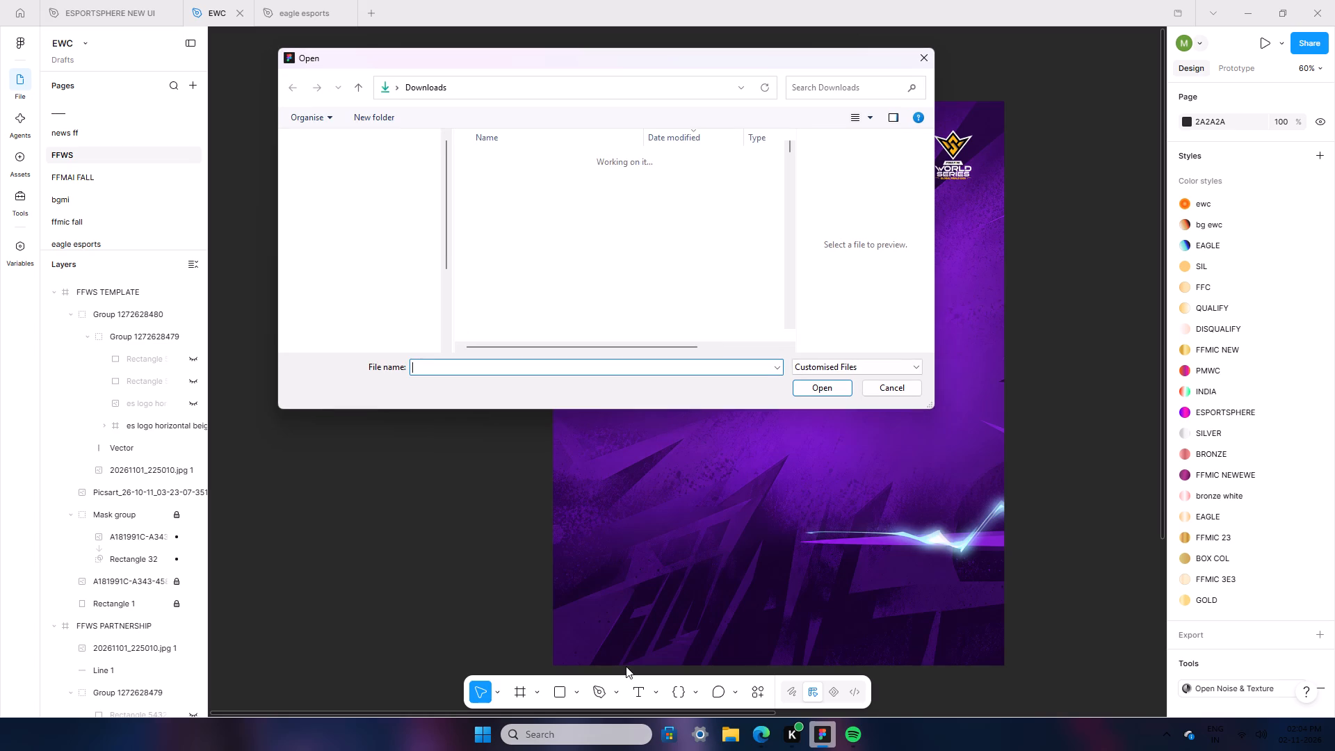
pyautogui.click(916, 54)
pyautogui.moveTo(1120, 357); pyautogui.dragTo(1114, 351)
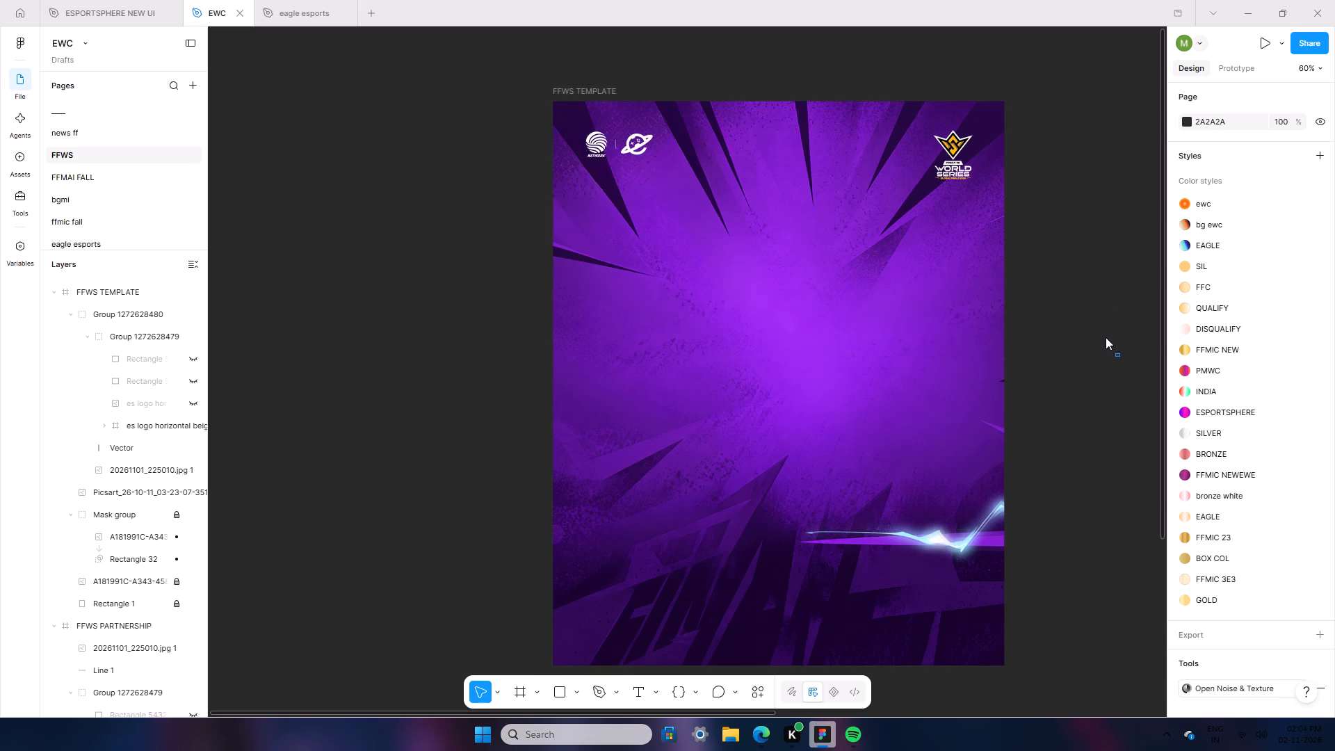
# Add a text layer reading CHAMPIONS on the canvas beside the FFWS TEMPLATE frame.
pyautogui.click(1106, 332)
pyautogui.click(643, 694)
pyautogui.click(444, 411)
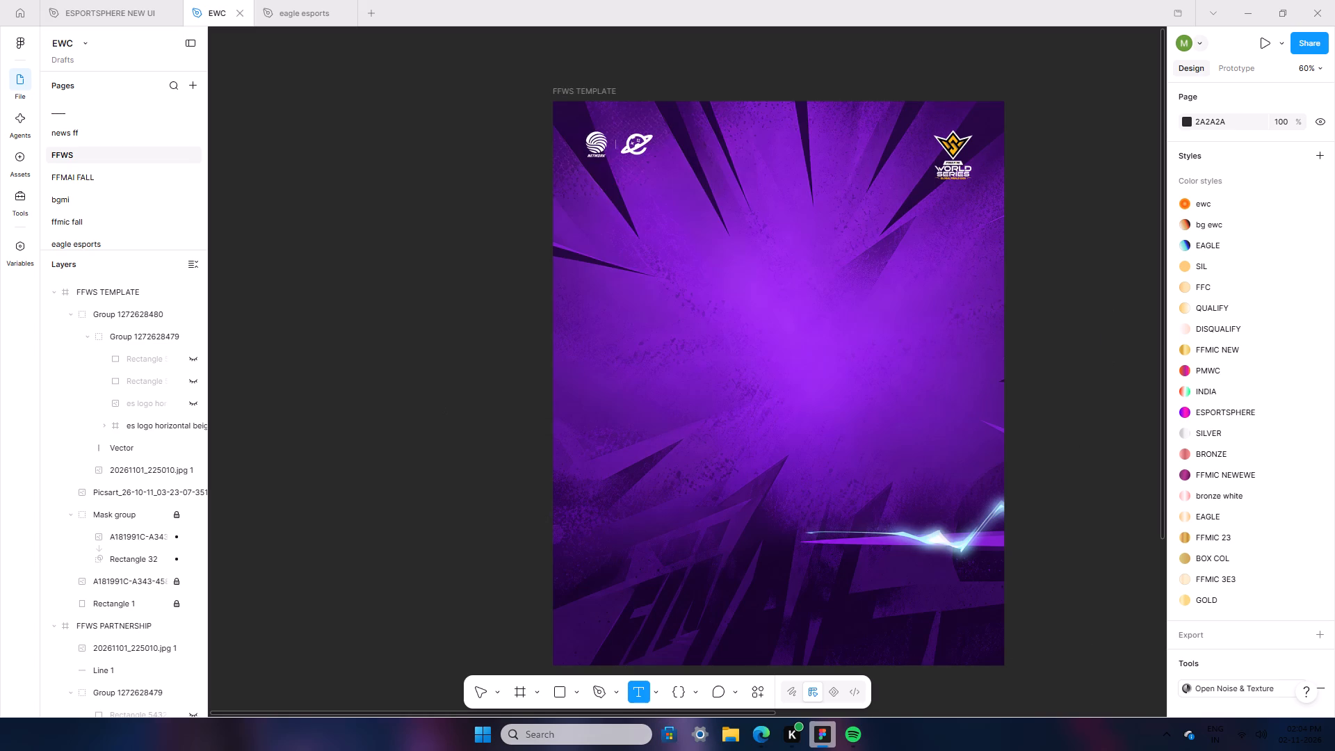
pyautogui.write('CHAM')
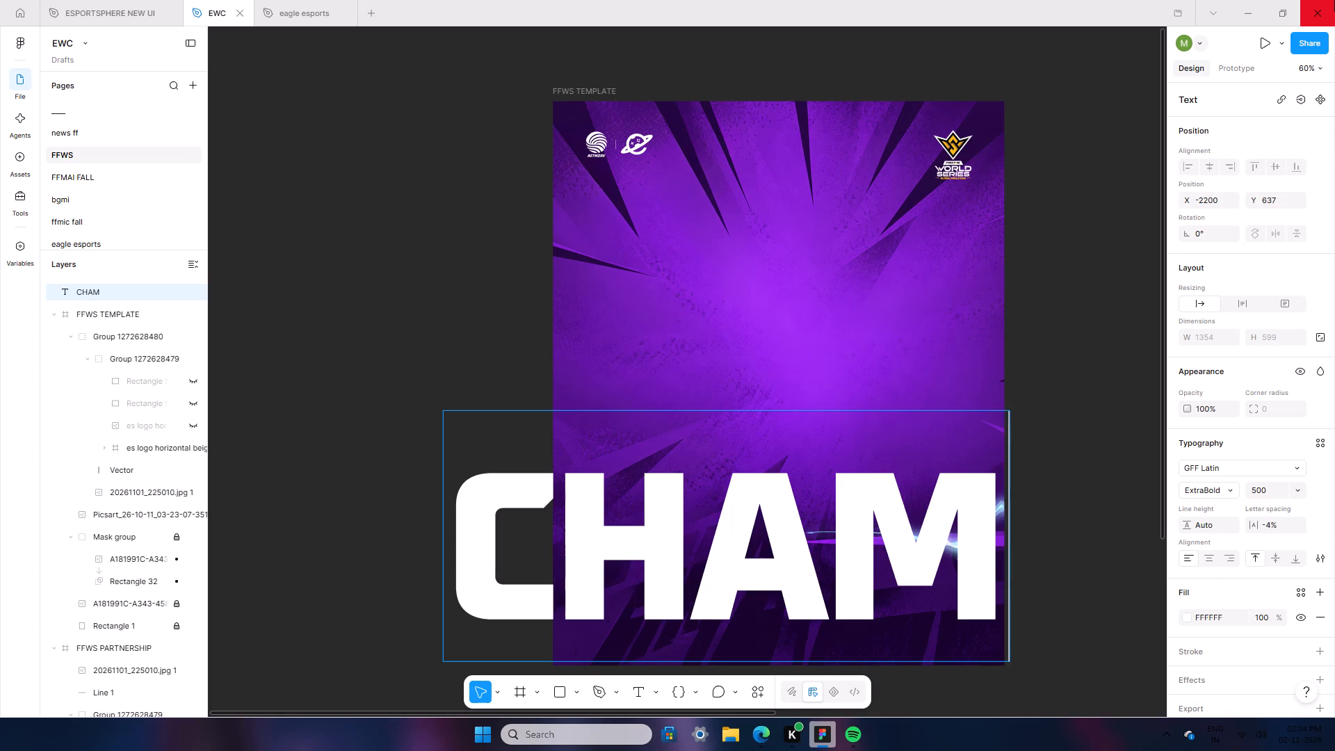
pyautogui.write('PO')
pyautogui.press('BackSpace')
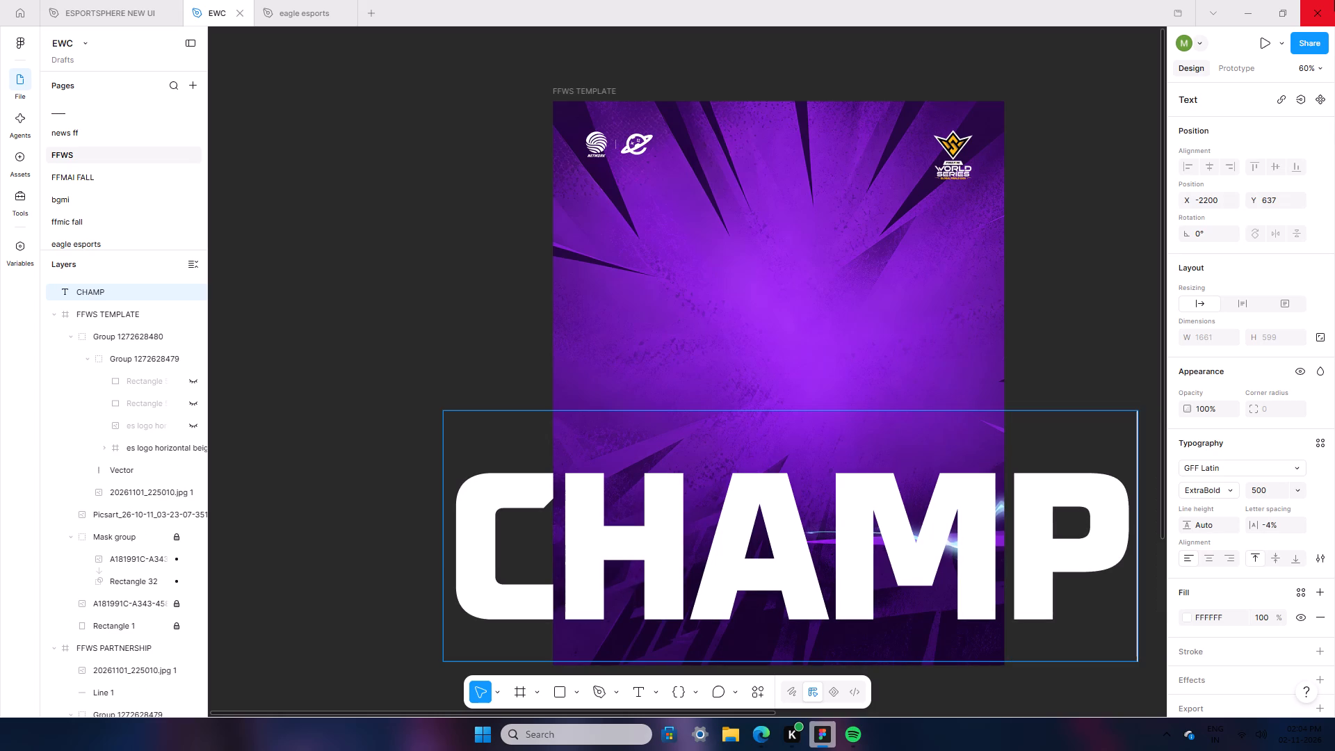
pyautogui.write('IONS')
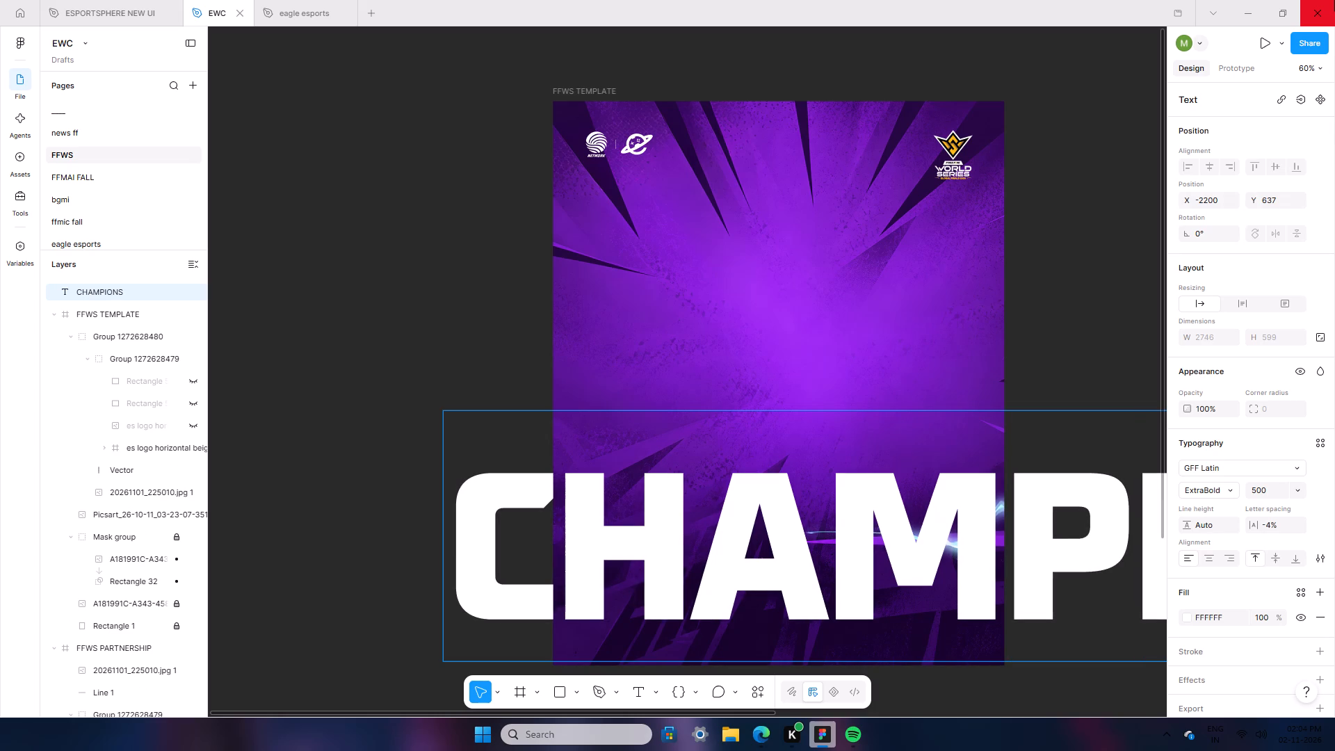
pyautogui.click(1102, 279)
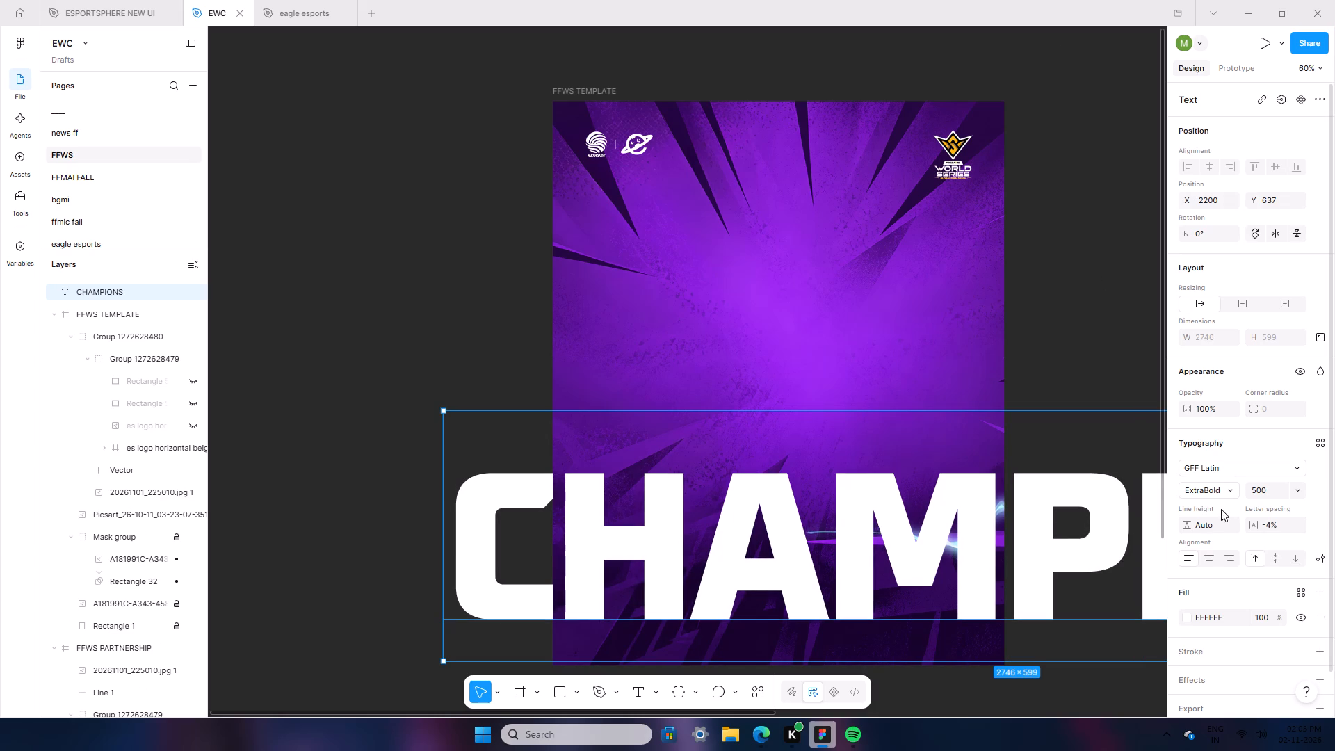
# Set the CHAMPIONS text to Black weight and font size 96.
pyautogui.click(1225, 494)
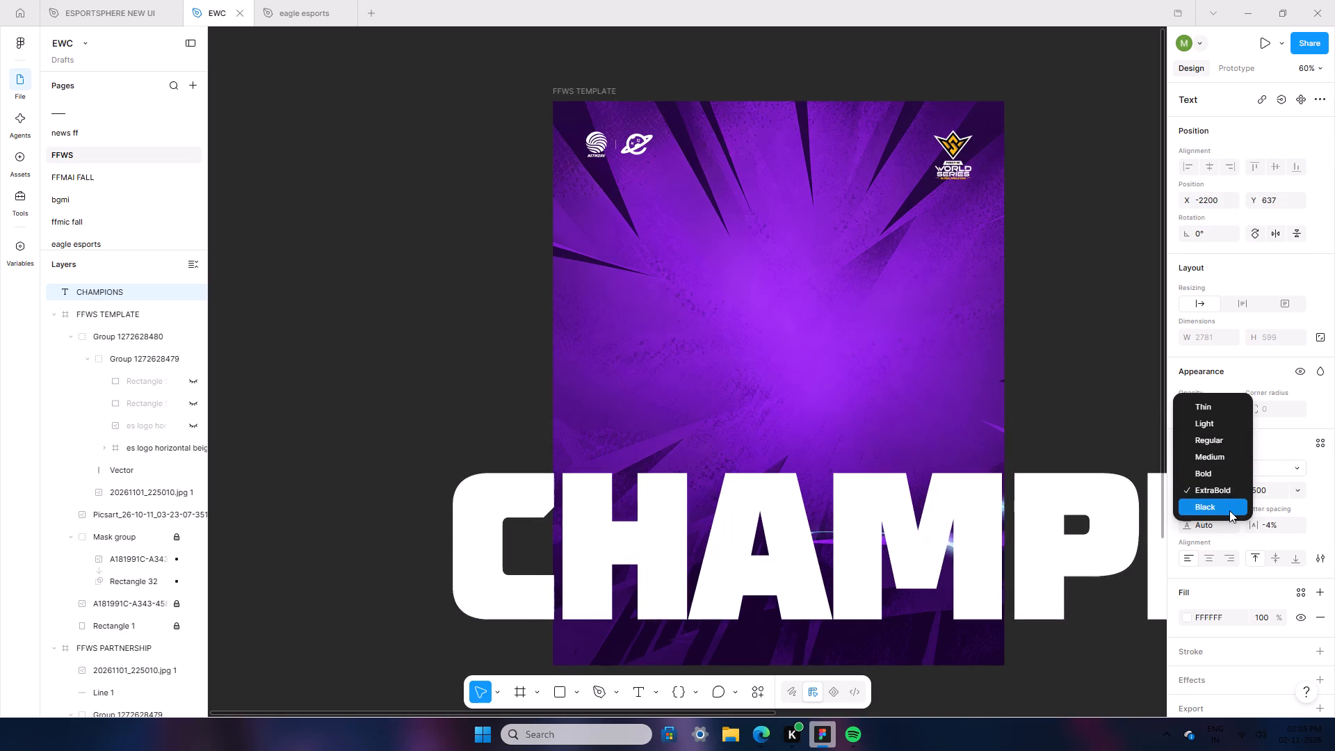
pyautogui.click(1229, 510)
pyautogui.moveTo(919, 562); pyautogui.dragTo(582, 500)
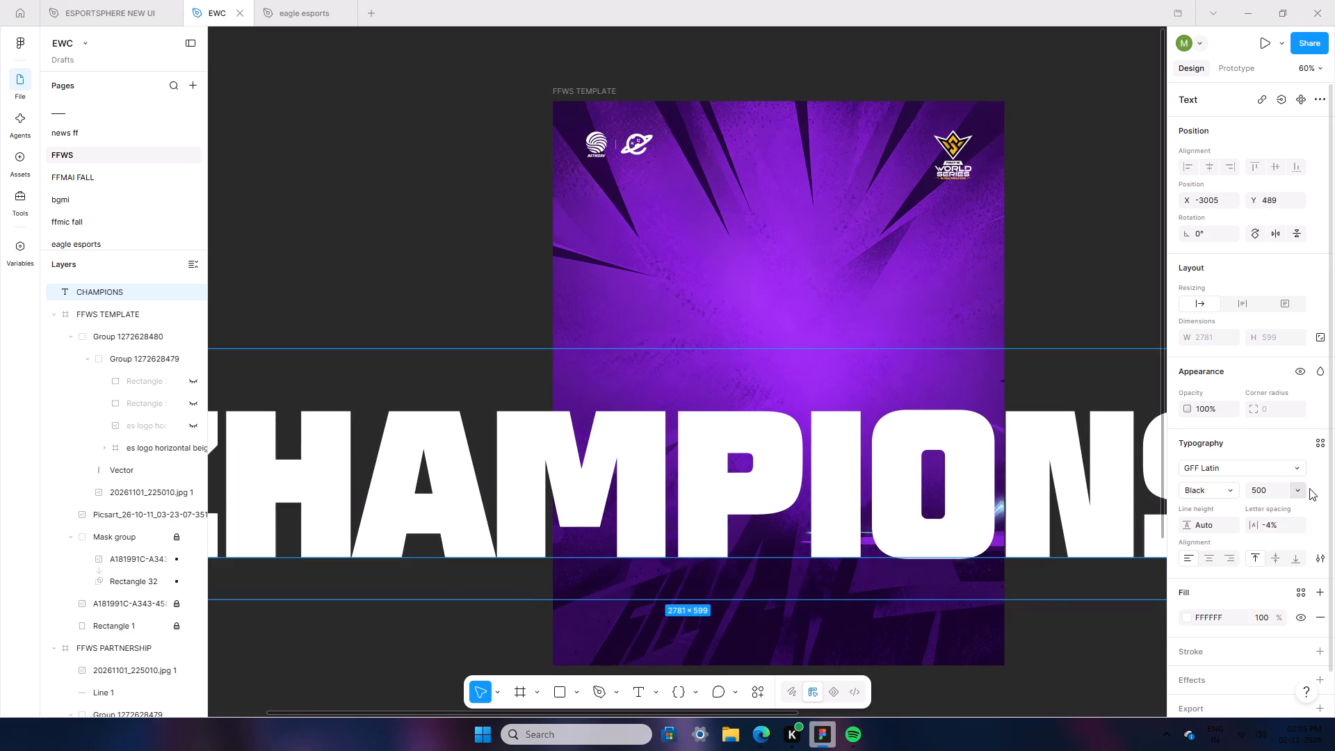
pyautogui.click(1299, 485)
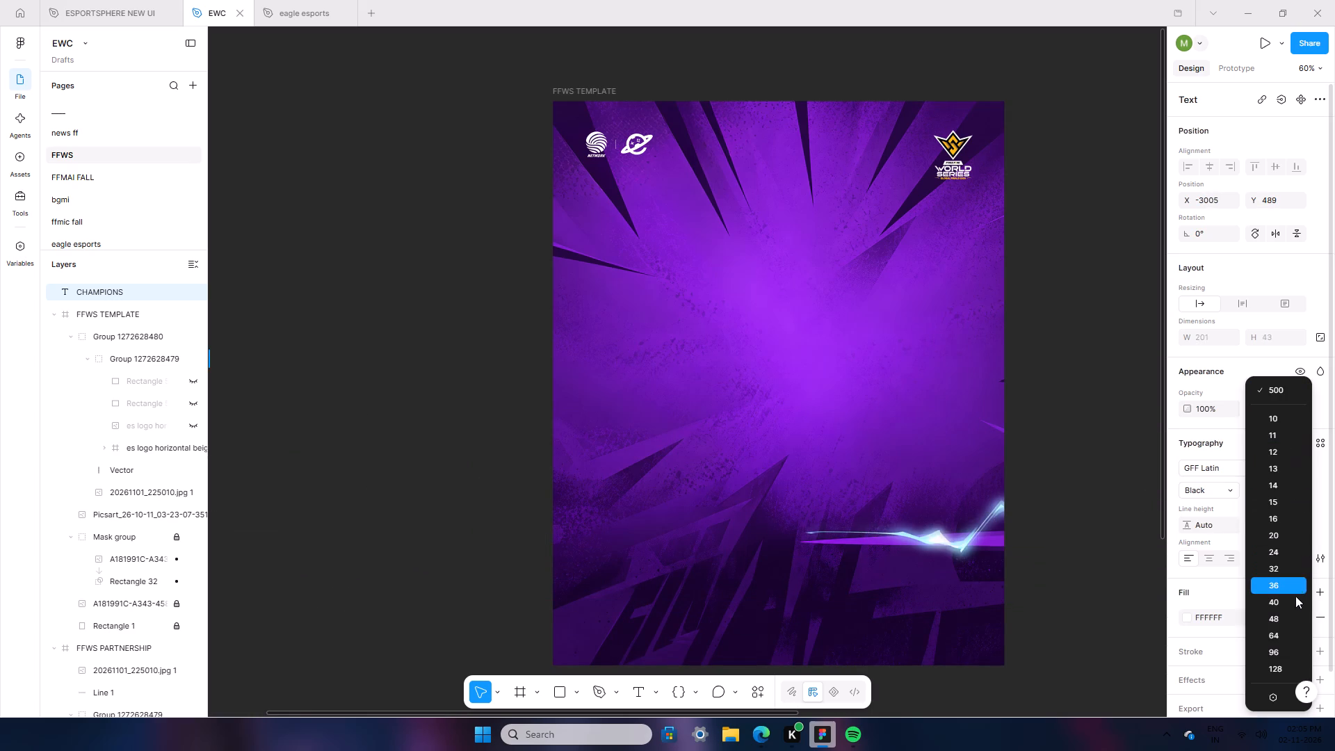
pyautogui.click(1303, 647)
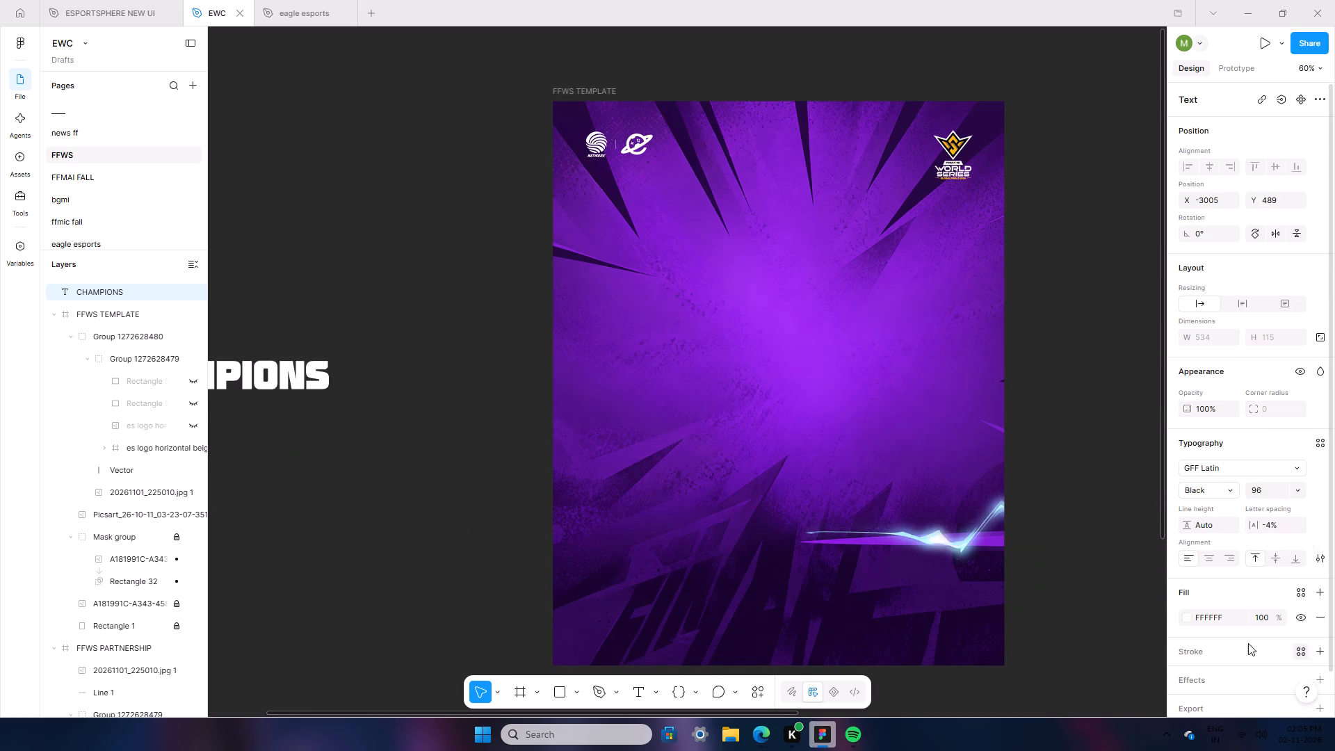
# Move the CHAMPIONS text into the FFWS TEMPLATE frame, below the NETWORK and planet lockup, at about X 68, Y 175.
pyautogui.moveTo(308, 381); pyautogui.dragTo(796, 234)
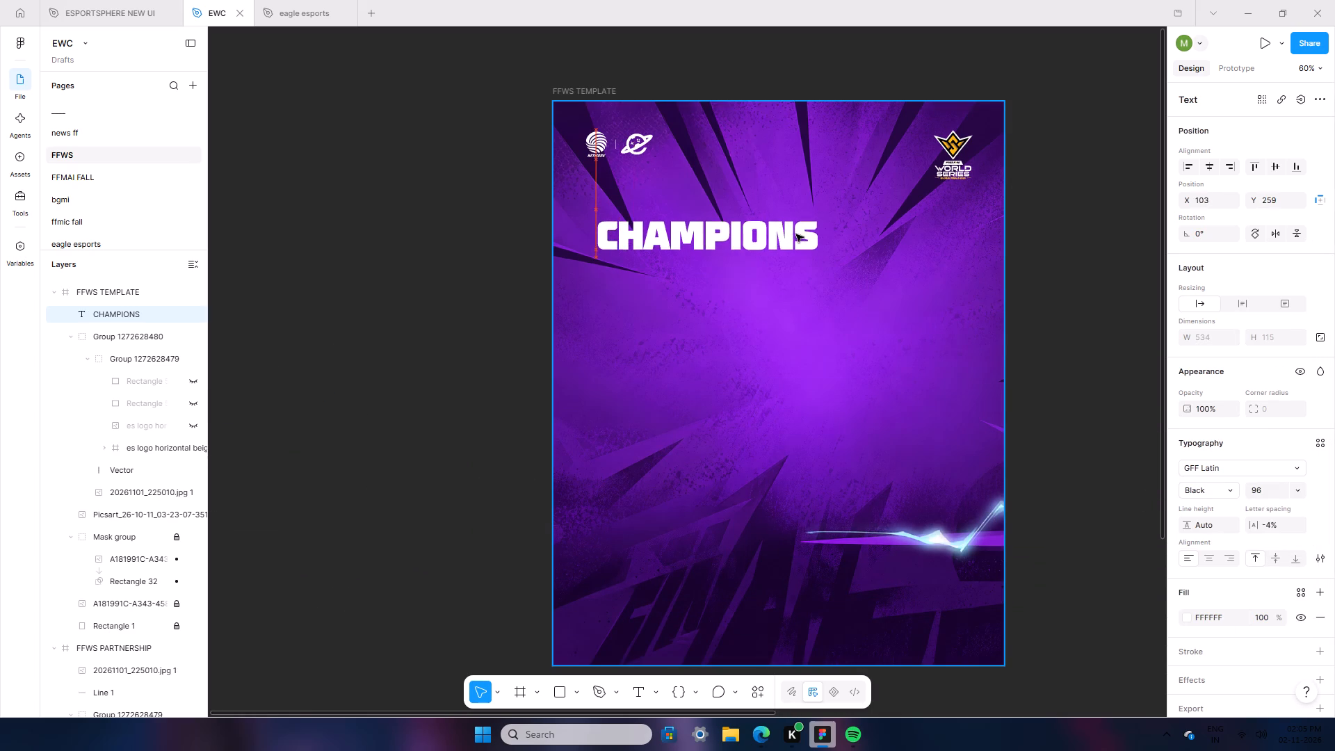
pyautogui.moveTo(796, 234); pyautogui.dragTo(784, 207)
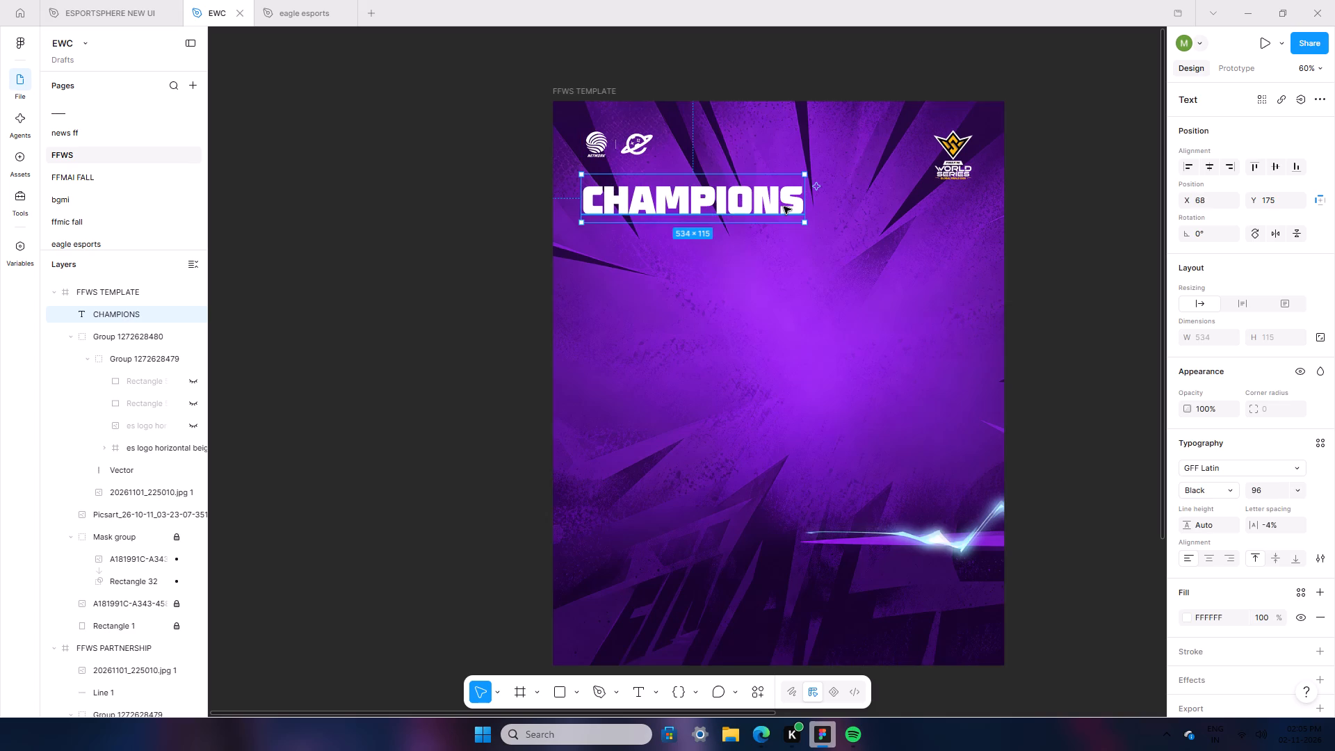
pyautogui.click(1037, 307)
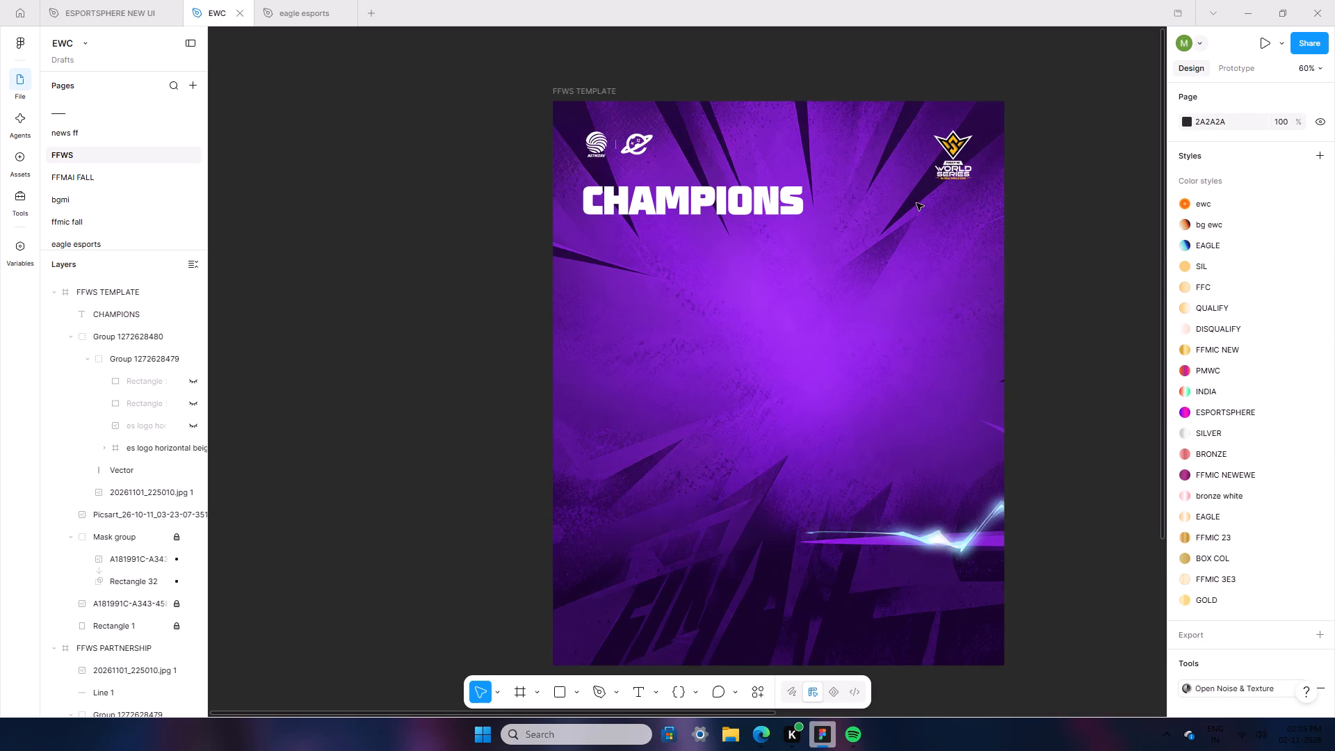
# Nudge the NETWORK and planet lockup down to Y 69.
pyautogui.click(643, 136)
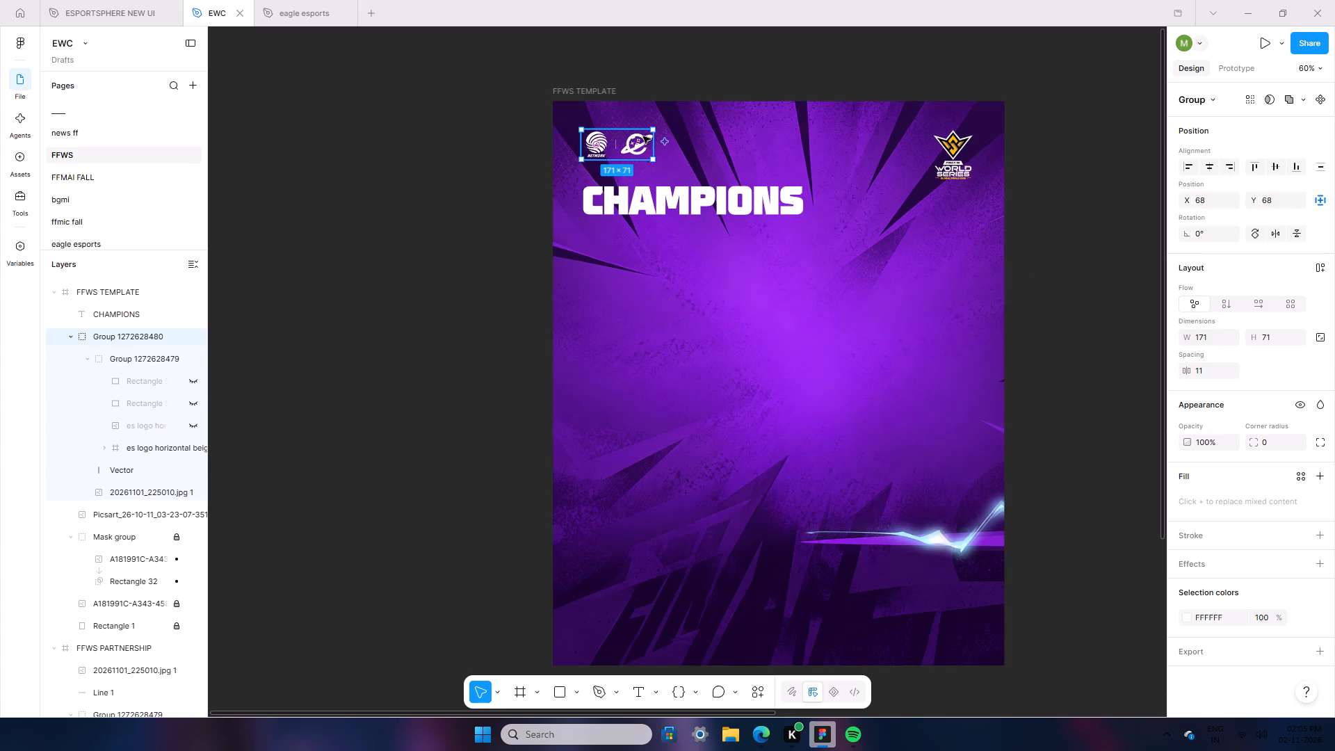
pyautogui.press('Down')
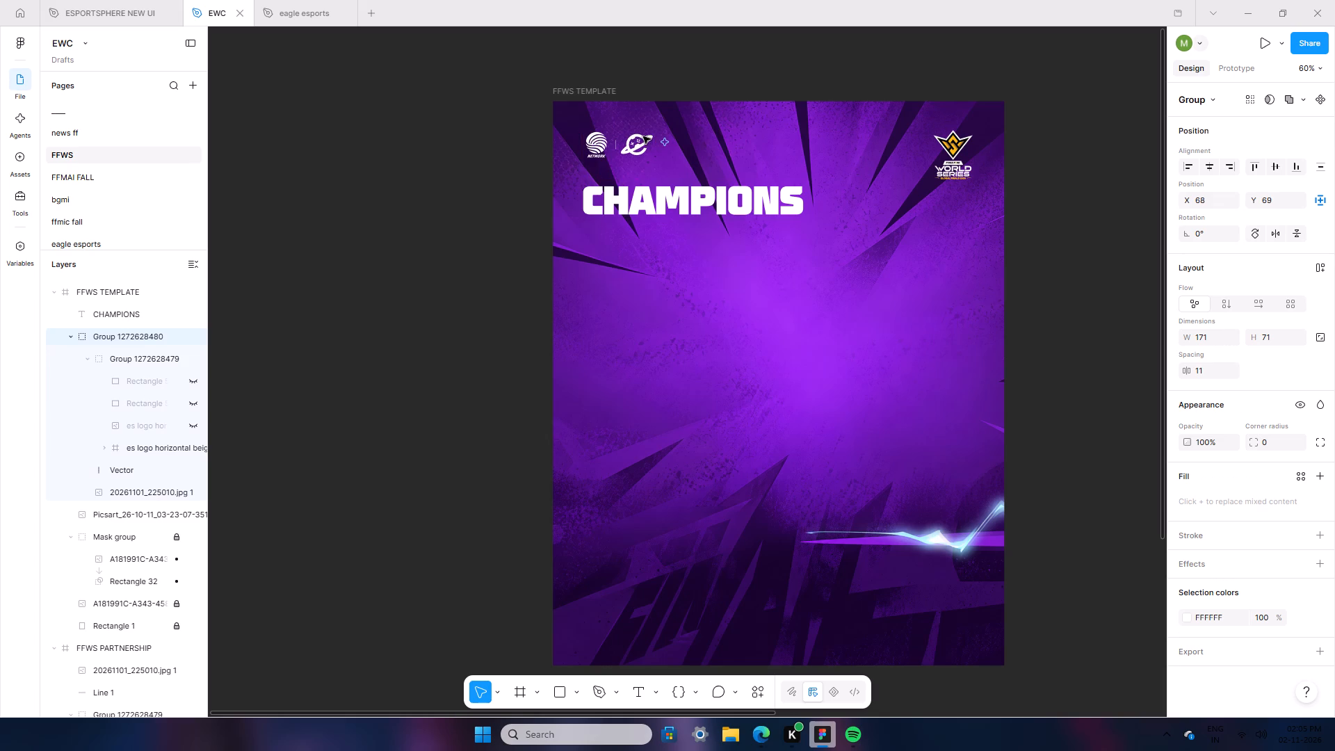
# Nudge the CHAMPIONS text down to Y 201.
pyautogui.click(736, 211)
pyautogui.press('Down')
pyautogui.press('Down')
pyautogui.press('Down')
pyautogui.press('Down')
pyautogui.press('Down')
pyautogui.press('Down')
pyautogui.press('Down')
pyautogui.press('Down')
pyautogui.press('Down')
pyautogui.press('Down')
pyautogui.press('Down')
pyautogui.press('Down')
pyautogui.press('Down')
pyautogui.press('Down')
pyautogui.press('Down')
pyautogui.press('Down')
pyautogui.press('Down')
pyautogui.press('Down')
pyautogui.press('Down')
pyautogui.press('Down')
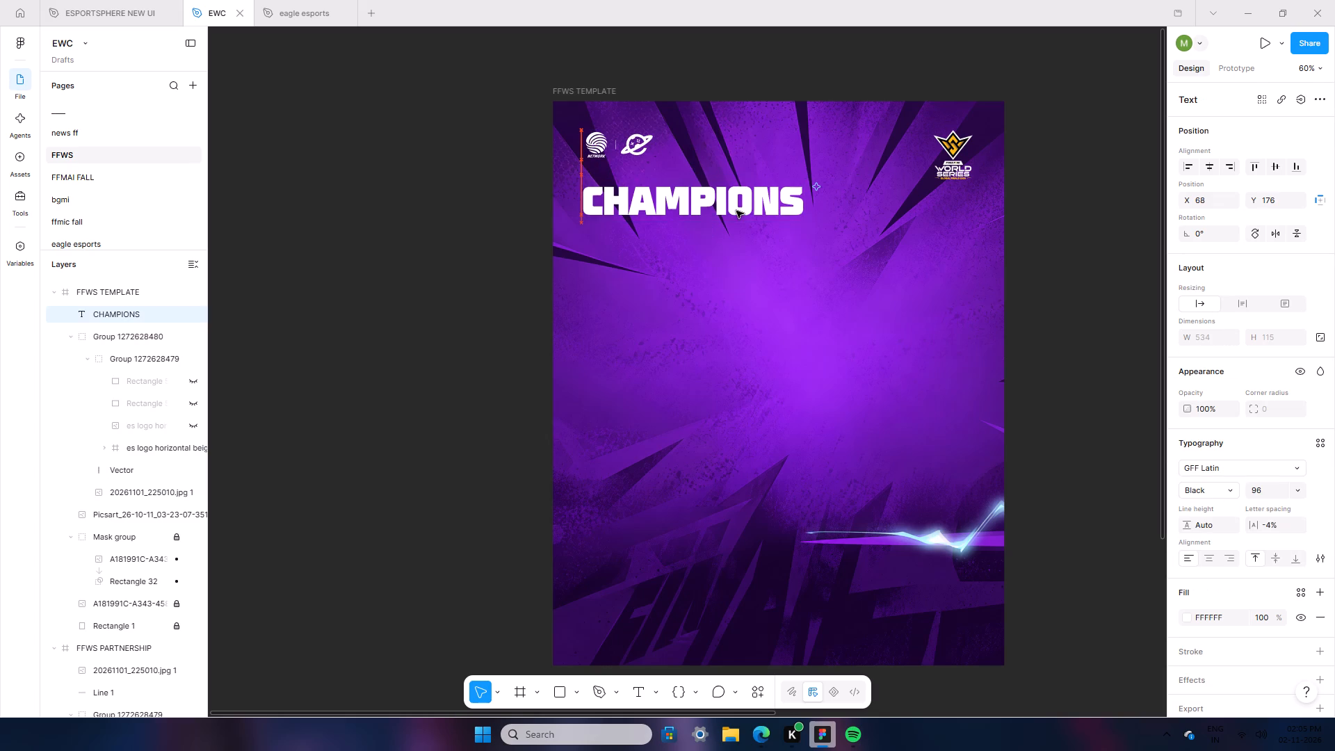
# Paste a copy of the CHAMPIONS text beside the frame and change its wording to TILL NOW.
pyautogui.rightClick(736, 211)
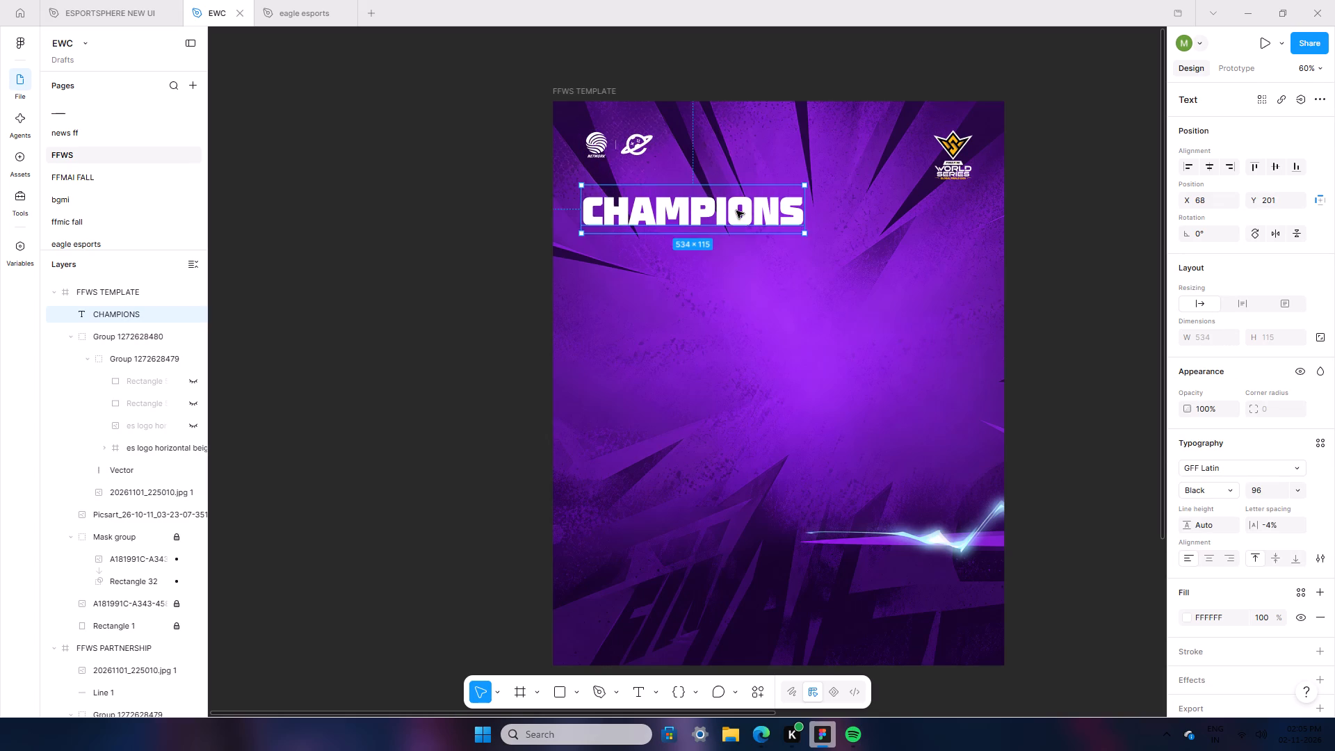
pyautogui.click(775, 215)
pyautogui.rightClick(423, 289)
pyautogui.click(441, 295)
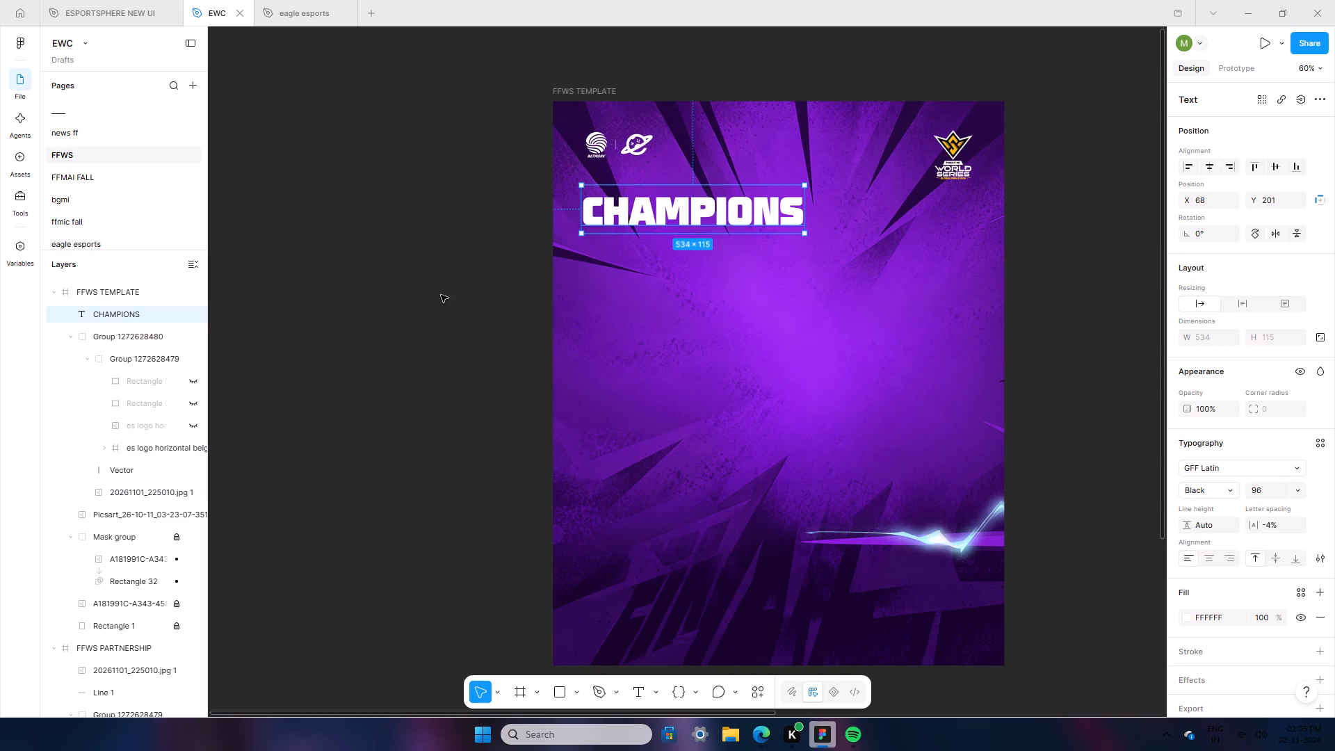
pyautogui.doubleClick(452, 302)
pyautogui.write('TILL NOE')
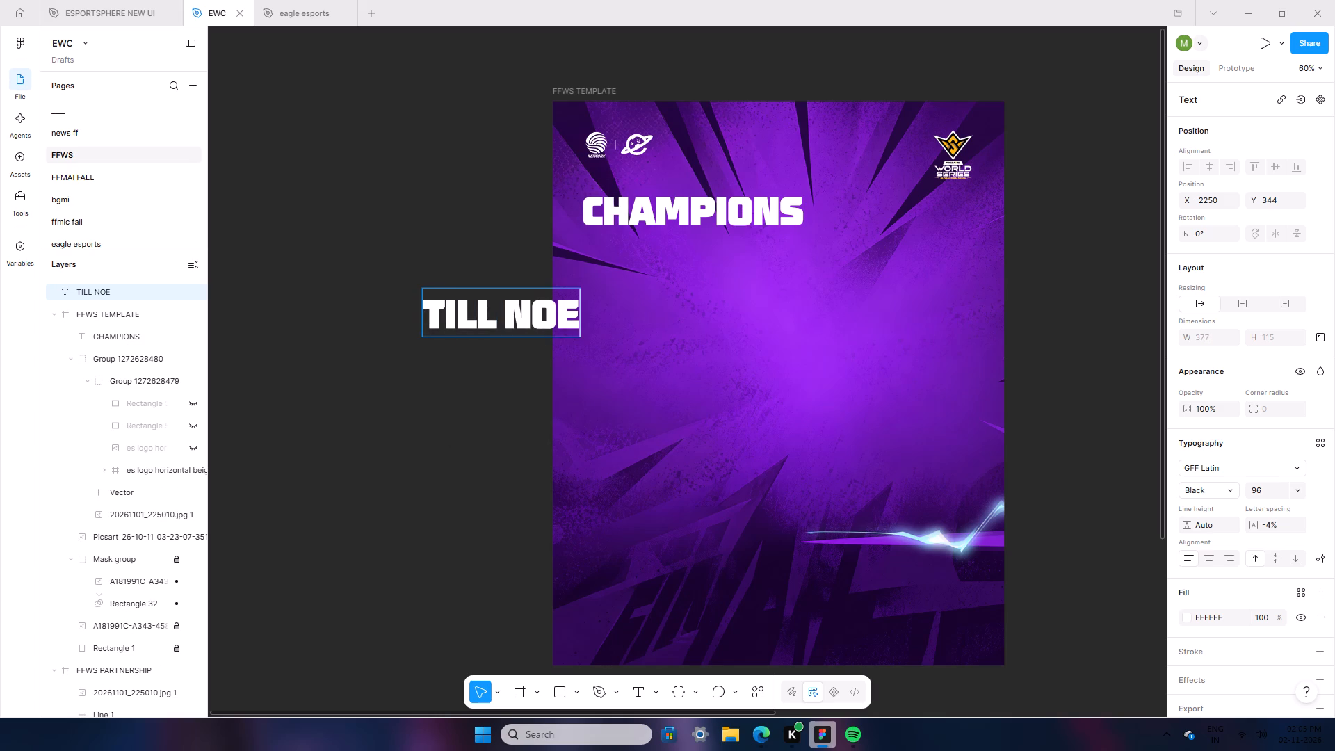
pyautogui.press('BackSpace')
pyautogui.press('w')
pyautogui.click(480, 503)
# Place TILL NOW as a second line closely below CHAMPIONS, left-aligned with it at X 68, Y 281.
pyautogui.moveTo(522, 305); pyautogui.dragTo(589, 274)
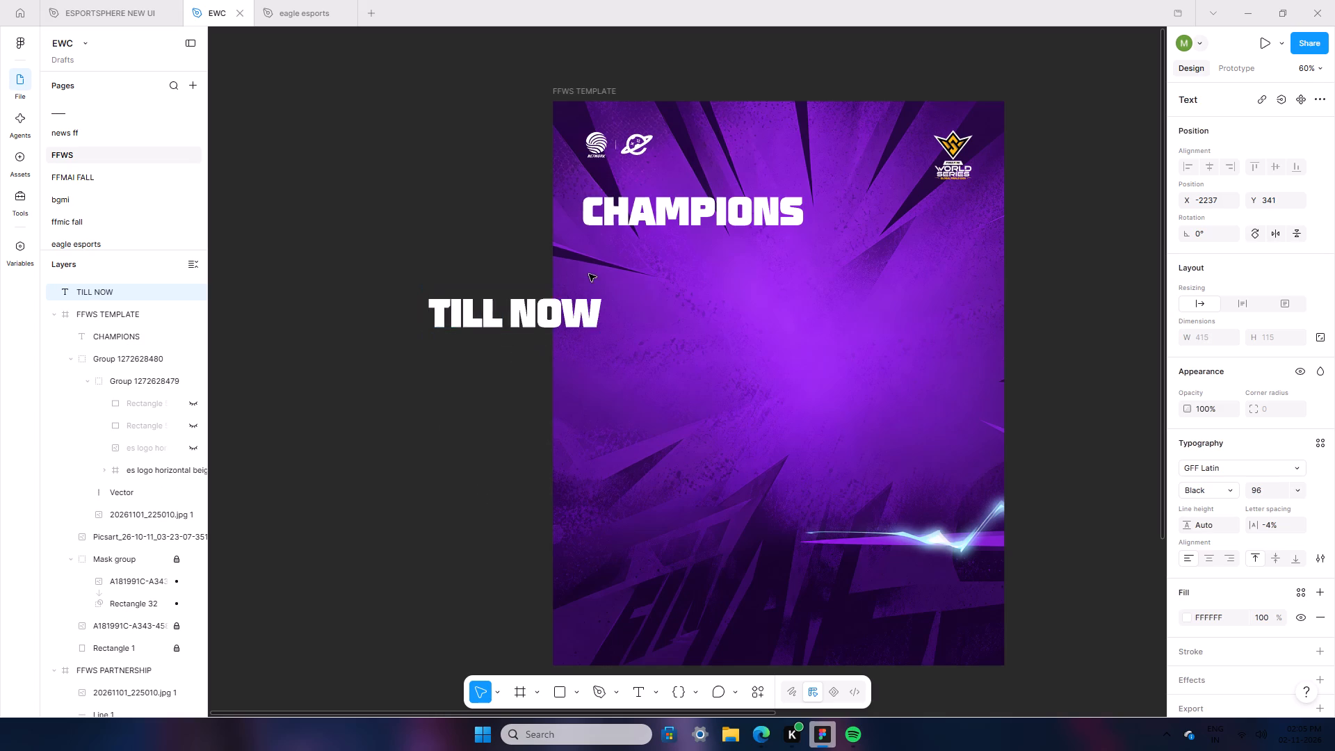
pyautogui.moveTo(589, 274); pyautogui.dragTo(681, 241)
pyautogui.press('Up')
pyautogui.press('Up')
pyautogui.press('Up')
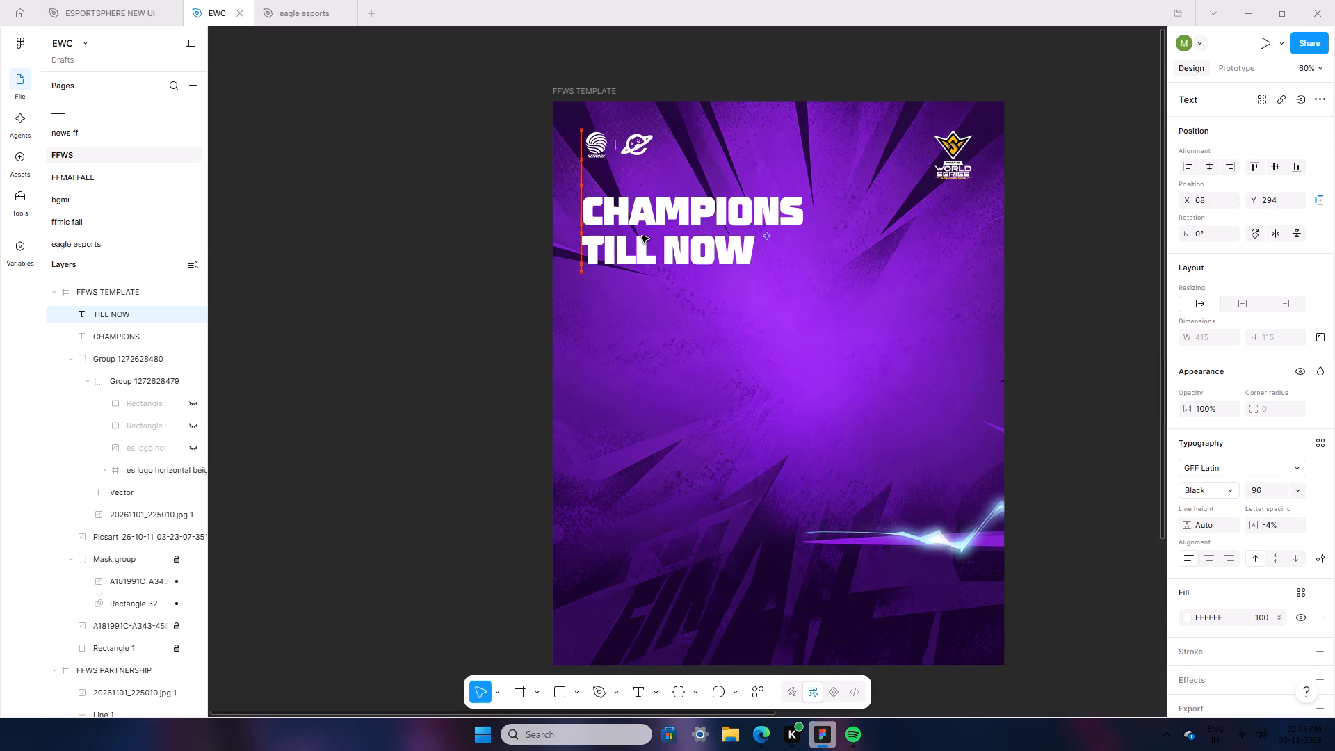
pyautogui.press('Up')
pyautogui.press('Up')
pyautogui.press('Up')
pyautogui.press('Up')
pyautogui.press('Up')
pyautogui.press('Up')
pyautogui.press('Up')
pyautogui.press('Up')
pyautogui.press('Up')
pyautogui.press('Up')
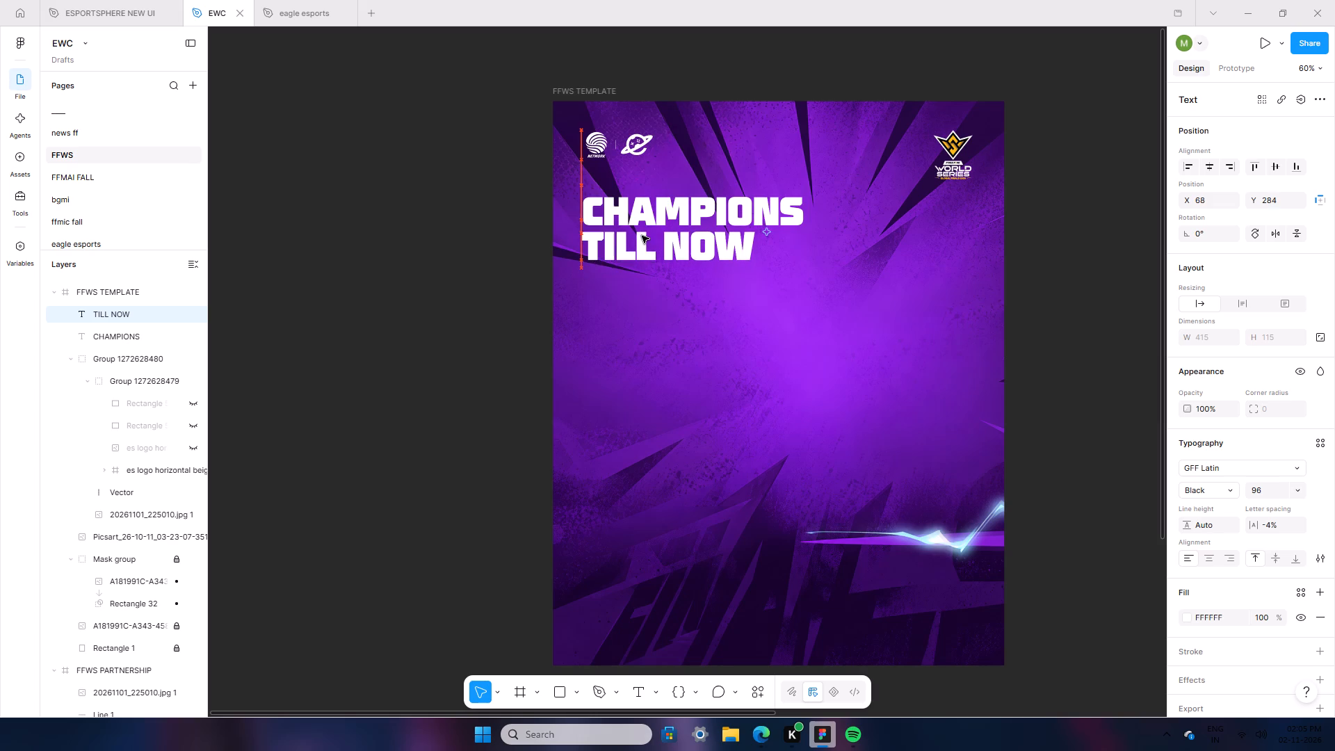
pyautogui.press('Up')
pyautogui.press('Up')
pyautogui.press('Up')
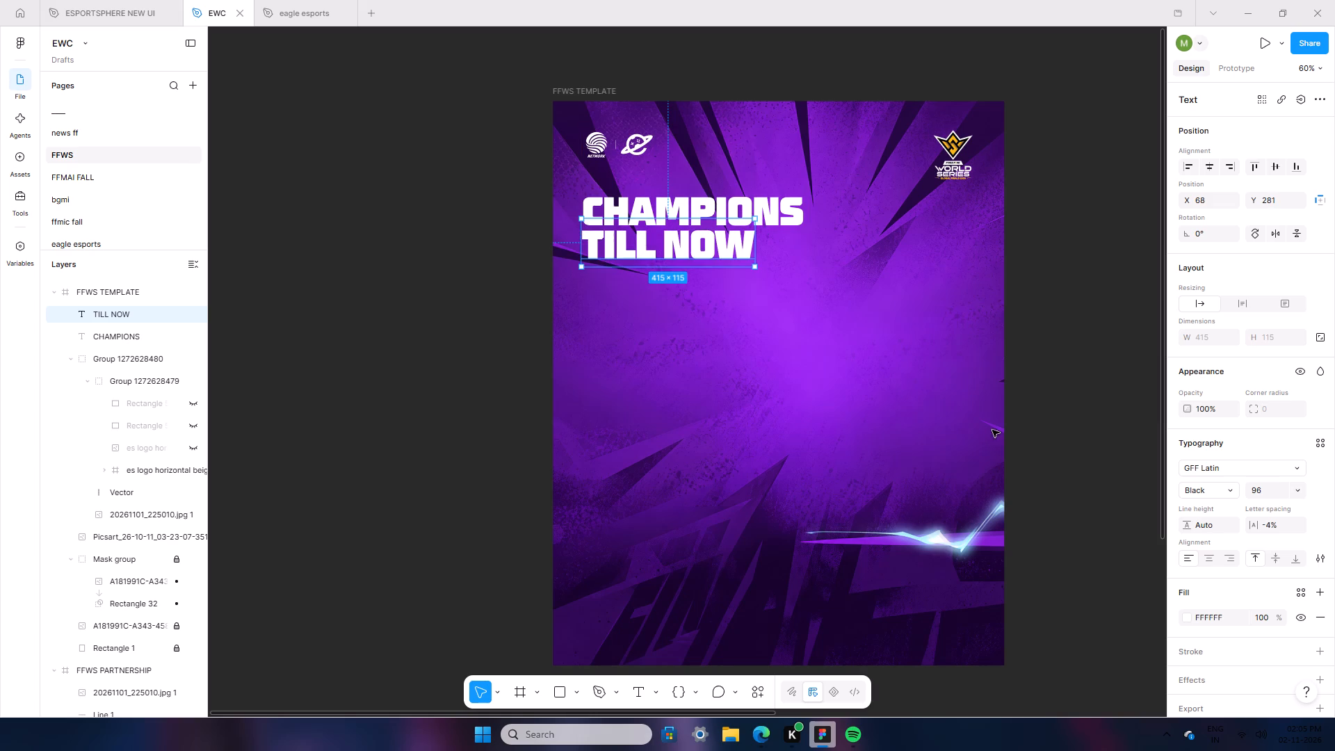
pyautogui.click(1108, 478)
# Recolour the CHAMPIONS text with the yellow sampled from the PARTNERSHIP lettering in the FFWS PARTNERSHIP frame.
pyautogui.keyDown('ctrl'); pyautogui.scroll(-5, 1105, 480); pyautogui.keyUp('ctrl')
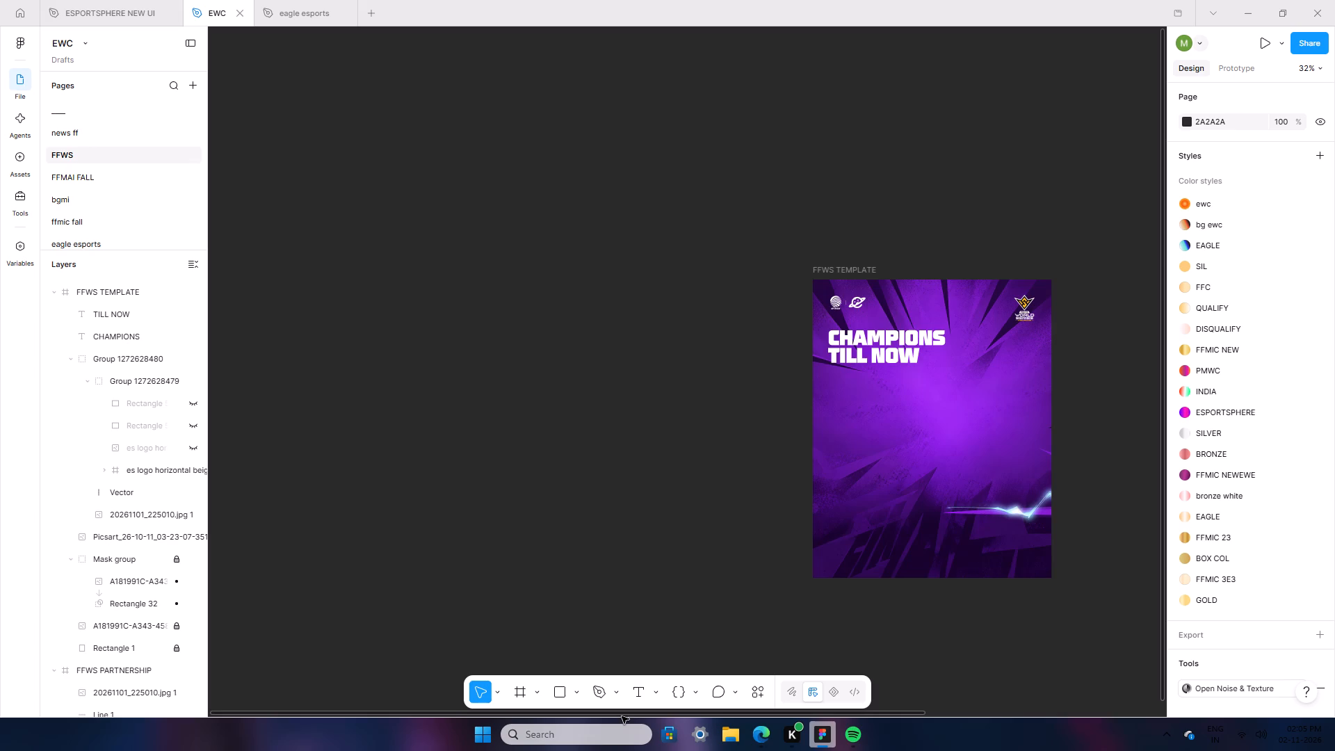
pyautogui.moveTo(622, 716); pyautogui.dragTo(941, 750)
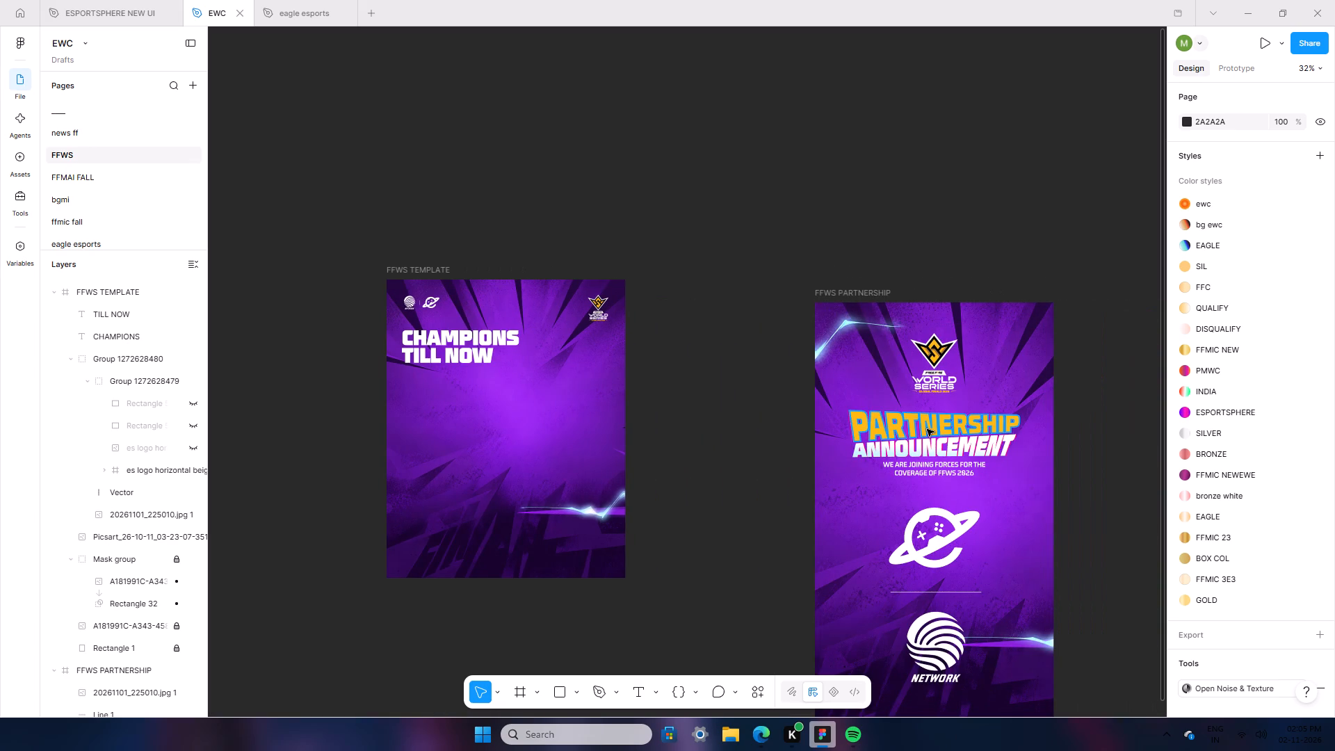
pyautogui.click(927, 429)
pyautogui.click(1198, 436)
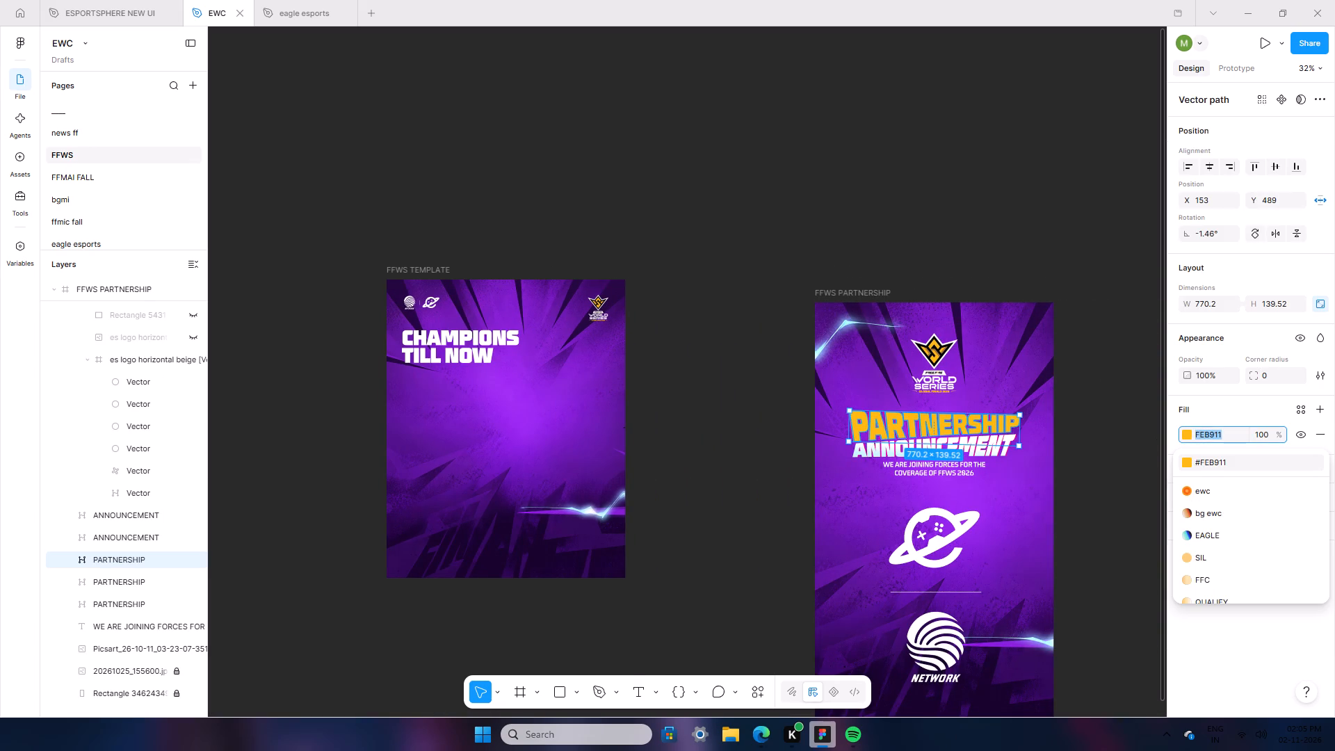
pyautogui.click(718, 381)
pyautogui.click(712, 380)
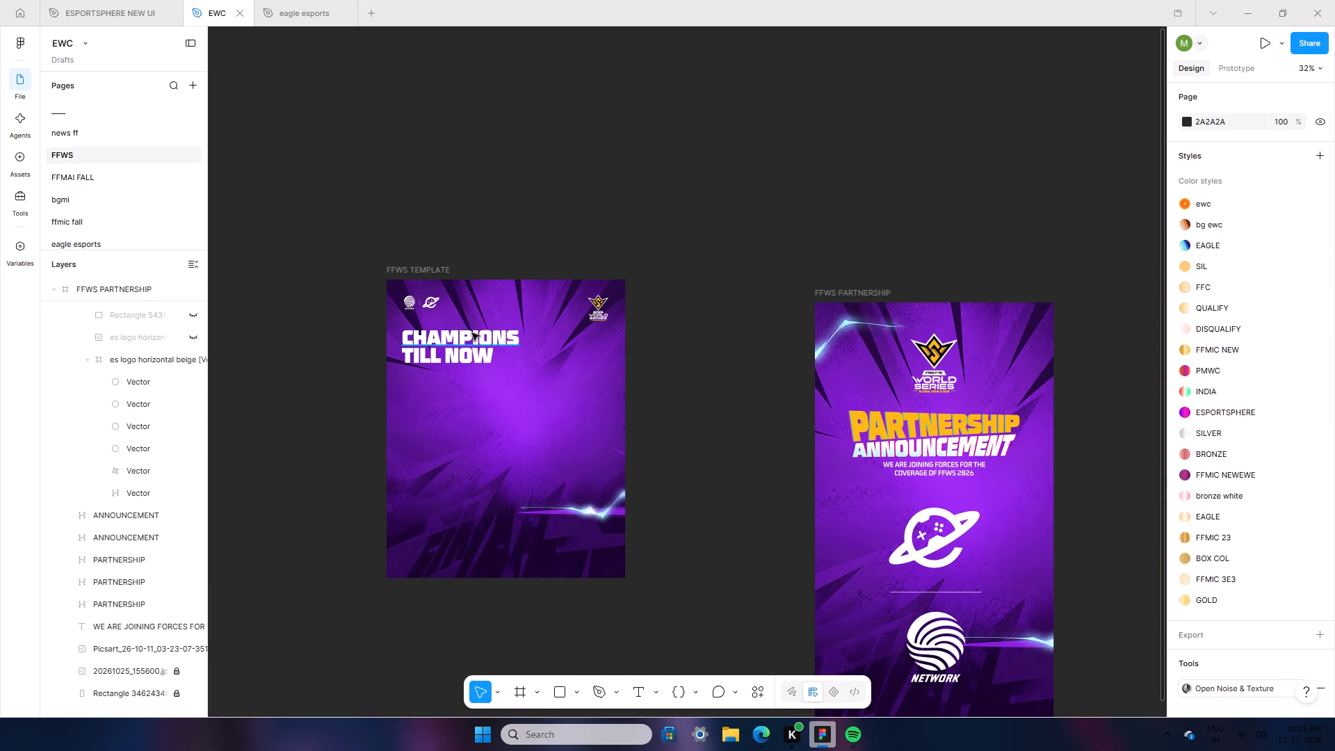
pyautogui.click(472, 333)
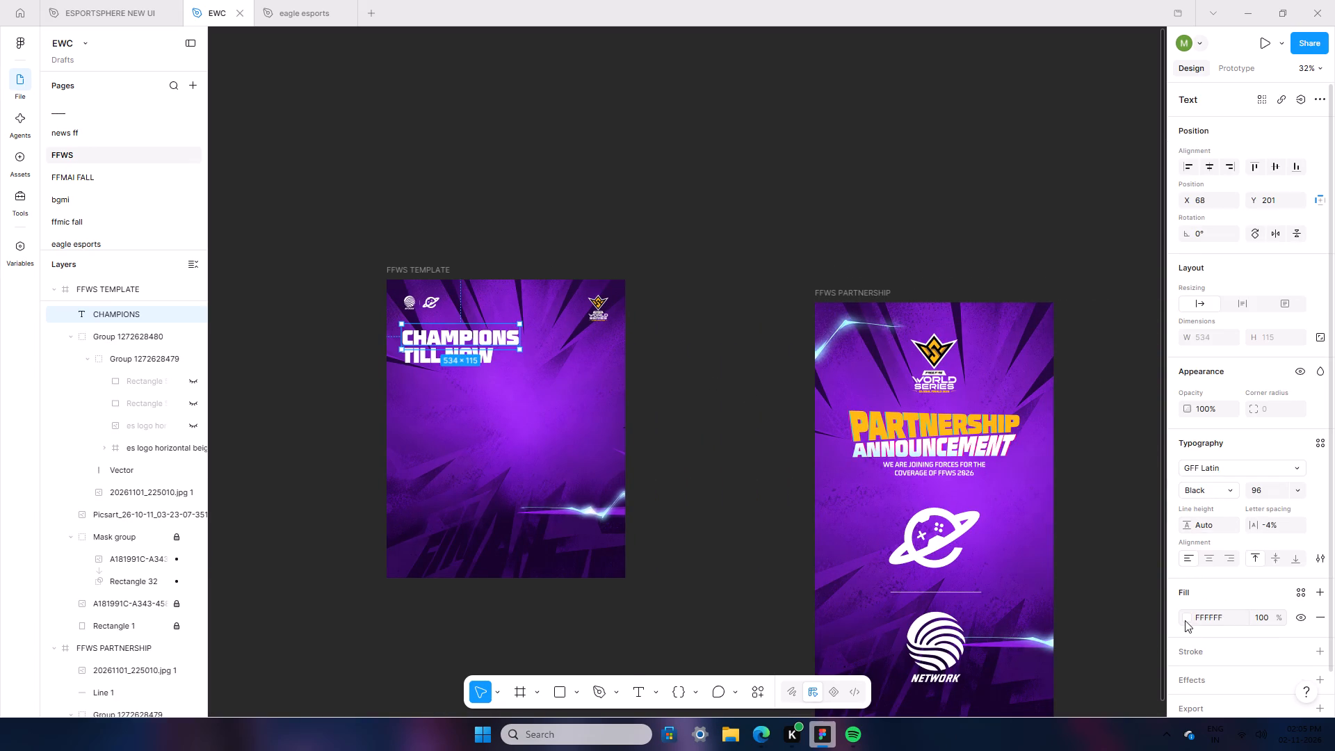
pyautogui.click(1185, 620)
pyautogui.click(1020, 590)
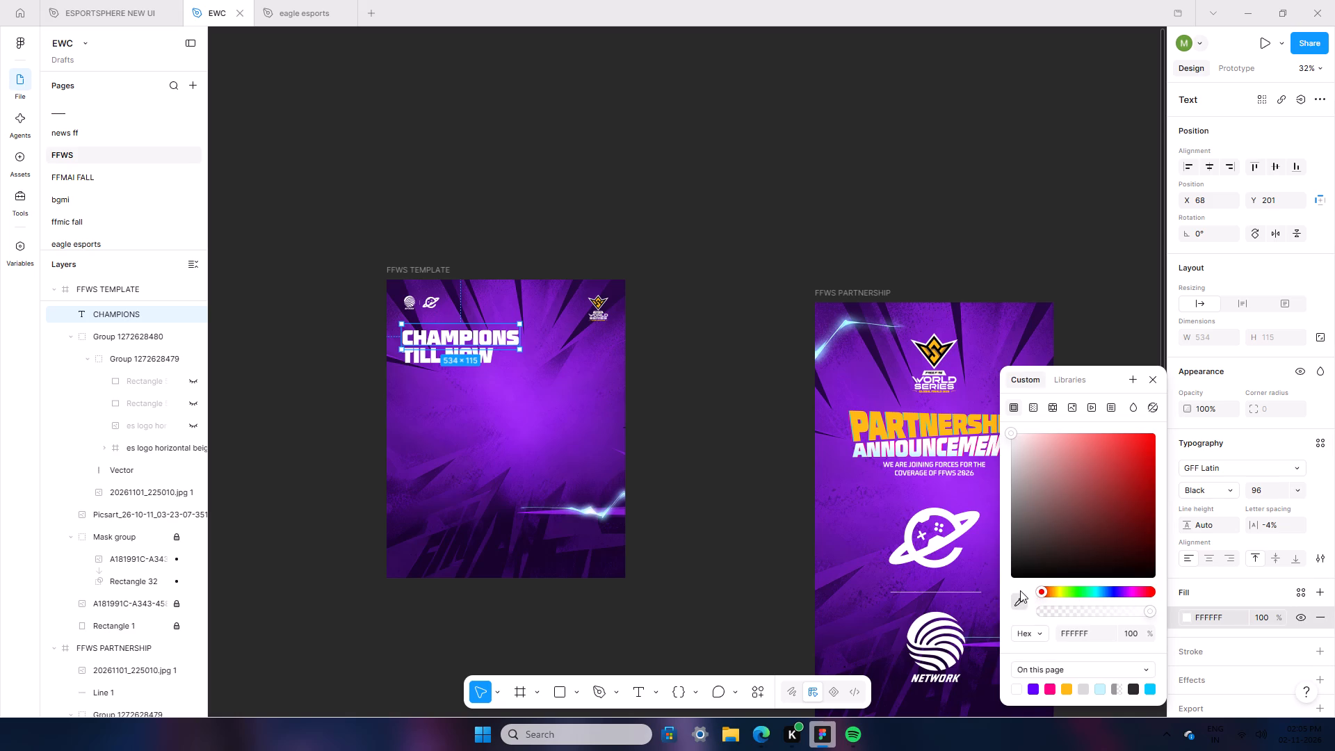
pyautogui.click(936, 424)
pyautogui.click(656, 399)
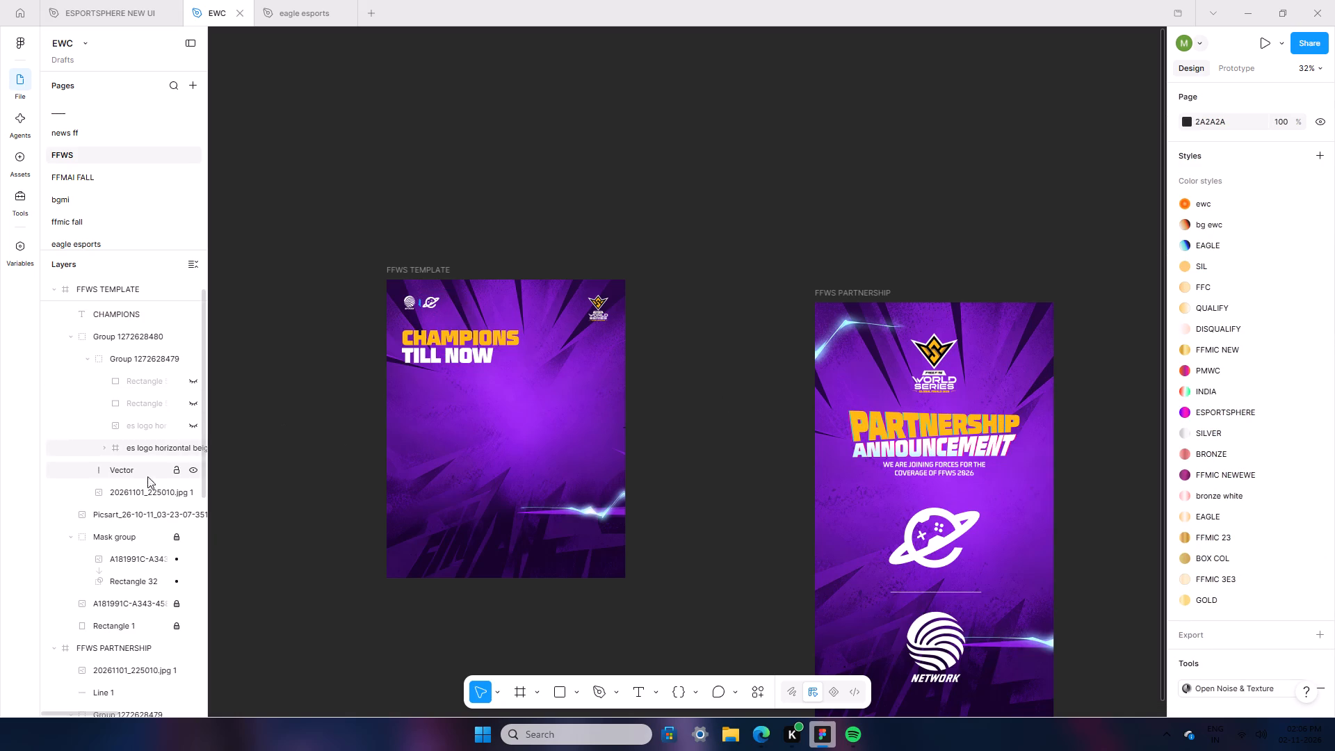
# Lock the NETWORK and planet lockup group and collapse it in the layer list.
pyautogui.scroll(7, 354, 531)
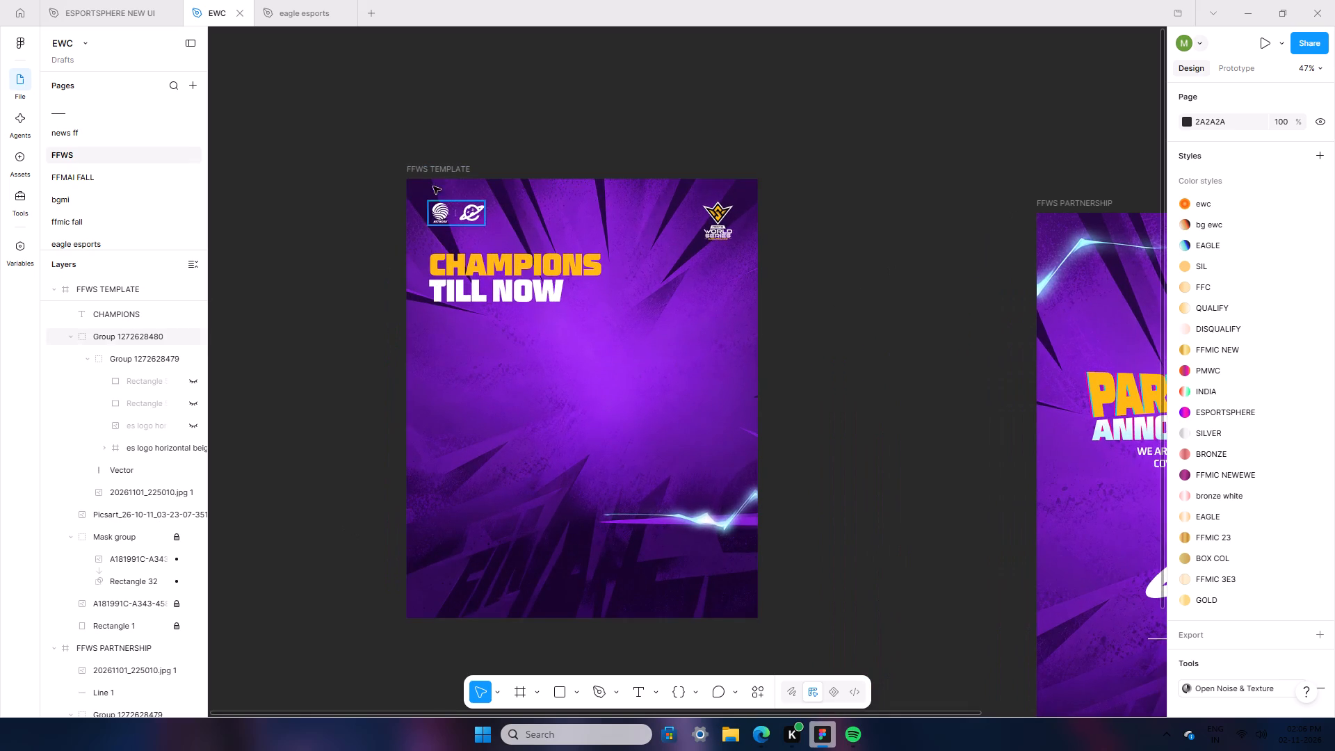
pyautogui.click(458, 221)
pyautogui.click(182, 336)
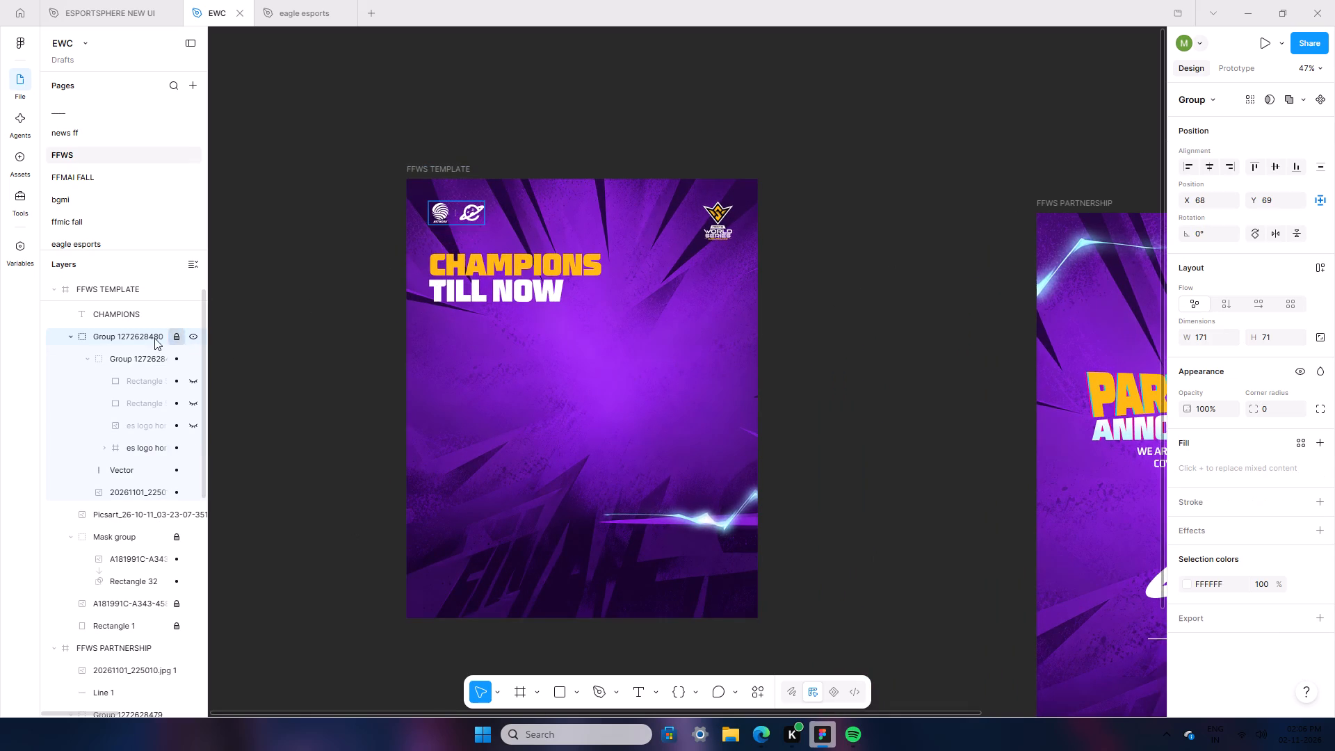
pyautogui.click(67, 340)
pyautogui.click(831, 307)
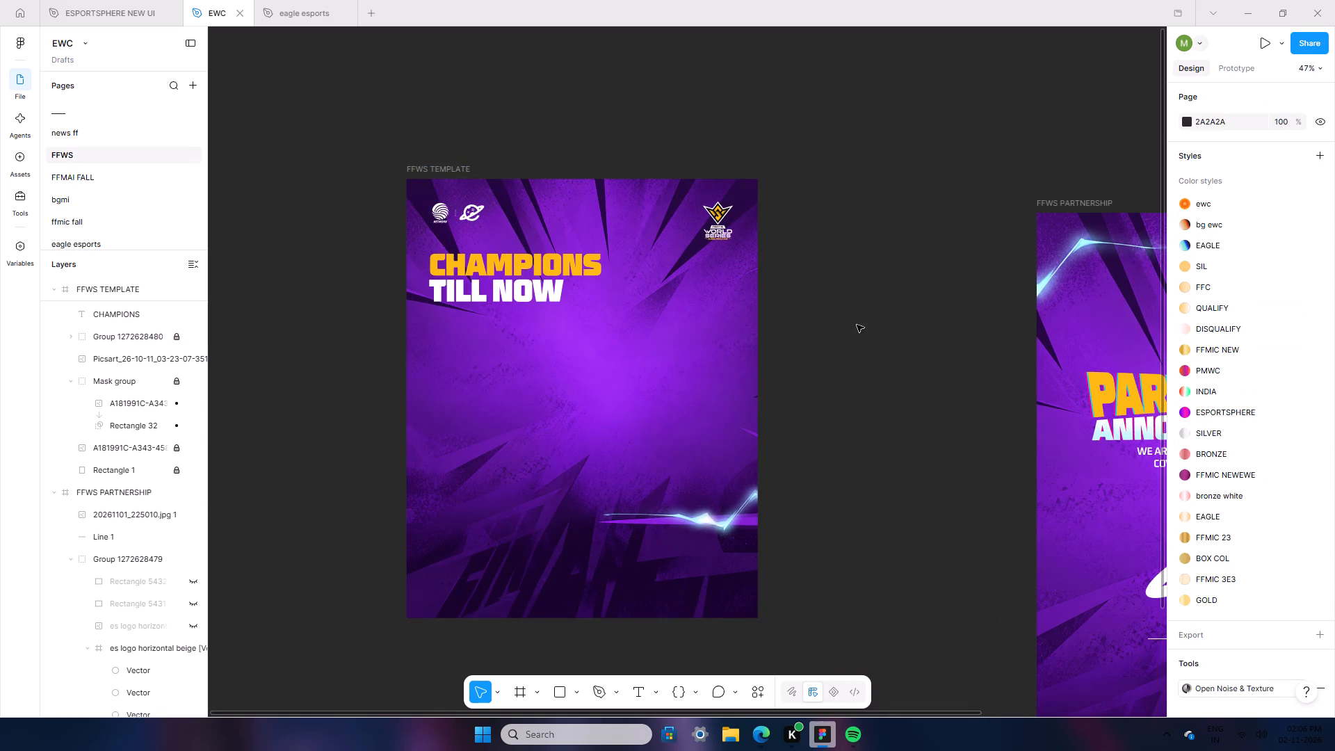
# Save the linear gradient fill of the ANNOUNCEMENT lettering in the FFWS PARTNERSHIP frame as a colour style named FFWS 2.
pyautogui.keyDown('ctrl'); pyautogui.scroll(6, 759, 365); pyautogui.keyUp('ctrl')
pyautogui.scroll(-6, 581, 347)
pyautogui.keyDown('ctrl'); pyautogui.scroll(-4, 581, 350); pyautogui.keyUp('ctrl')
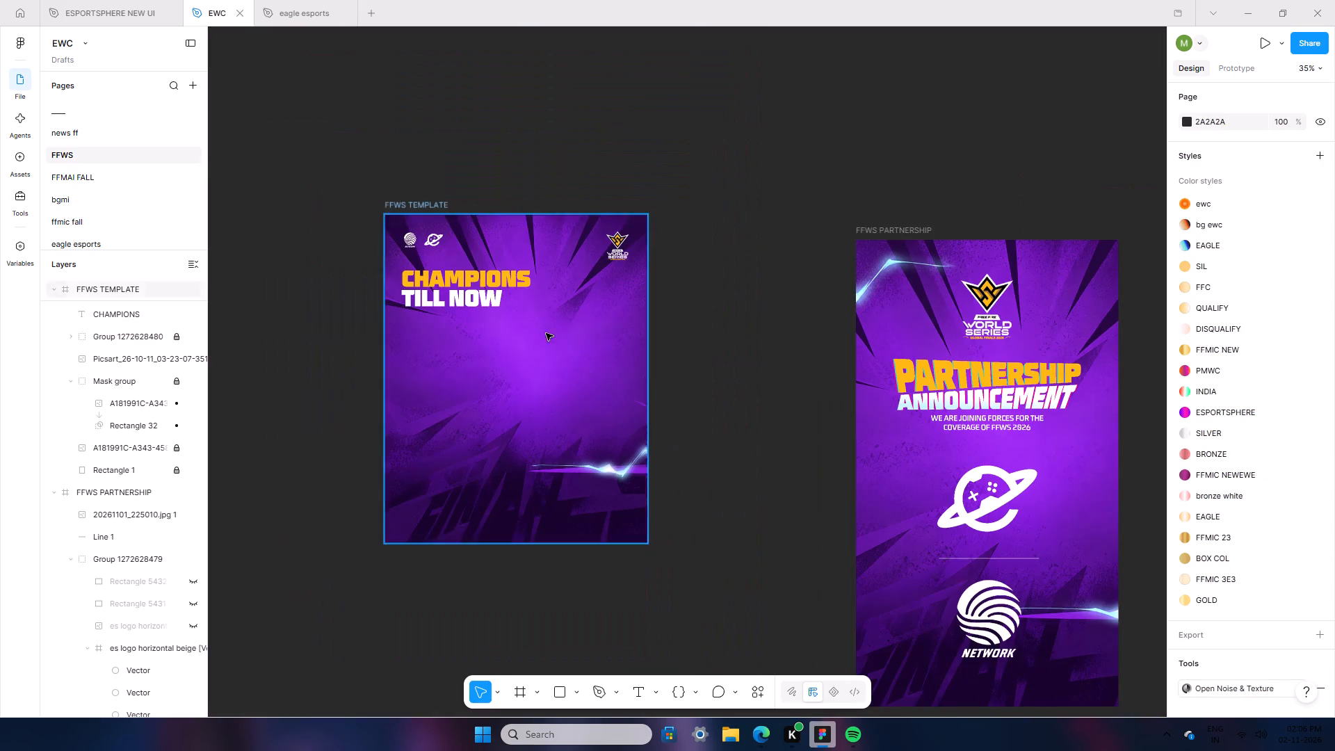
pyautogui.click(444, 294)
pyautogui.click(995, 397)
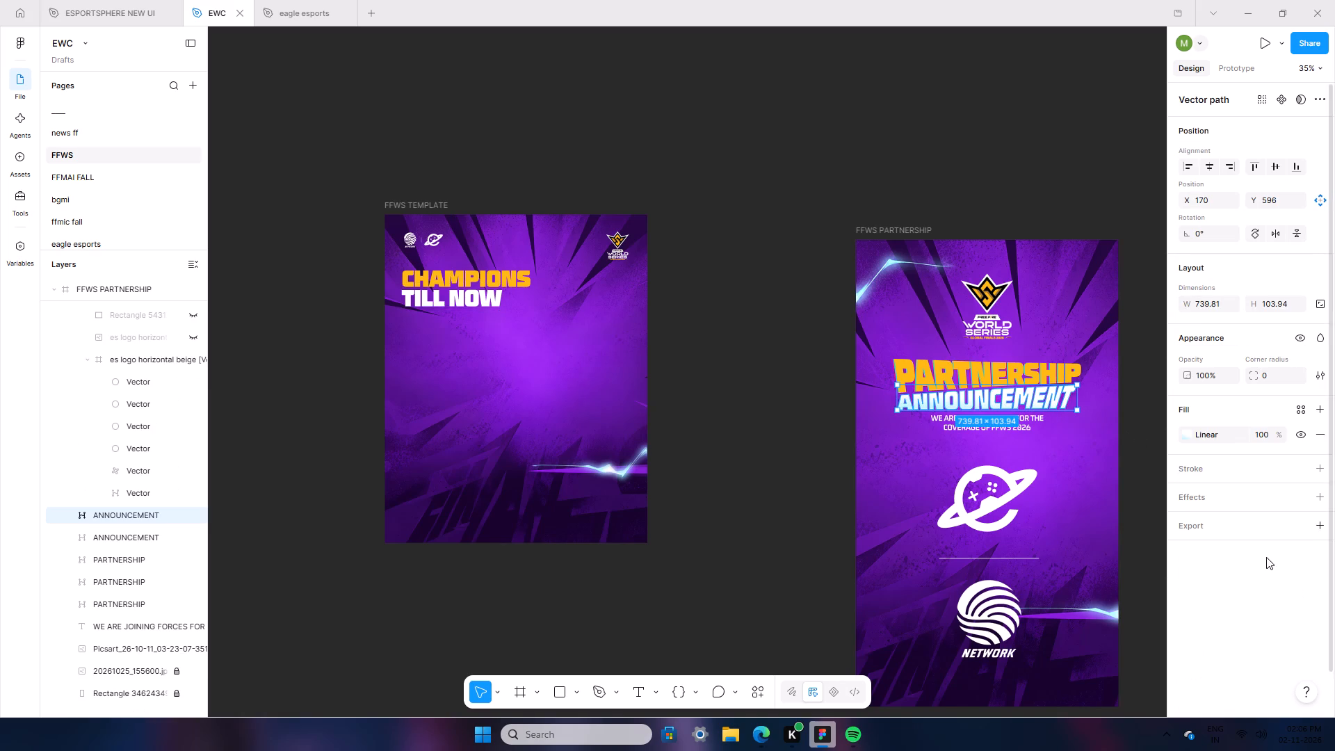
pyautogui.click(1208, 435)
pyautogui.click(1131, 435)
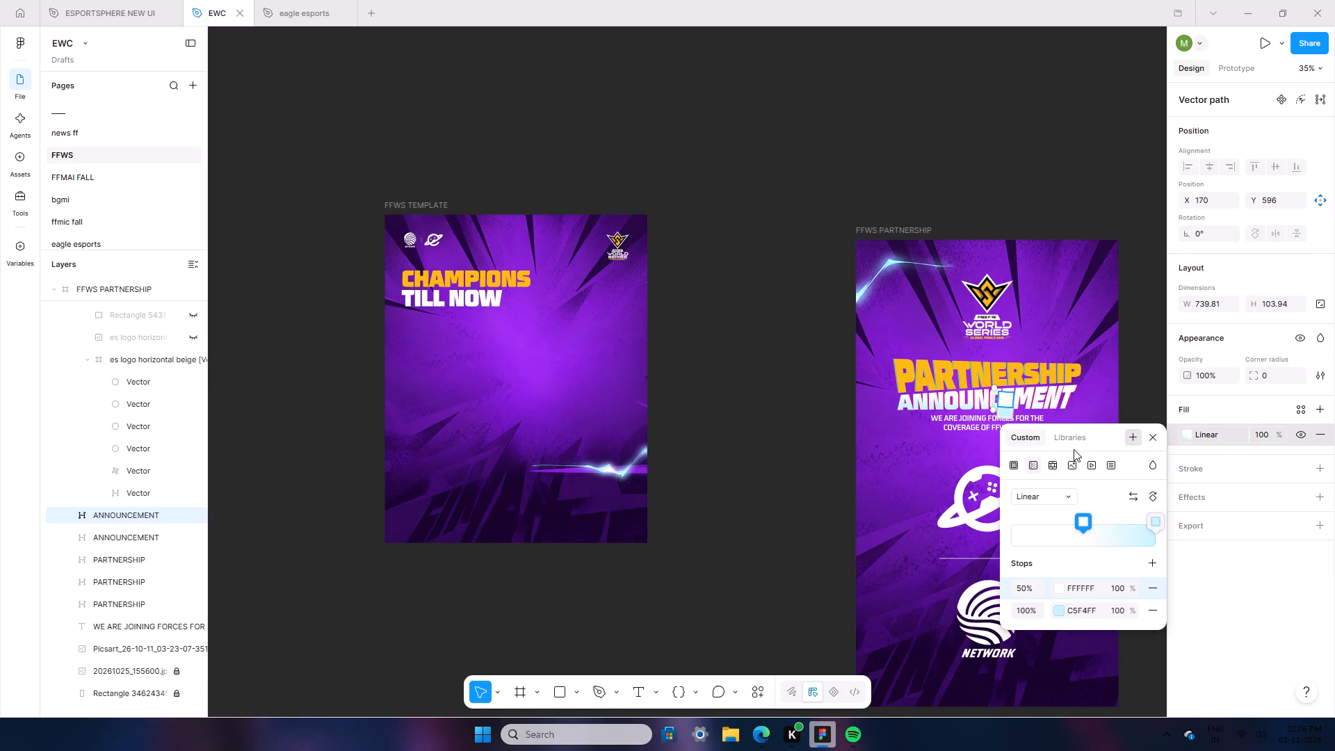
pyautogui.write('FFWS 2')
pyautogui.click(958, 673)
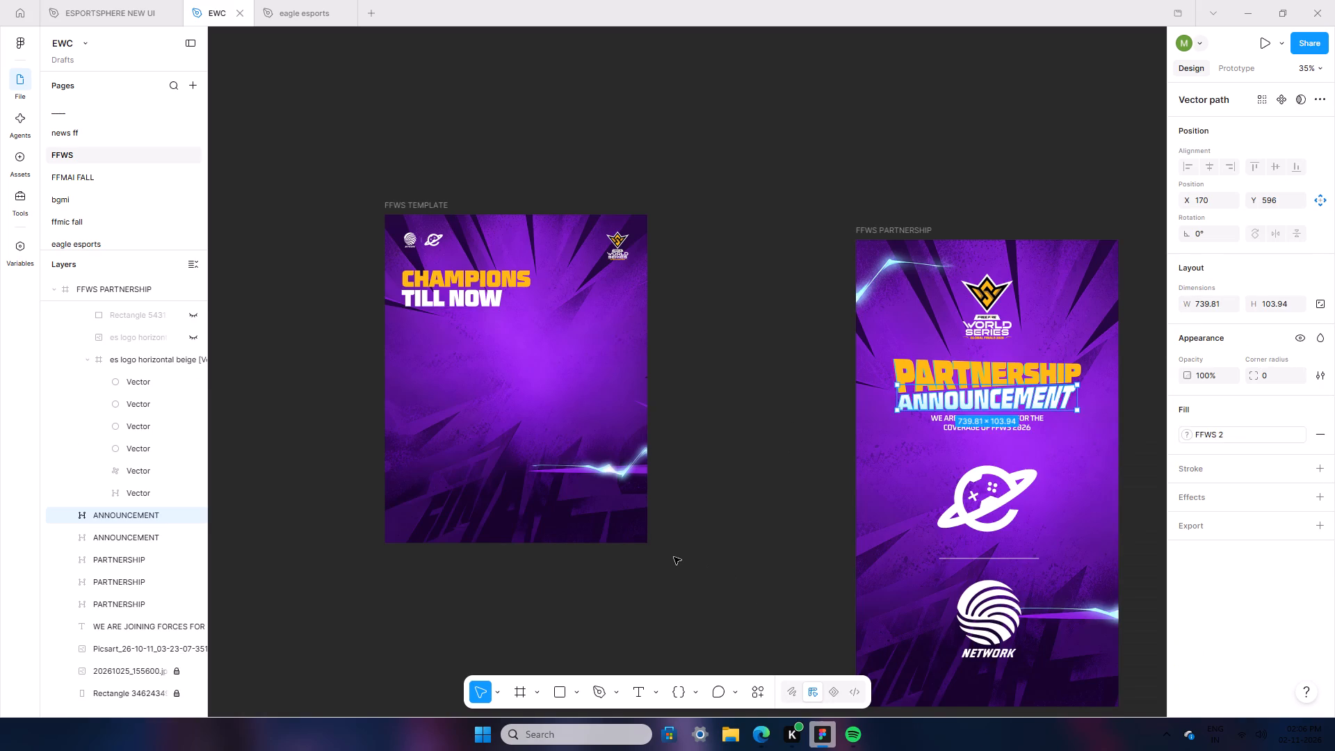
# Apply the FFWS 2 colour style to the TILL NOW text in the FFWS TEMPLATE frame.
pyautogui.click(674, 557)
pyautogui.click(469, 296)
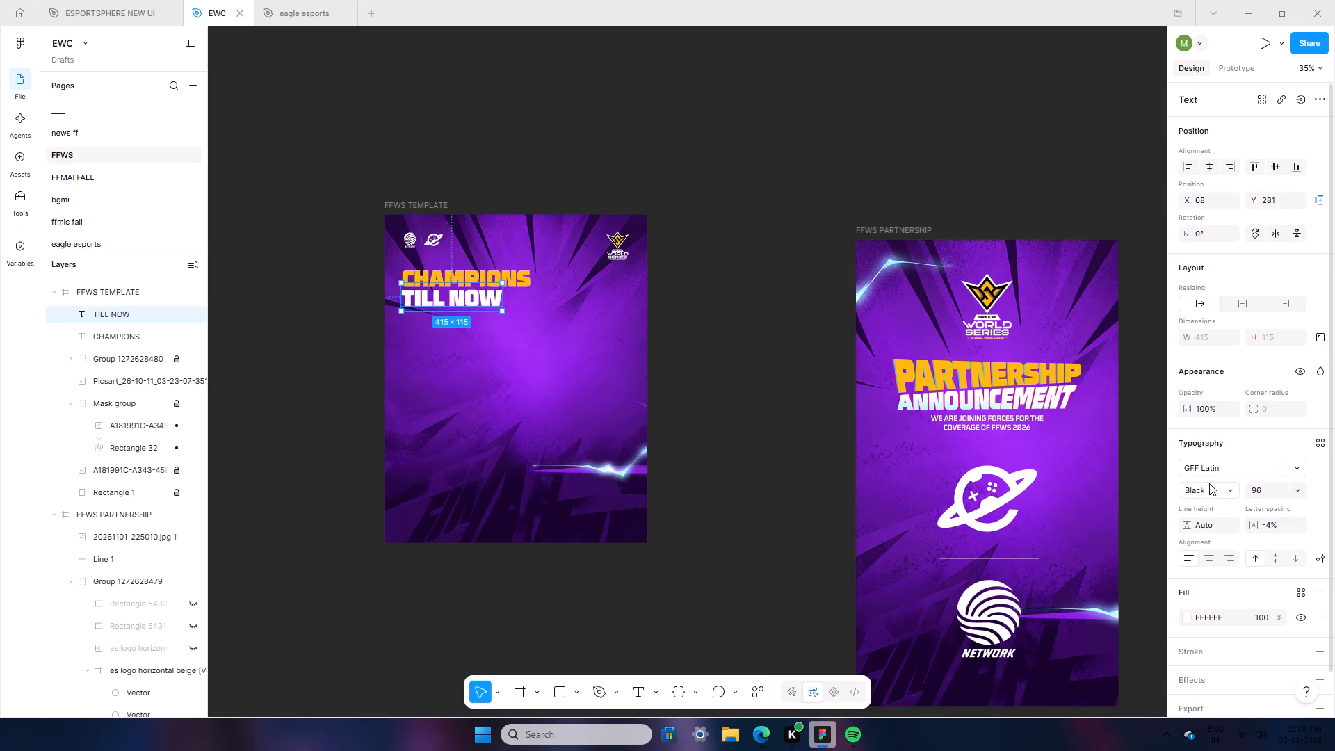
pyautogui.click(1211, 613)
pyautogui.scroll(-7, 1210, 540)
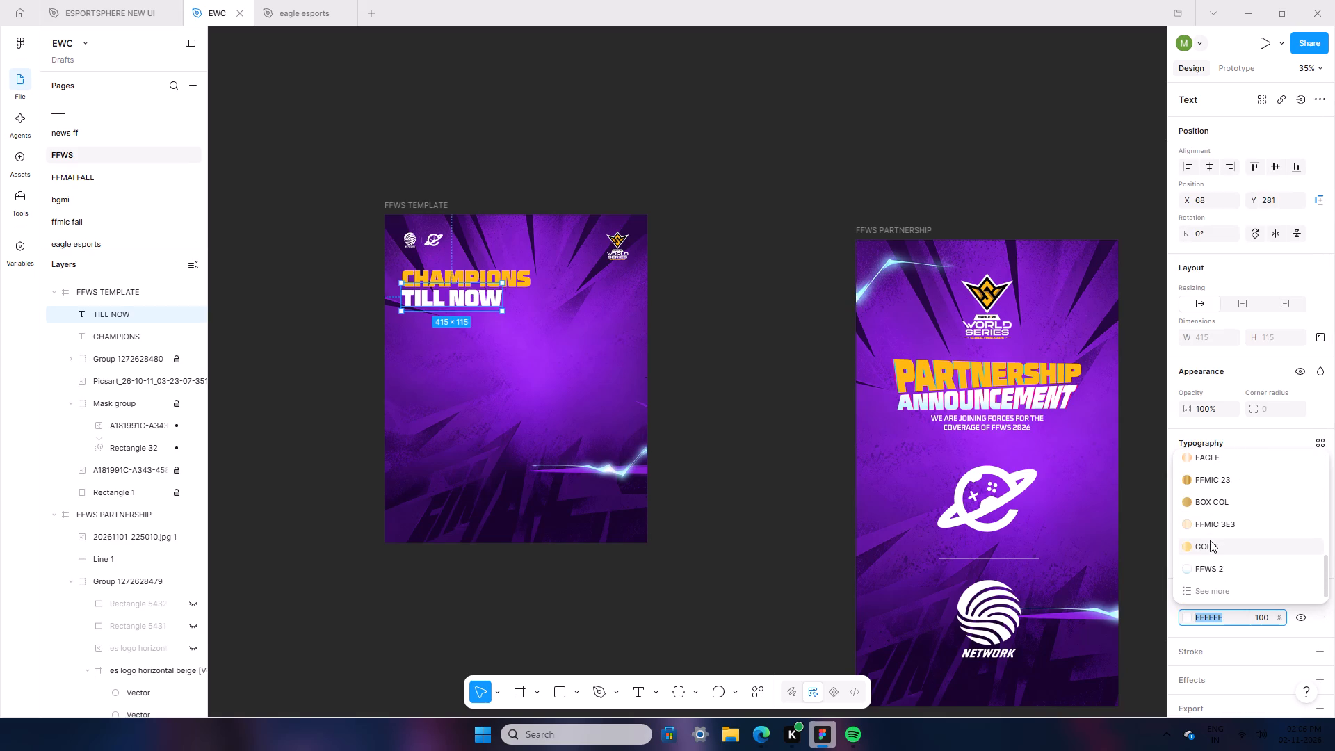
pyautogui.click(1224, 565)
pyautogui.click(738, 528)
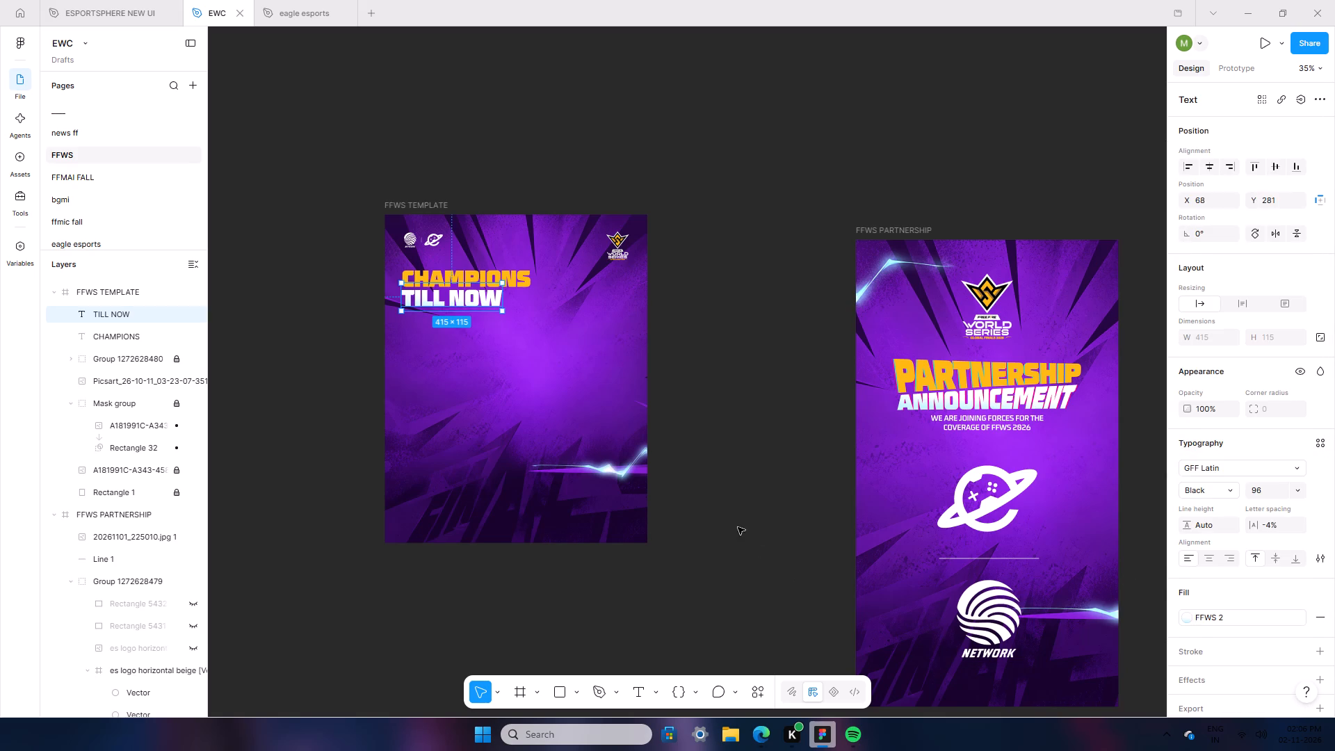
# Examine the two-line title in the FFWS TEMPLATE frame alongside the FFWS PARTNERSHIP post.
pyautogui.keyDown('ctrl'); pyautogui.scroll(5, 331, 633); pyautogui.keyUp('ctrl')
pyautogui.scroll(1, 707, 545)
pyautogui.scroll(-6, 931, 620)
pyautogui.scroll(3, 923, 608)
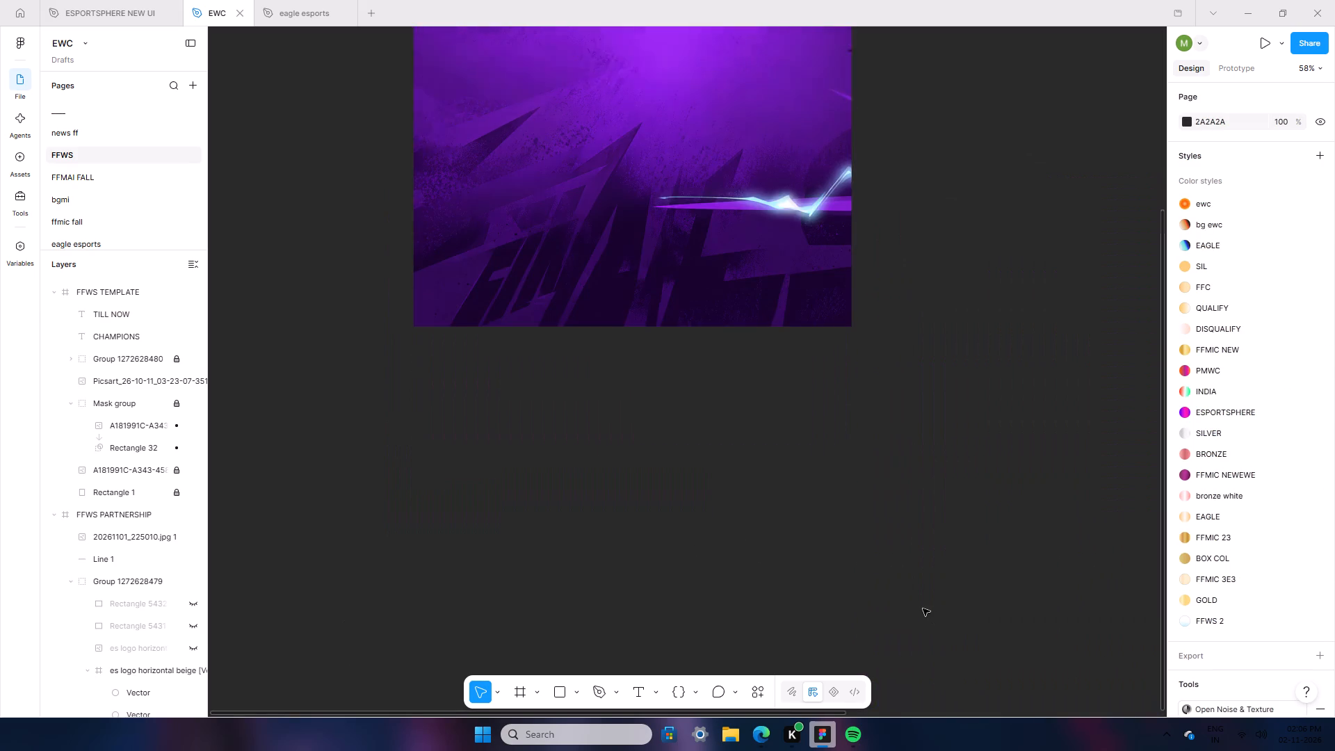
pyautogui.scroll(8, 923, 608)
pyautogui.keyDown('ctrl'); pyautogui.scroll(-5, 931, 615); pyautogui.keyUp('ctrl')
pyautogui.scroll(-6, 968, 620)
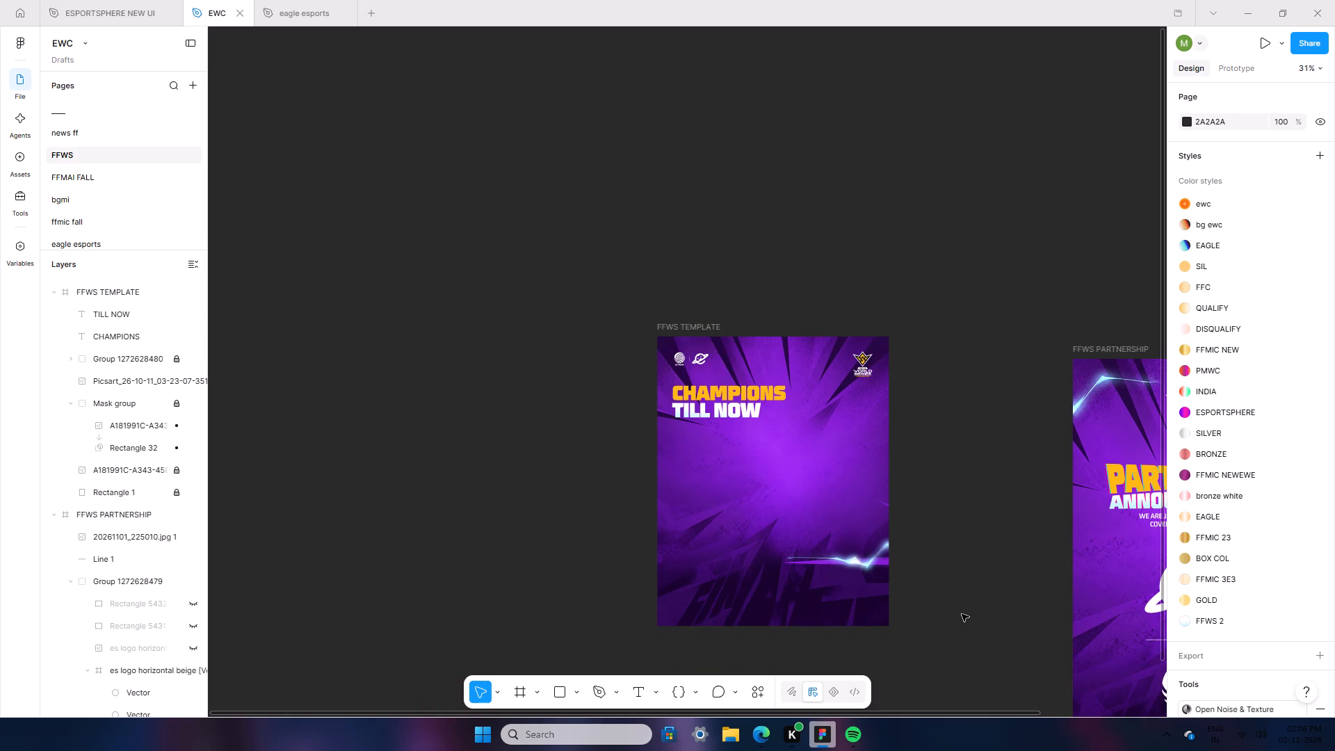
pyautogui.scroll(-2, 960, 611)
pyautogui.keyDown('ctrl'); pyautogui.scroll(5, 984, 656); pyautogui.keyUp('ctrl')
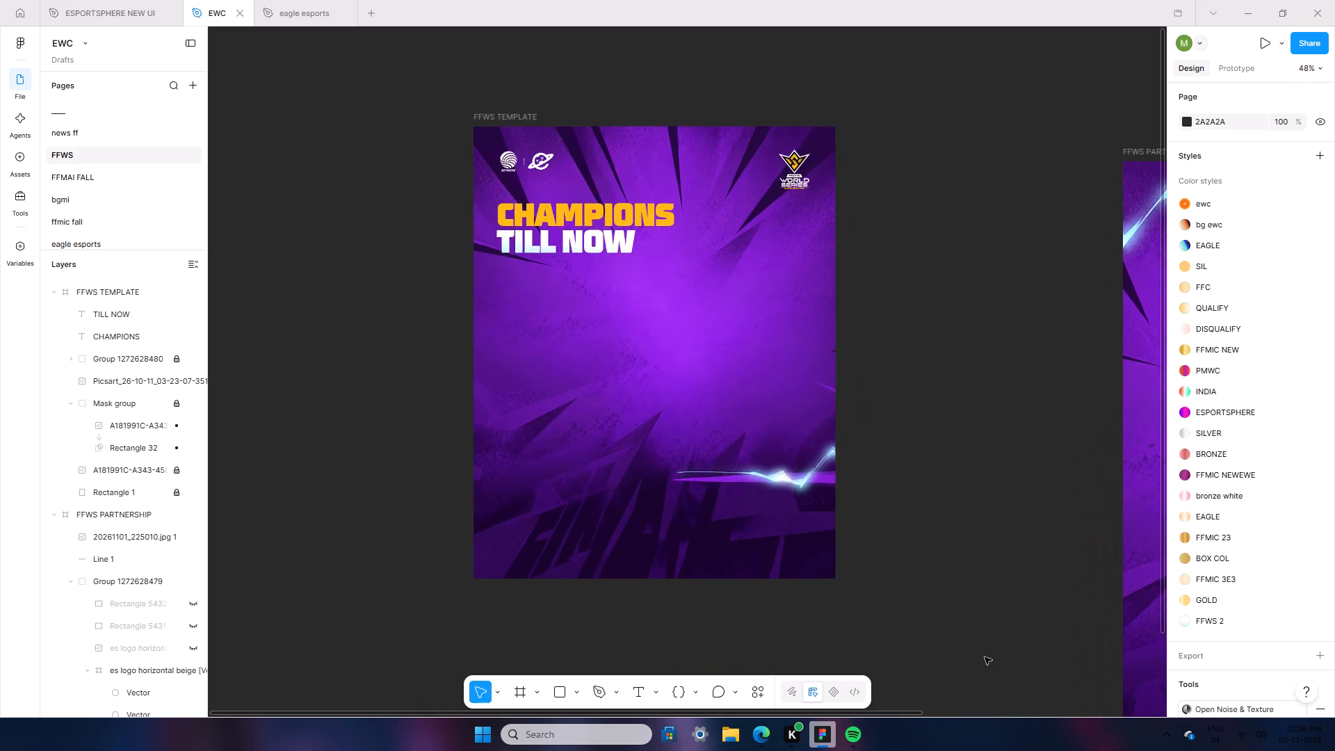
pyautogui.keyDown('ctrl'); pyautogui.scroll(-5, 985, 657); pyautogui.keyUp('ctrl')
pyautogui.moveTo(686, 714); pyautogui.dragTo(919, 740)
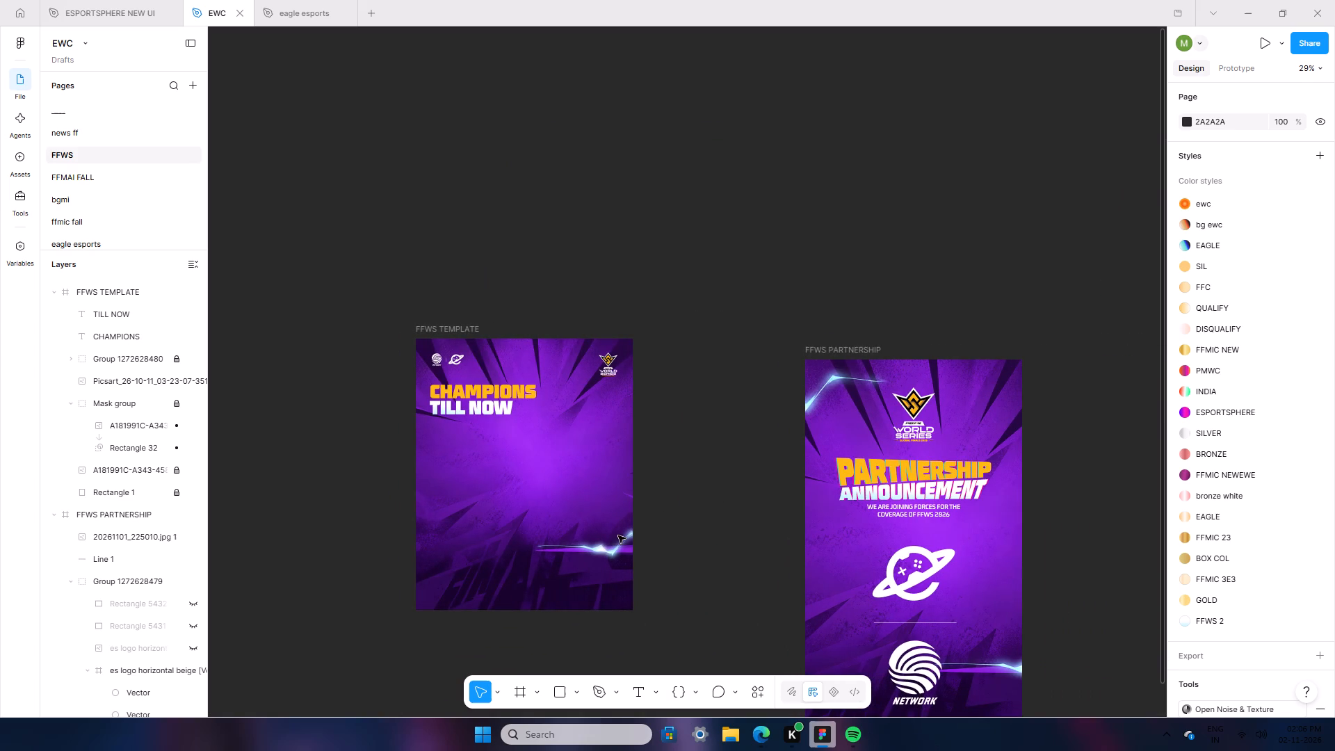
pyautogui.keyDown('ctrl'); pyautogui.scroll(7, 650, 616); pyautogui.keyUp('ctrl')
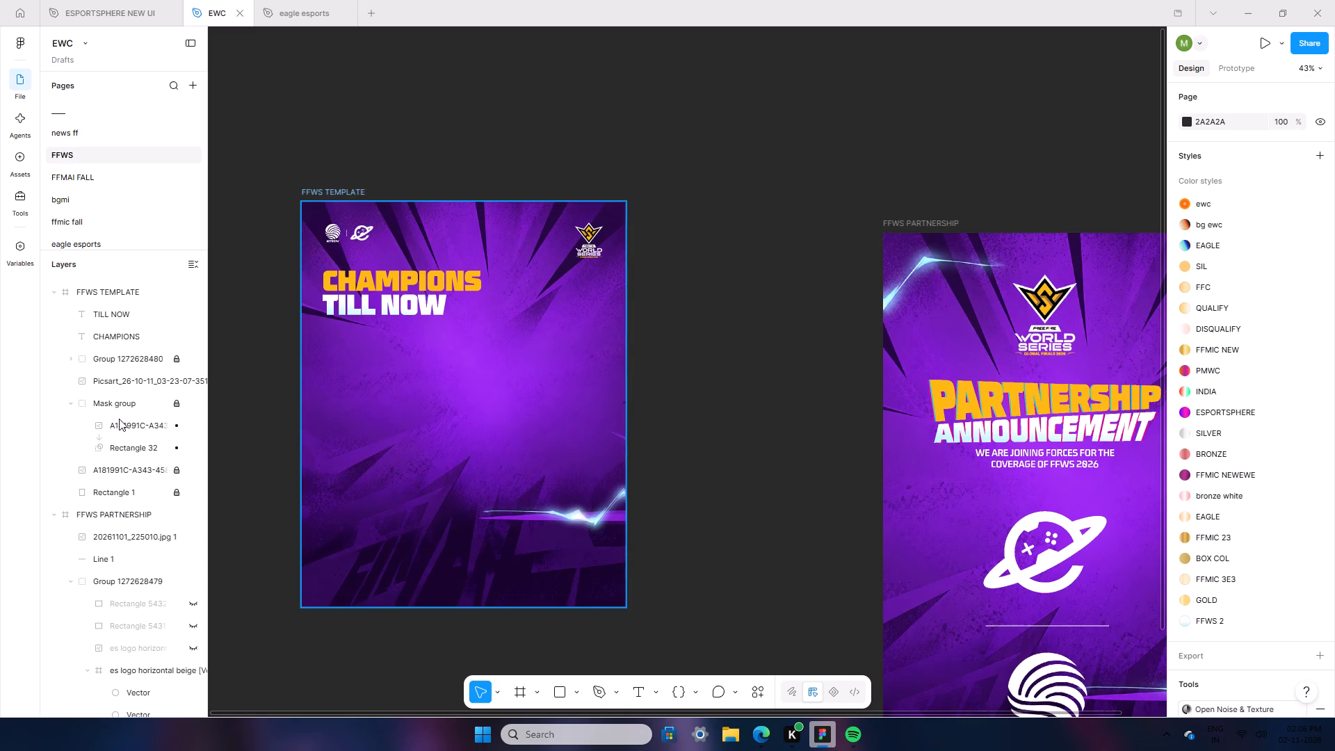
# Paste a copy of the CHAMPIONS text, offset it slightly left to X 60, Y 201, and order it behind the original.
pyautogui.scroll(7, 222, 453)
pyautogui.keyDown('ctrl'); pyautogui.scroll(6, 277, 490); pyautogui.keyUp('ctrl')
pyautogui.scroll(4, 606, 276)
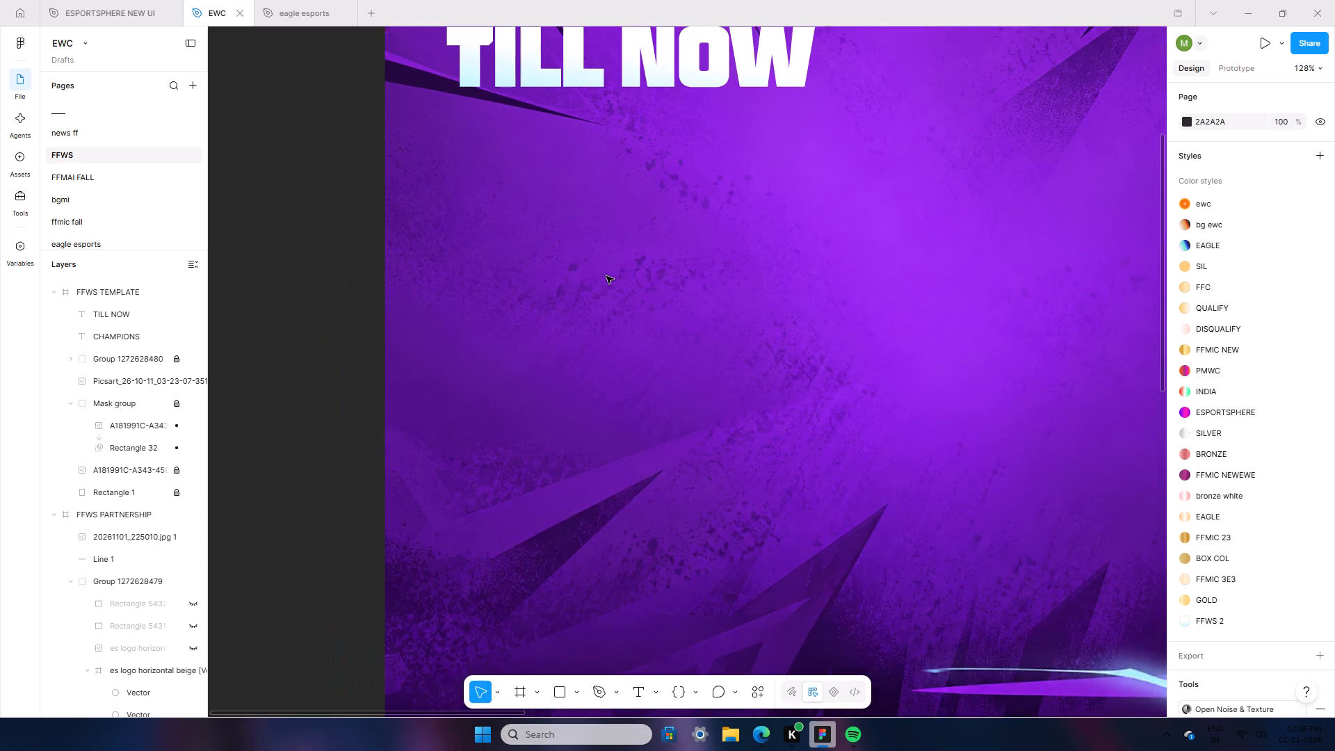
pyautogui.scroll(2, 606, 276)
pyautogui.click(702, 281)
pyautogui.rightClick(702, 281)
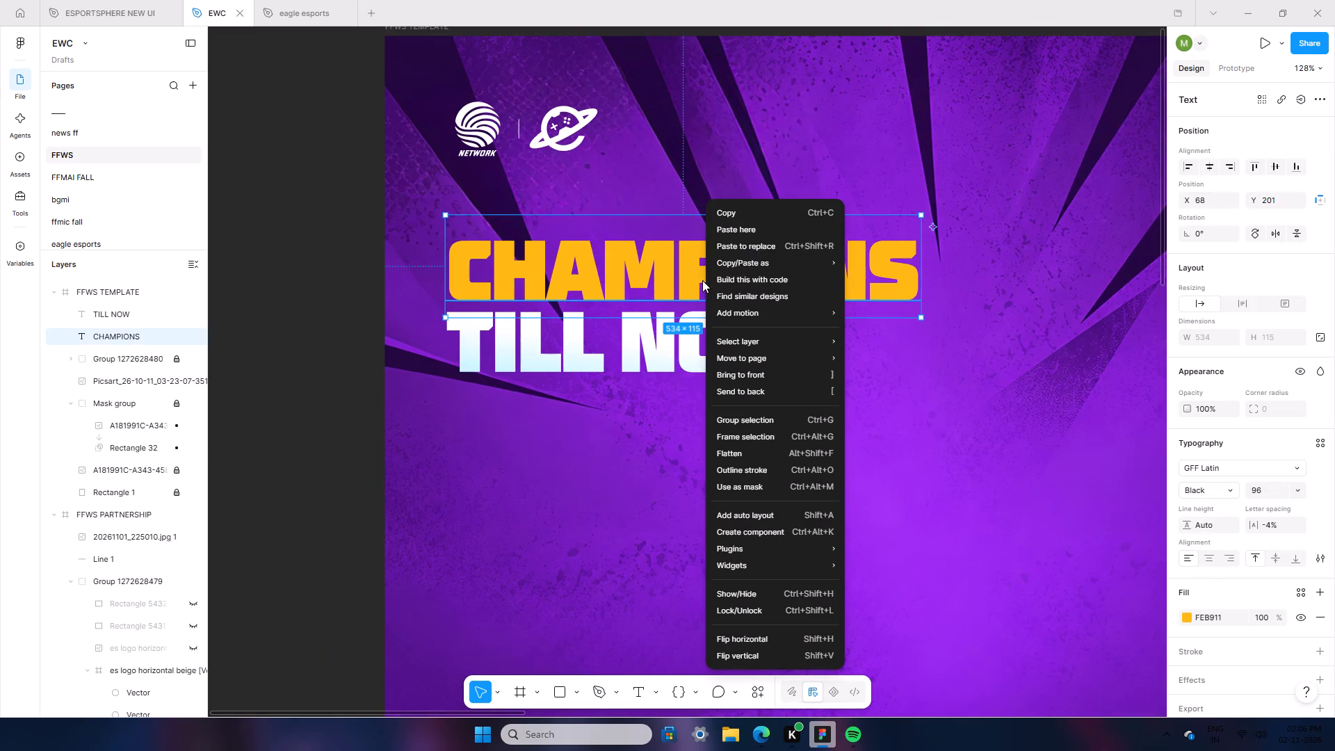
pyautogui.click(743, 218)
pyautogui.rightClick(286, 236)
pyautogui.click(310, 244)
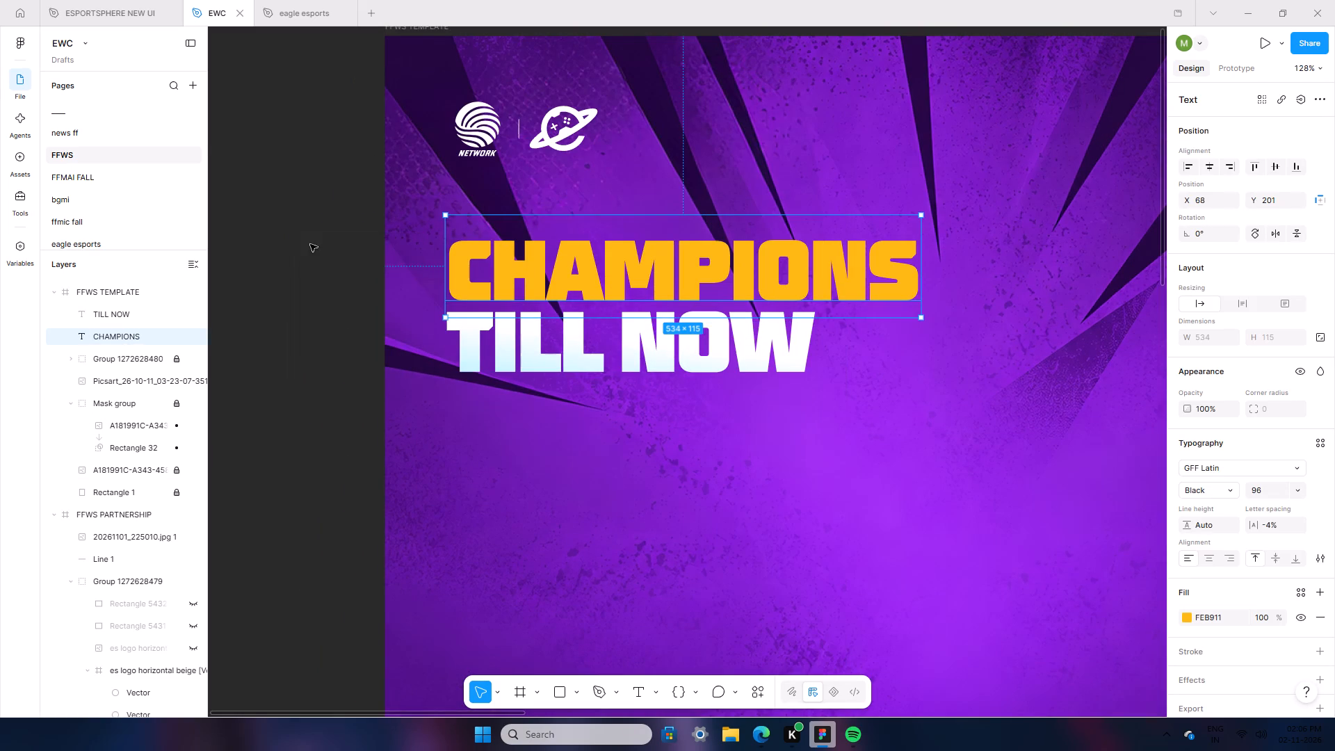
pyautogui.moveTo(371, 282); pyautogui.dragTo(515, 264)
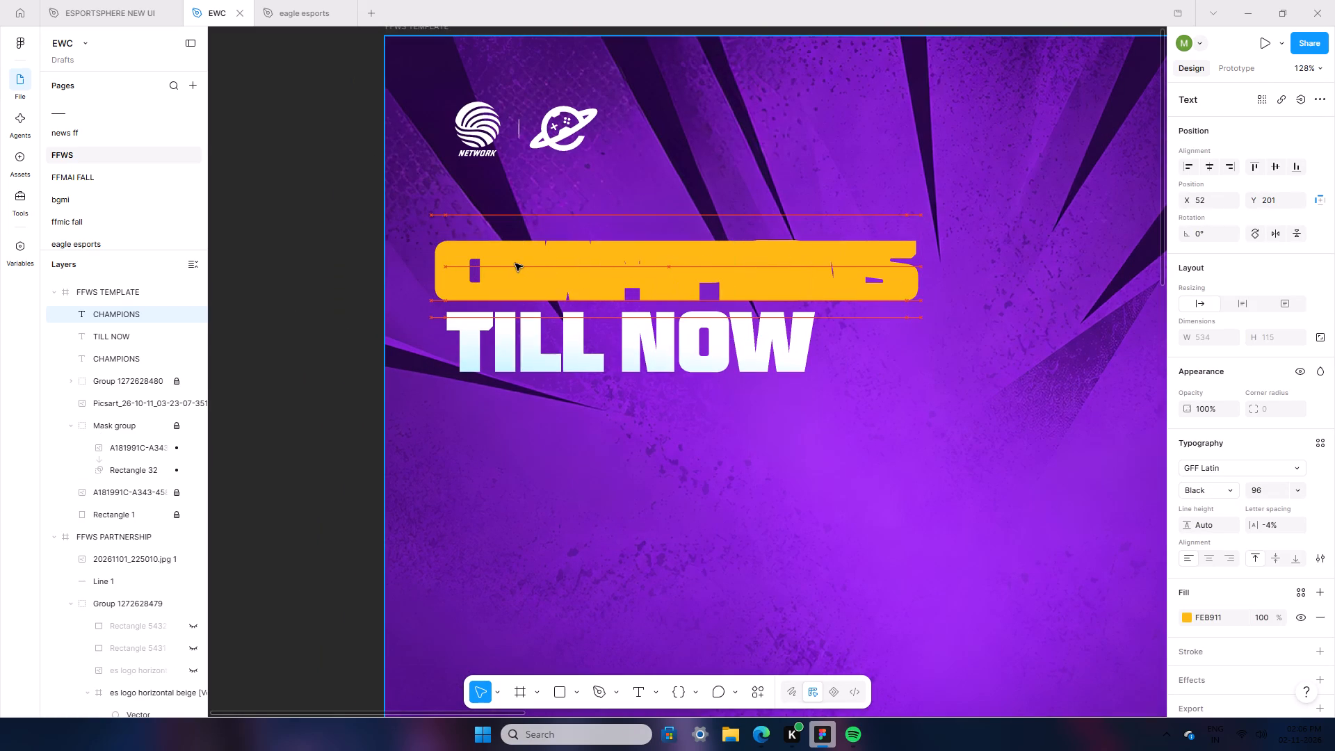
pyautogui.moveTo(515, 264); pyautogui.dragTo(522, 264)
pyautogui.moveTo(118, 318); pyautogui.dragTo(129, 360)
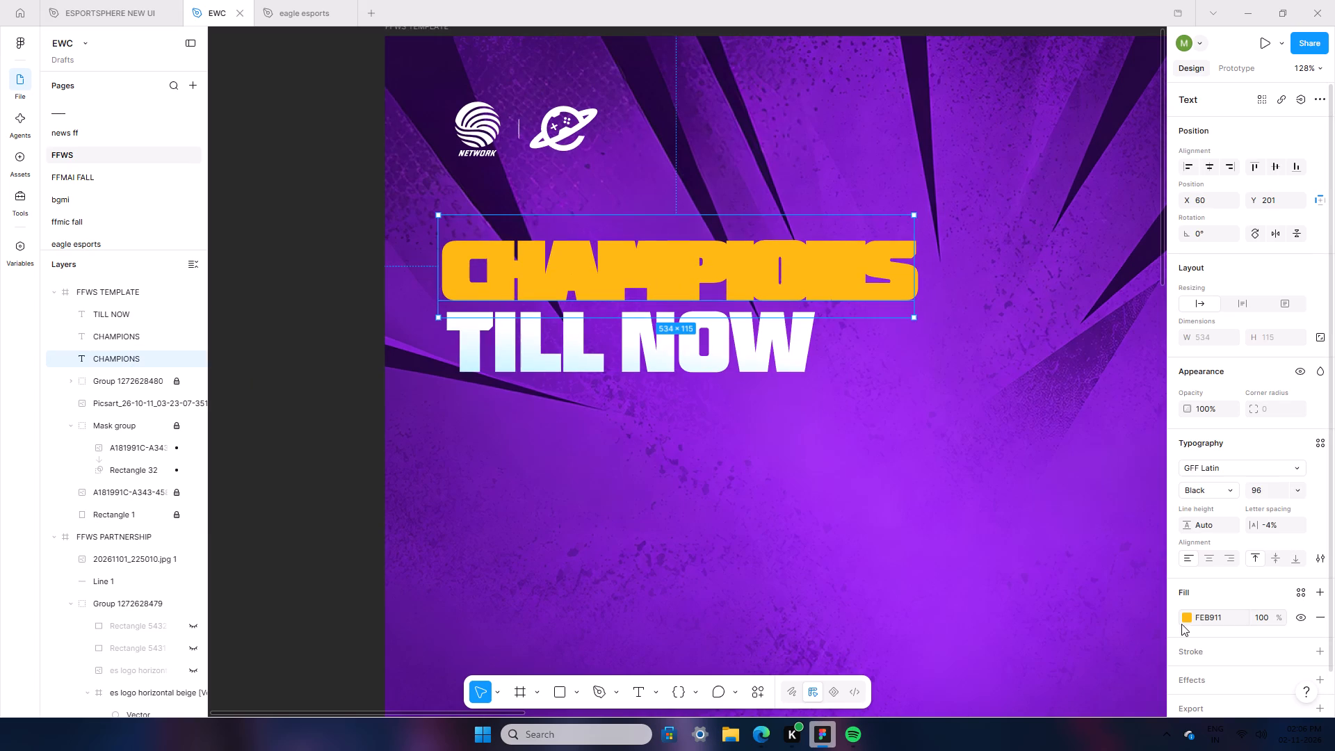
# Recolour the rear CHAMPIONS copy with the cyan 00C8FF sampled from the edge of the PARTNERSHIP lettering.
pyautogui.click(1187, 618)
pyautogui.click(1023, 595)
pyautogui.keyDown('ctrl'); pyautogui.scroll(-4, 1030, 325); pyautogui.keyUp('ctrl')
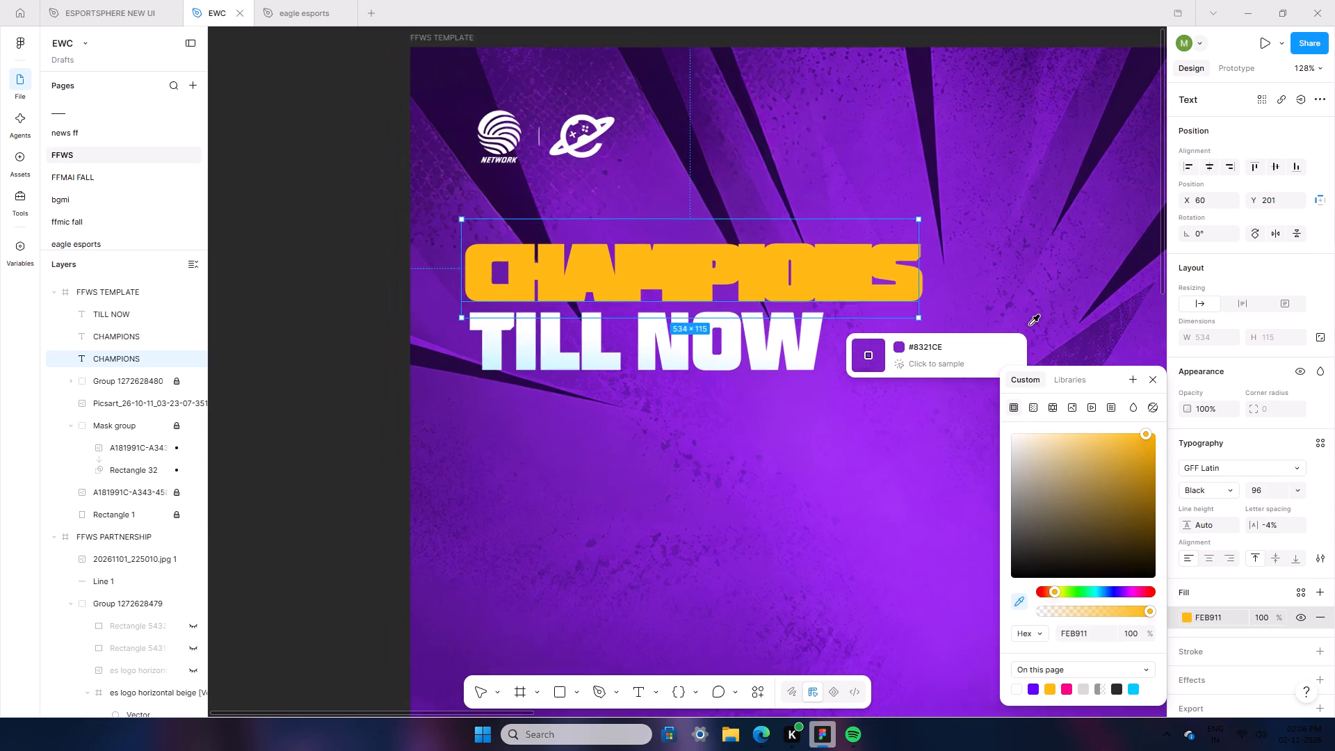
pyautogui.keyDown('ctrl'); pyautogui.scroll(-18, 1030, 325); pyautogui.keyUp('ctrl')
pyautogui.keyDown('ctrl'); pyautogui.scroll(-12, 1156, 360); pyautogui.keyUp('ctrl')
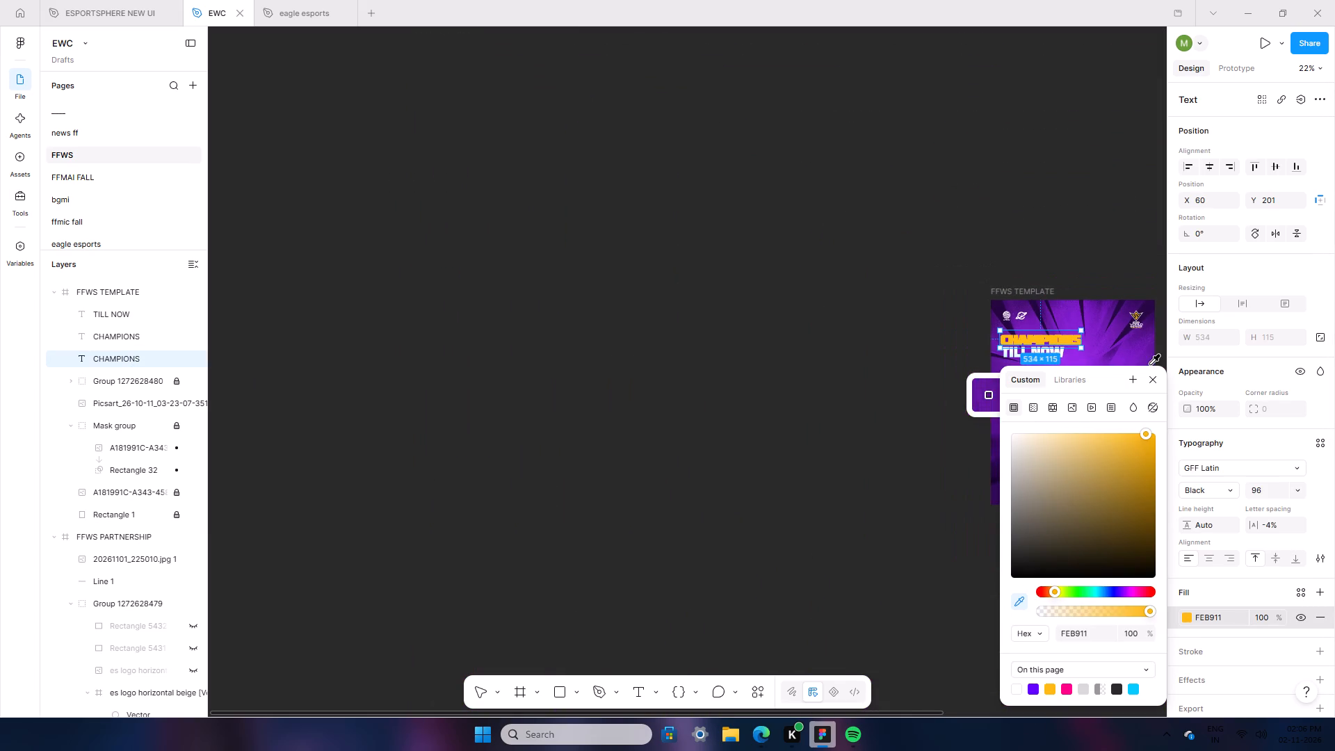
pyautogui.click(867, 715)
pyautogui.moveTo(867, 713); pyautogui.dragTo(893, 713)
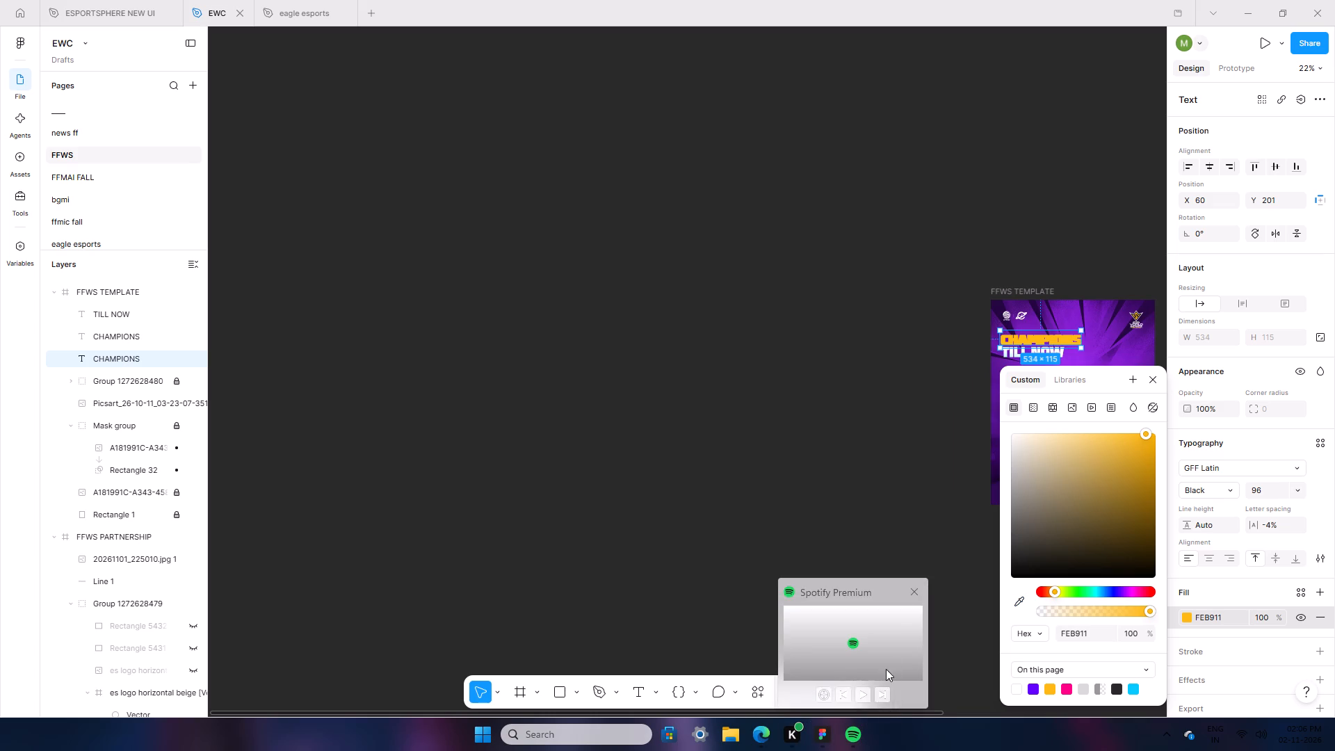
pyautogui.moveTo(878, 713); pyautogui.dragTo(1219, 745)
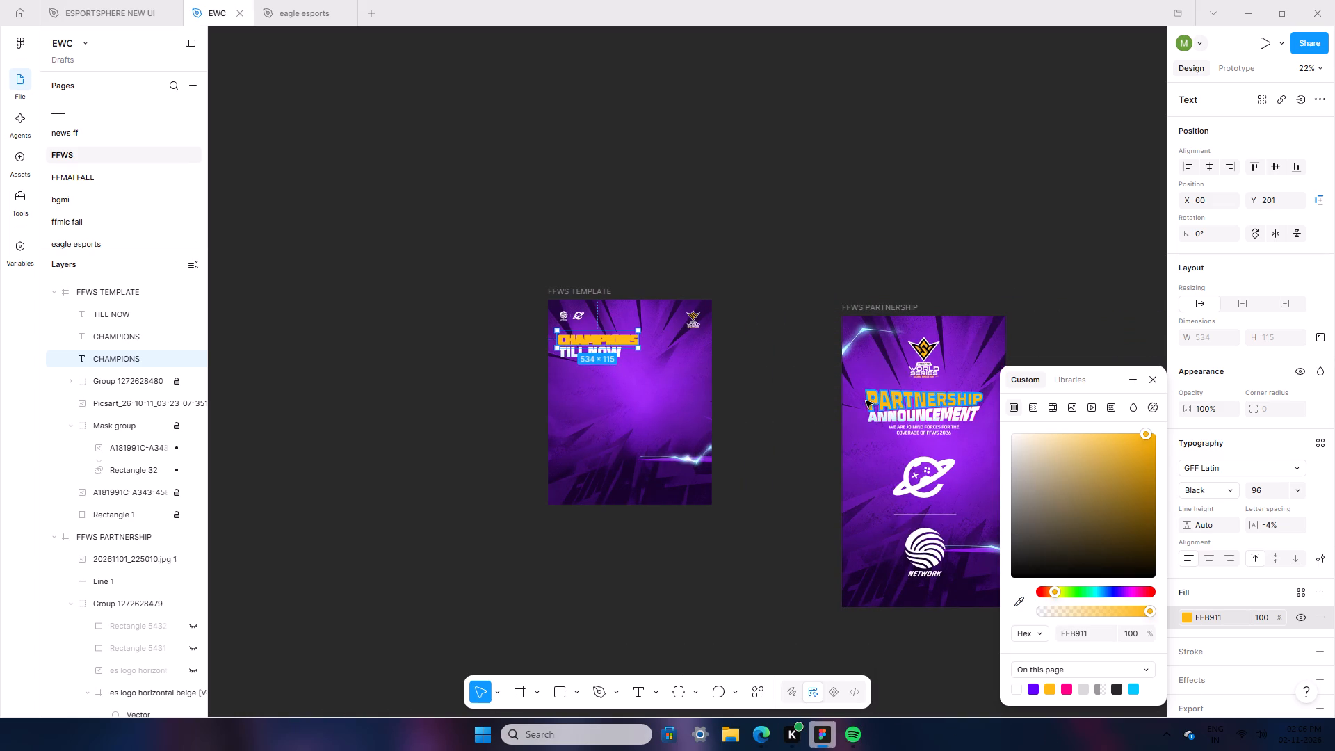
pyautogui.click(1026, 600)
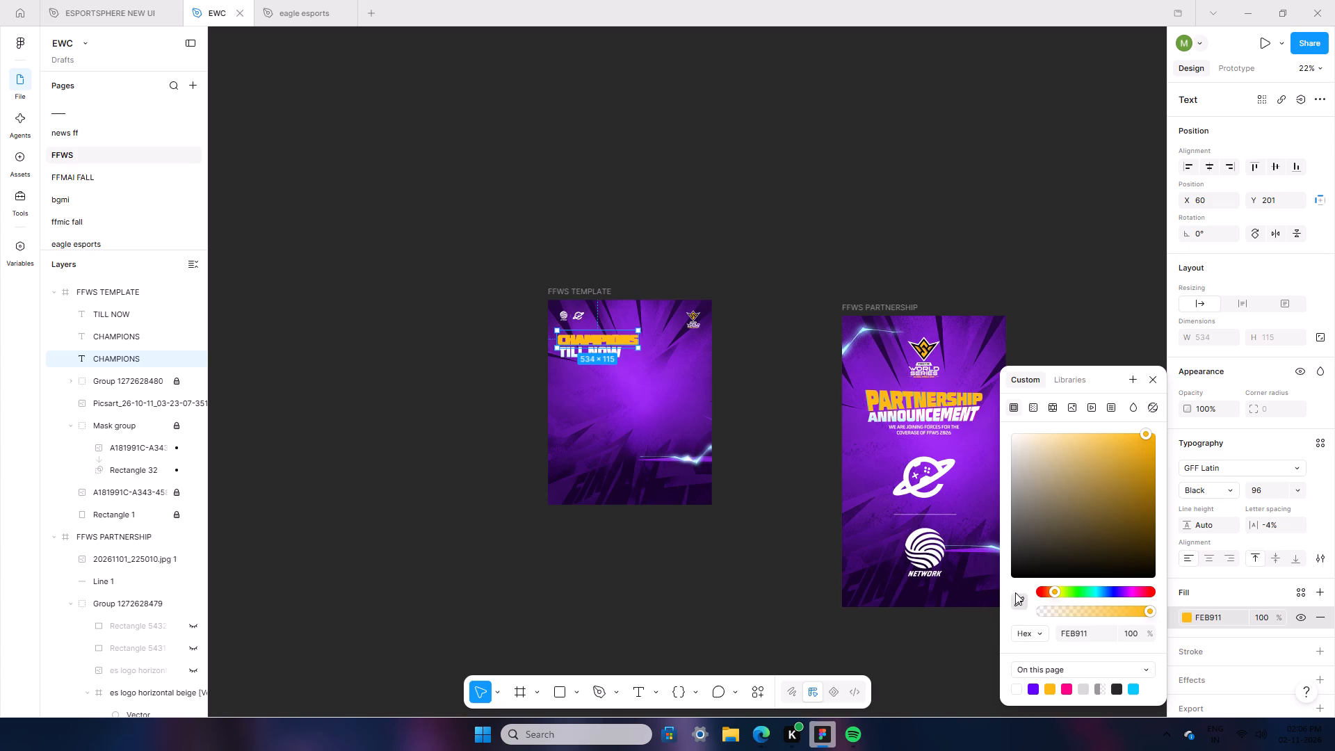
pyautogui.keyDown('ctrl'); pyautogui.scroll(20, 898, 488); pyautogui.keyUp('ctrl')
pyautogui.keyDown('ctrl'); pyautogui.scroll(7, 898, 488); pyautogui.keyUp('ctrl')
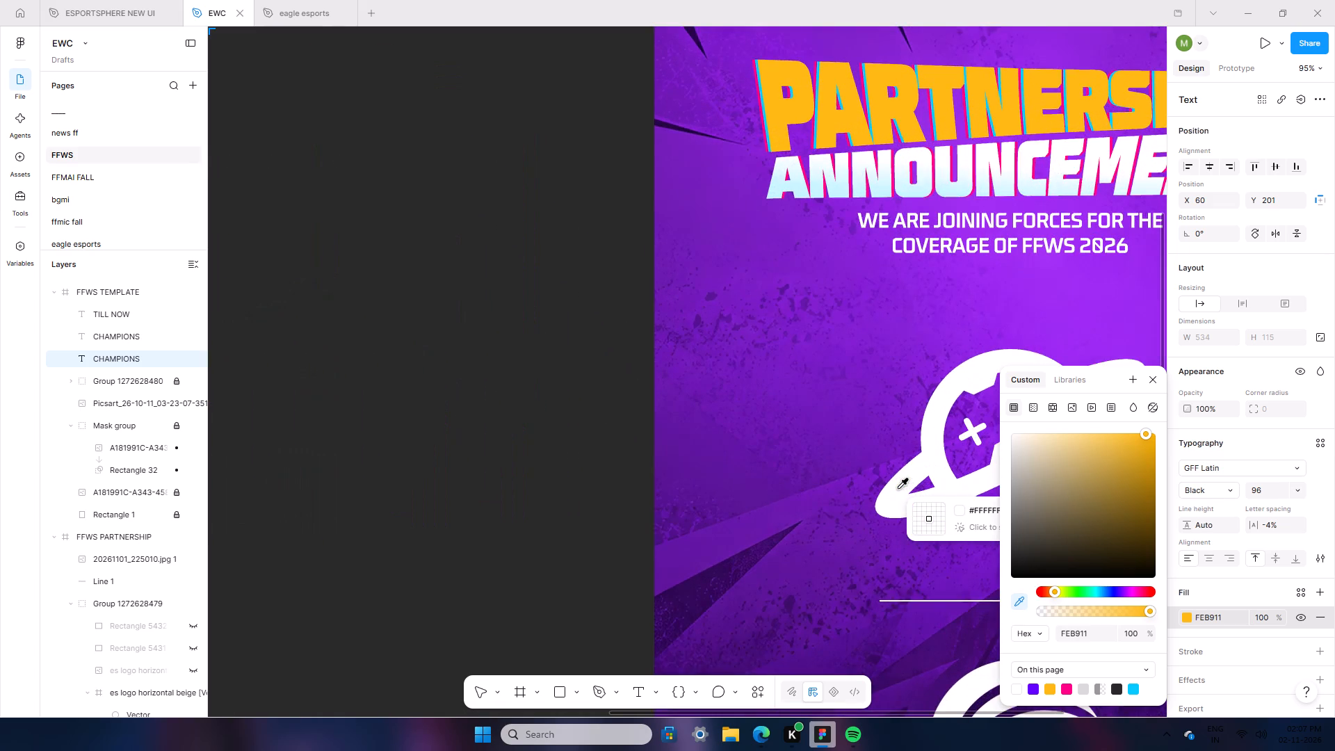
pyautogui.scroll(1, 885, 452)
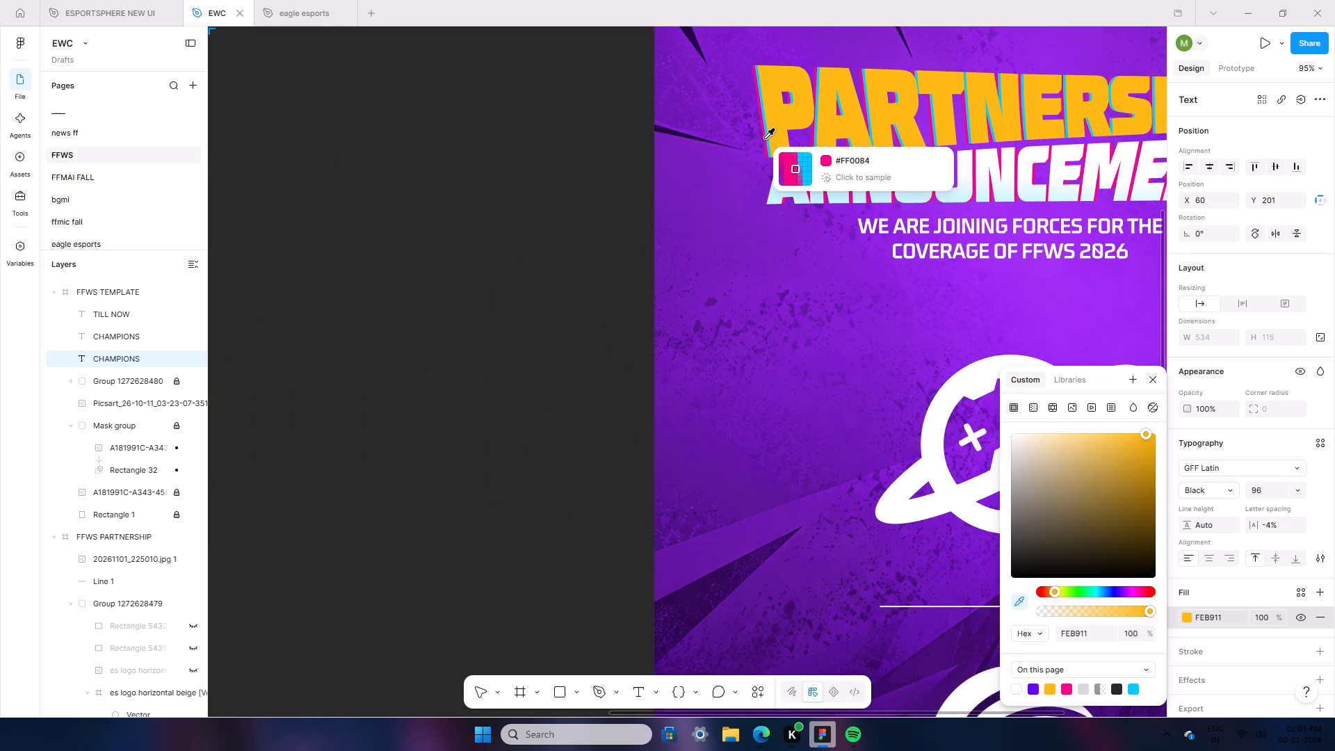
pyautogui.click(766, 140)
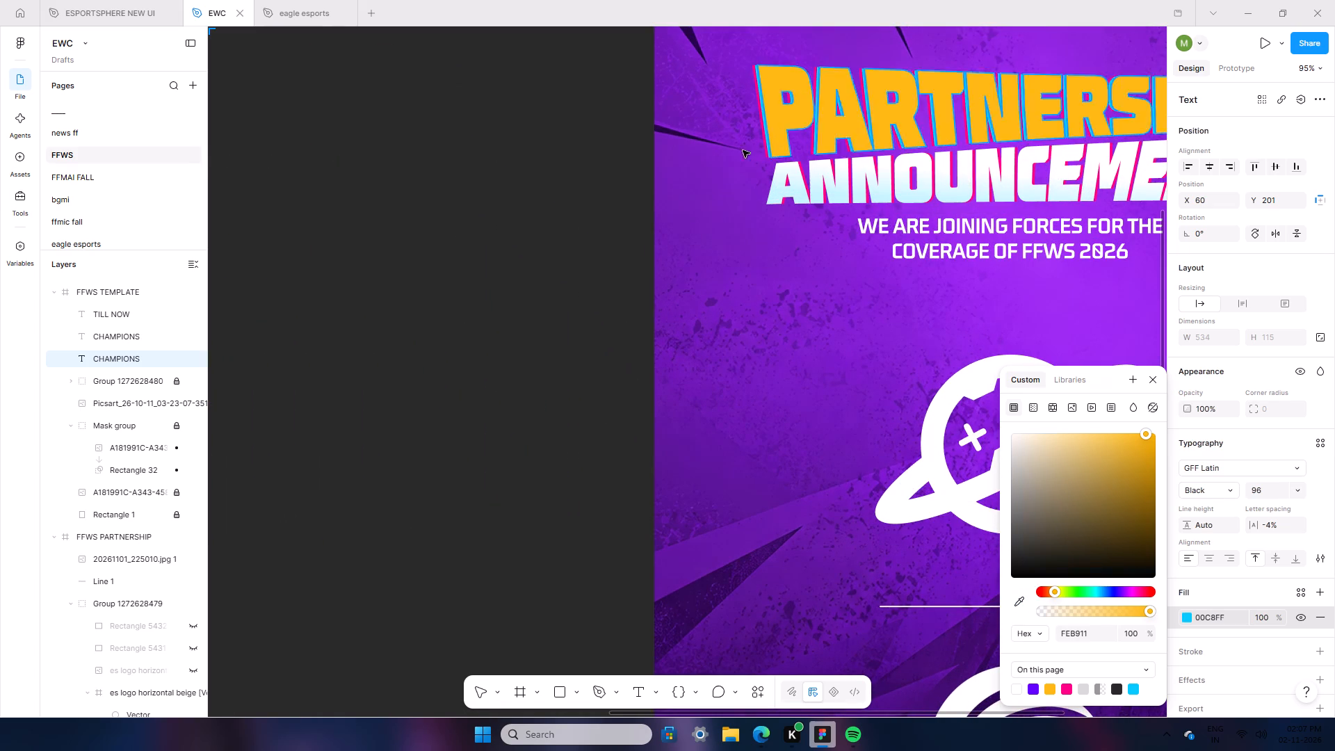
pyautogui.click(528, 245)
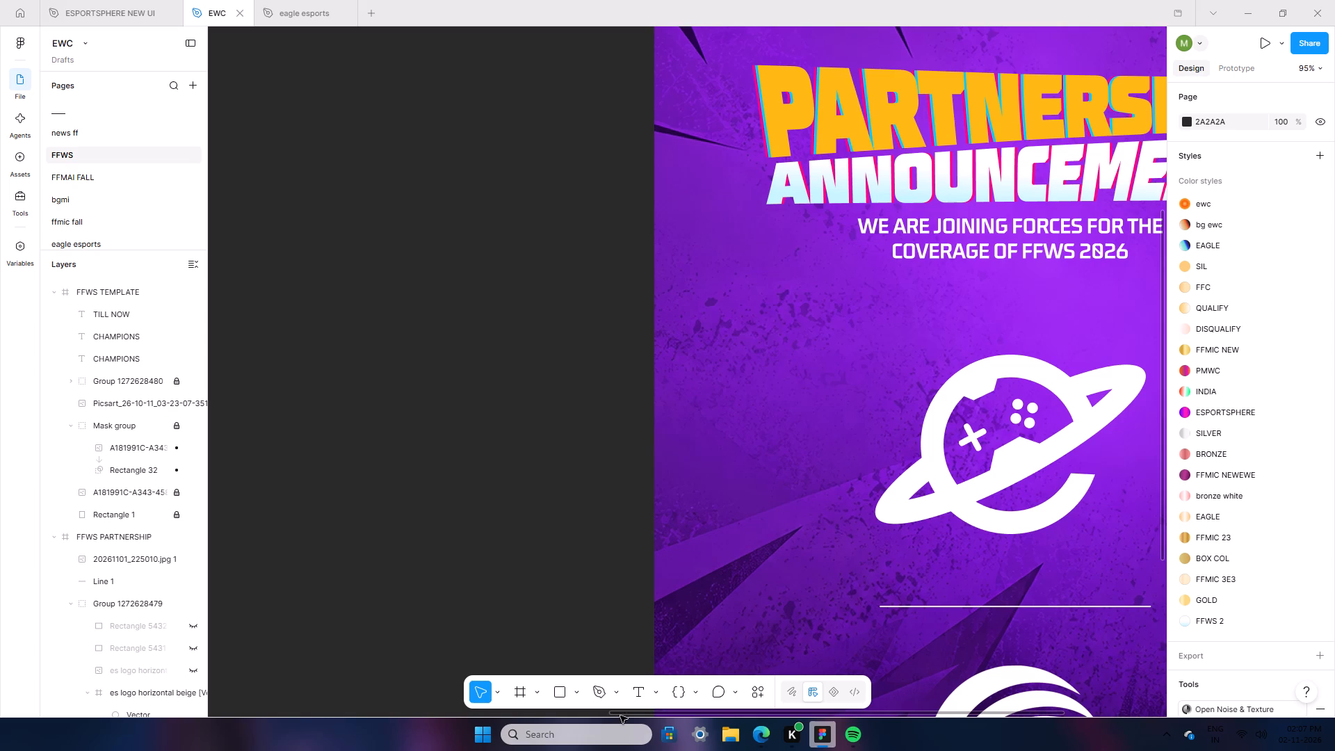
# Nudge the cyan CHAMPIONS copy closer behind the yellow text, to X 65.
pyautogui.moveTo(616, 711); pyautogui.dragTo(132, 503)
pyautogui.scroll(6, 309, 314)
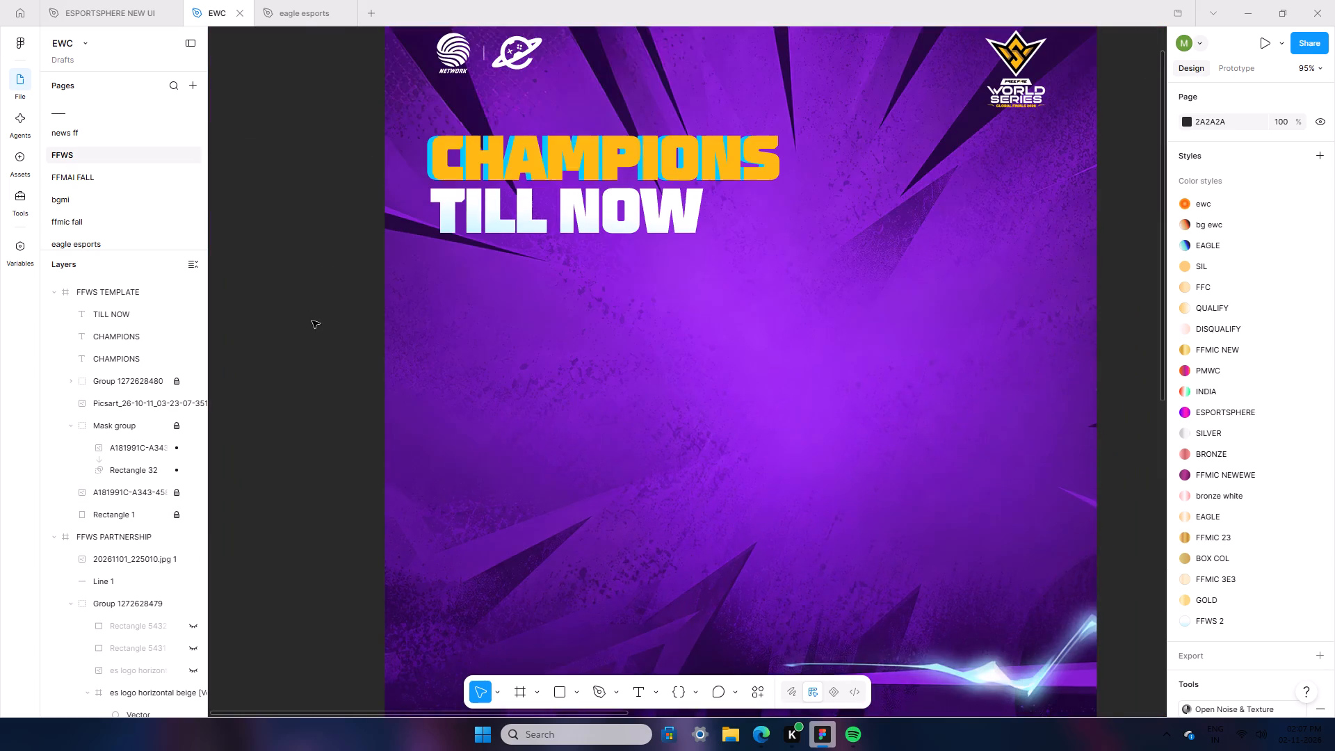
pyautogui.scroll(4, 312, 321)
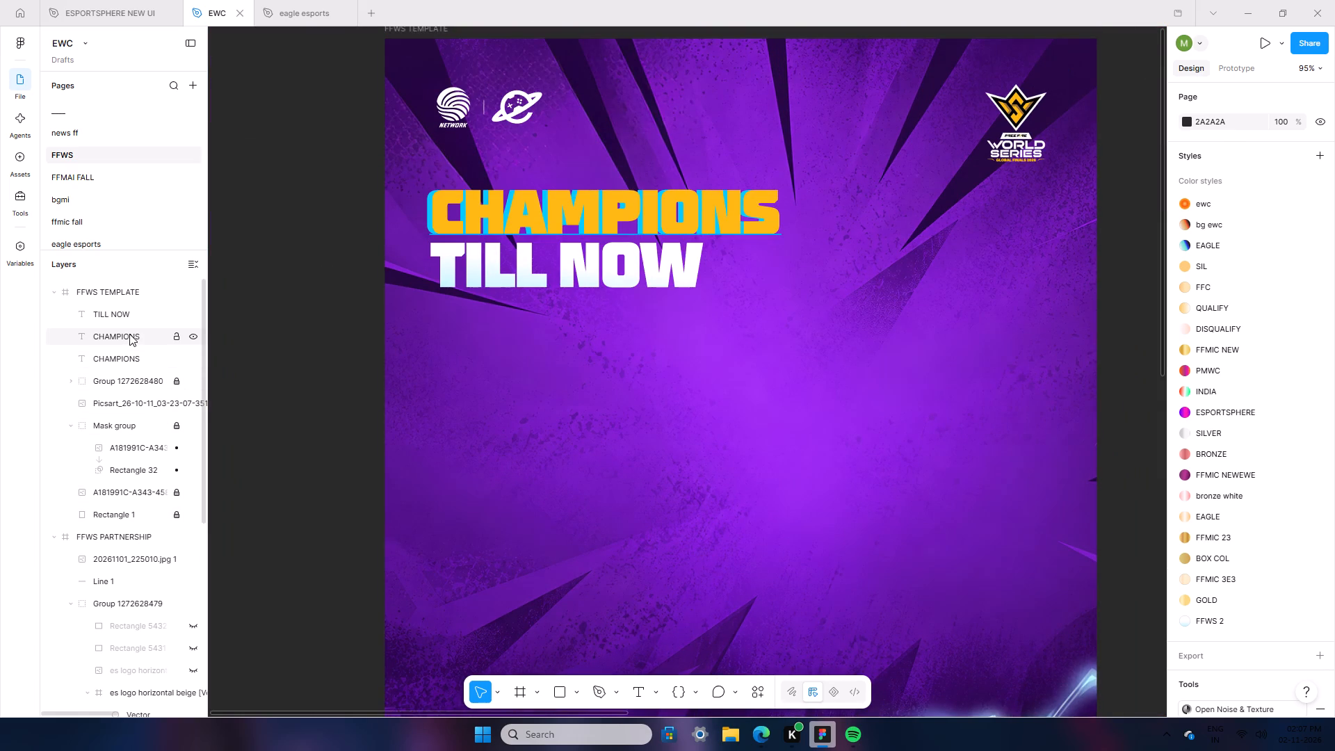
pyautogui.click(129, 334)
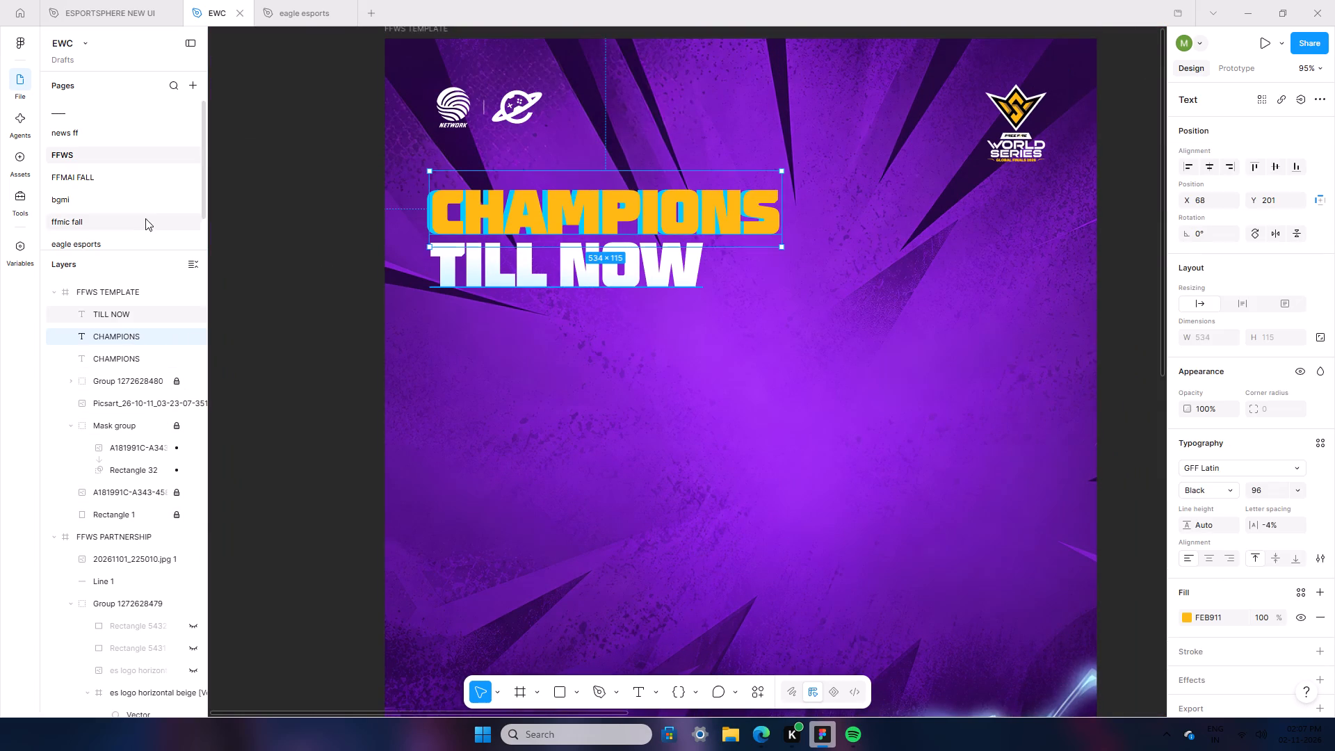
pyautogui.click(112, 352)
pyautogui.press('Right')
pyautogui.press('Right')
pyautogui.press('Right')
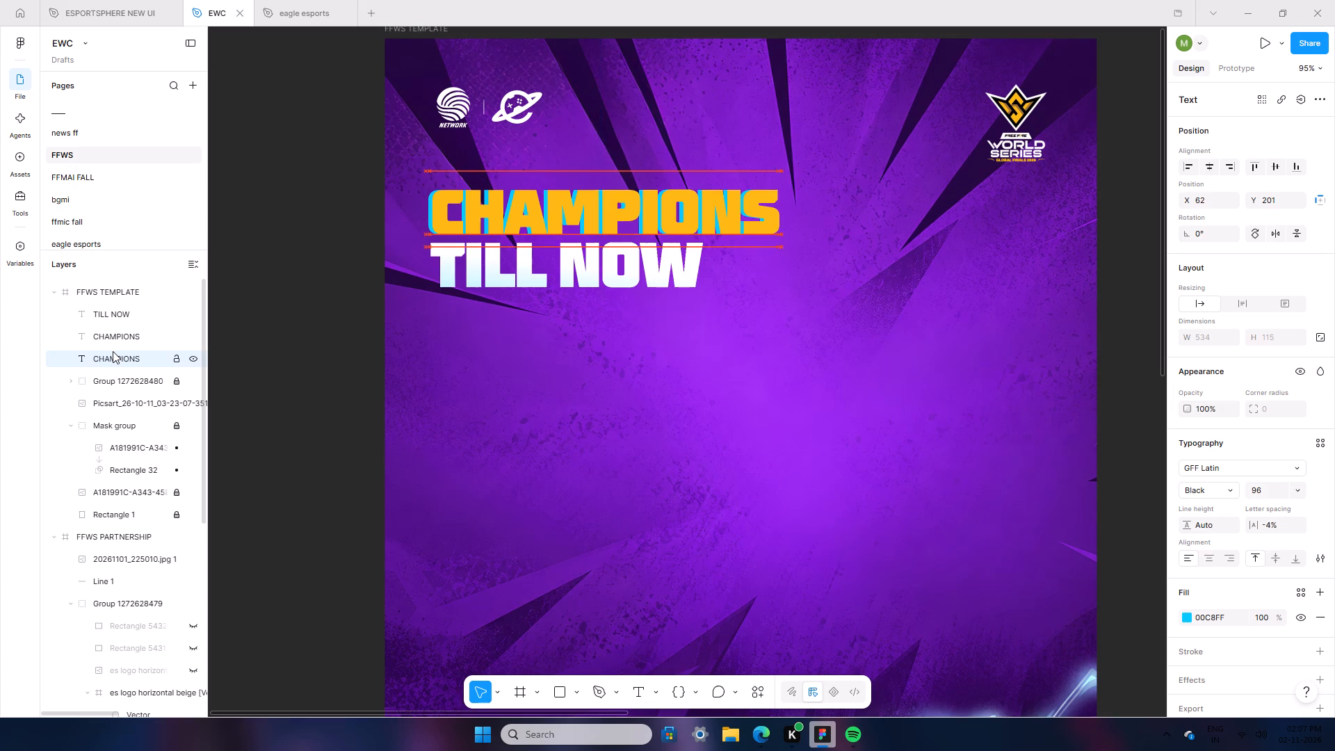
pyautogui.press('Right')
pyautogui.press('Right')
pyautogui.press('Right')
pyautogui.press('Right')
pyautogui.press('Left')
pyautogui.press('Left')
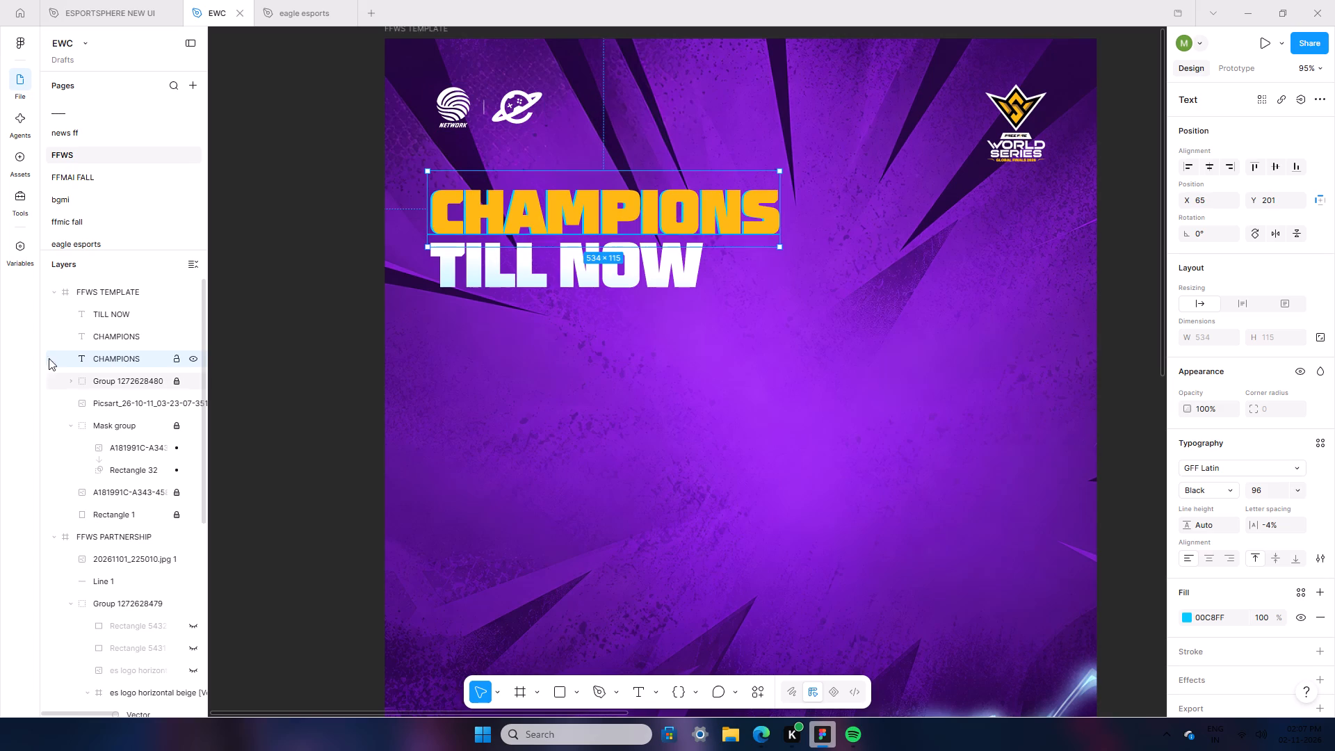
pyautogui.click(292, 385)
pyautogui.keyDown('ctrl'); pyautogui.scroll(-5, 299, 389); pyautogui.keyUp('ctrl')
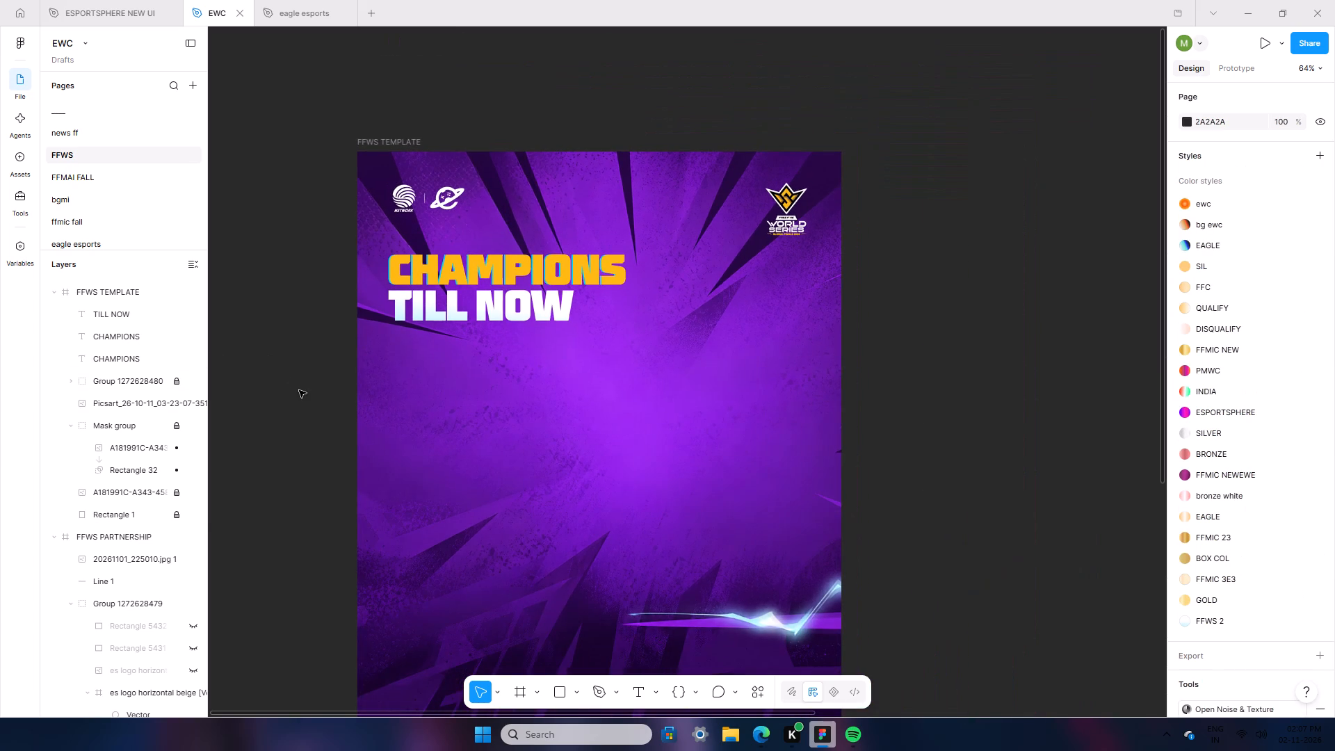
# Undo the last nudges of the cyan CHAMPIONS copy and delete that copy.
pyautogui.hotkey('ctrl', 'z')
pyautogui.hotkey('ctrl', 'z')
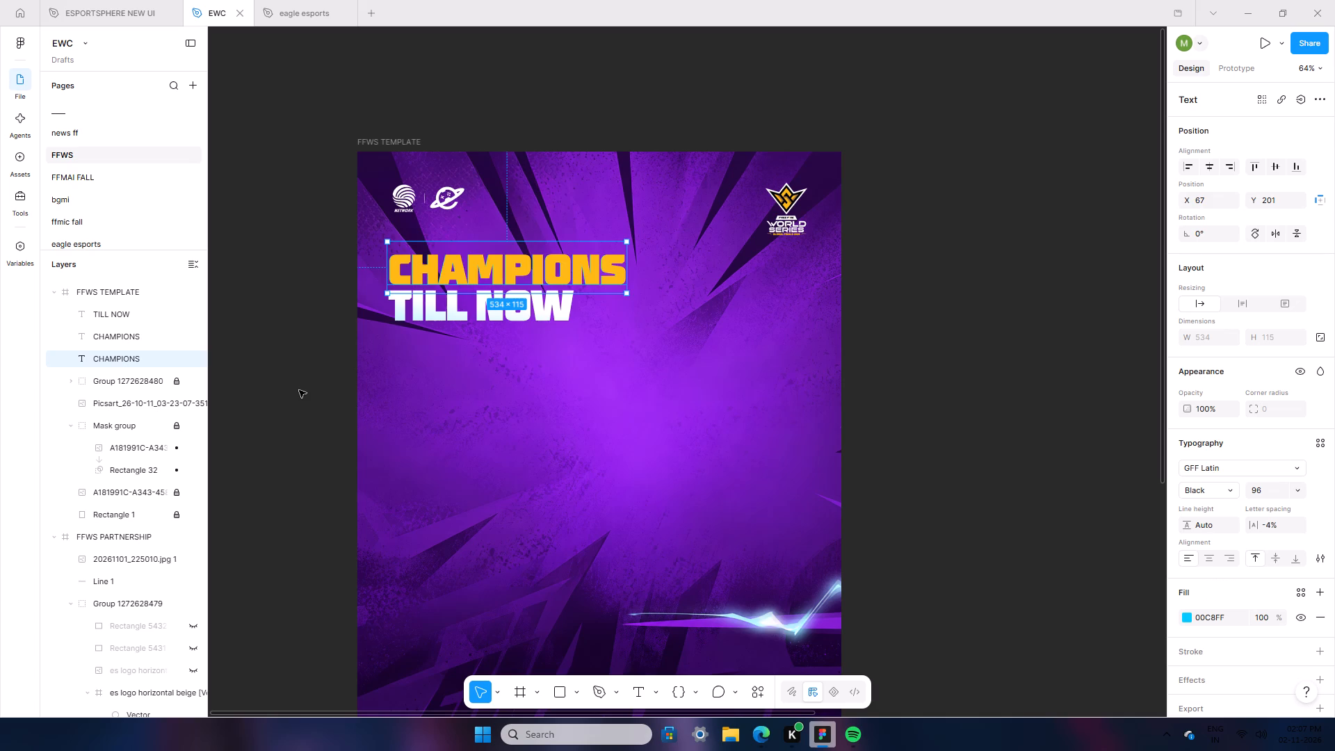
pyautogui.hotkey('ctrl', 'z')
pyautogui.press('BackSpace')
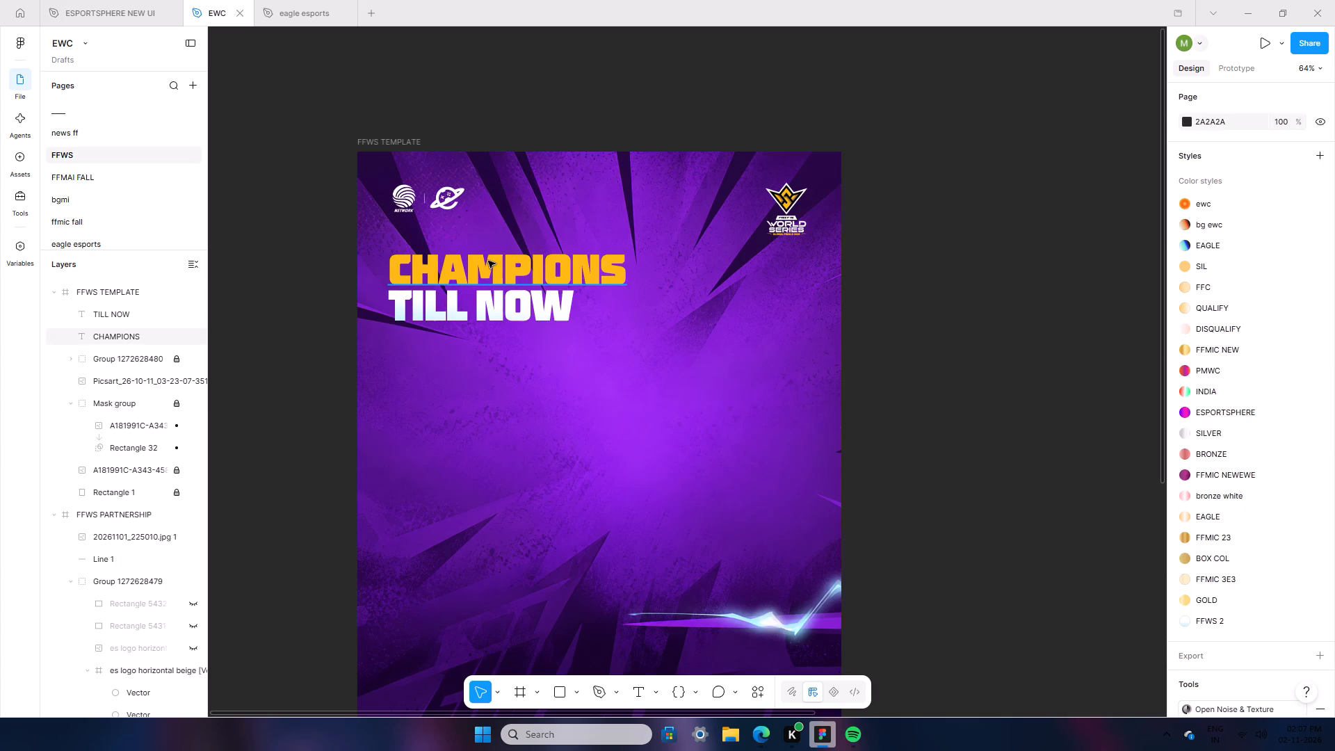
# Warp the CHAMPIONS text with Warp It, lowering its bottom-left corner and raising its bottom-right corner, and apply the result.
pyautogui.click(489, 261)
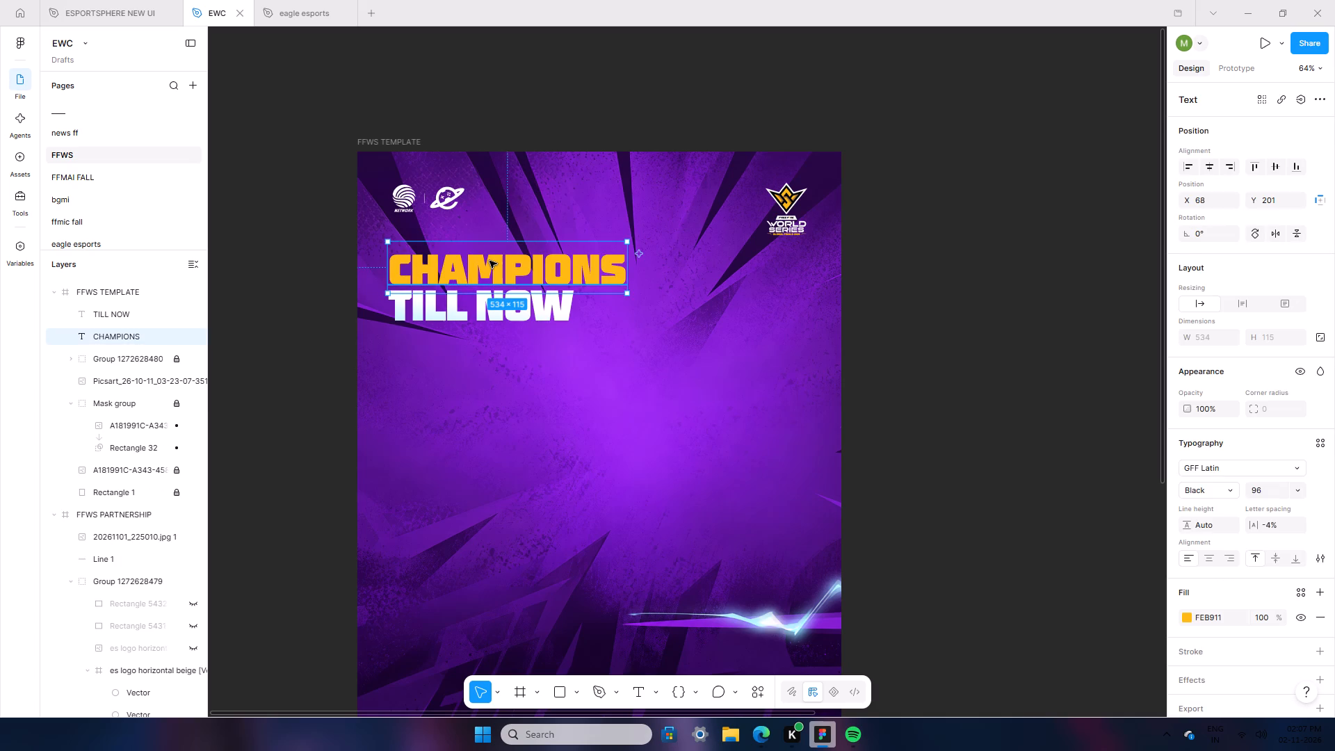
pyautogui.hotkey('ctrl', '/')
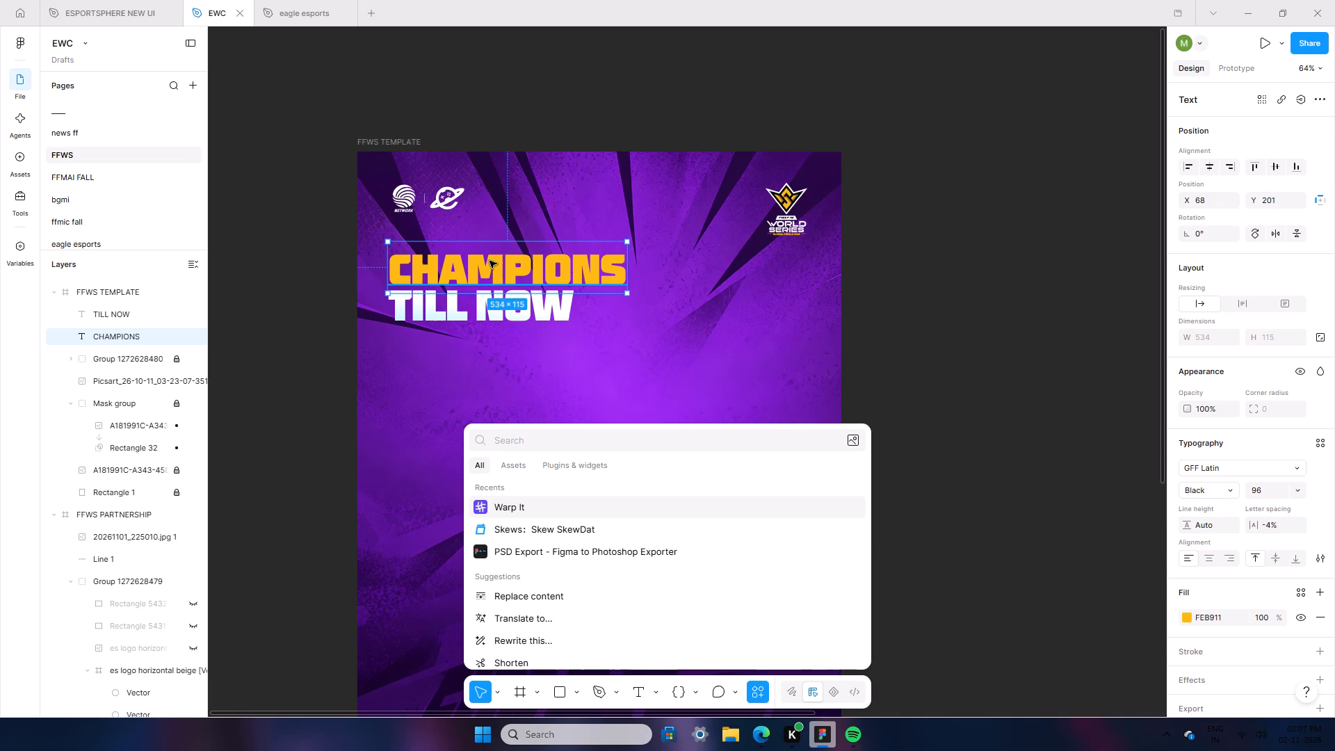
pyautogui.click(551, 503)
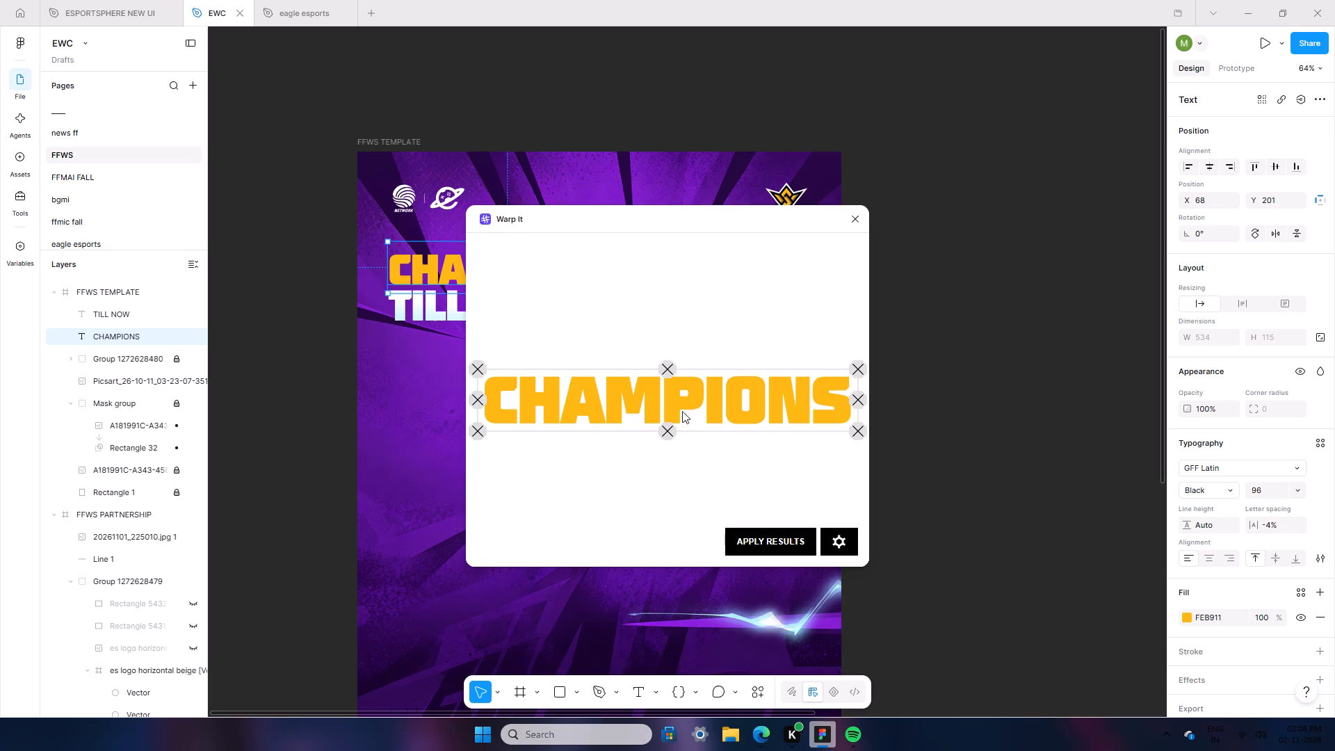
pyautogui.moveTo(477, 430); pyautogui.dragTo(476, 447)
pyautogui.click(668, 433)
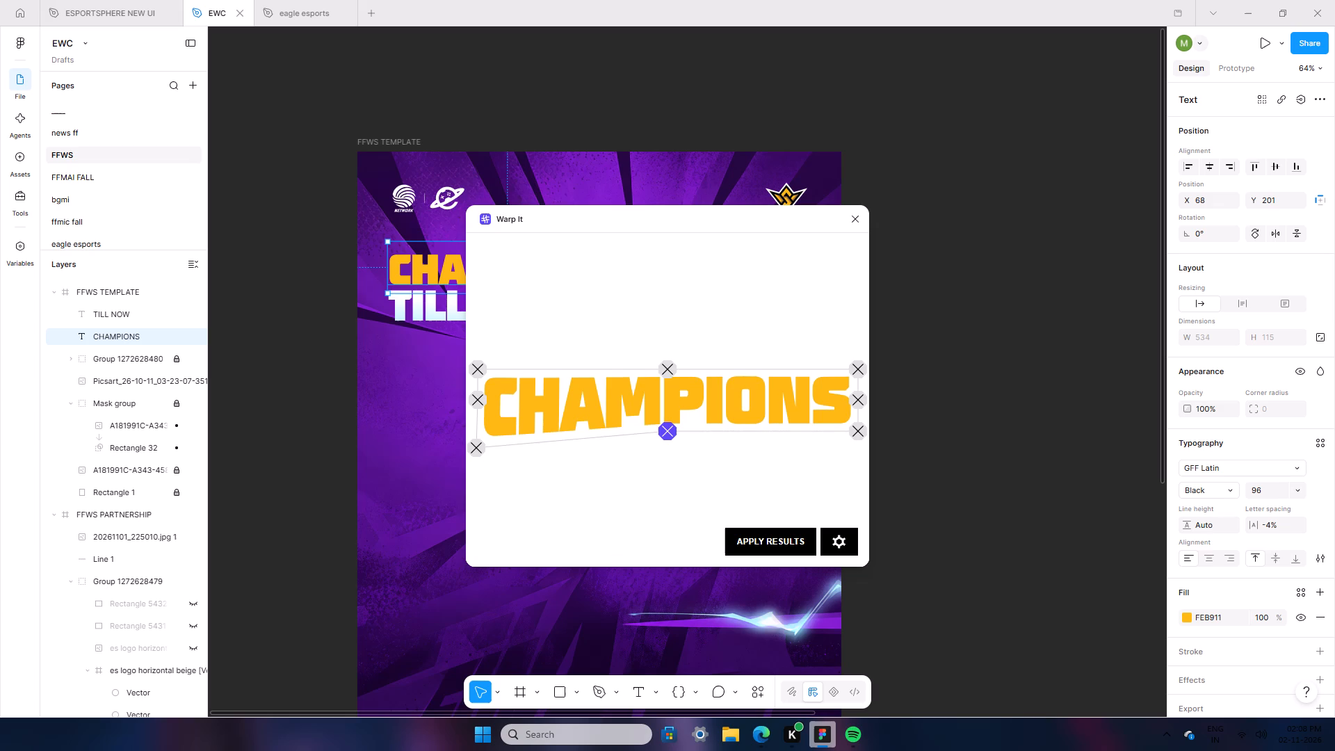
pyautogui.moveTo(856, 434); pyautogui.dragTo(856, 423)
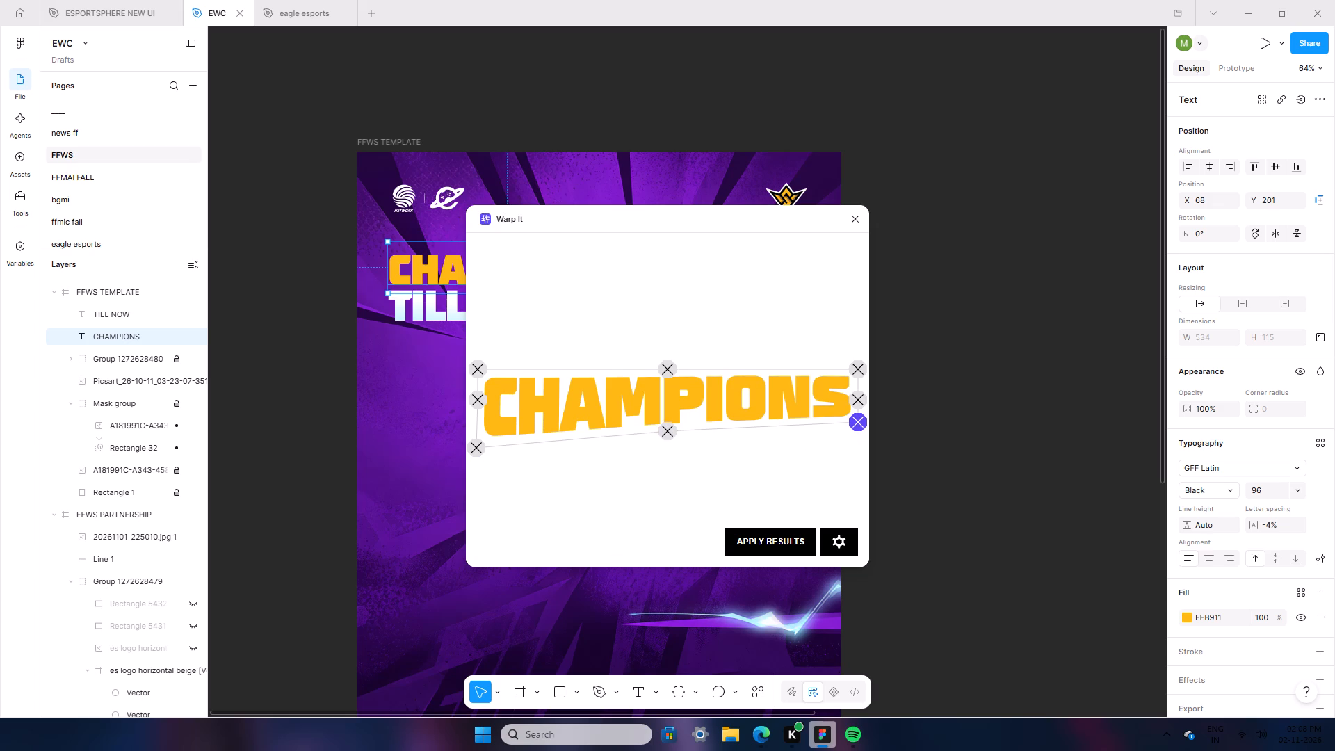
pyautogui.moveTo(856, 423); pyautogui.dragTo(856, 421)
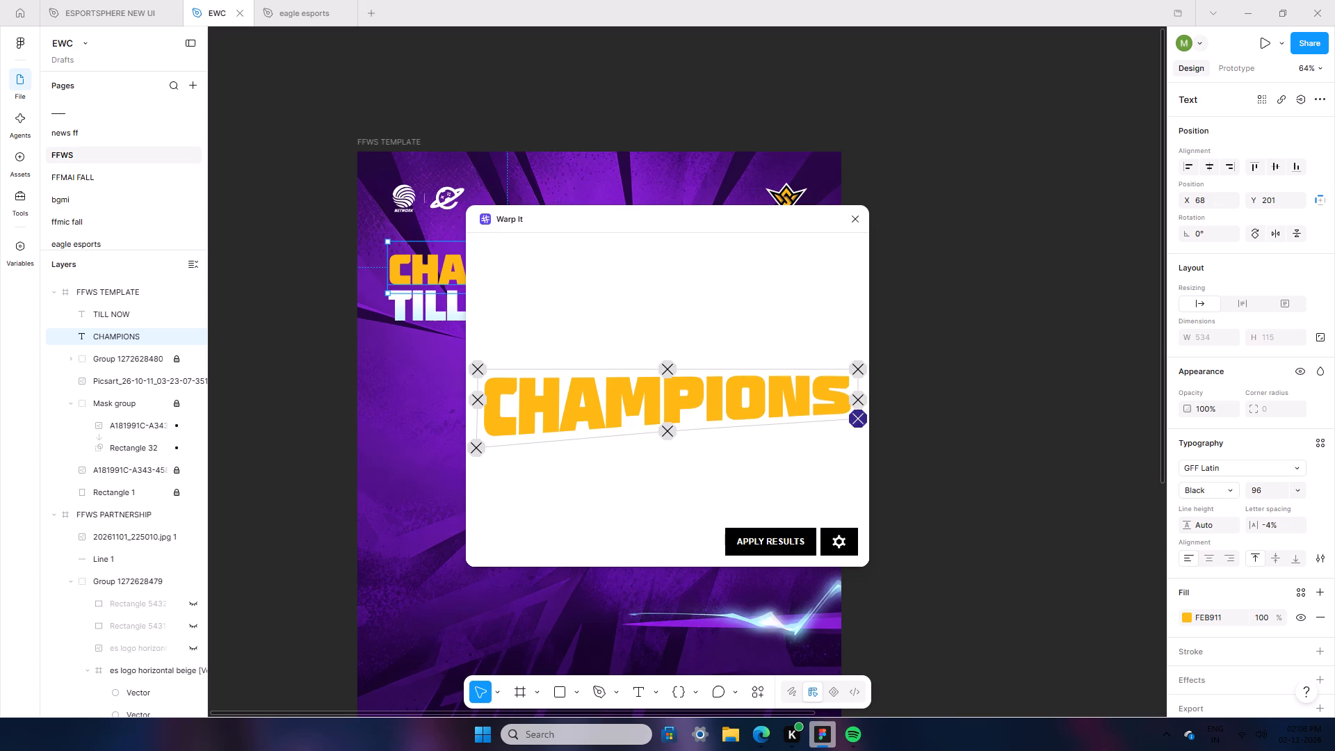
pyautogui.click(663, 430)
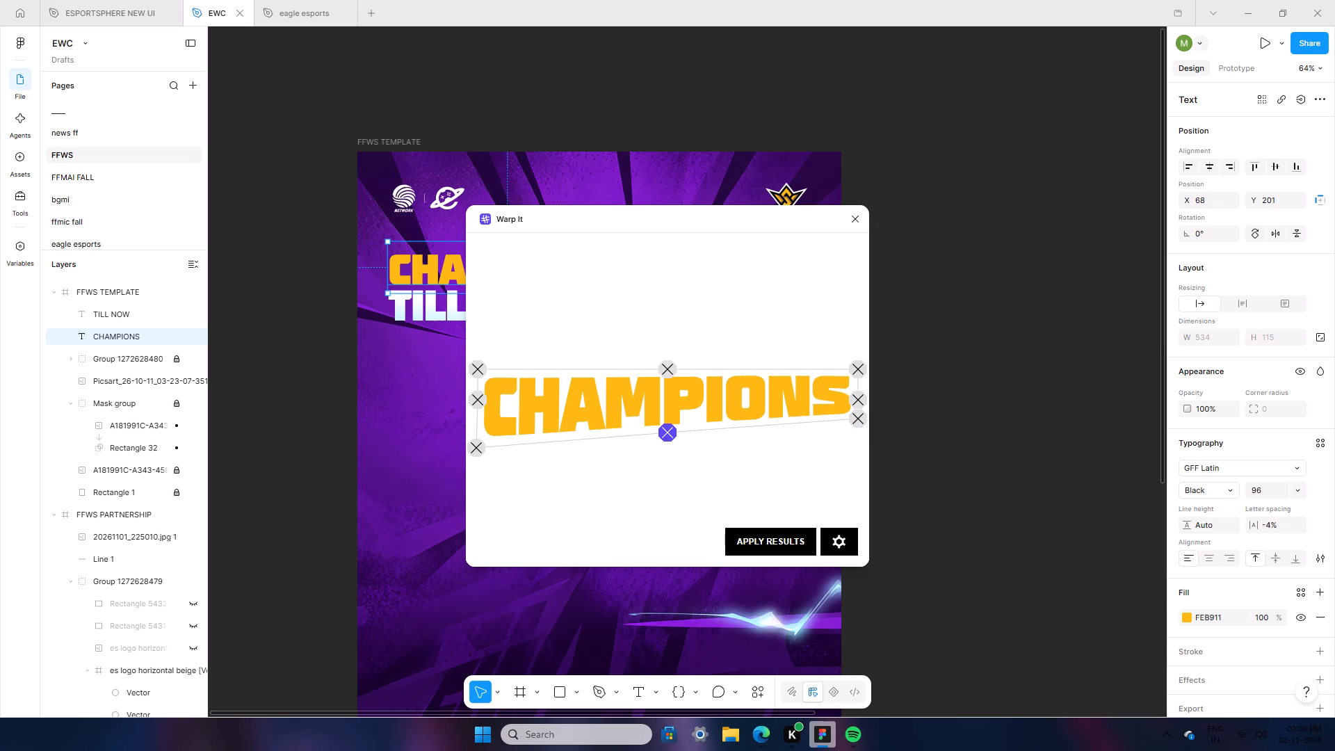
pyautogui.click(777, 536)
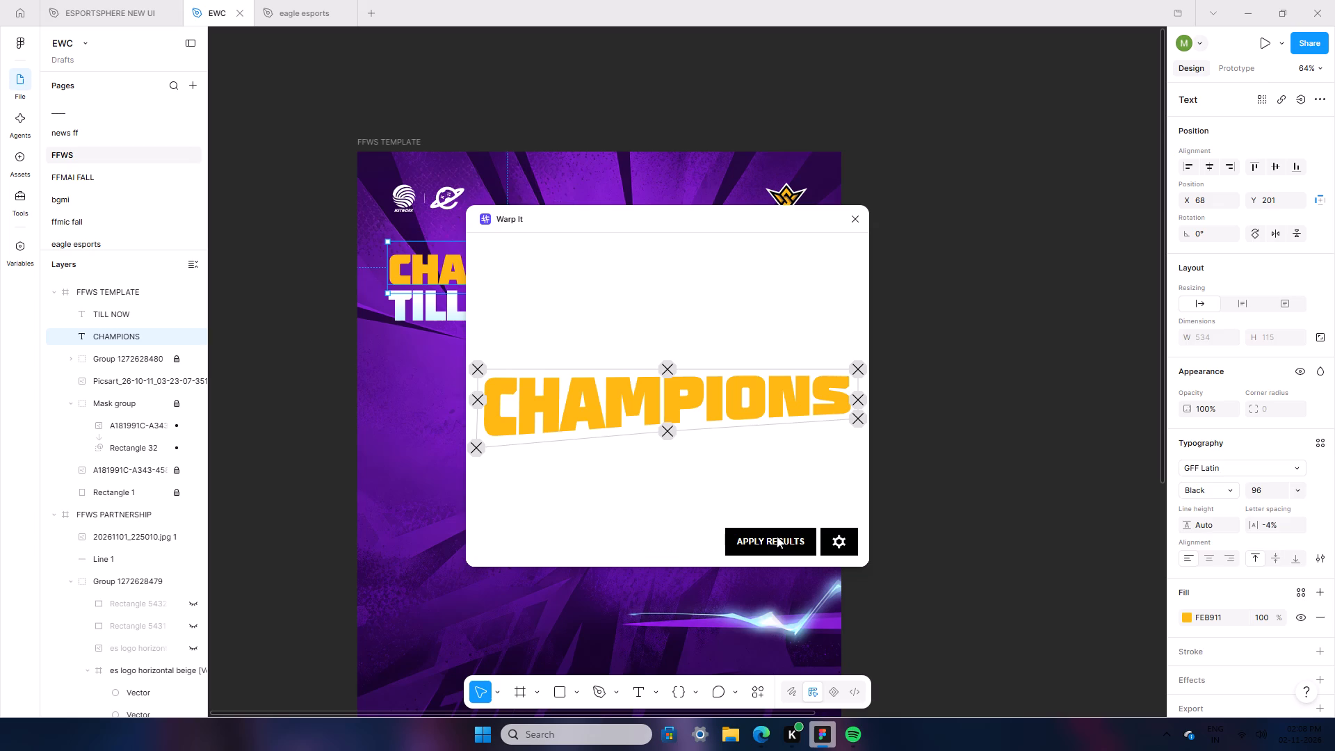
pyautogui.click(853, 224)
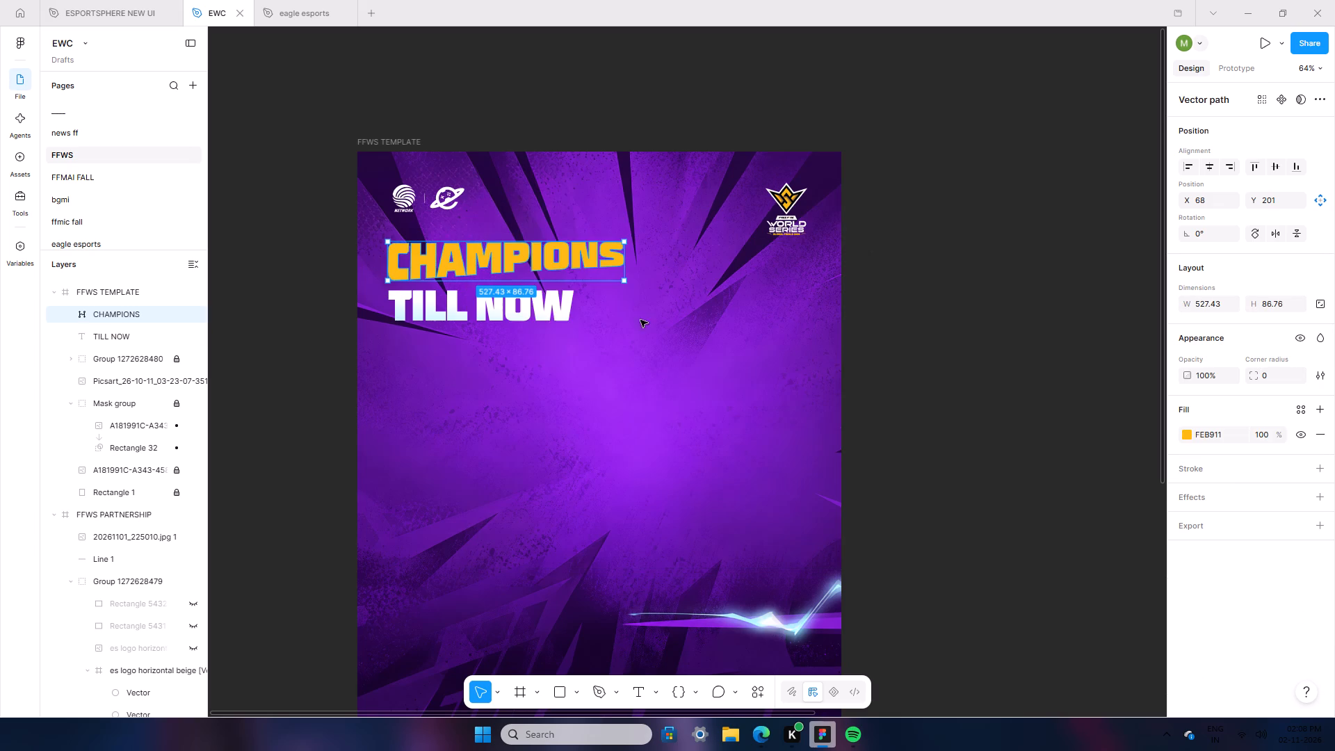
# Move the TILL NOW text up and inward to about X 150, Y 258, tucked under the warped CHAMPIONS line.
pyautogui.click(512, 310)
pyautogui.moveTo(508, 306); pyautogui.dragTo(531, 307)
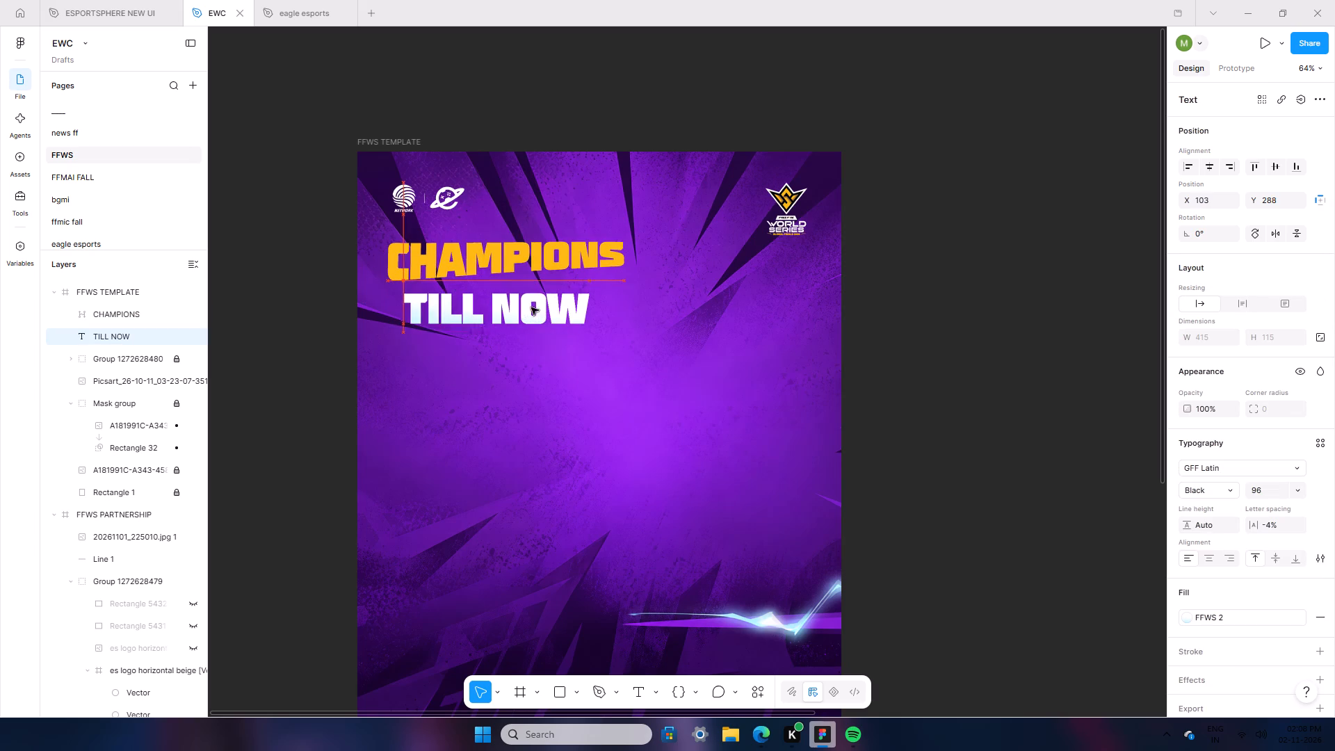
pyautogui.moveTo(531, 307); pyautogui.dragTo(544, 296)
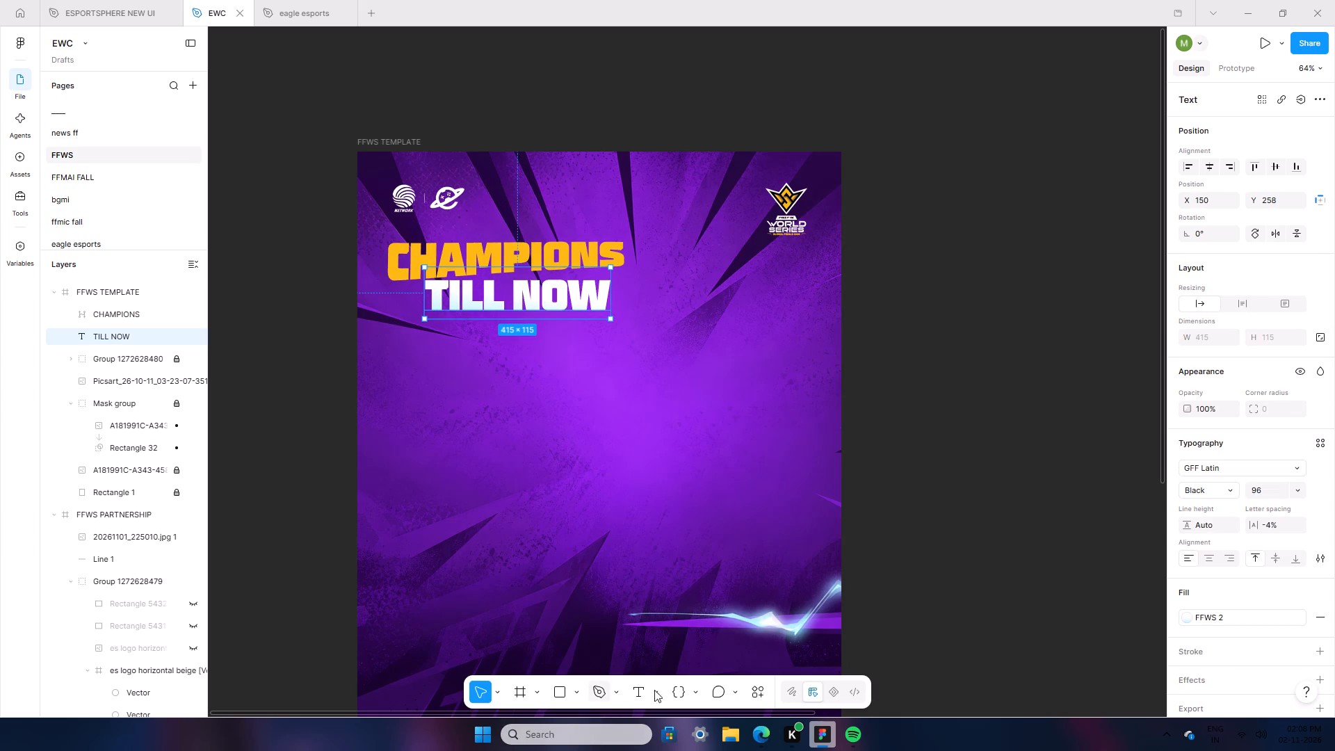
# Warp the TILL NOW text with Warp It so its top edge slopes upward to the right, and apply the result.
pyautogui.hotkey('ctrl', '/')
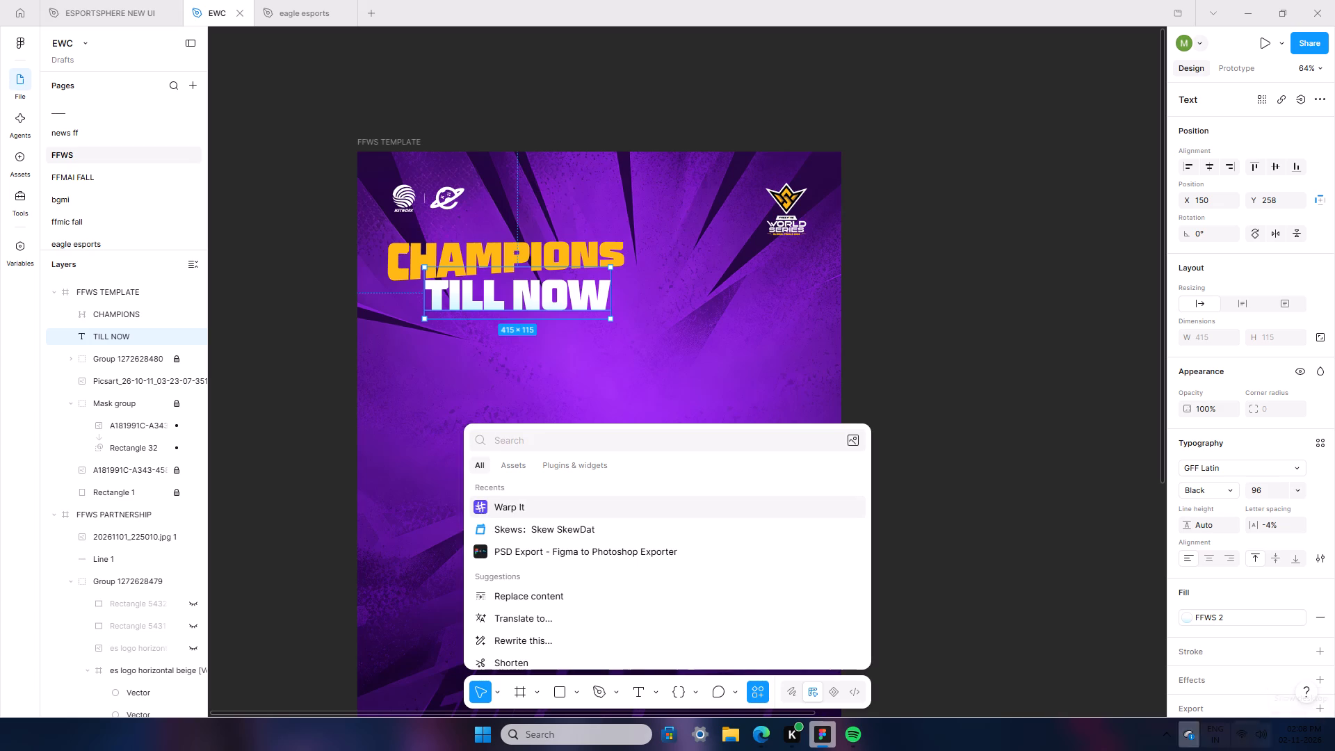
pyautogui.click(535, 511)
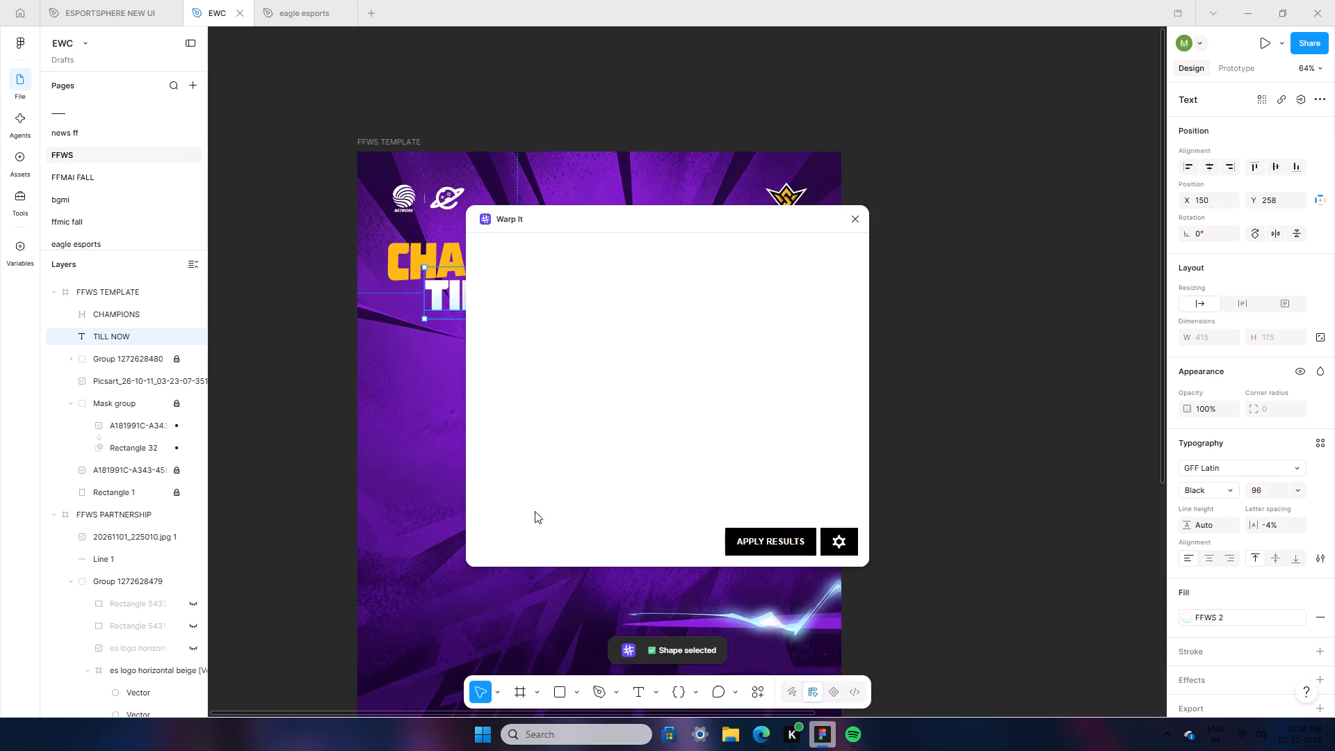
pyautogui.moveTo(821, 369); pyautogui.dragTo(823, 362)
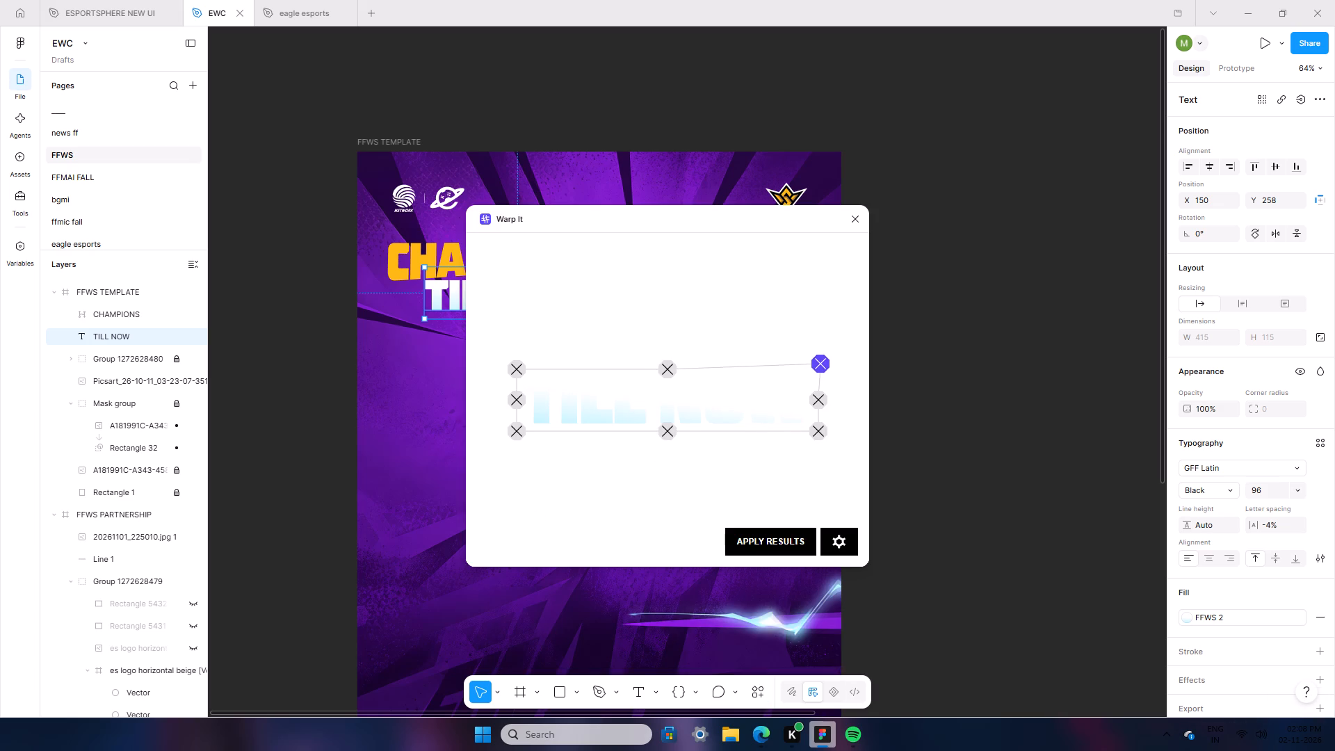
pyautogui.moveTo(823, 362); pyautogui.dragTo(828, 357)
pyautogui.moveTo(670, 372); pyautogui.dragTo(674, 366)
pyautogui.moveTo(510, 394); pyautogui.dragTo(510, 401)
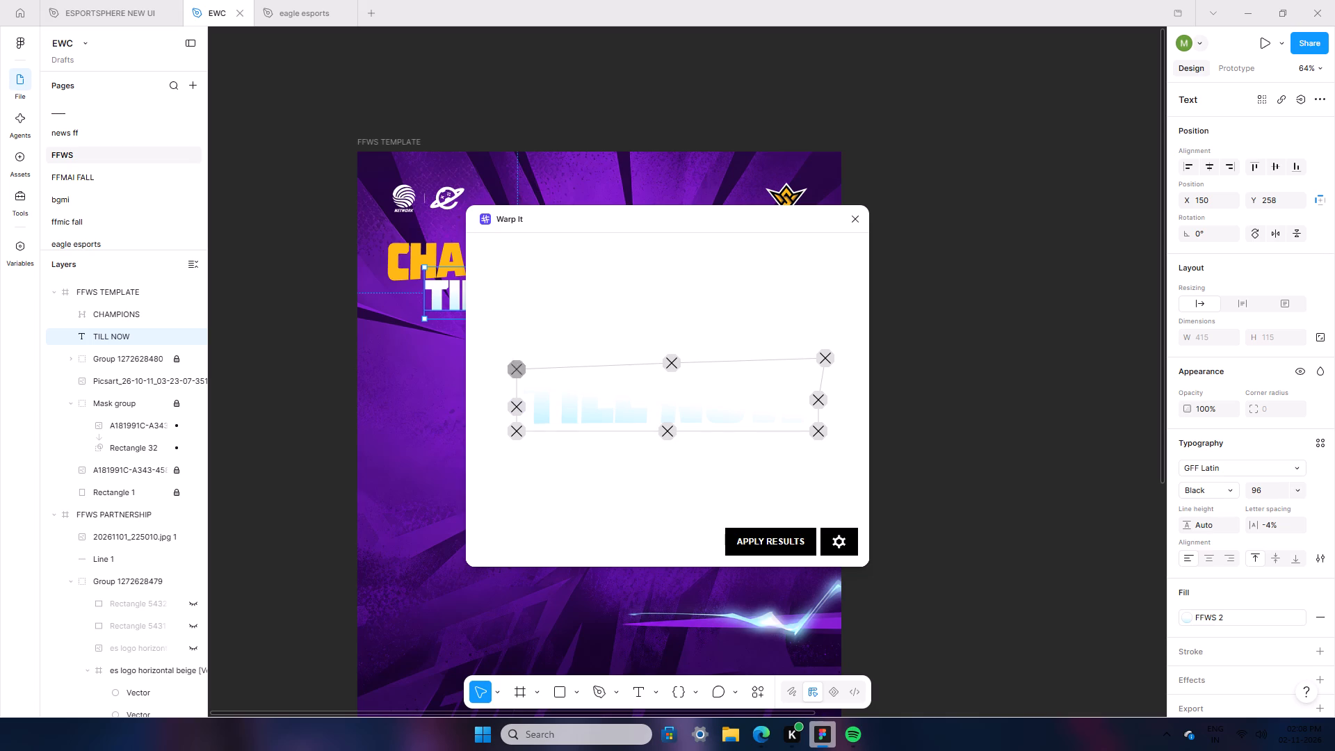
pyautogui.moveTo(519, 366); pyautogui.dragTo(519, 381)
pyautogui.moveTo(674, 358); pyautogui.dragTo(672, 367)
pyautogui.click(812, 394)
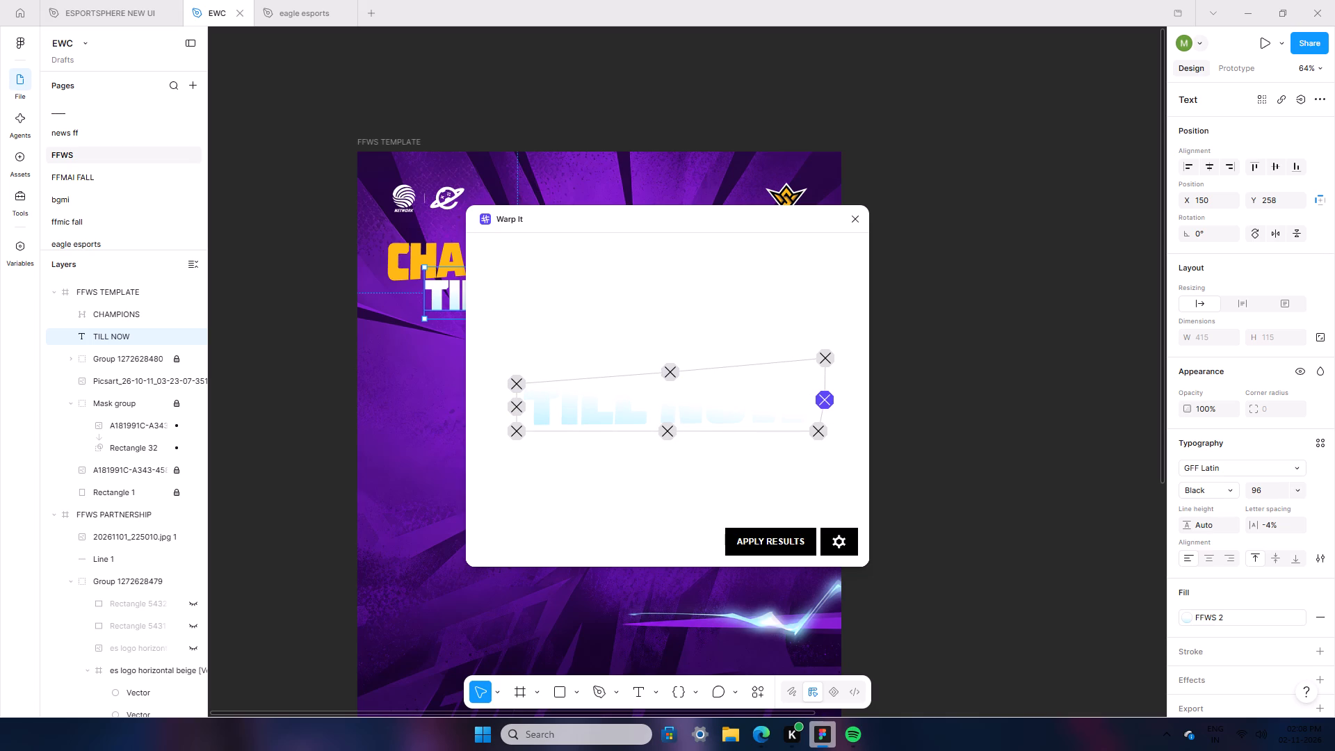
pyautogui.click(786, 537)
pyautogui.click(853, 216)
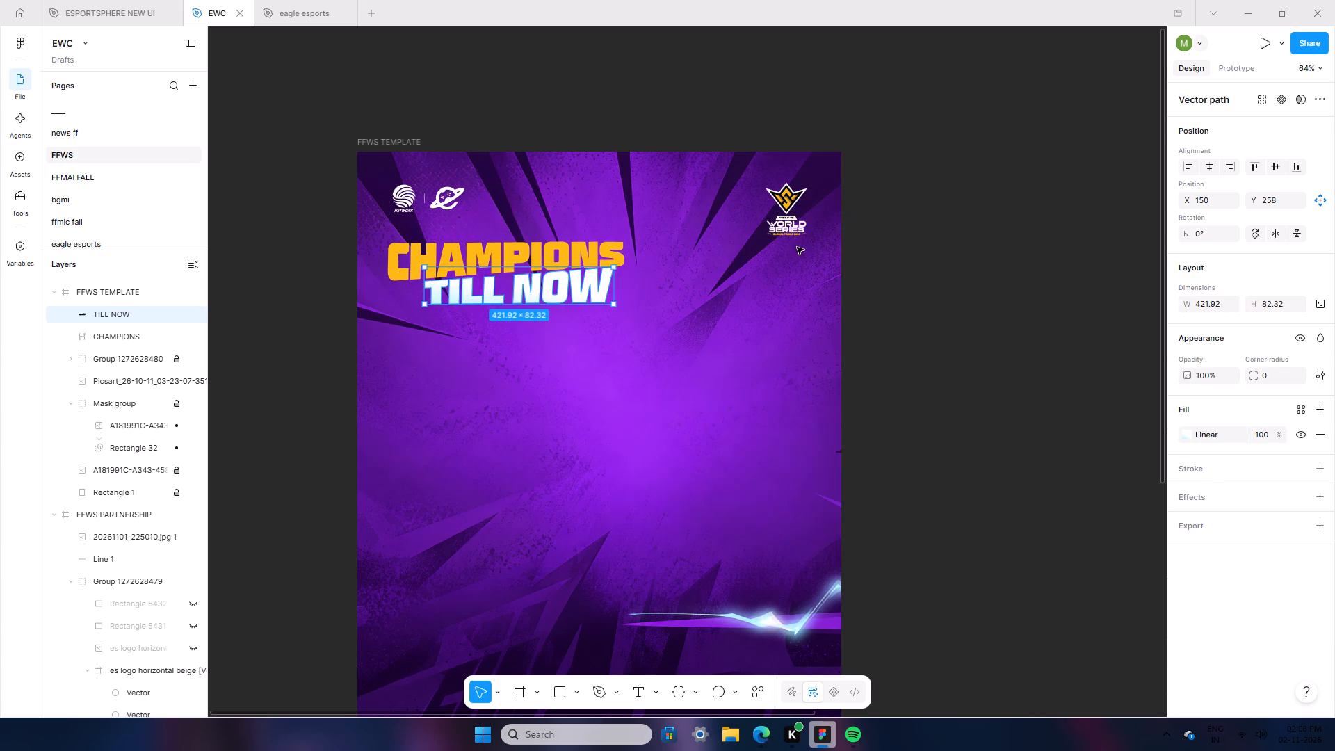
# Shift the warped TILL NOW to X 173, Y 266 so its right end lines up with CHAMPIONS.
pyautogui.moveTo(576, 286); pyautogui.dragTo(587, 290)
pyautogui.click(919, 394)
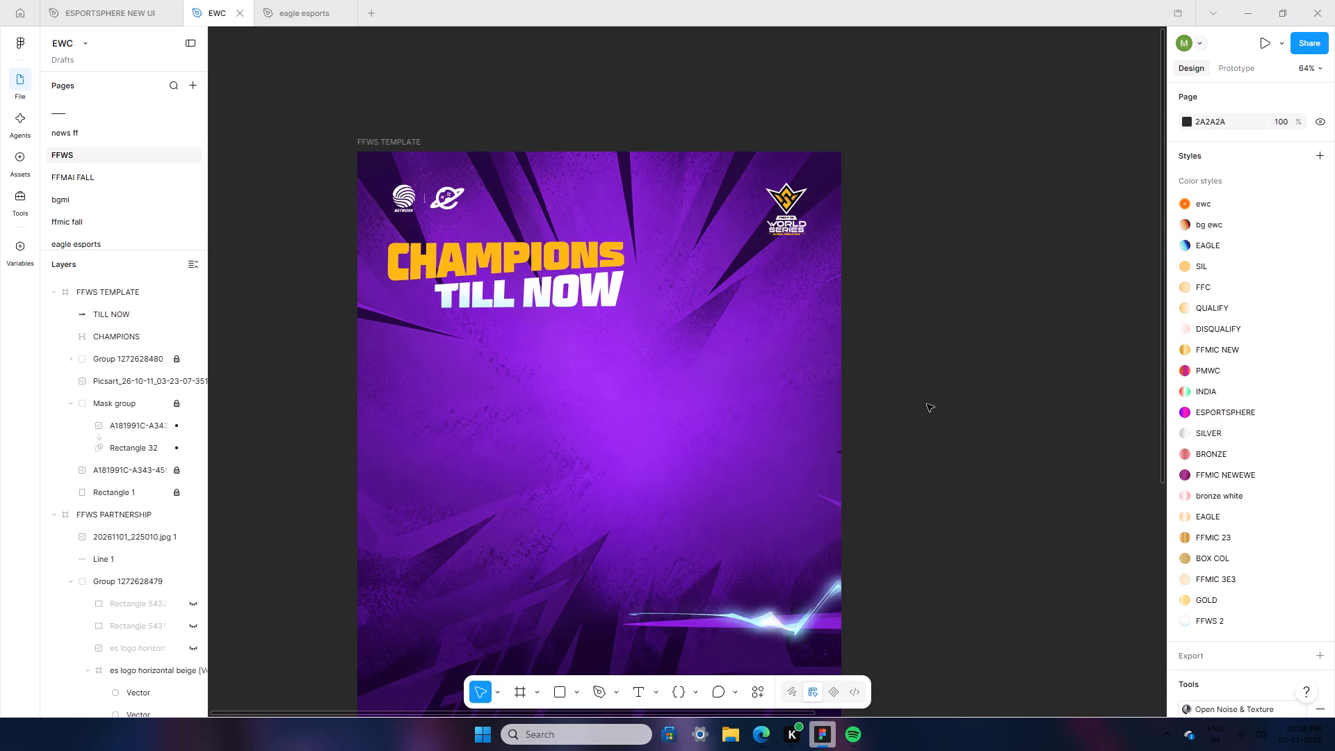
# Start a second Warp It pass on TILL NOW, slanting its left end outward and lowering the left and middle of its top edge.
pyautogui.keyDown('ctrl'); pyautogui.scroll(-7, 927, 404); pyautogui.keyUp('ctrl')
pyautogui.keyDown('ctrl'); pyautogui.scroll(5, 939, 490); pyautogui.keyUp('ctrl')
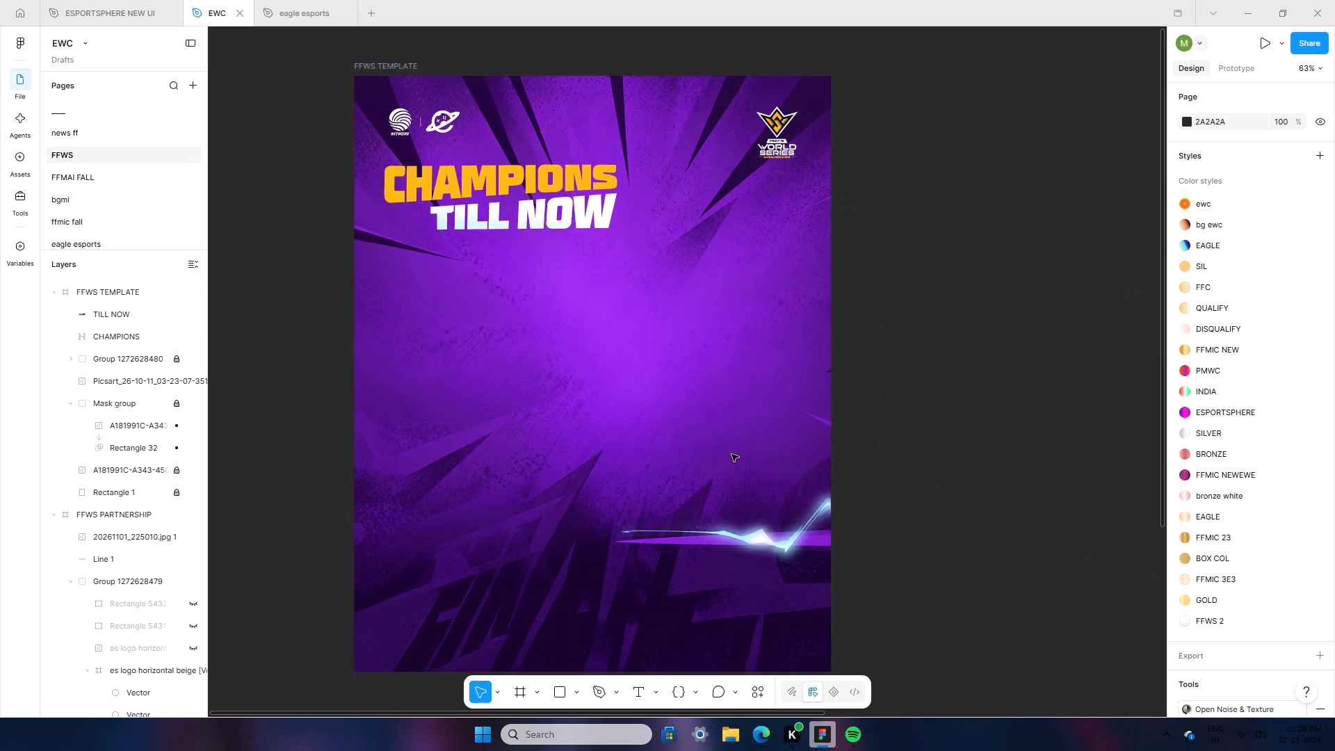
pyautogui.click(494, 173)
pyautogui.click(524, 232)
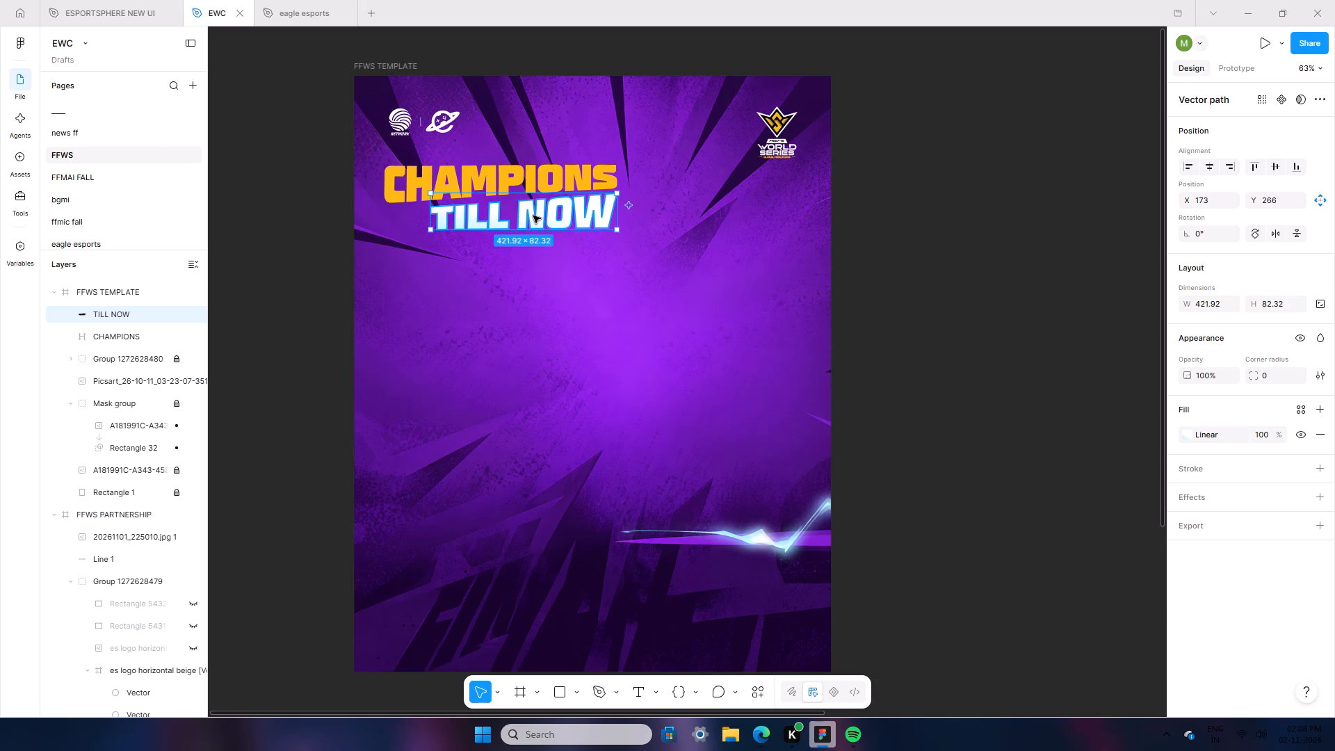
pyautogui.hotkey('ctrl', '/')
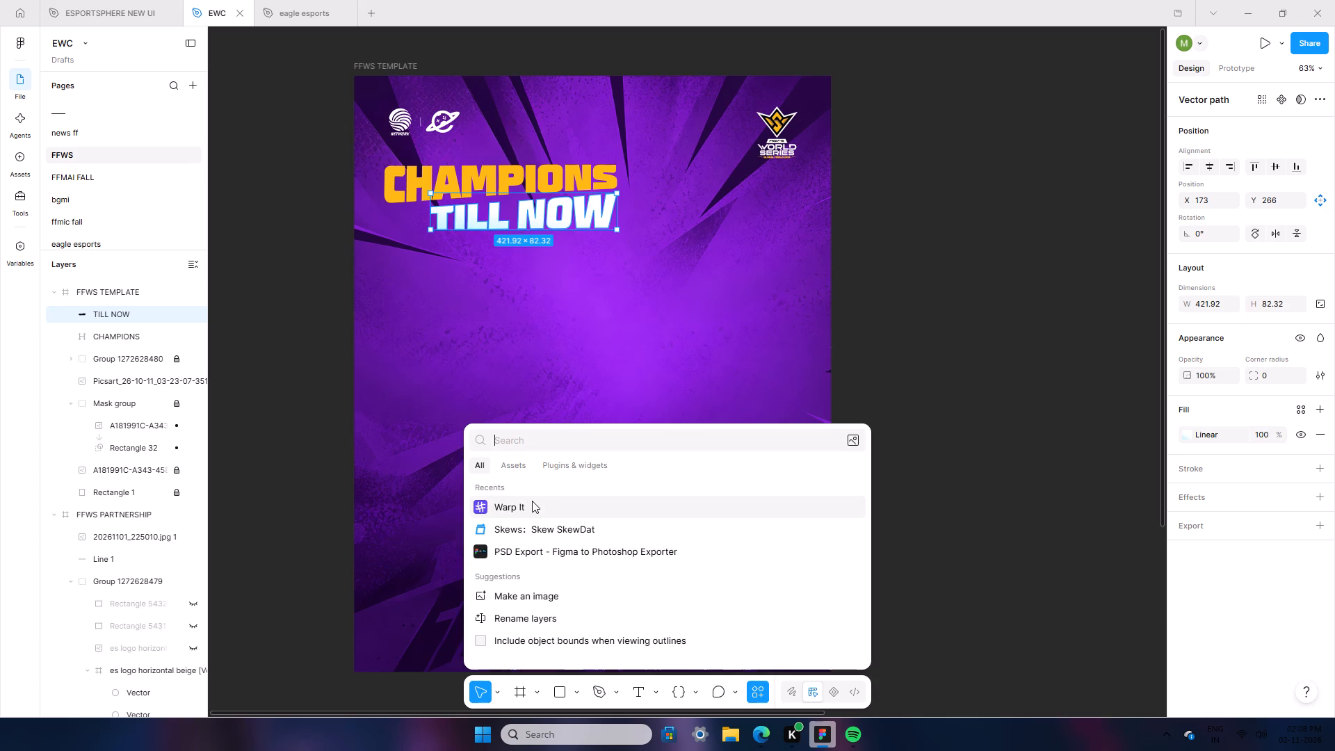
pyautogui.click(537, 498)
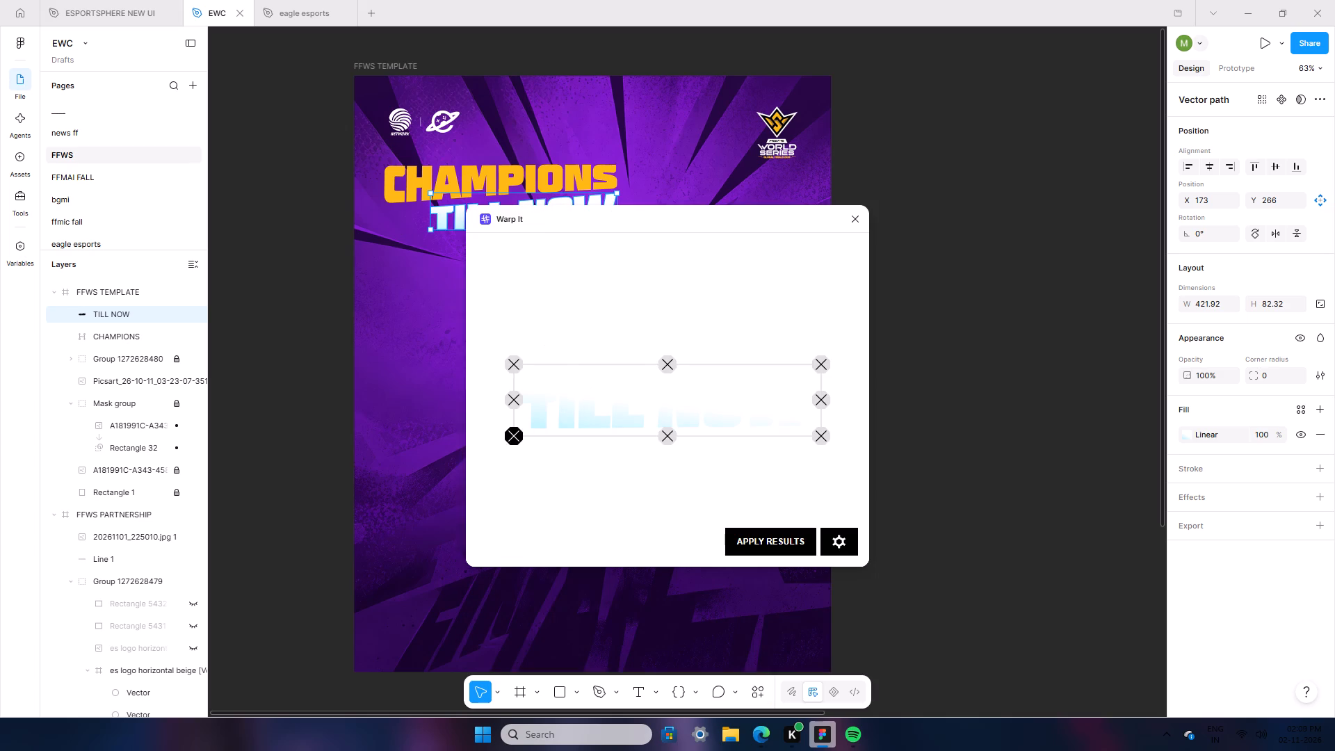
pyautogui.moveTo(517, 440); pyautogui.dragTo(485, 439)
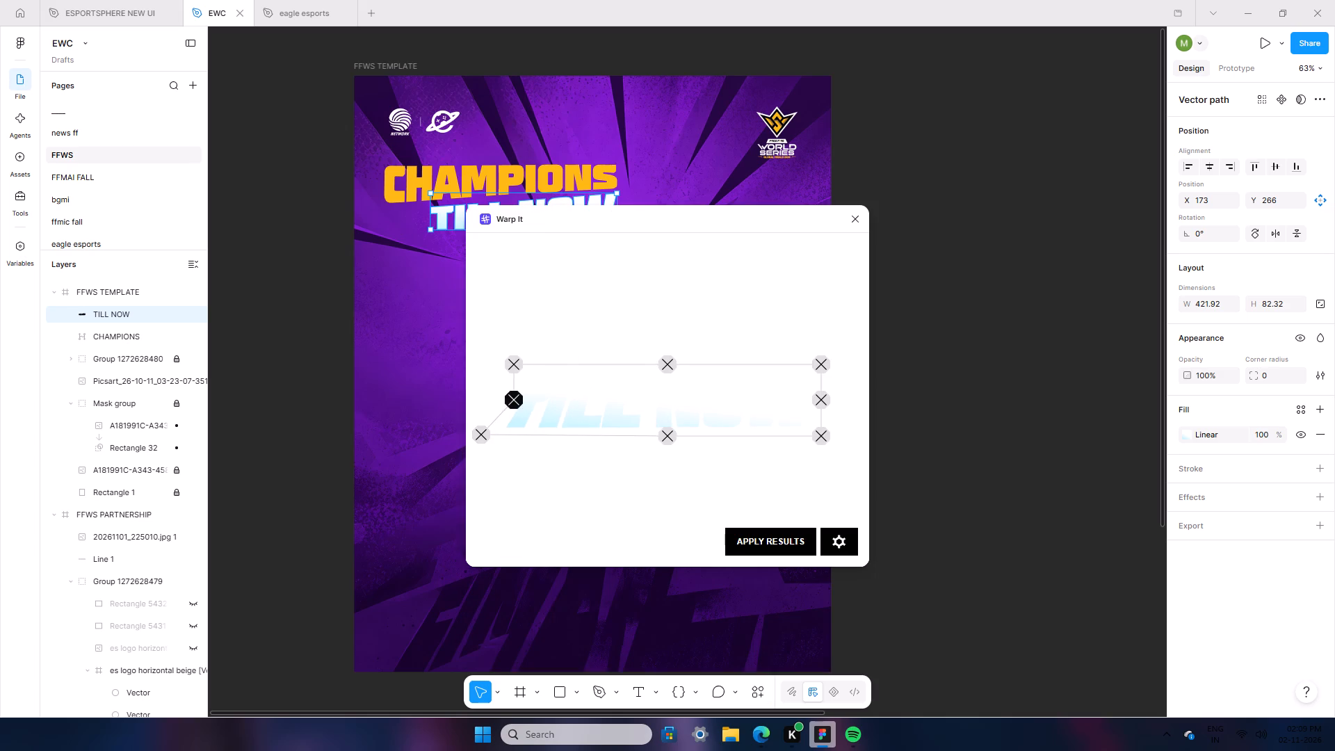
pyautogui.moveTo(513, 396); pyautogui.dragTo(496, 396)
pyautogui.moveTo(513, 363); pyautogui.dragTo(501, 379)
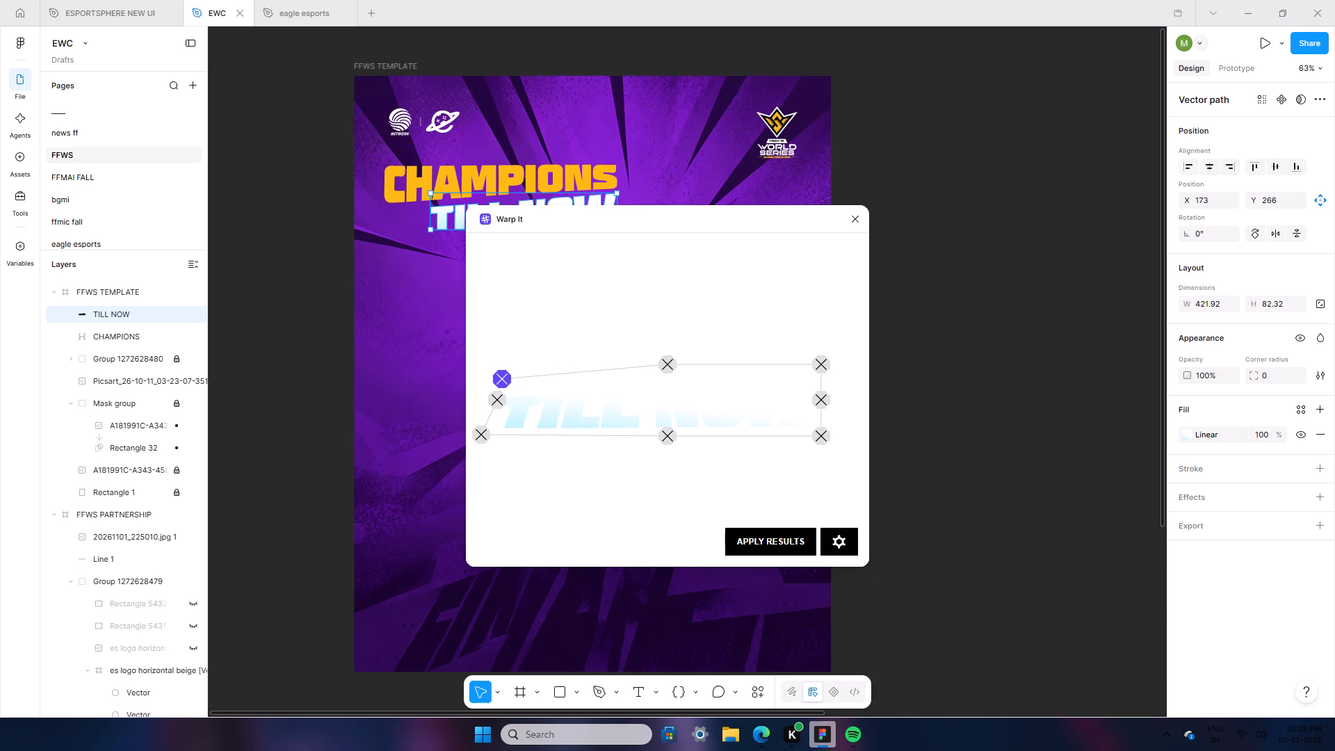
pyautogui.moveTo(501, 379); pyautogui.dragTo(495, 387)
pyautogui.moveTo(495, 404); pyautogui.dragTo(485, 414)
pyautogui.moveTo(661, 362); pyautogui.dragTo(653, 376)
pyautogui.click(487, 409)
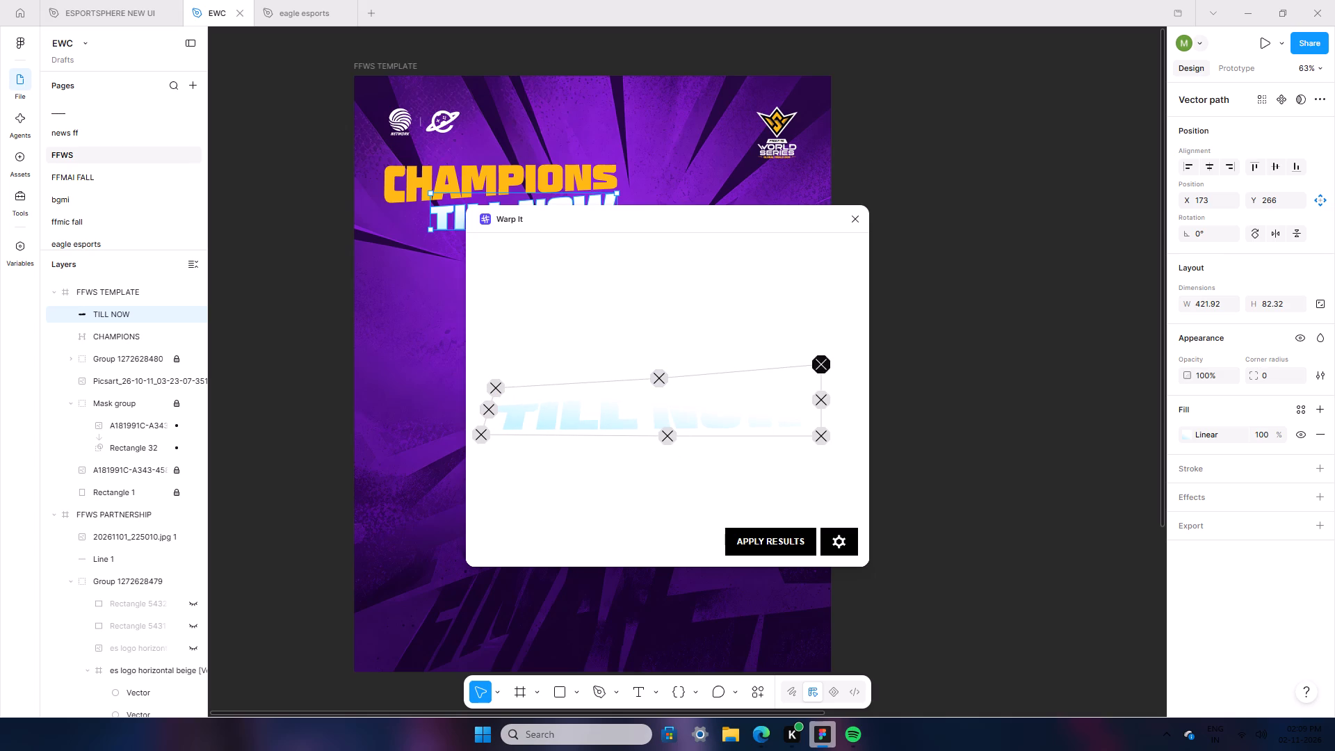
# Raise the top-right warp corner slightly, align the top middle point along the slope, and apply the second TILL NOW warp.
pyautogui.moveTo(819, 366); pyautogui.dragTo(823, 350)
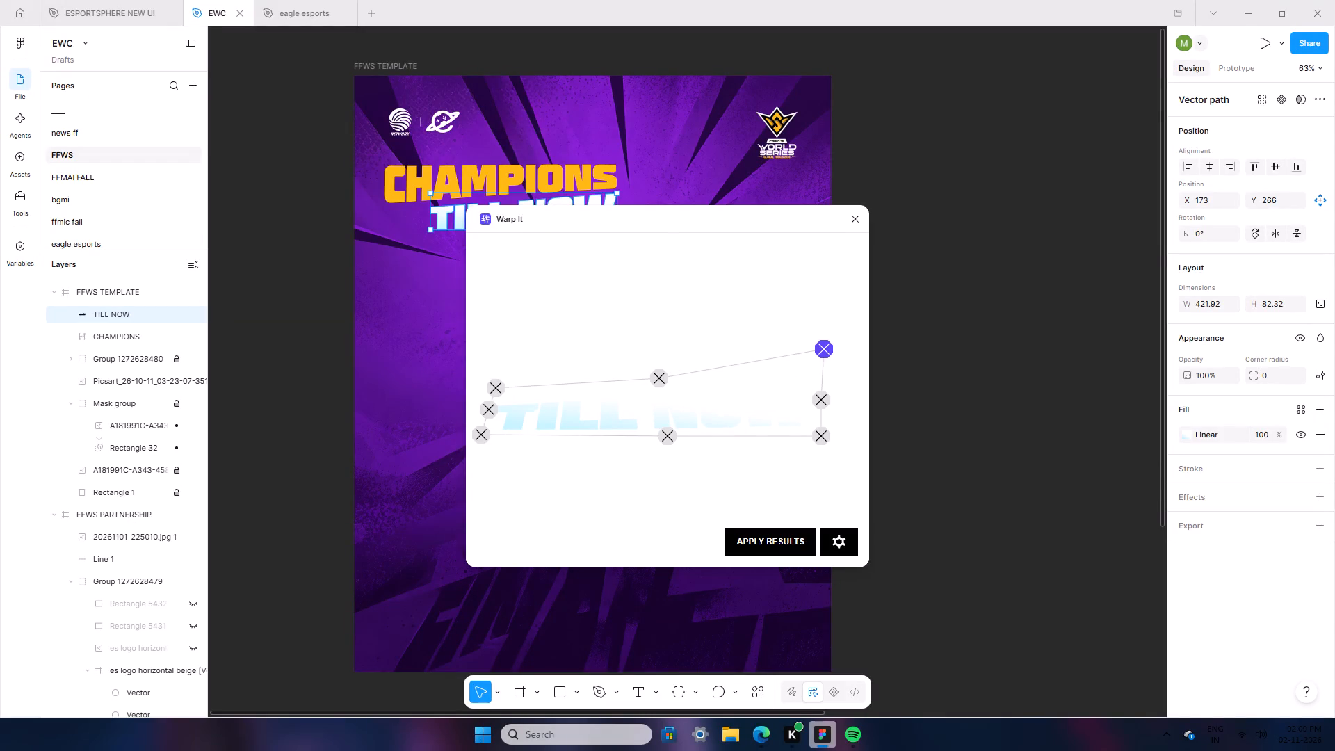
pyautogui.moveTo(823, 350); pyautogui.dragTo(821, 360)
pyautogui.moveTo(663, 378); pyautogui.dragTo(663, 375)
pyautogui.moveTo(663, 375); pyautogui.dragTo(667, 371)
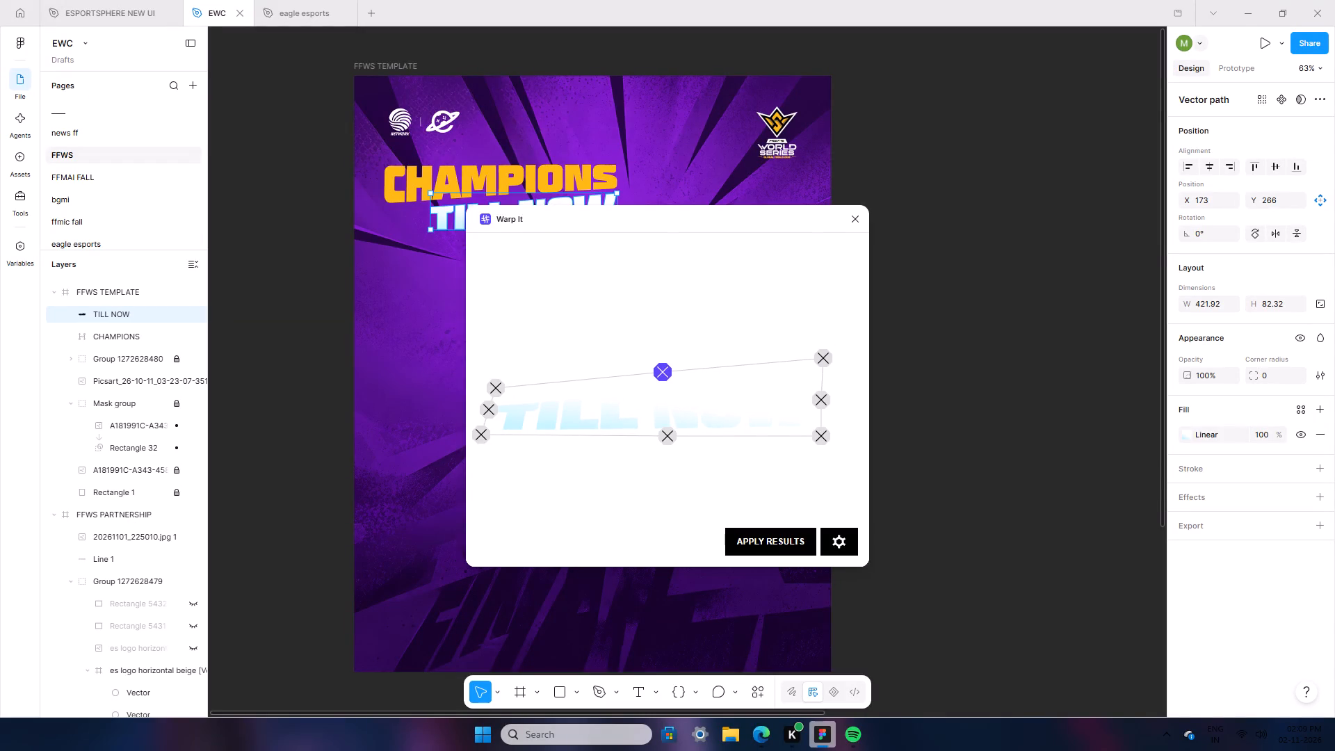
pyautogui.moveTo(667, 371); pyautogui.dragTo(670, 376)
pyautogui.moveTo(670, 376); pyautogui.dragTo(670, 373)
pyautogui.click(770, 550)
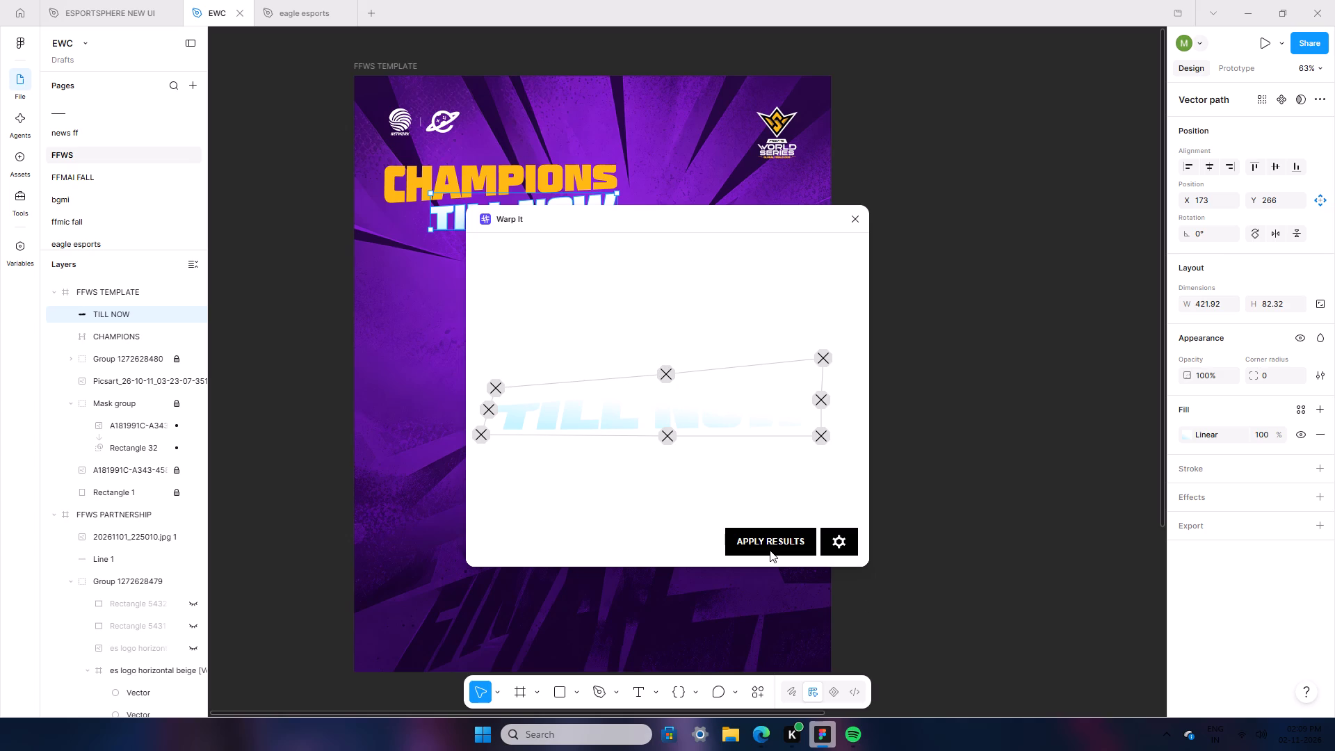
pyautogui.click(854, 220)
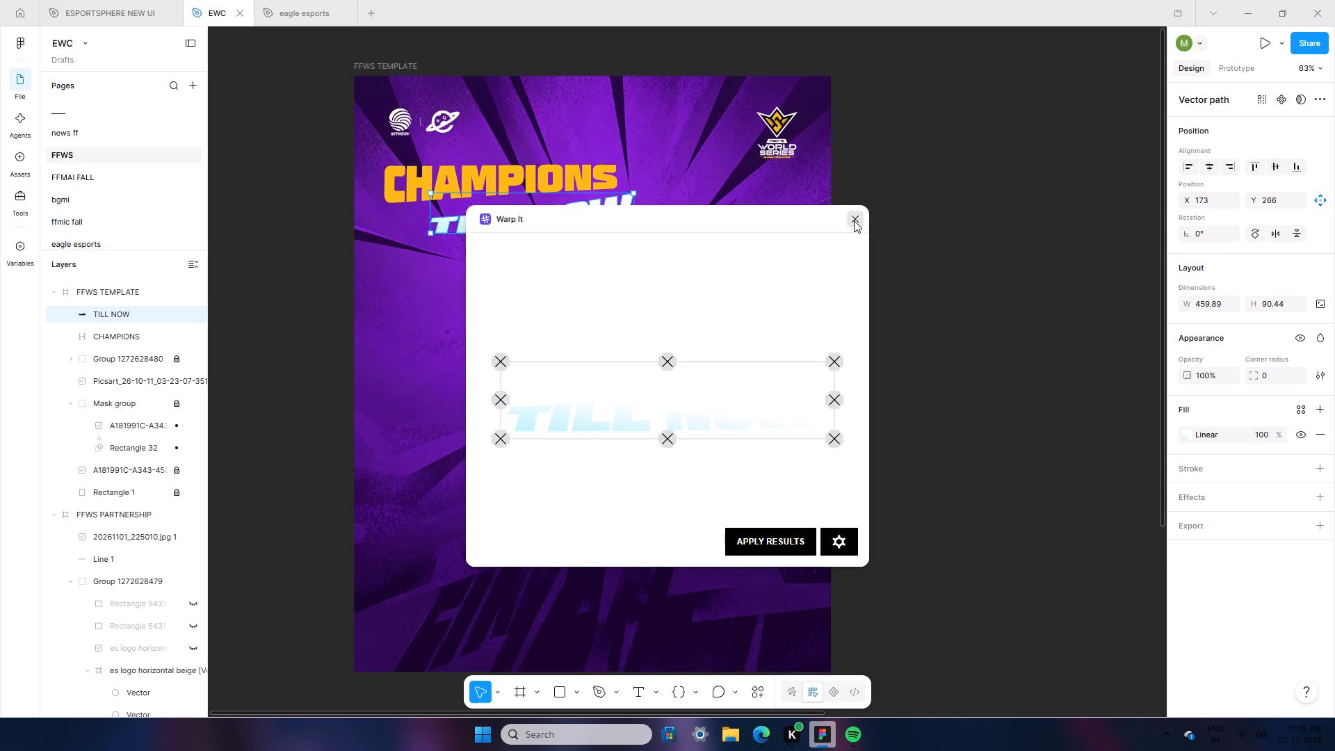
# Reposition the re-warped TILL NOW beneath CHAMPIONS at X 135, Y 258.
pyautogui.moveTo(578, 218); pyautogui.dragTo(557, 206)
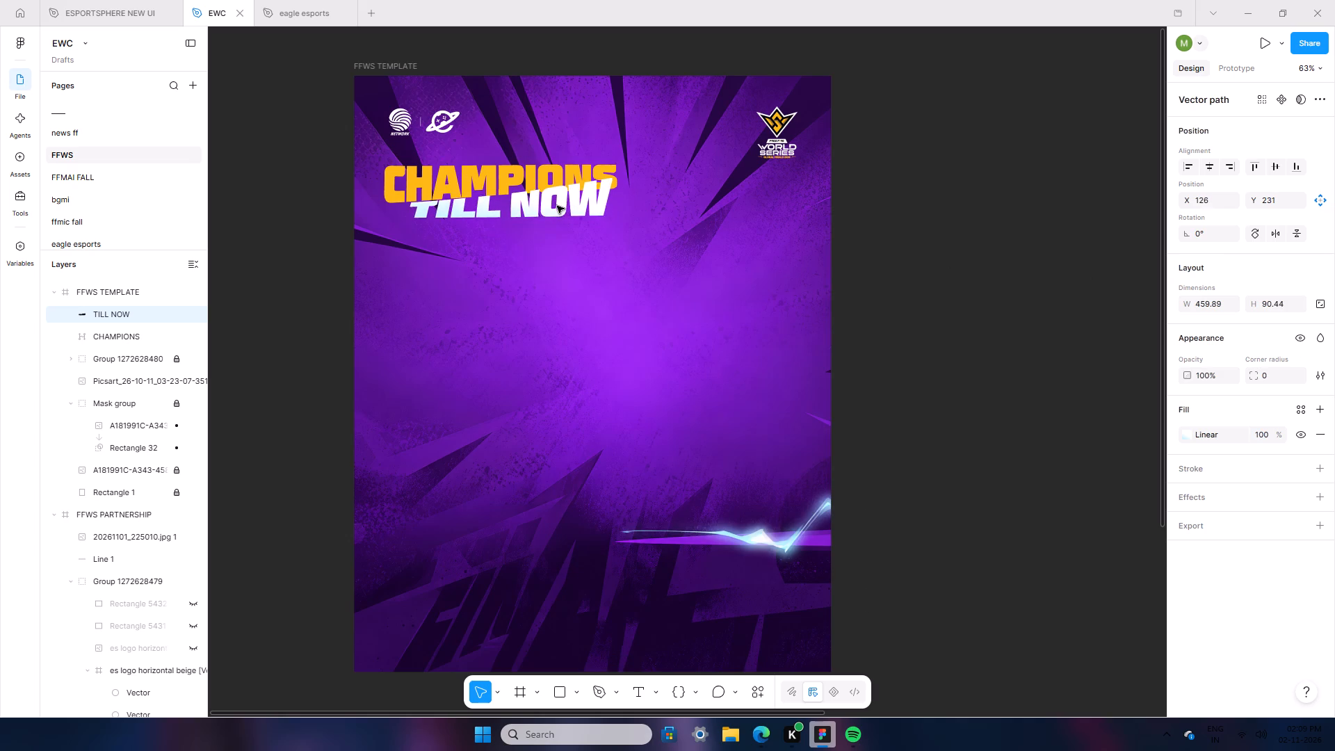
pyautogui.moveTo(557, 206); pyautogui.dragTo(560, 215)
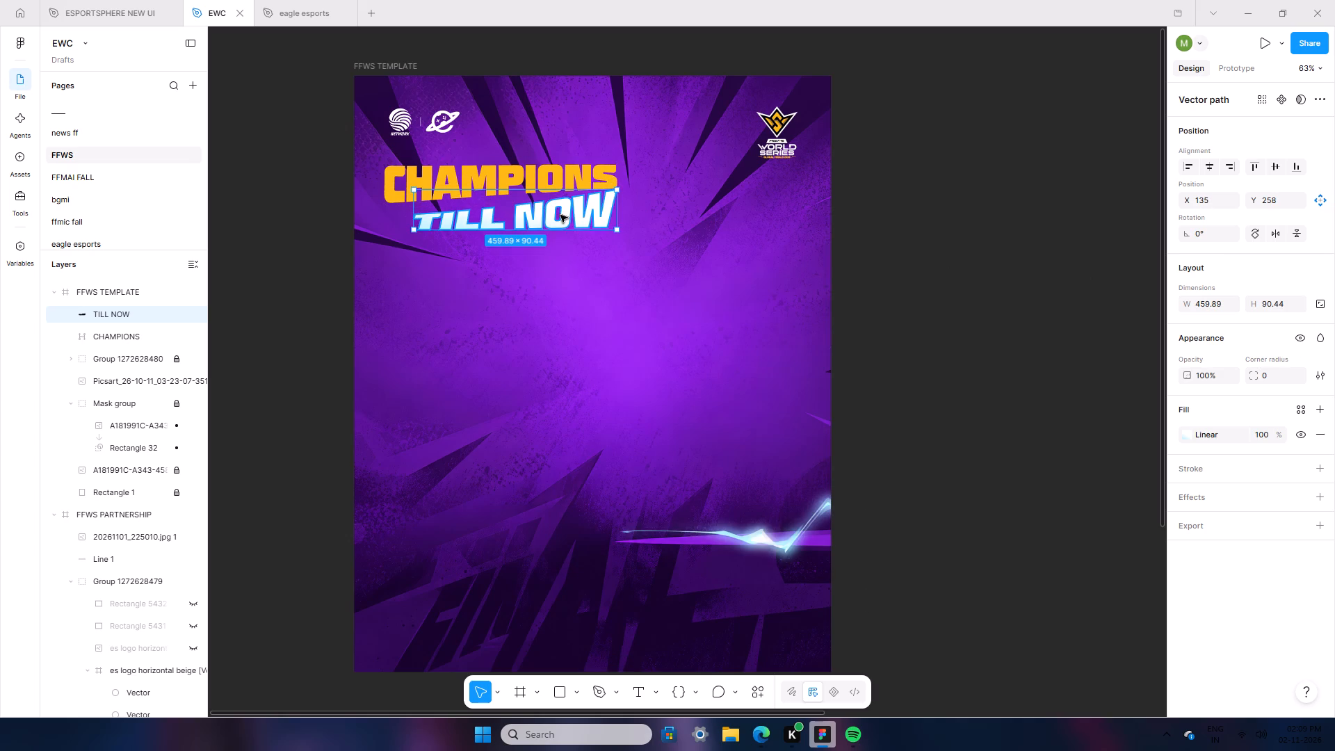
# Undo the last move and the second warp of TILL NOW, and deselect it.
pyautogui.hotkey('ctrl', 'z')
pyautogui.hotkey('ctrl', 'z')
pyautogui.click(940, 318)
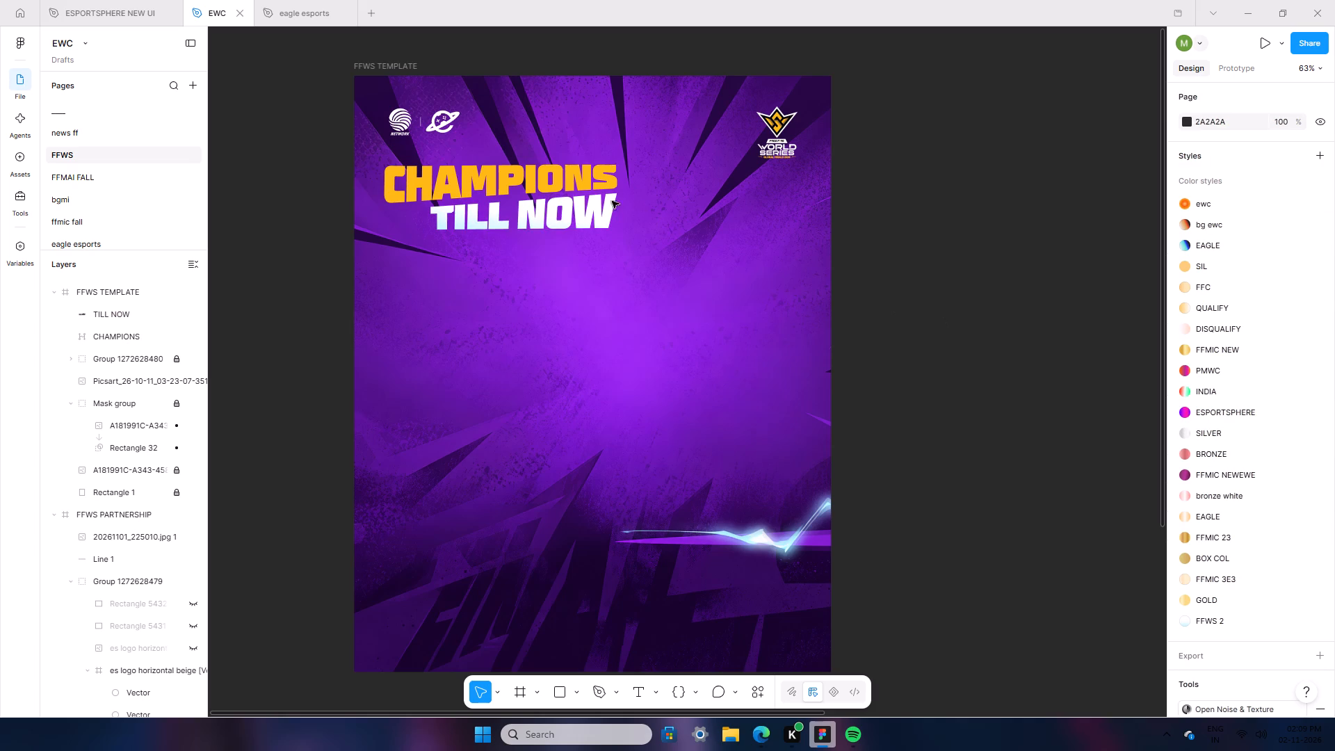
# Undo all the warps of CHAMPIONS and TILL NOW back to flat editable text, and deselect.
pyautogui.hotkey('ctrl', 'z')
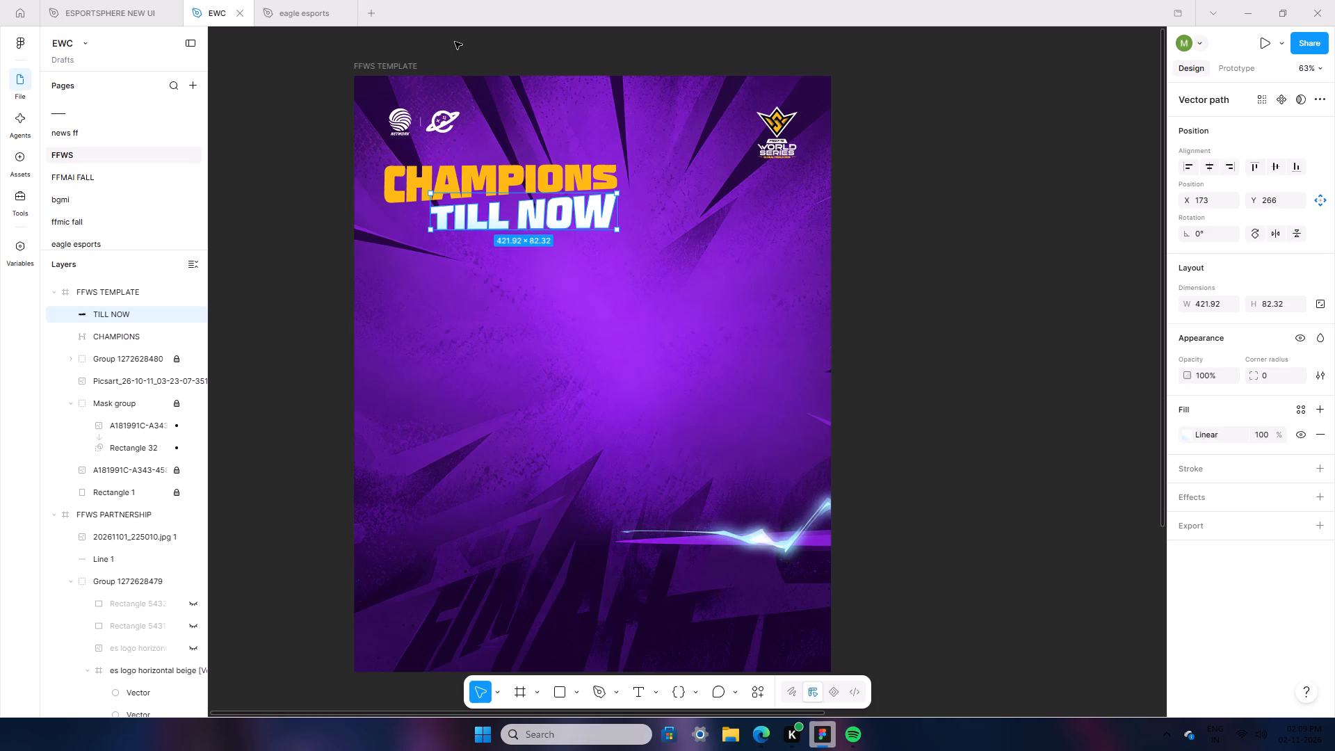
pyautogui.hotkey('ctrl', 'z')
pyautogui.hotkey('ctrl', 'z')
pyautogui.hotkey('ctrl', 'z')
pyautogui.hotkey('ctrl', 'z')
pyautogui.hotkey('ctrl', 'z')
pyautogui.hotkey('ctrl', 'z')
pyautogui.hotkey('ctrl', 'z')
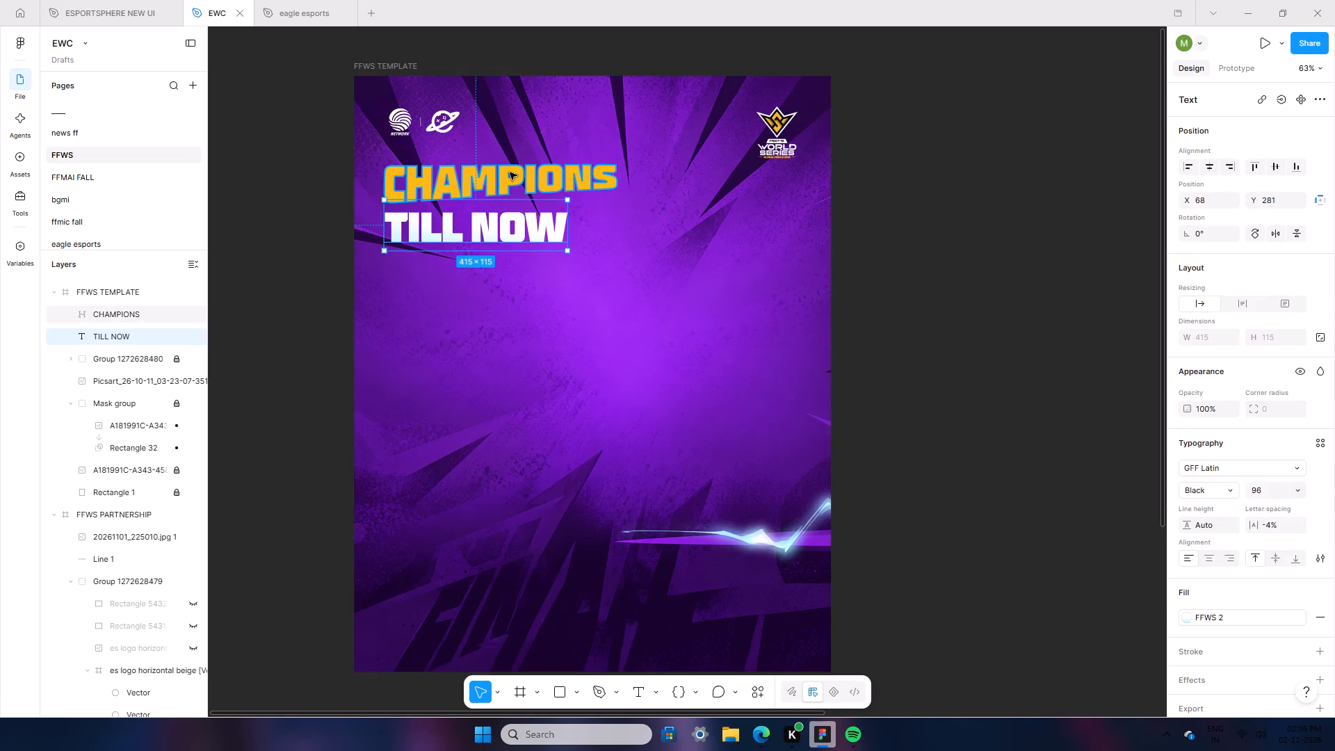
pyautogui.hotkey('ctrl', 'z')
pyautogui.click(862, 410)
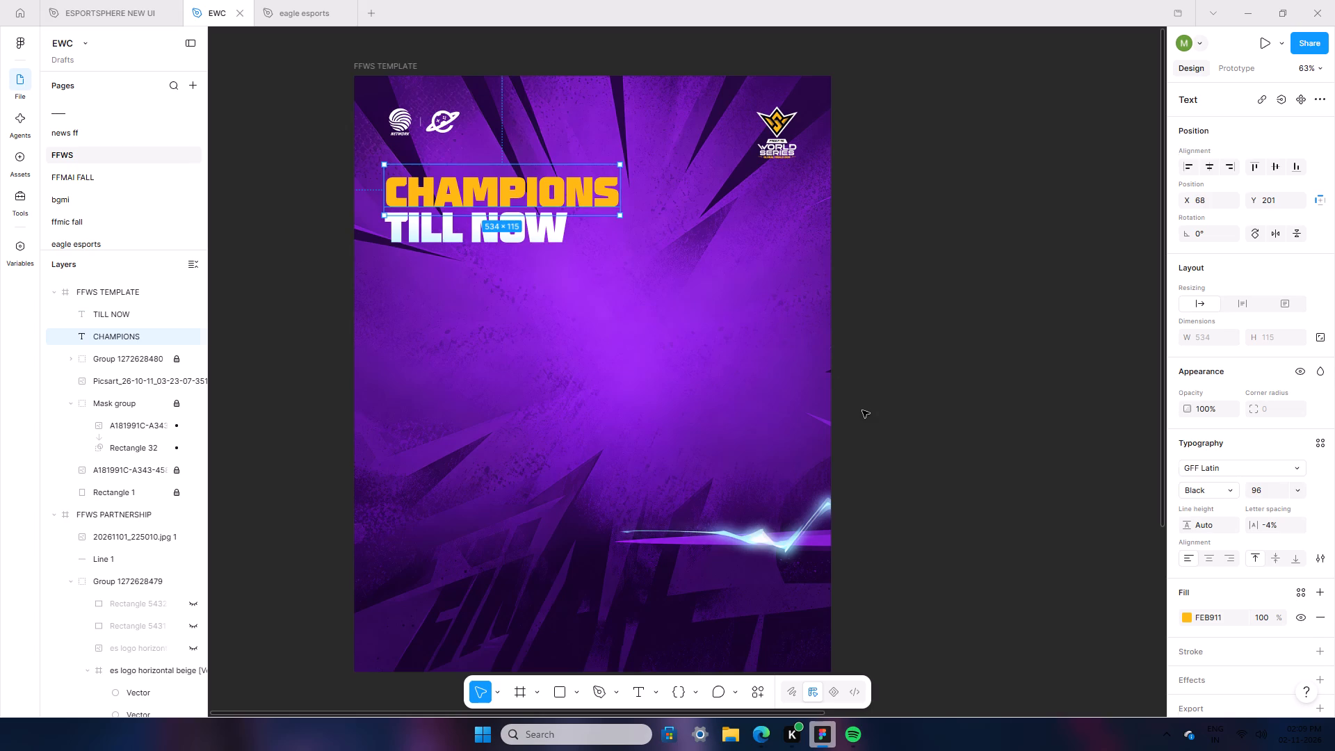
# Slant the CHAMPIONS text slightly forward with a small negative horizontal skew using the Skews plugin.
pyautogui.keyDown('ctrl'); pyautogui.scroll(5, 484, 419); pyautogui.keyUp('ctrl')
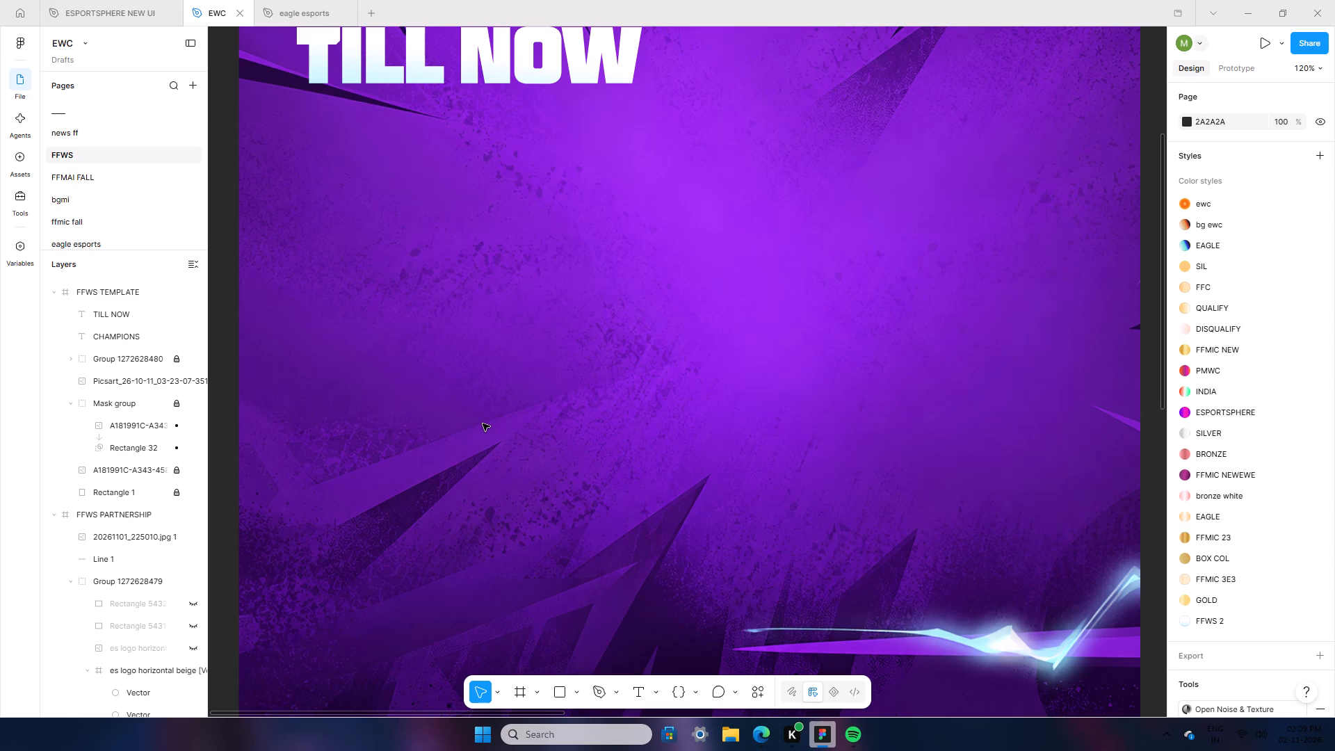
pyautogui.scroll(6, 531, 368)
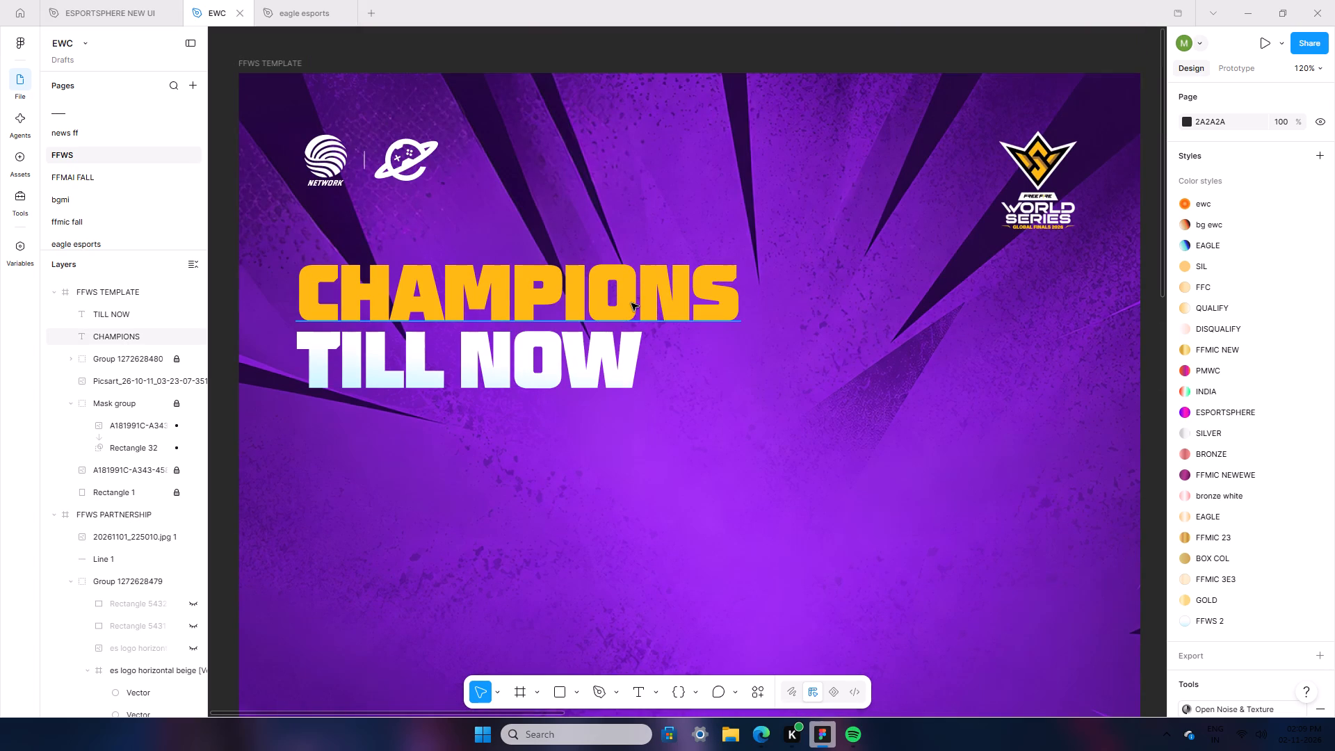
pyautogui.click(631, 303)
pyautogui.hotkey('ctrl', '/')
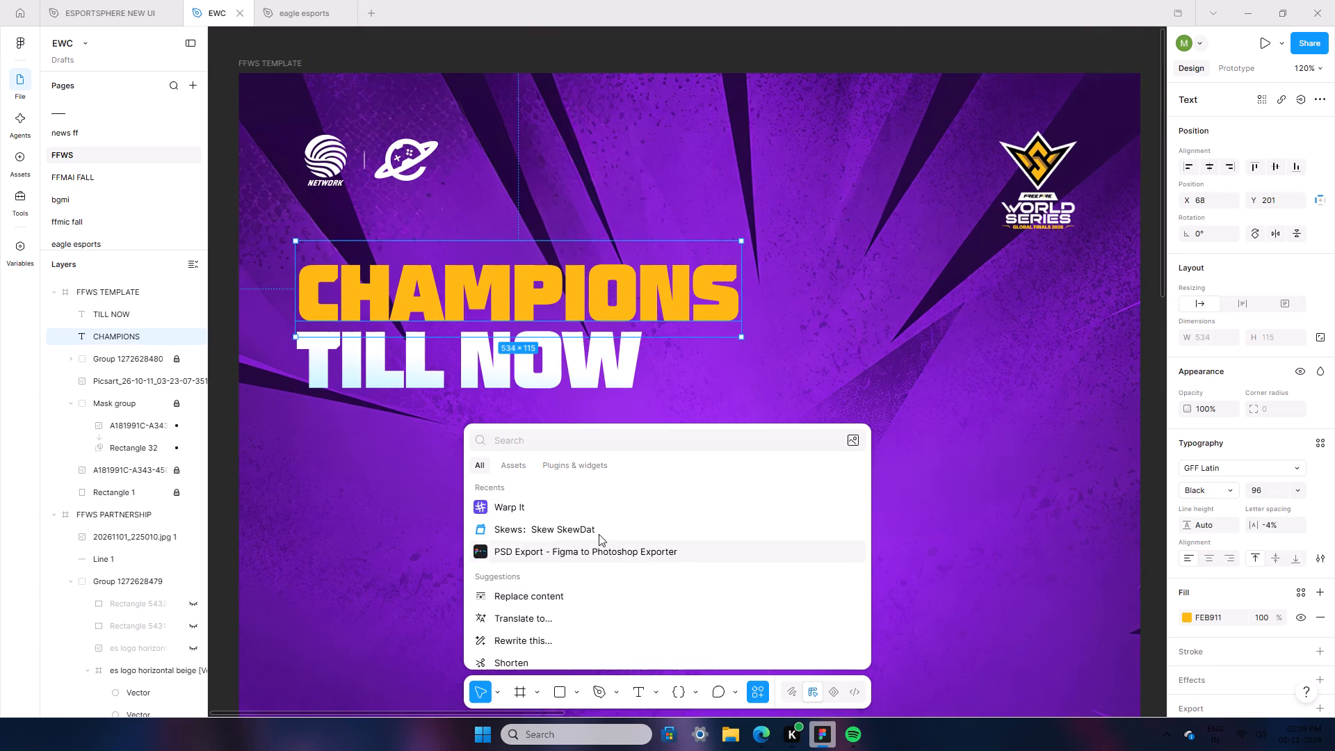
pyautogui.click(572, 534)
pyautogui.moveTo(637, 374); pyautogui.dragTo(631, 374)
pyautogui.click(781, 330)
# Skew the TILL NOW text horizontally with the Skews plugin to match the slant of CHAMPIONS, and deselect it.
pyautogui.click(519, 394)
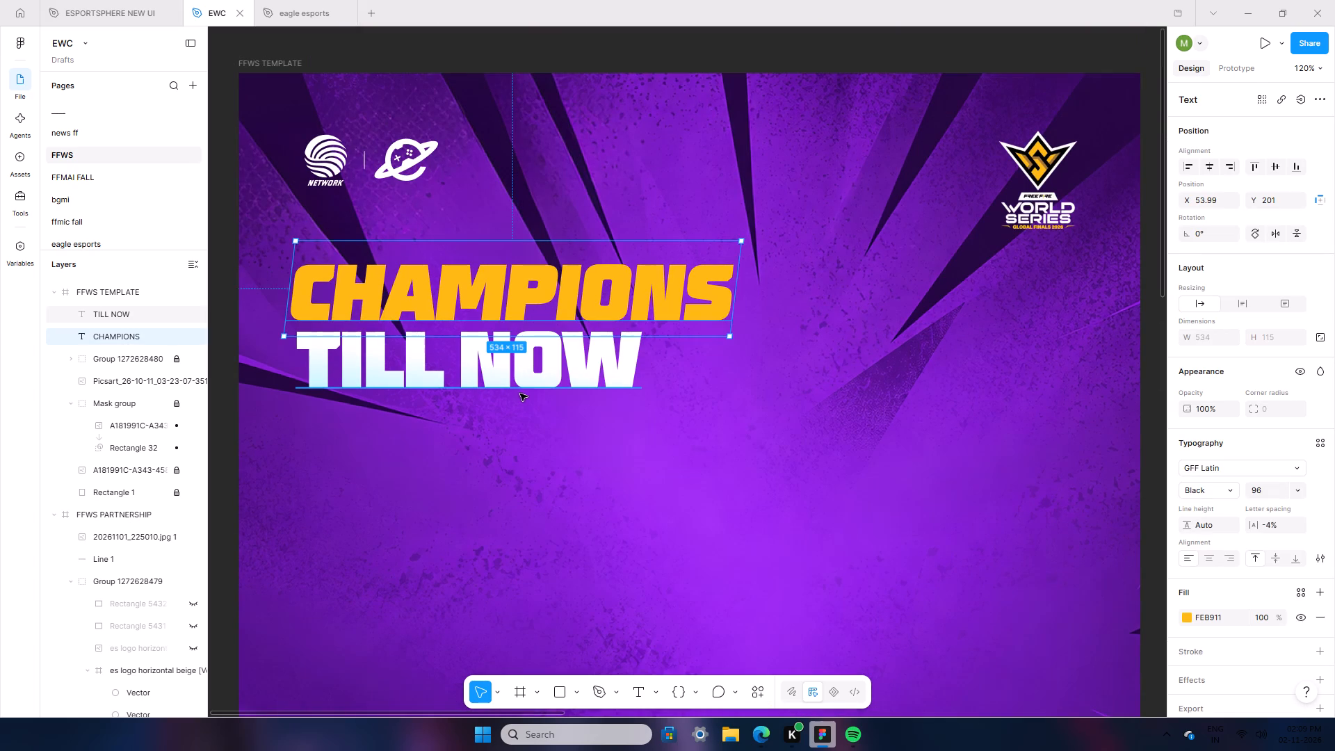
pyautogui.hotkey('ctrl', '/')
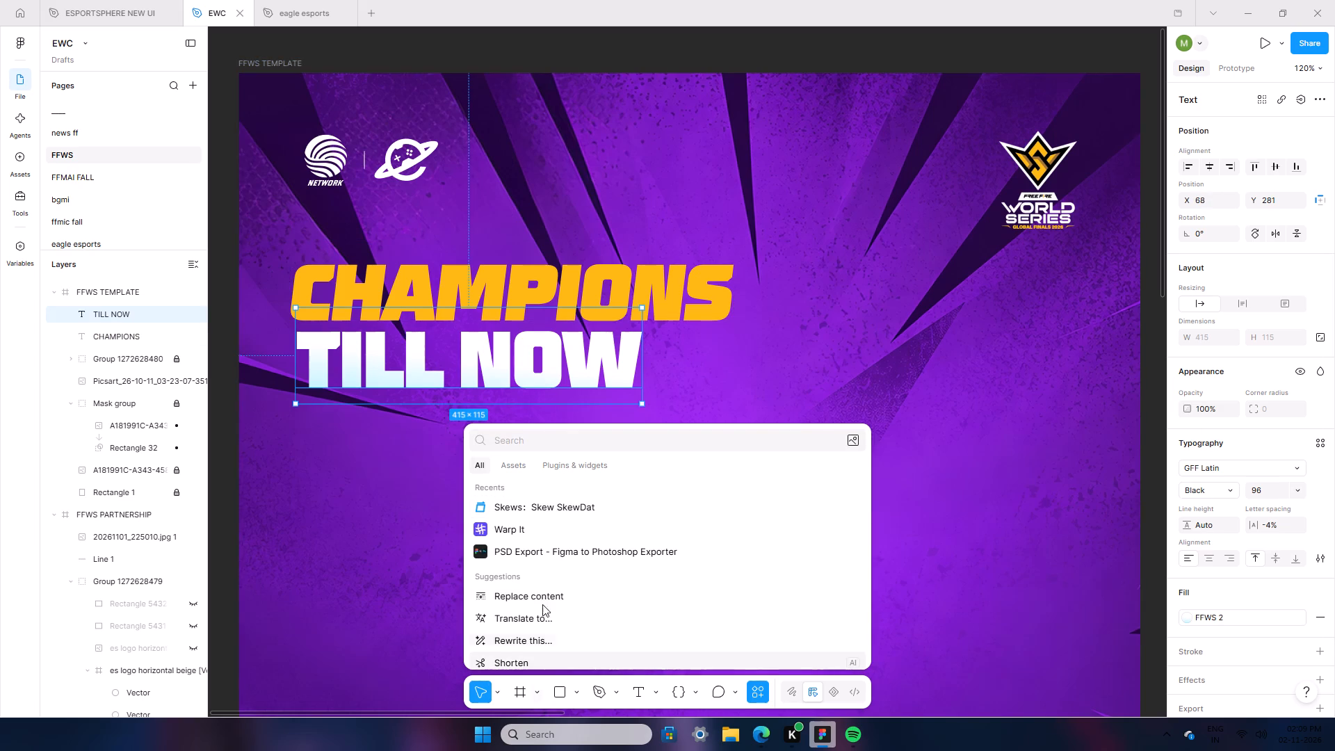
pyautogui.click(560, 509)
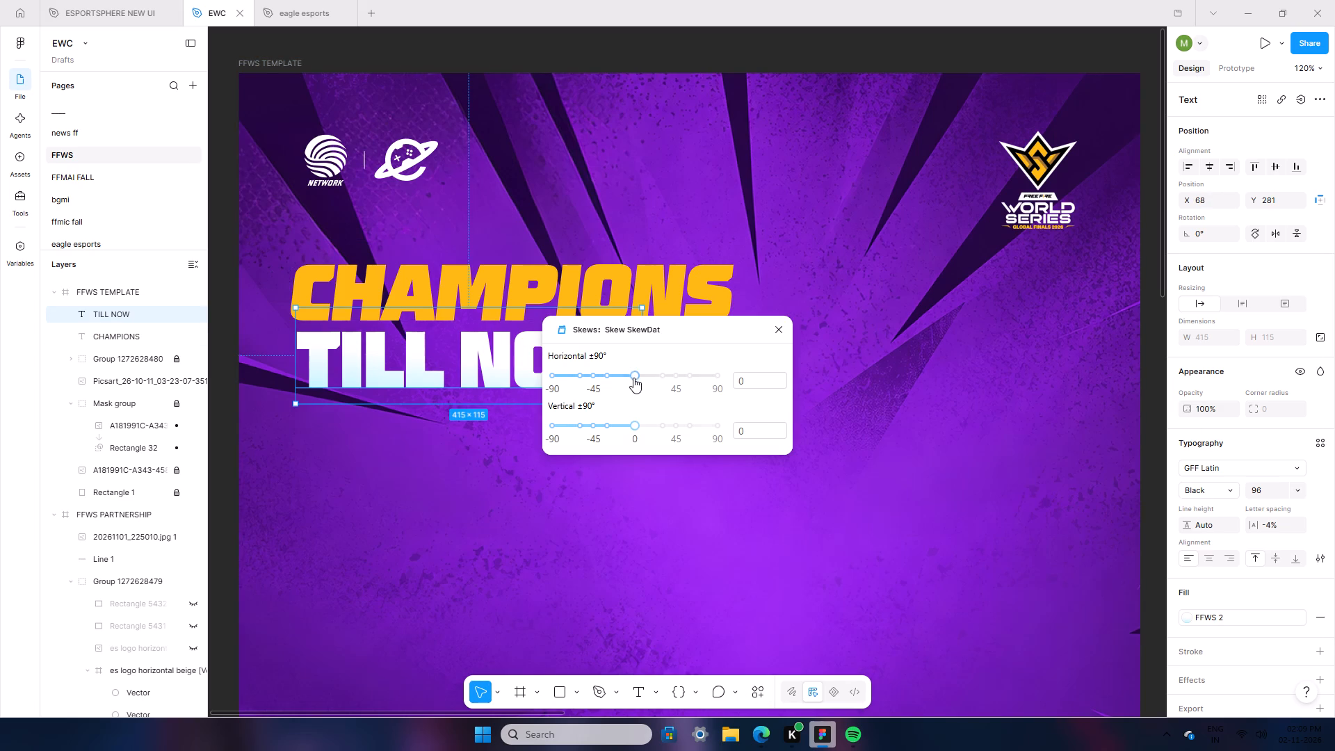
pyautogui.moveTo(633, 377); pyautogui.dragTo(628, 377)
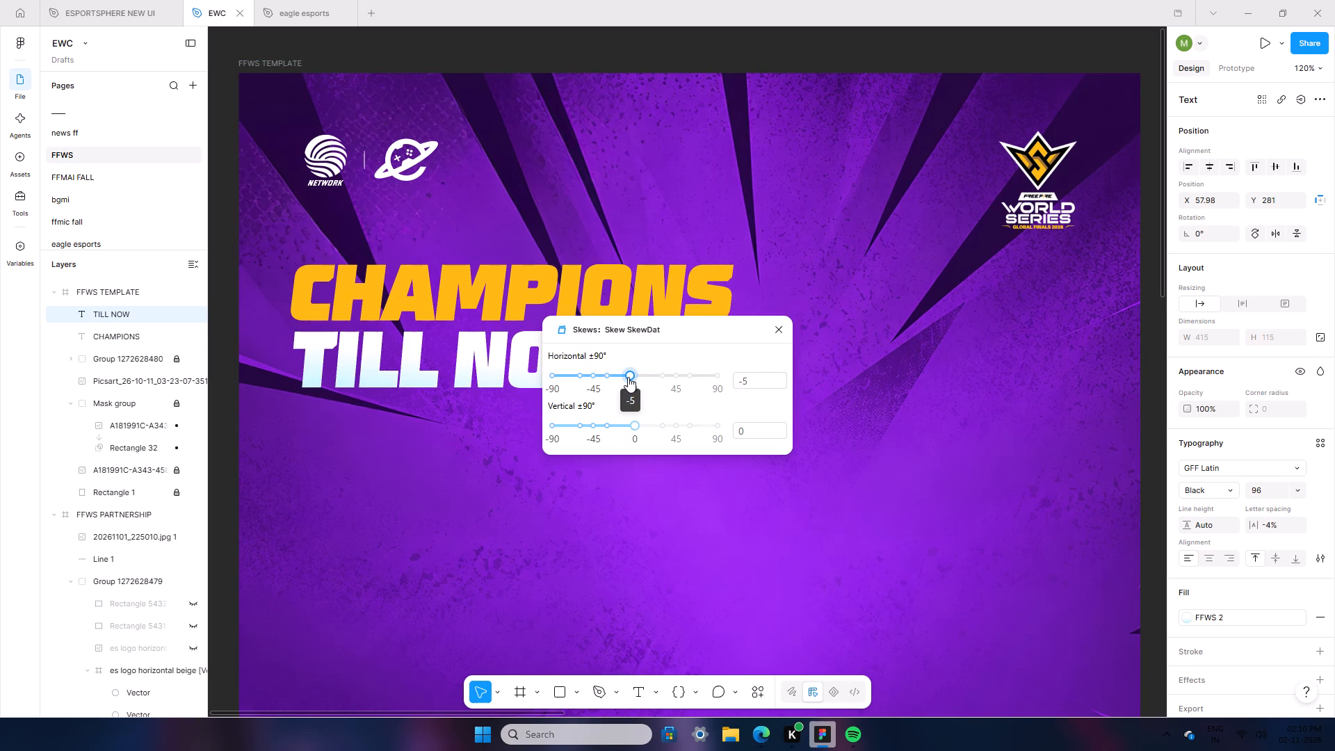
pyautogui.moveTo(628, 377); pyautogui.dragTo(627, 378)
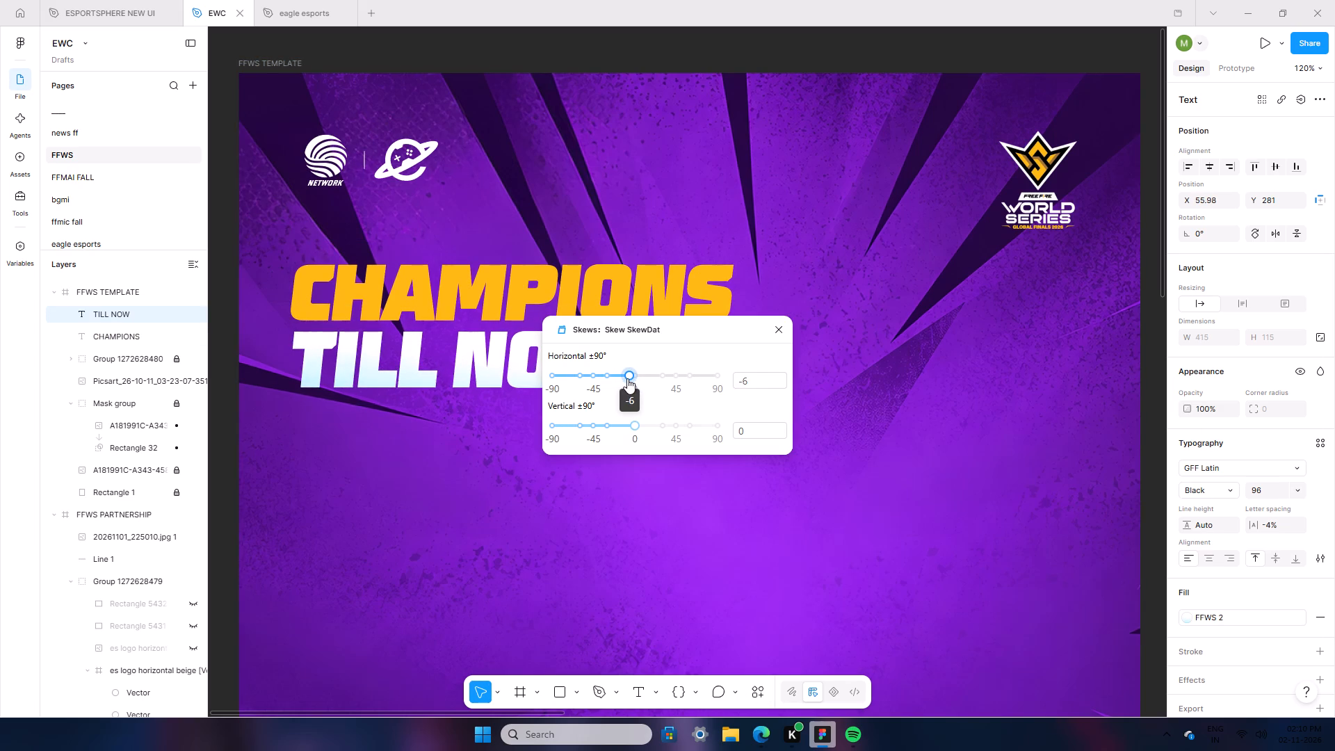
pyautogui.moveTo(627, 378); pyautogui.dragTo(626, 378)
pyautogui.click(779, 323)
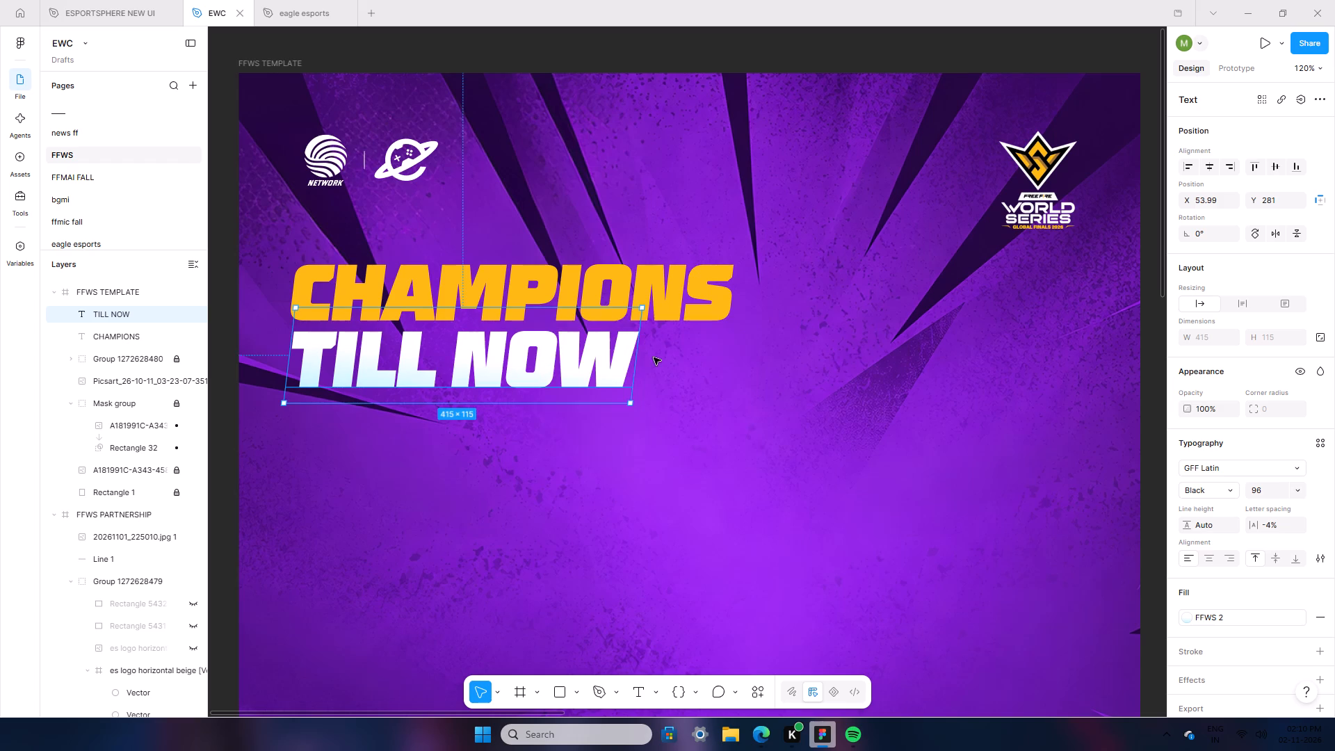
pyautogui.keyDown('ctrl'); pyautogui.scroll(-5, 286, 487); pyautogui.keyUp('ctrl')
pyautogui.click(827, 548)
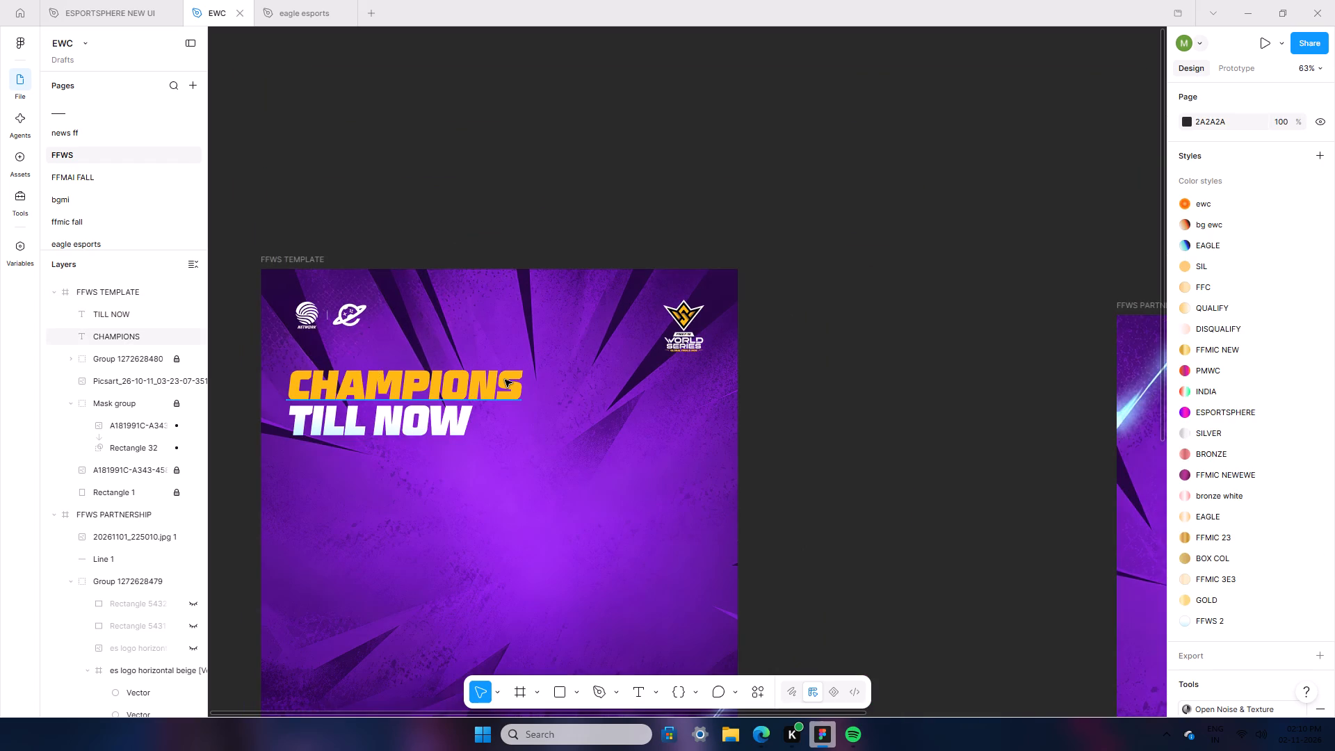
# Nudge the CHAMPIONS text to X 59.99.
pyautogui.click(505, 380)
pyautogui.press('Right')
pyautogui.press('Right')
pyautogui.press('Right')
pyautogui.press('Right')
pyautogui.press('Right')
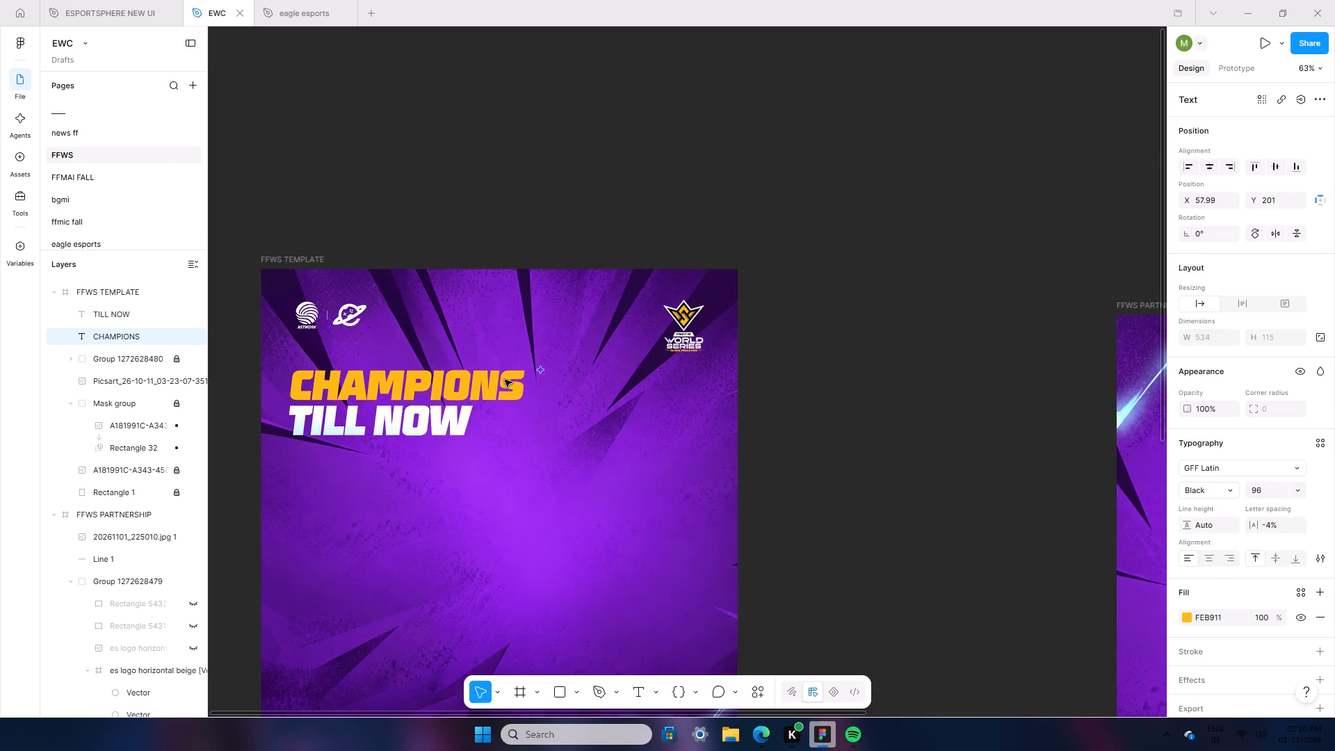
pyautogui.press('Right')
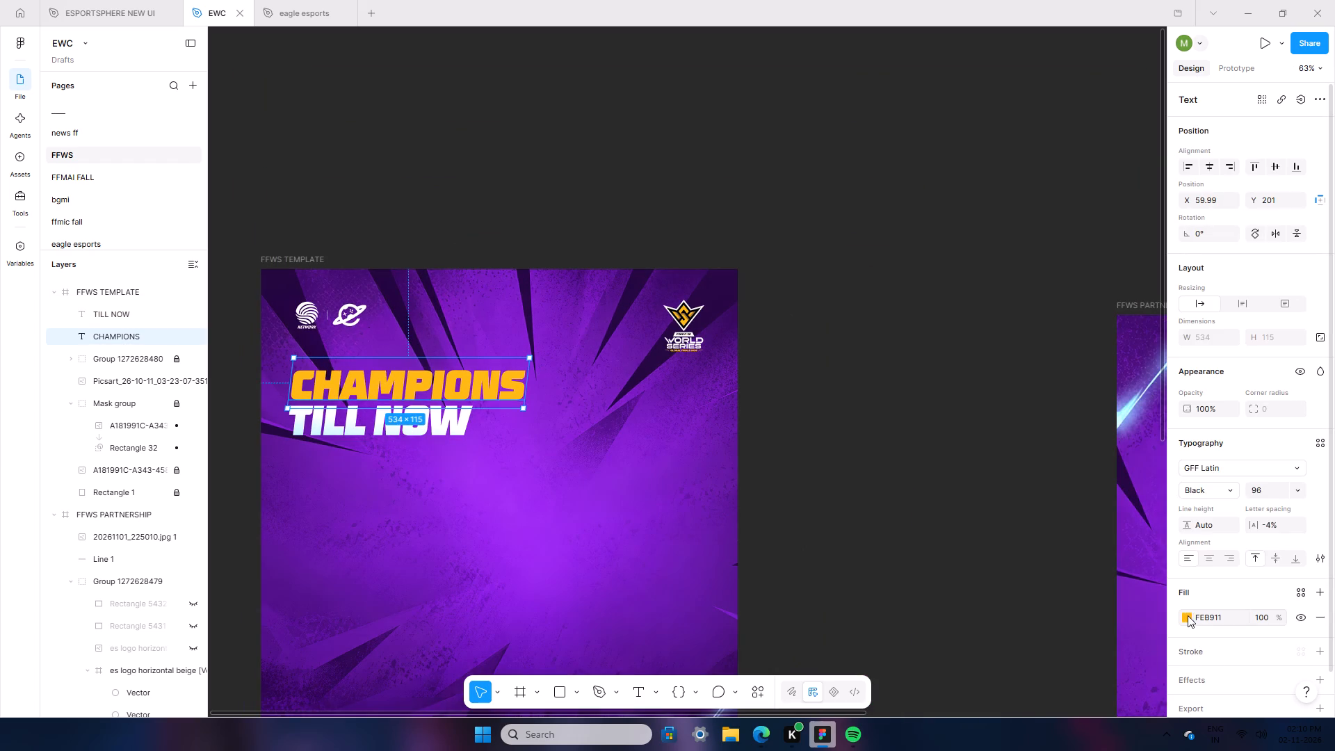
# Give CHAMPIONS a near-vertical linear gradient fill from FEB911 at the bottom to FFFFFF above the letters.
pyautogui.click(1184, 615)
pyautogui.click(1038, 400)
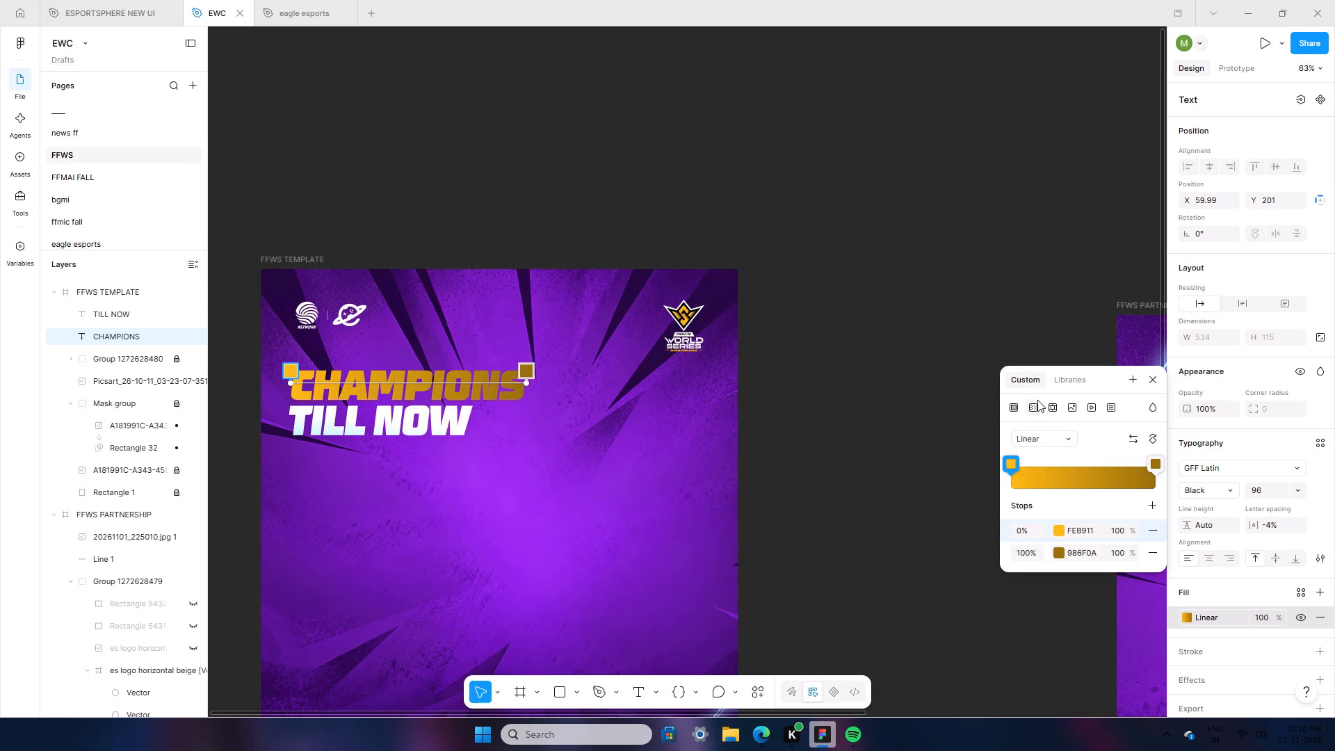
pyautogui.click(1061, 554)
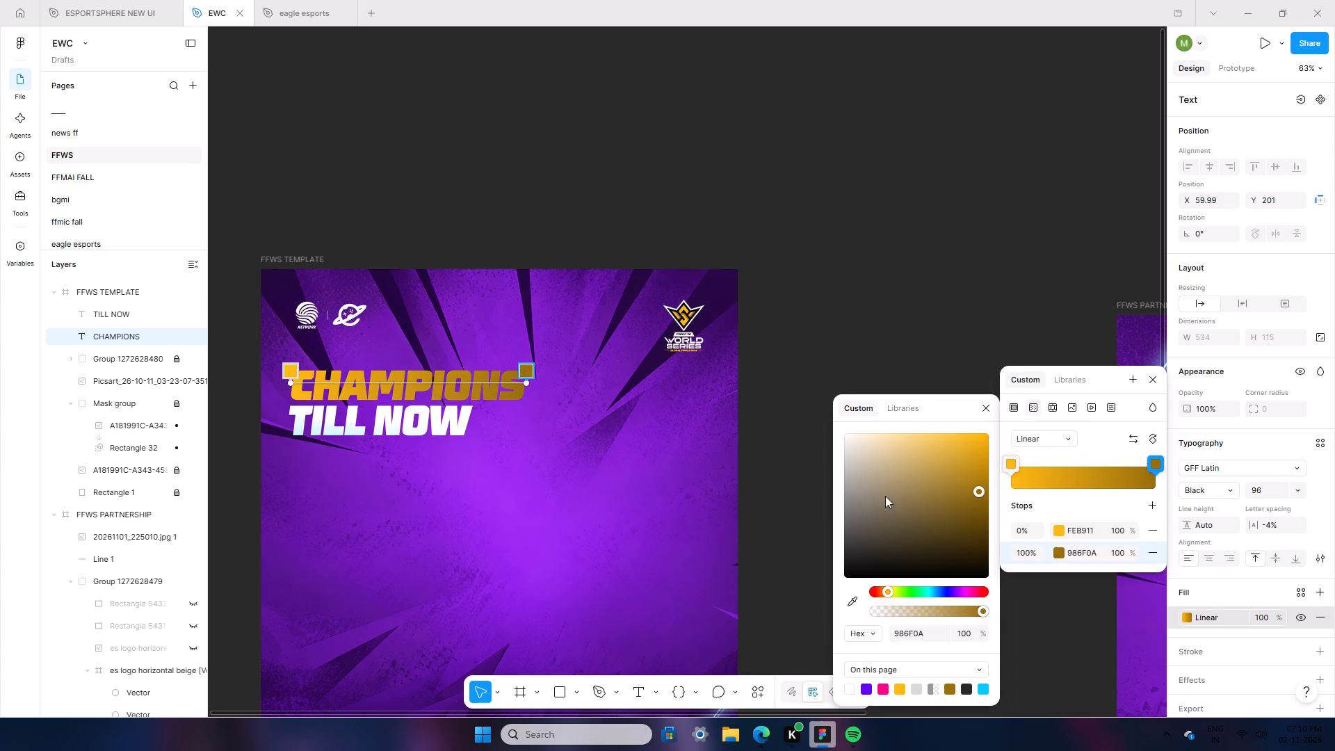
pyautogui.moveTo(882, 487); pyautogui.dragTo(832, 352)
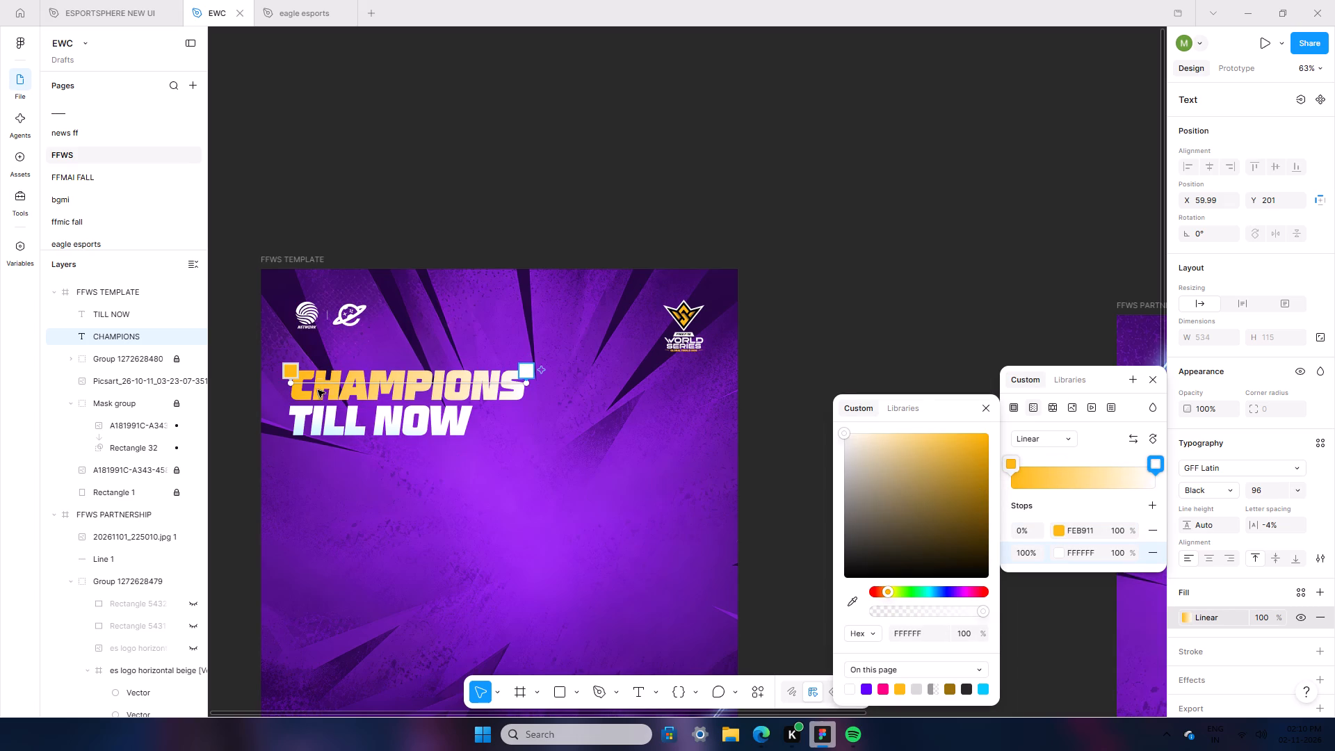
pyautogui.moveTo(289, 385); pyautogui.dragTo(378, 398)
pyautogui.moveTo(531, 385); pyautogui.dragTo(524, 383)
pyautogui.moveTo(524, 383); pyautogui.dragTo(382, 370)
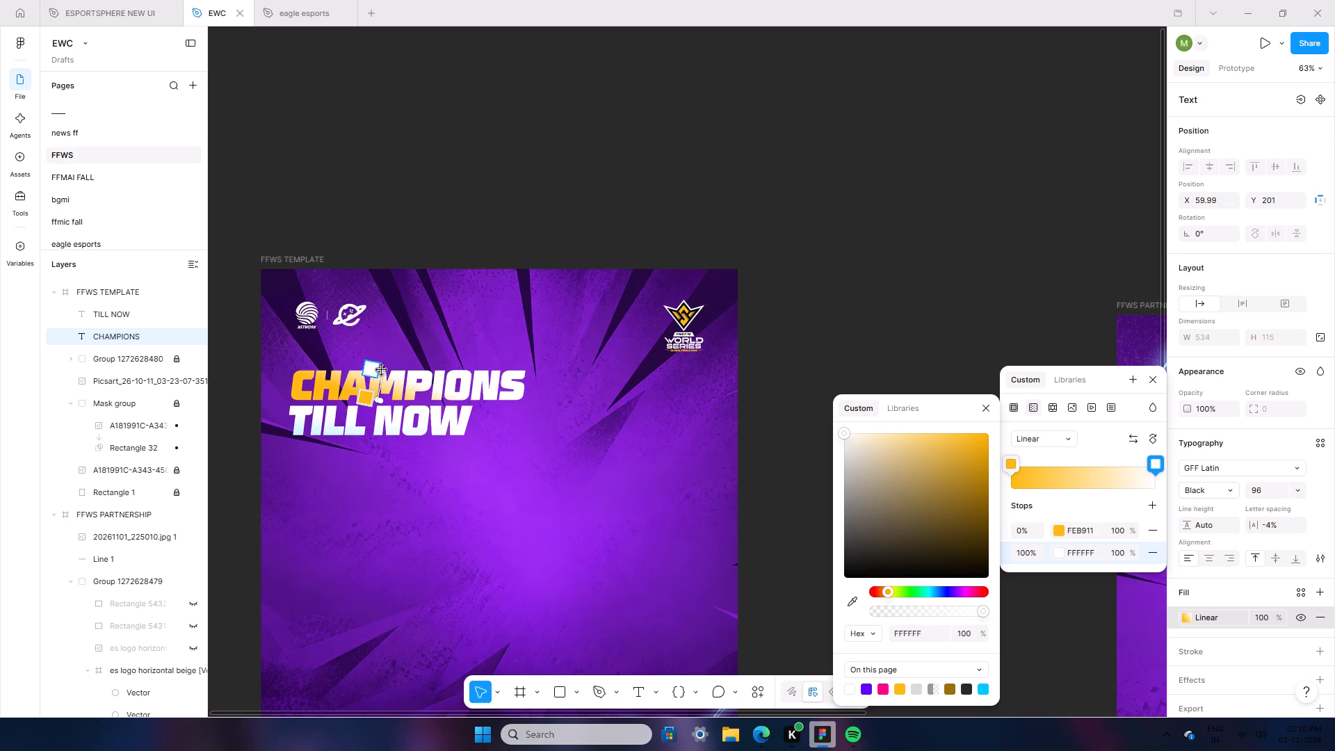
pyautogui.moveTo(382, 370); pyautogui.dragTo(381, 350)
pyautogui.click(587, 234)
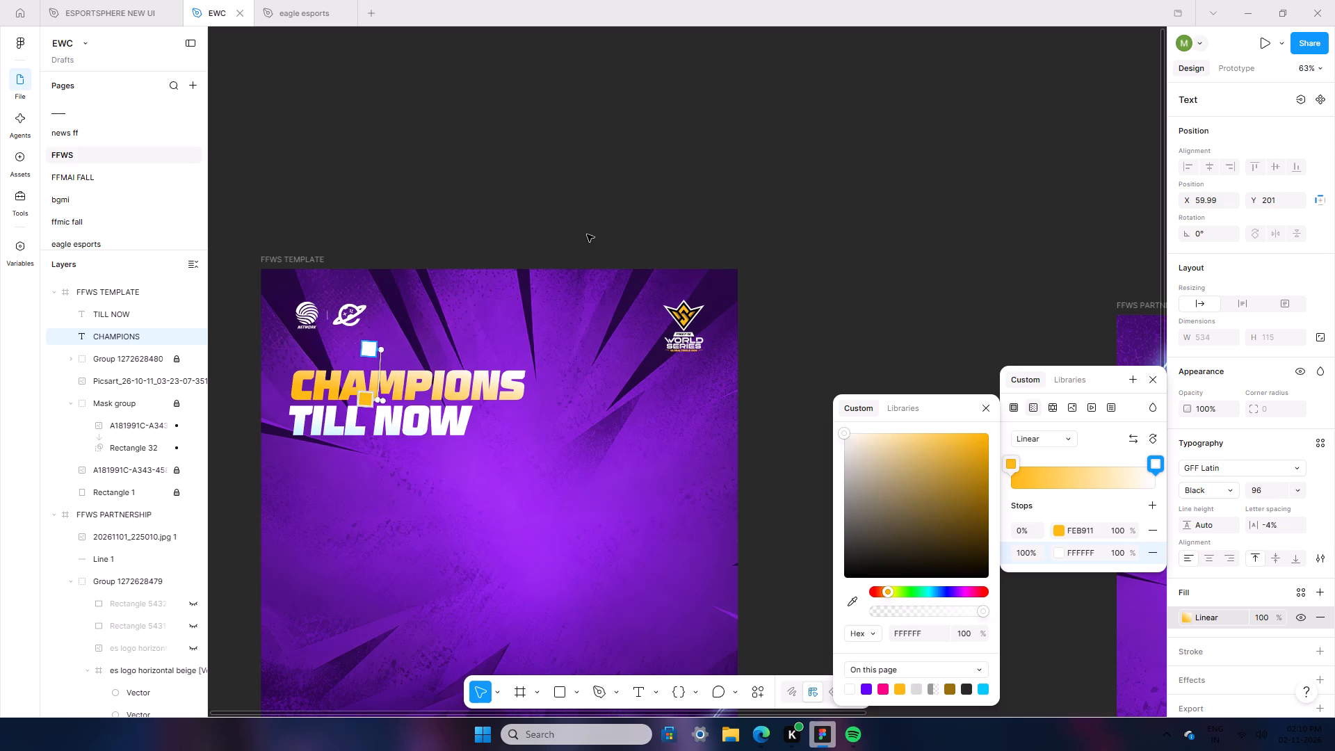
pyautogui.click(650, 157)
# Reposition the CHAMPIONS text below the header logos at X 66, Y 198.
pyautogui.scroll(-7, 449, 520)
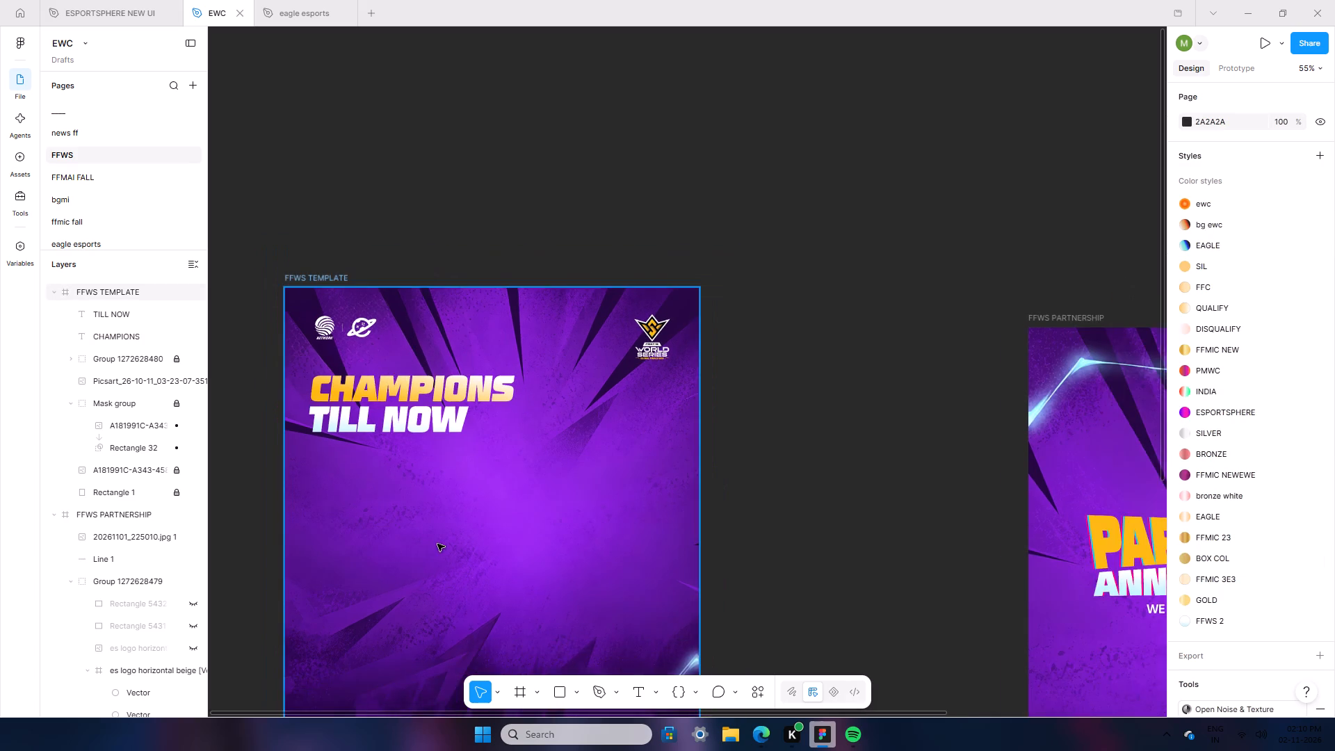
pyautogui.scroll(-1, 437, 544)
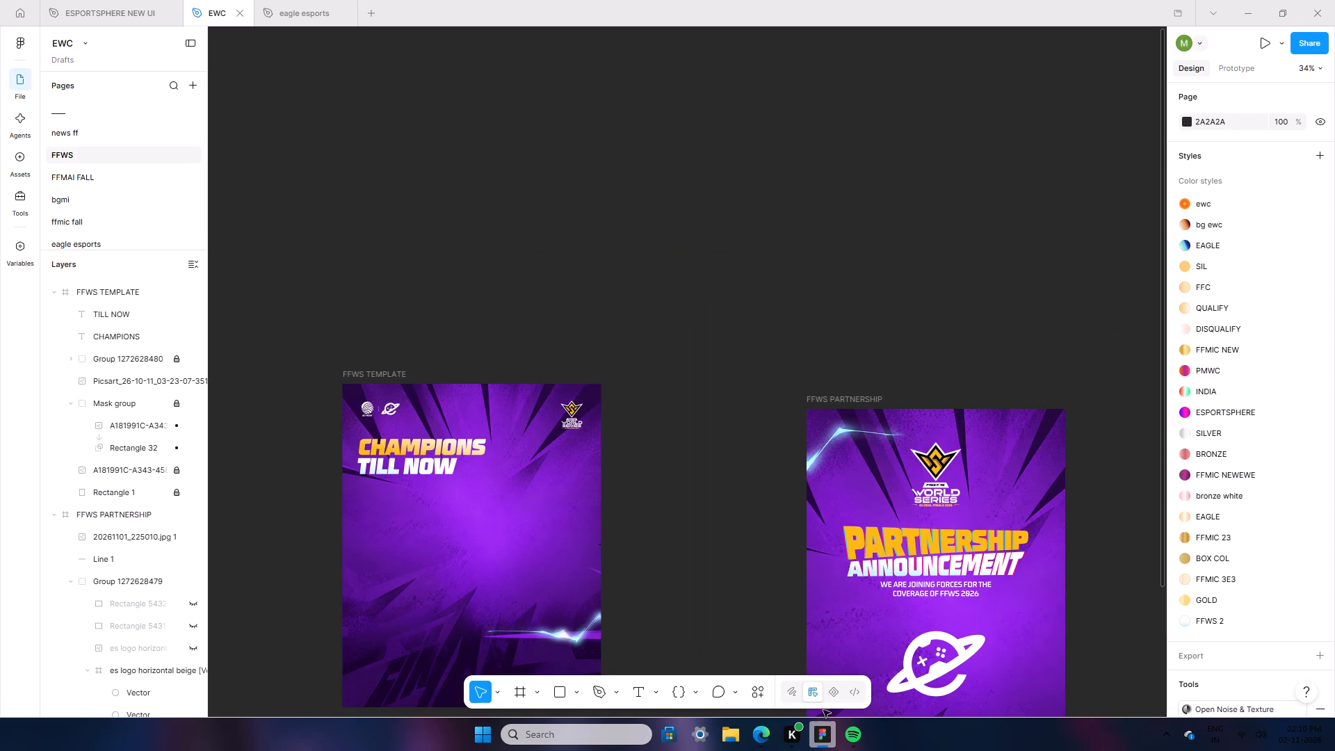
pyautogui.scroll(-4, 667, 552)
pyautogui.keyDown('ctrl'); pyautogui.scroll(6, 199, 624); pyautogui.keyUp('ctrl')
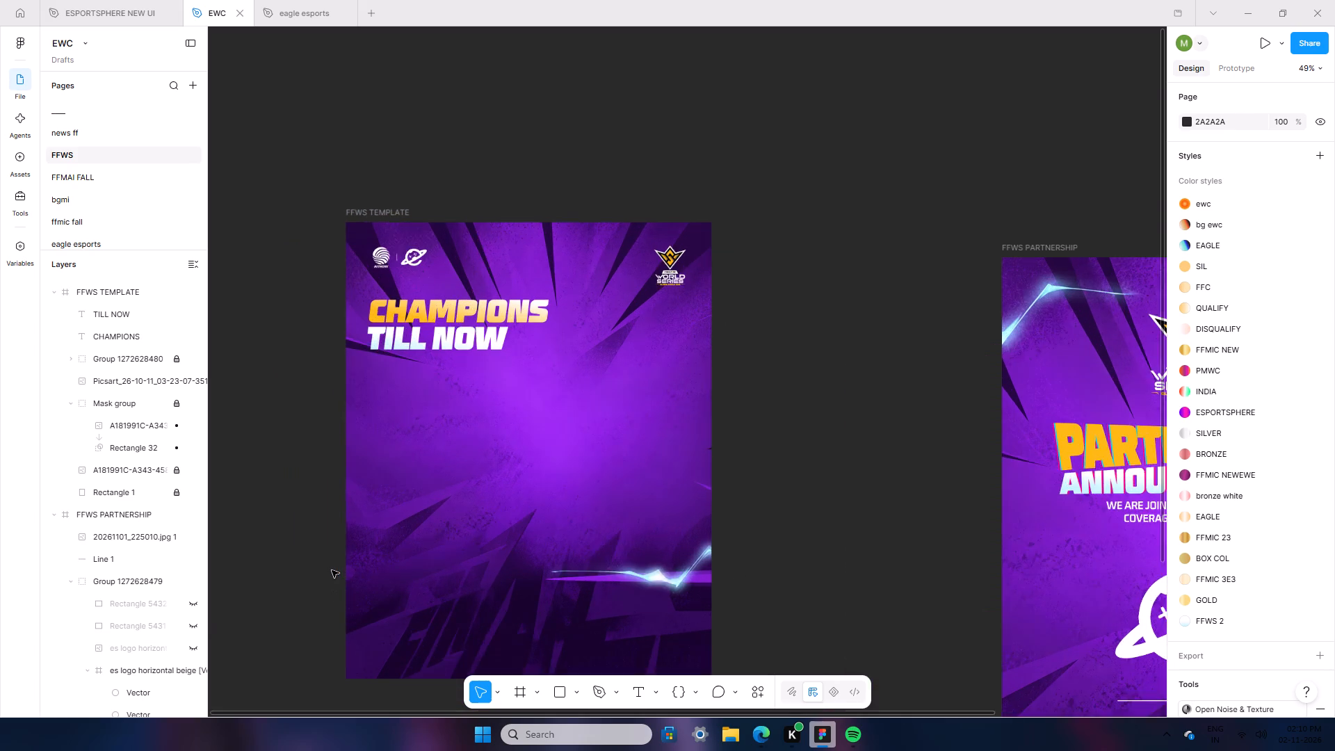
pyautogui.keyDown('ctrl'); pyautogui.scroll(5, 332, 570); pyautogui.keyUp('ctrl')
pyautogui.scroll(6, 488, 327)
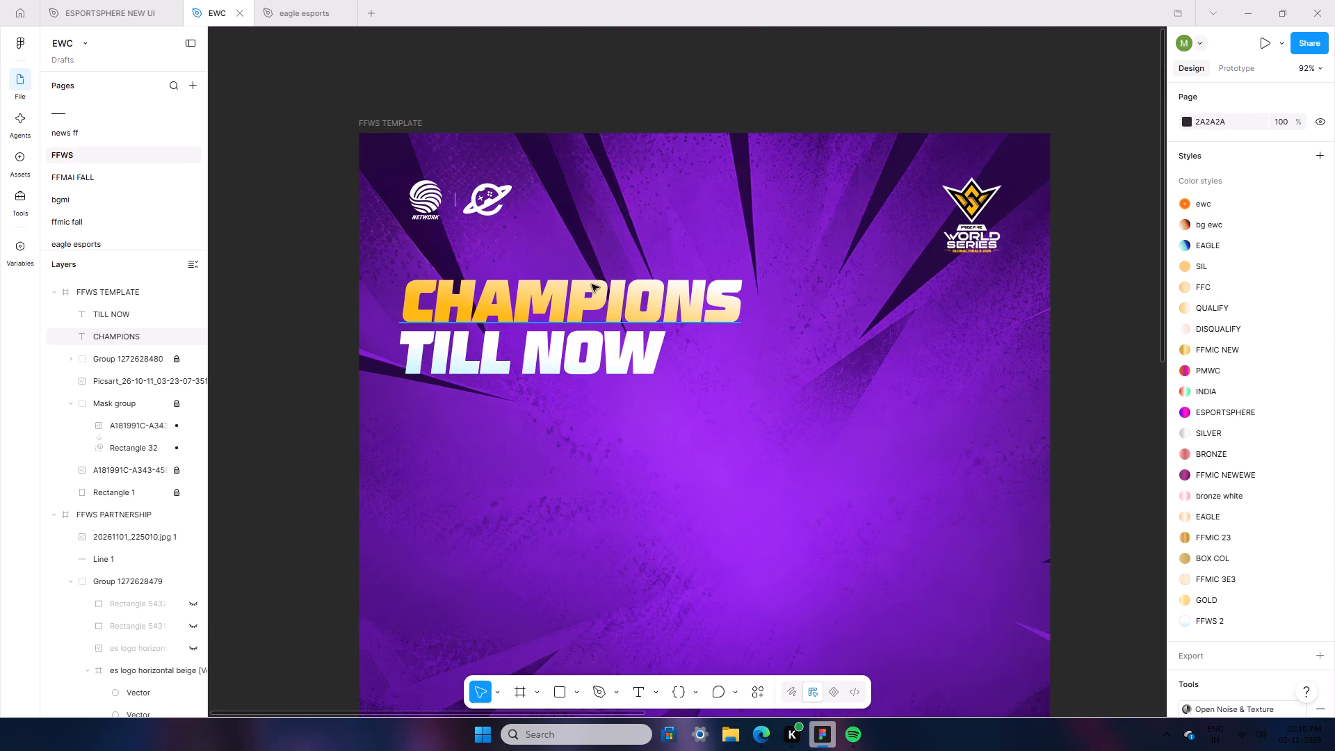
pyautogui.click(592, 284)
pyautogui.press('Right')
pyautogui.press('Right')
pyautogui.press('Right')
pyautogui.press('Right')
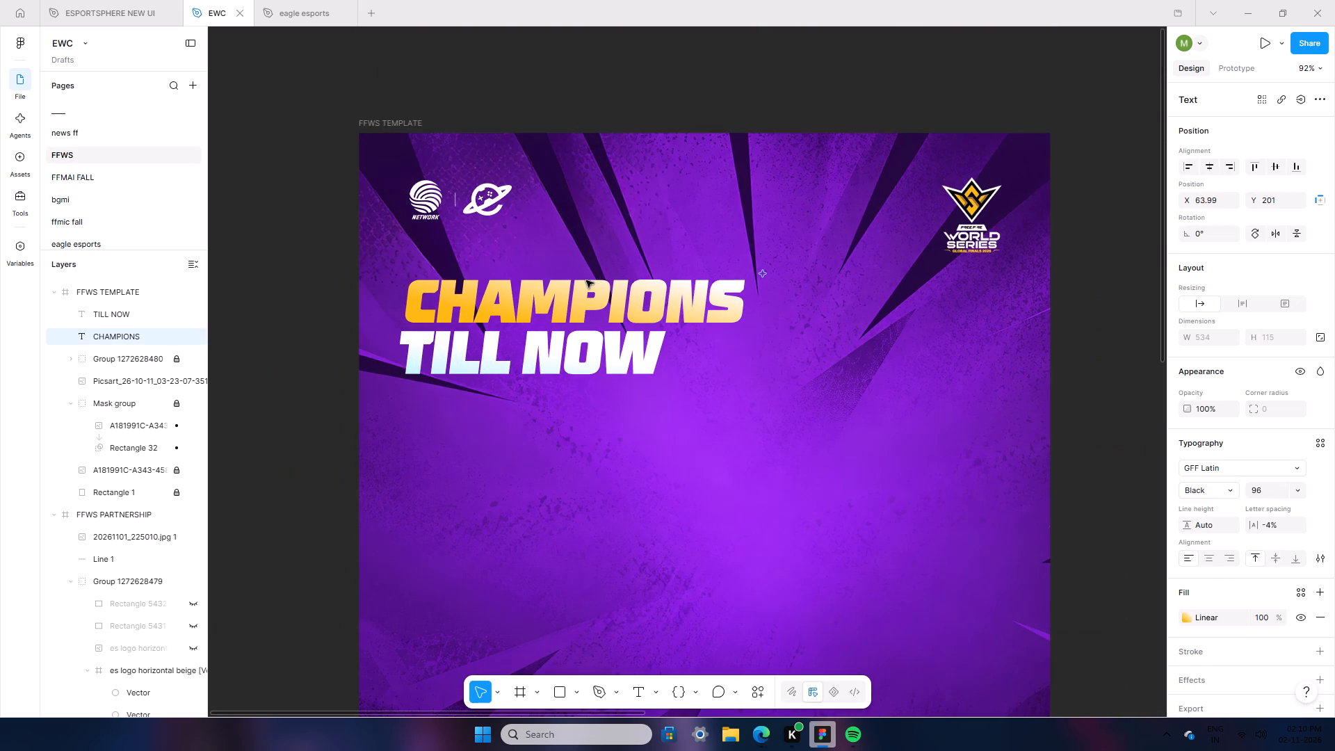
pyautogui.press('Right')
pyautogui.press('Right')
pyautogui.press('Right')
pyautogui.press('Right')
pyautogui.press('Right')
pyautogui.press('Right')
pyautogui.press('Right')
pyautogui.press('Right')
pyautogui.press('Right')
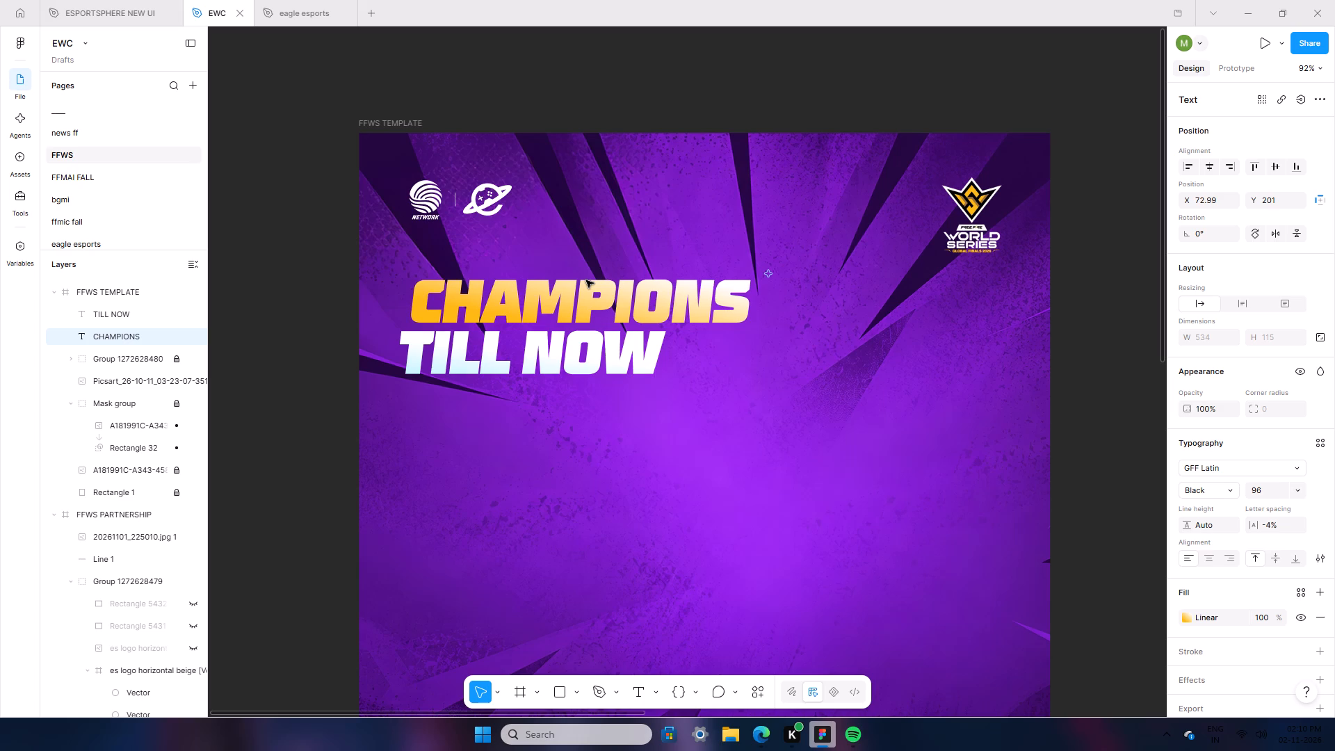
pyautogui.moveTo(516, 284); pyautogui.dragTo(510, 282)
# Move the TILL NOW text beneath CHAMPIONS to X 68, Y 278.
pyautogui.click(483, 341)
pyautogui.moveTo(489, 343); pyautogui.dragTo(501, 342)
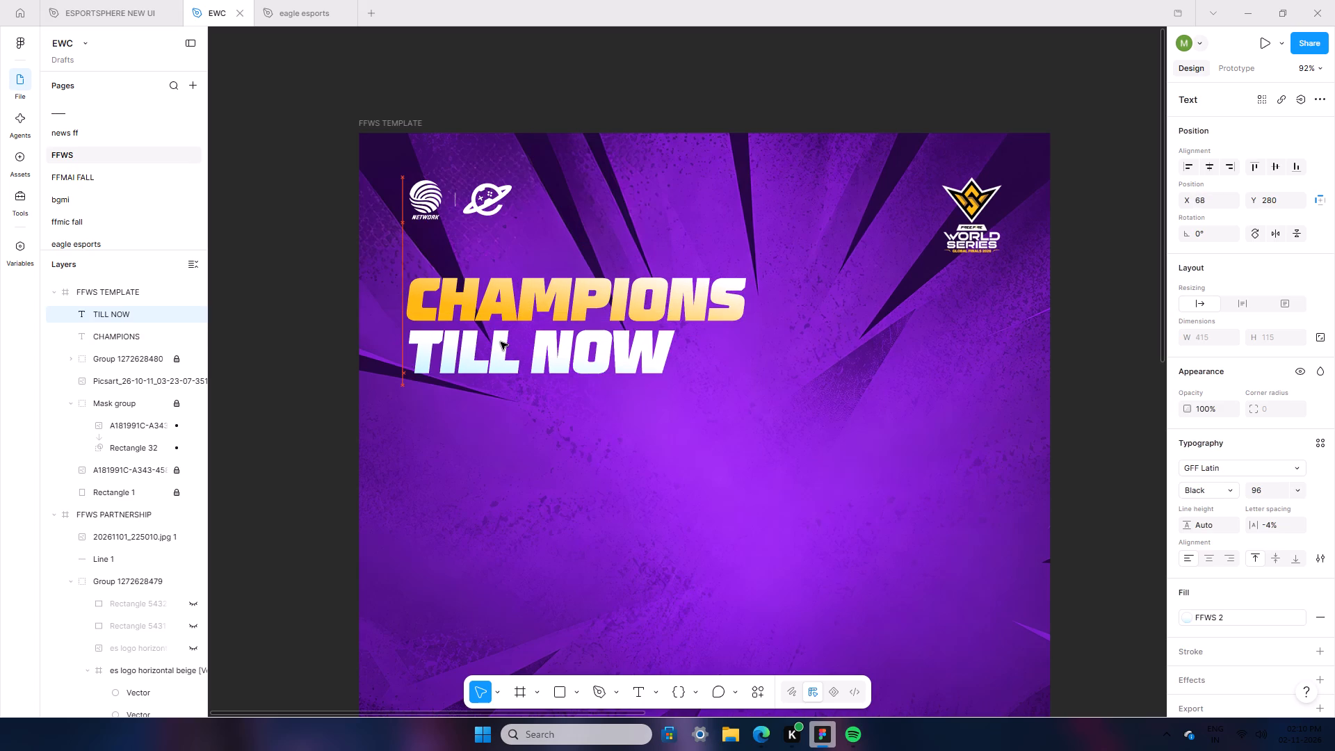
pyautogui.moveTo(501, 342); pyautogui.dragTo(500, 341)
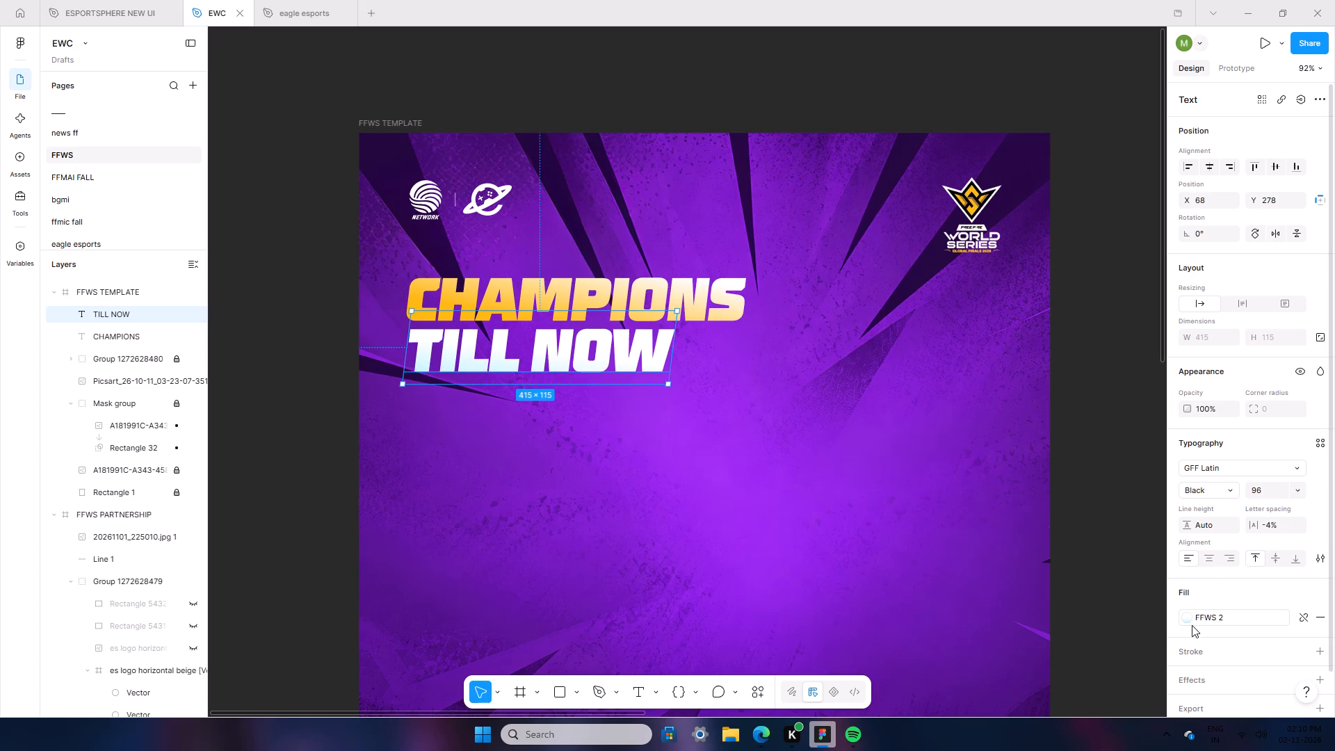
# Change the 100% gradient stop of TILL NOW's fill to purple #8422D7 sampled from the background.
pyautogui.click(1190, 617)
pyautogui.click(1026, 430)
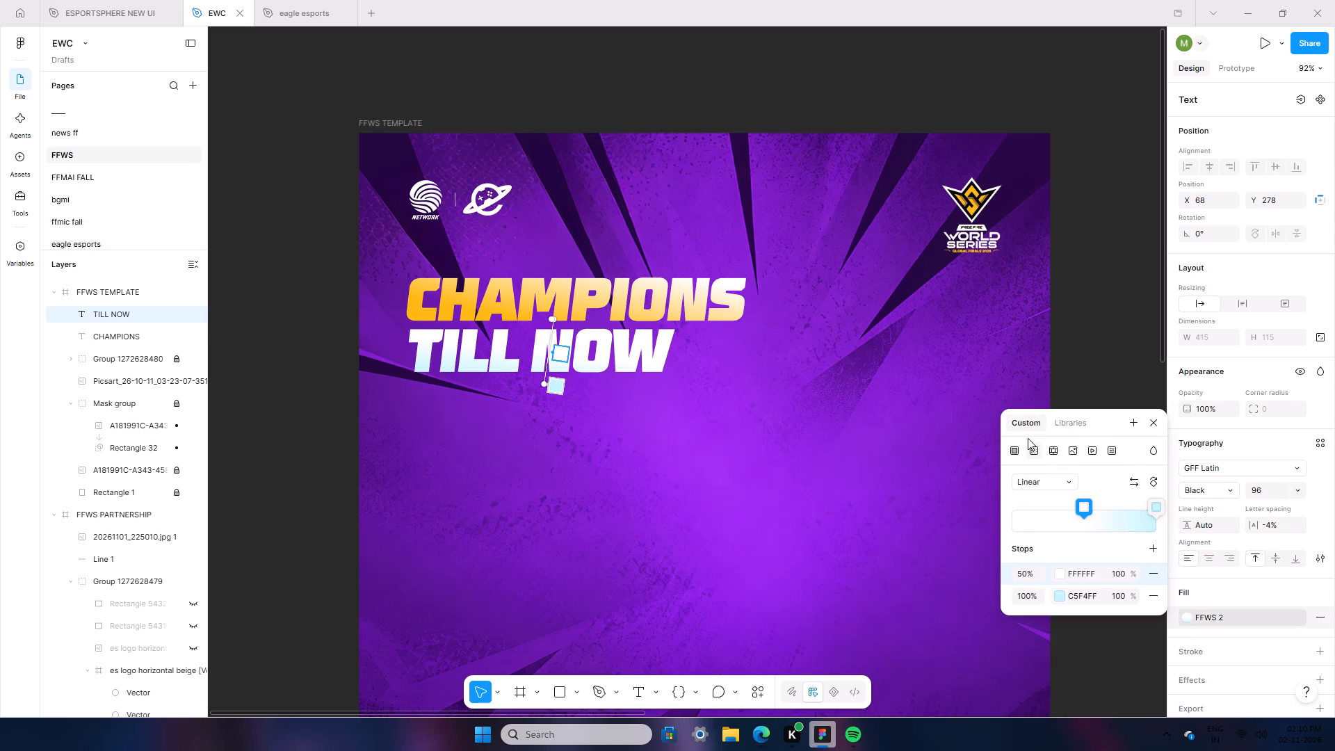
pyautogui.click(1060, 596)
pyautogui.click(846, 607)
pyautogui.click(698, 624)
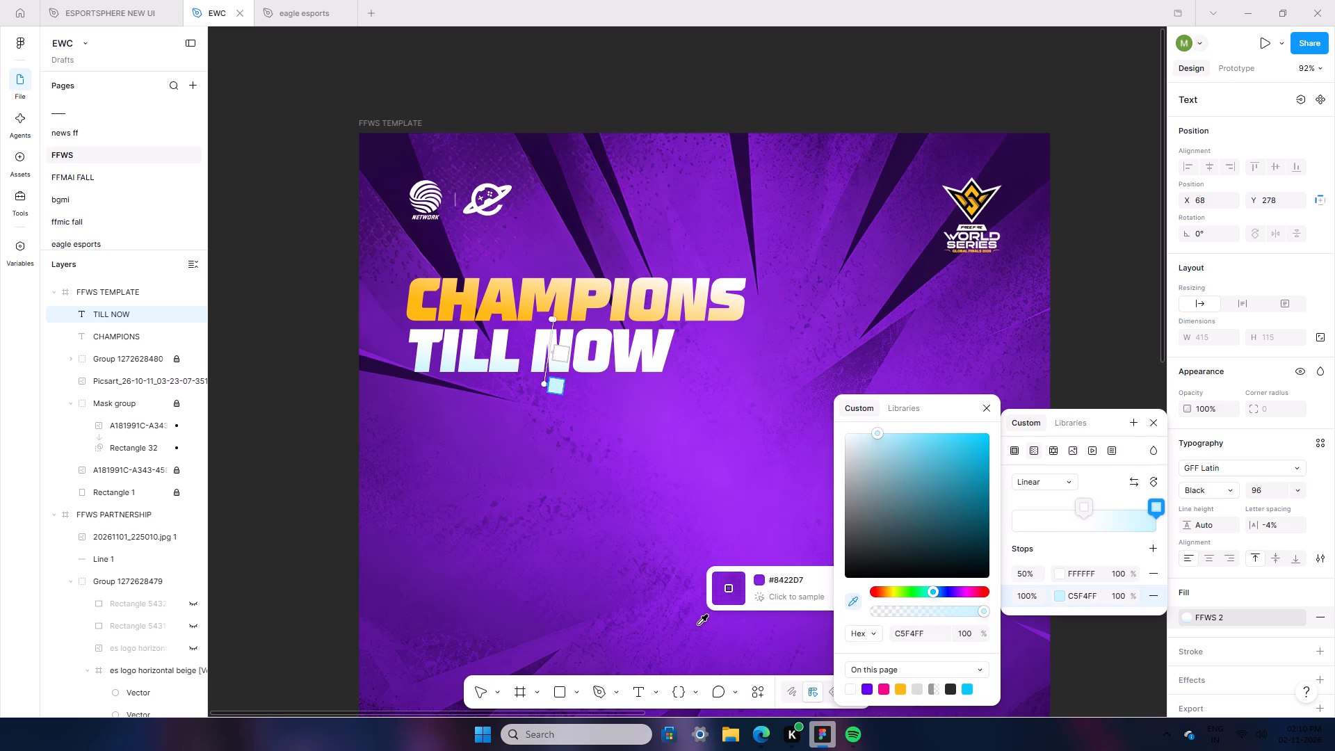
pyautogui.doubleClick(1076, 351)
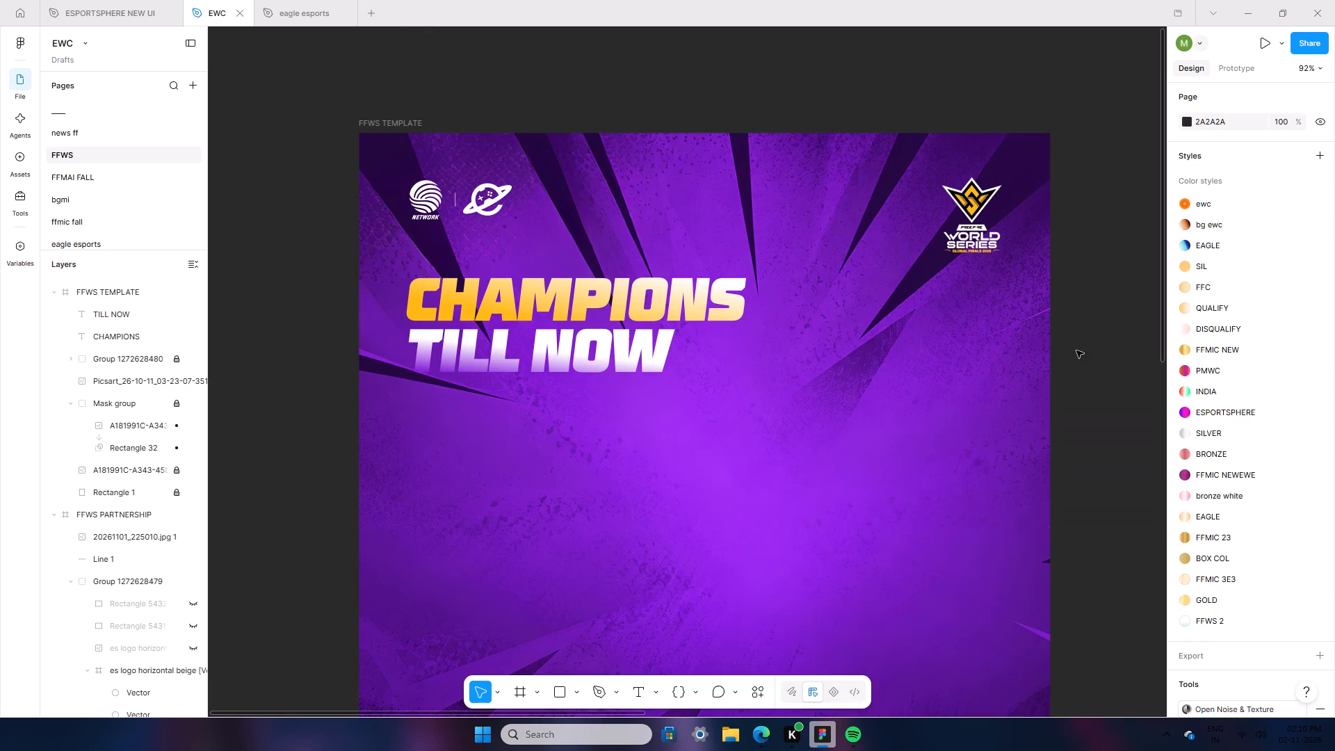
# Copy the CHAMPIONS text, paste it outside the frame, and place the duplicate over the original title at X -1859, Y 95.
pyautogui.scroll(-4, 1074, 356)
pyautogui.rightClick(714, 209)
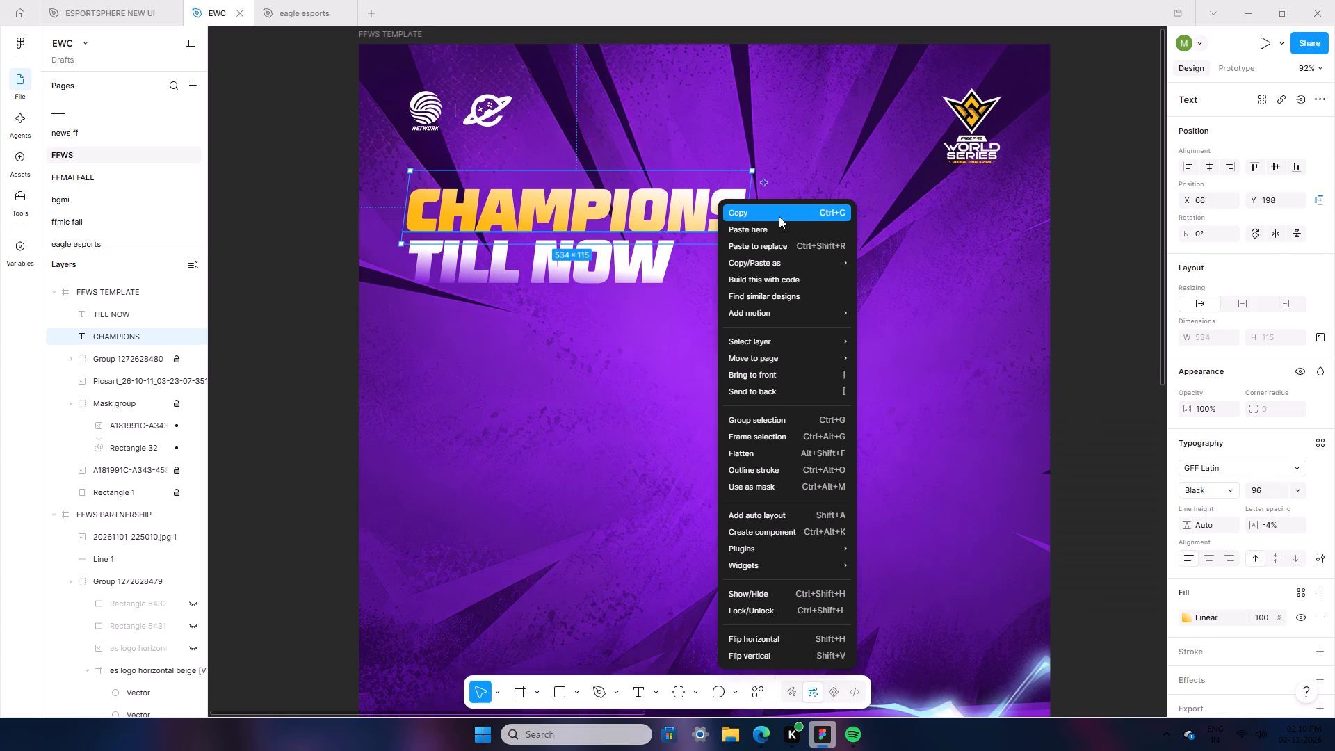
pyautogui.click(777, 213)
pyautogui.moveTo(314, 291); pyautogui.dragTo(301, 285, button='right')
pyautogui.click(339, 292)
pyautogui.rightClick(298, 293)
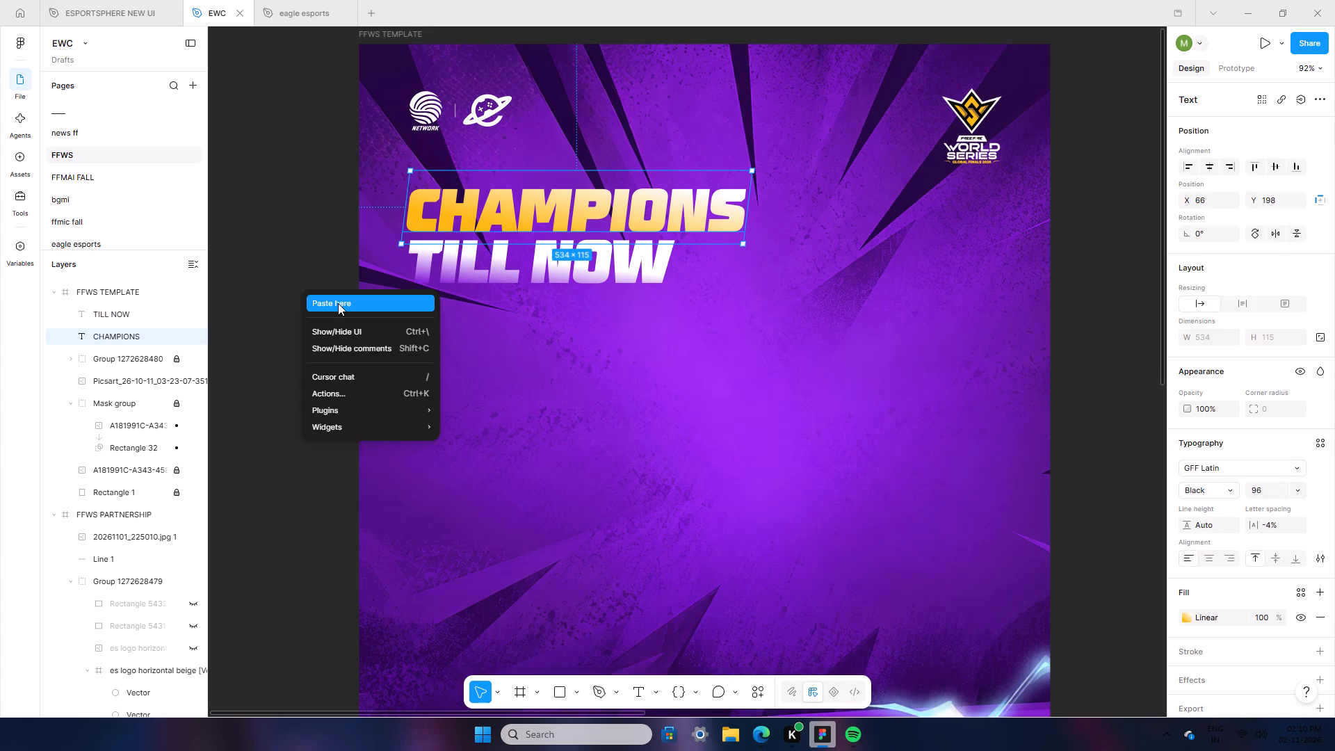
pyautogui.click(338, 303)
pyautogui.moveTo(476, 357); pyautogui.dragTo(546, 216)
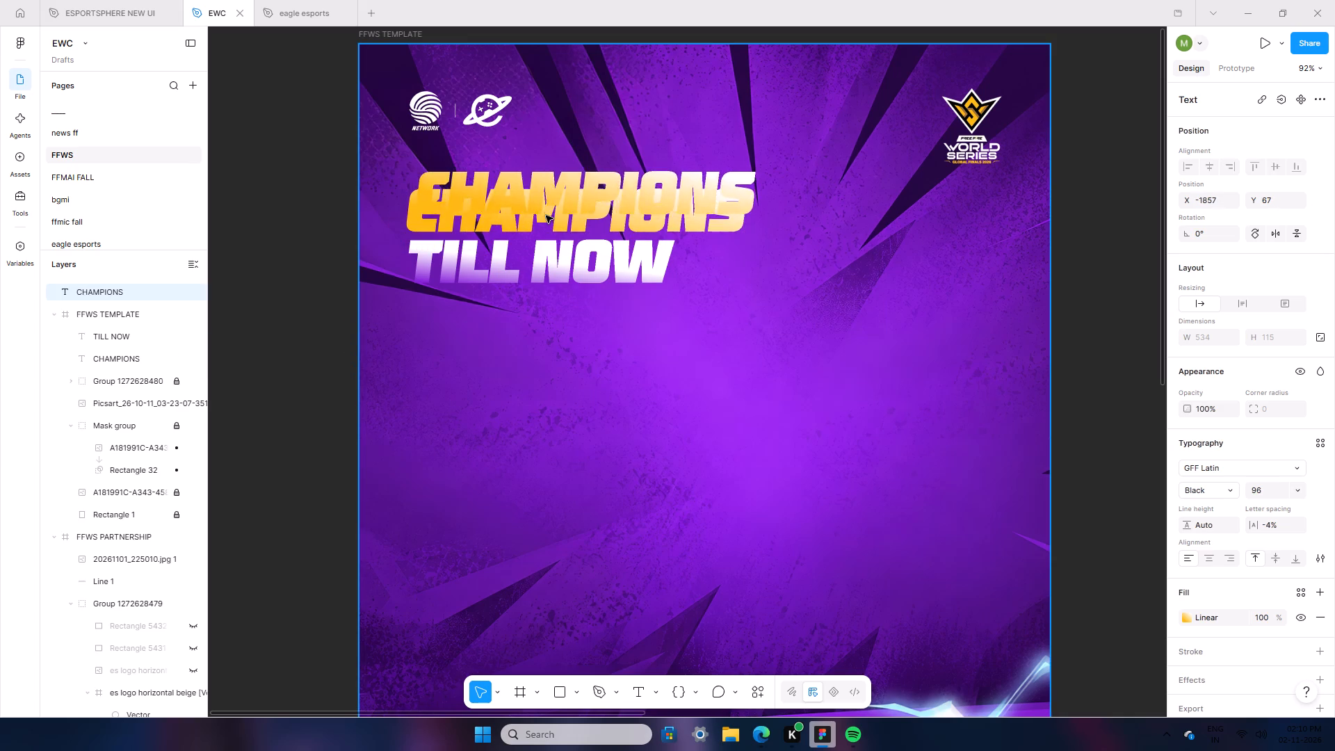
pyautogui.moveTo(546, 216); pyautogui.dragTo(542, 222)
# Change the duplicate CHAMPIONS text's fill to solid dark purple #270744 sampled from the background.
pyautogui.click(1192, 614)
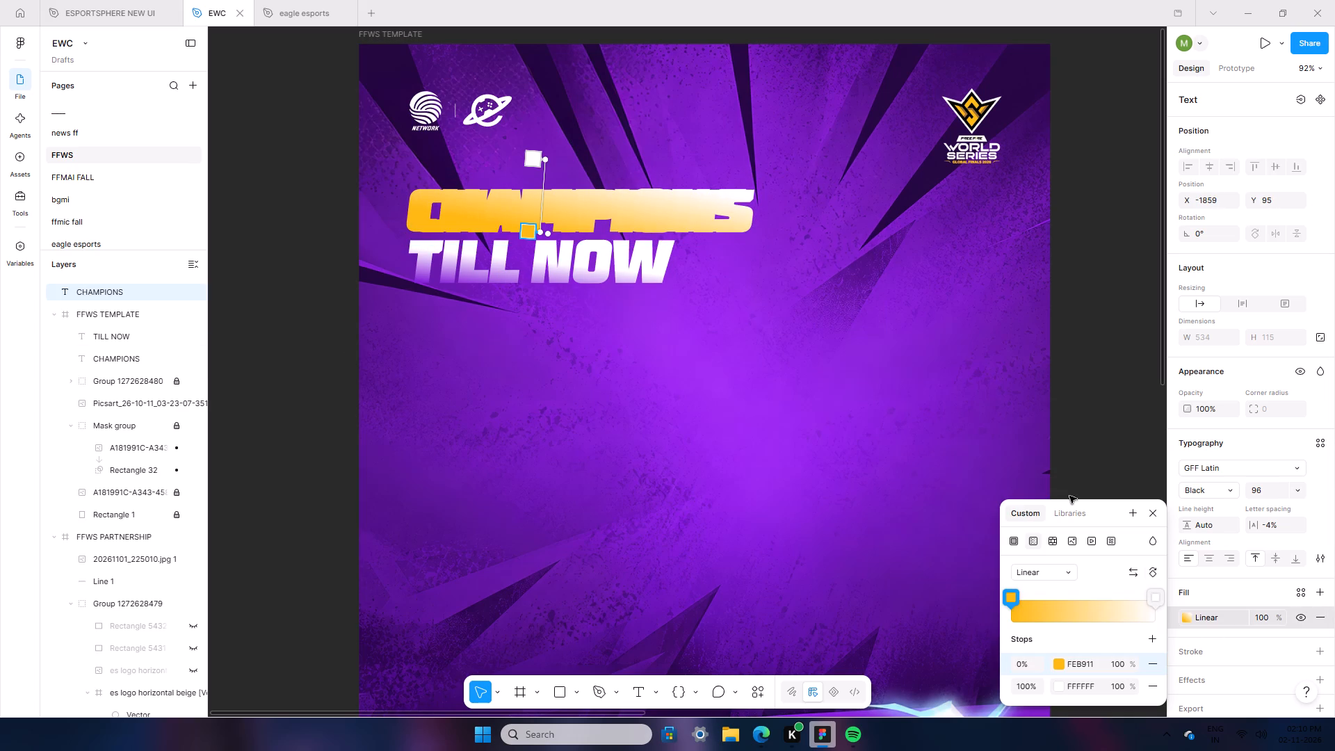
pyautogui.click(1015, 536)
pyautogui.click(1024, 601)
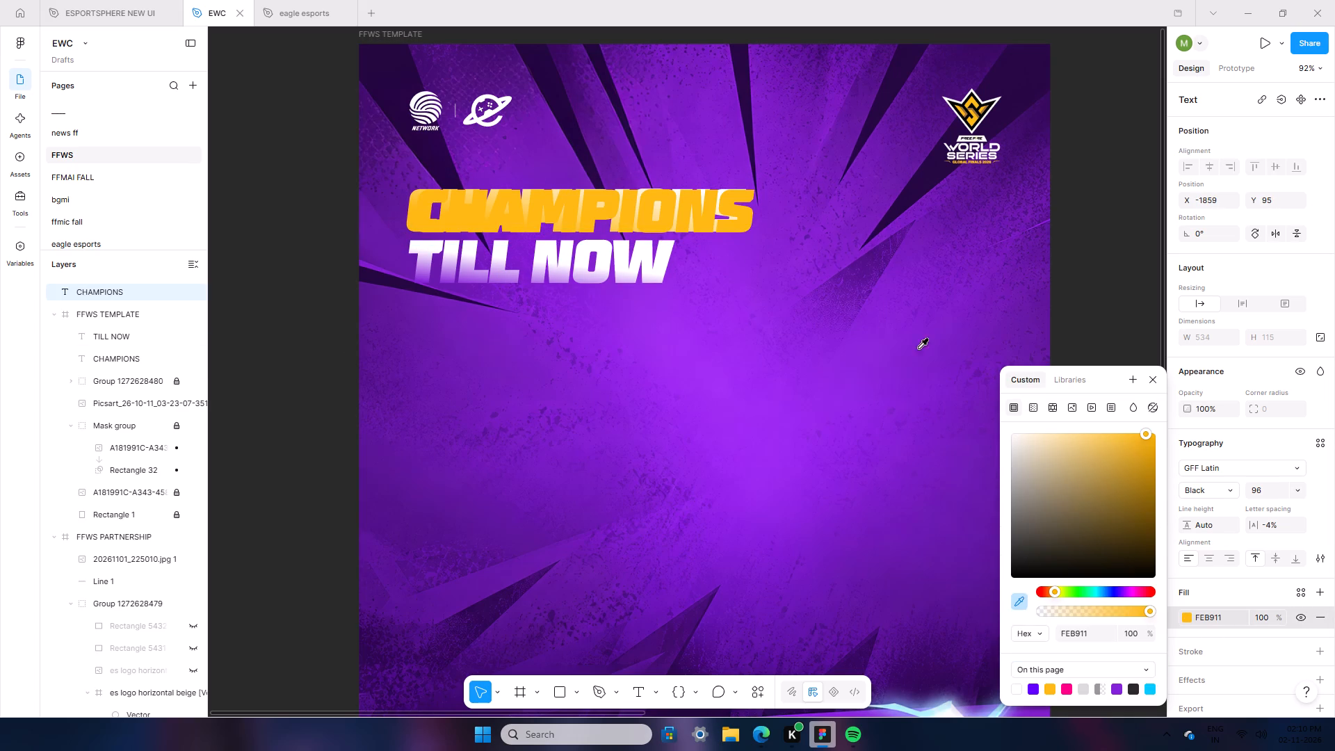
pyautogui.click(923, 173)
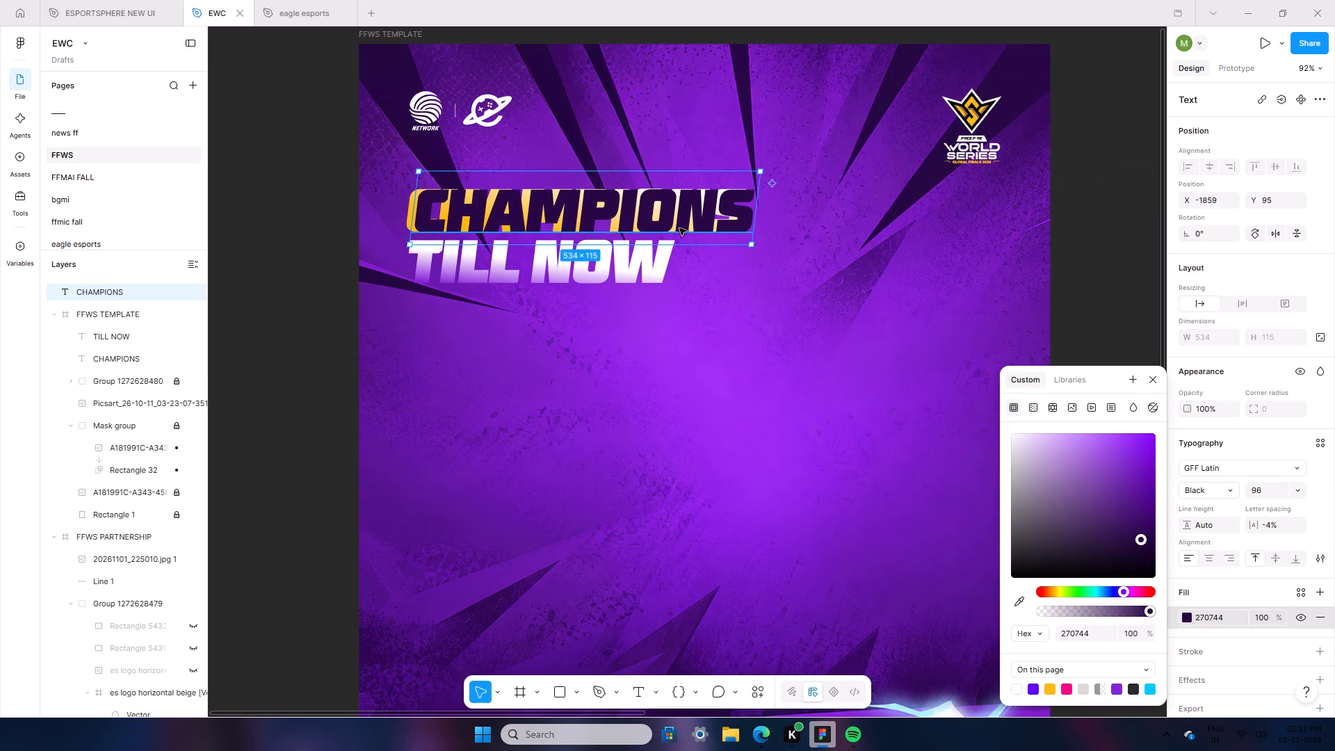
# Place the dark CHAMPIONS copy behind the original inside the FFWS TEMPLATE frame and nudge it to X 70.
pyautogui.moveTo(106, 289); pyautogui.dragTo(106, 364)
pyautogui.press('Left')
pyautogui.press('Left')
pyautogui.press('Left')
pyautogui.press('Left')
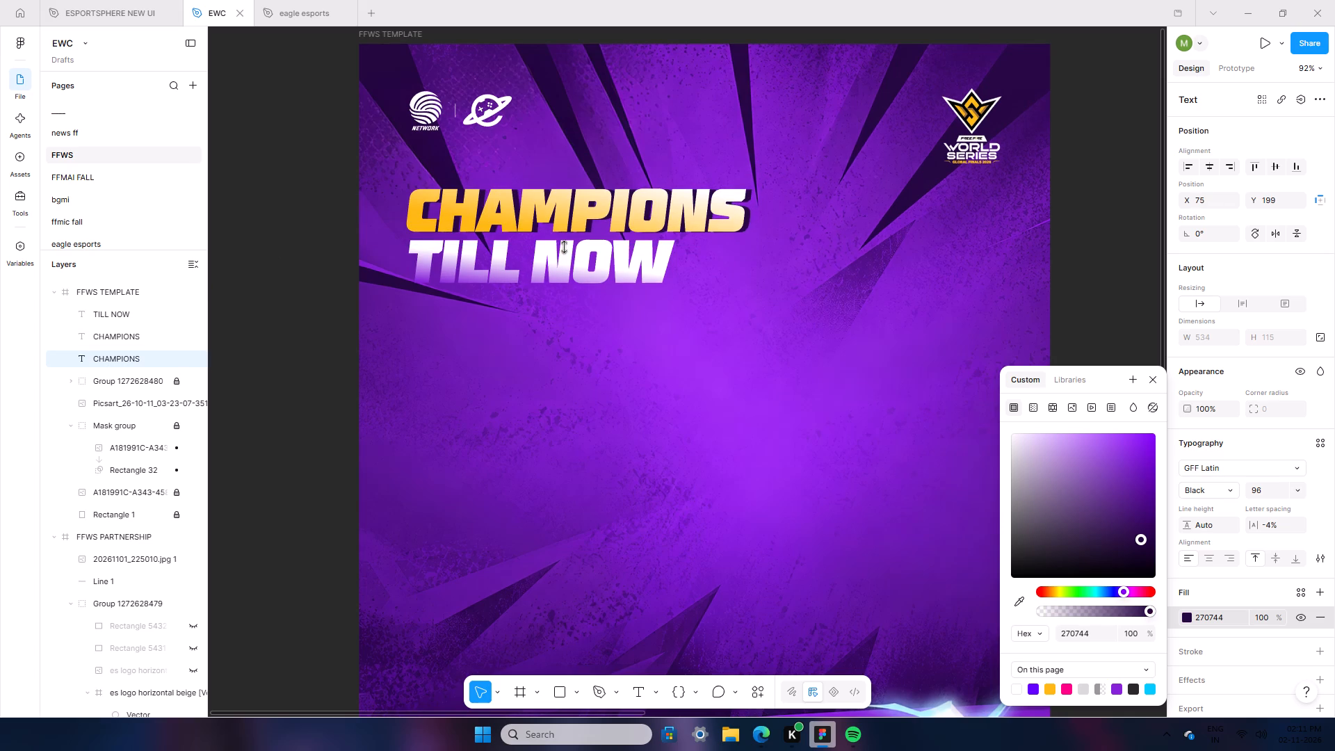
pyautogui.press('Left')
pyautogui.press('Left')
pyautogui.press('Left')
pyautogui.press('Left')
pyautogui.press('Left')
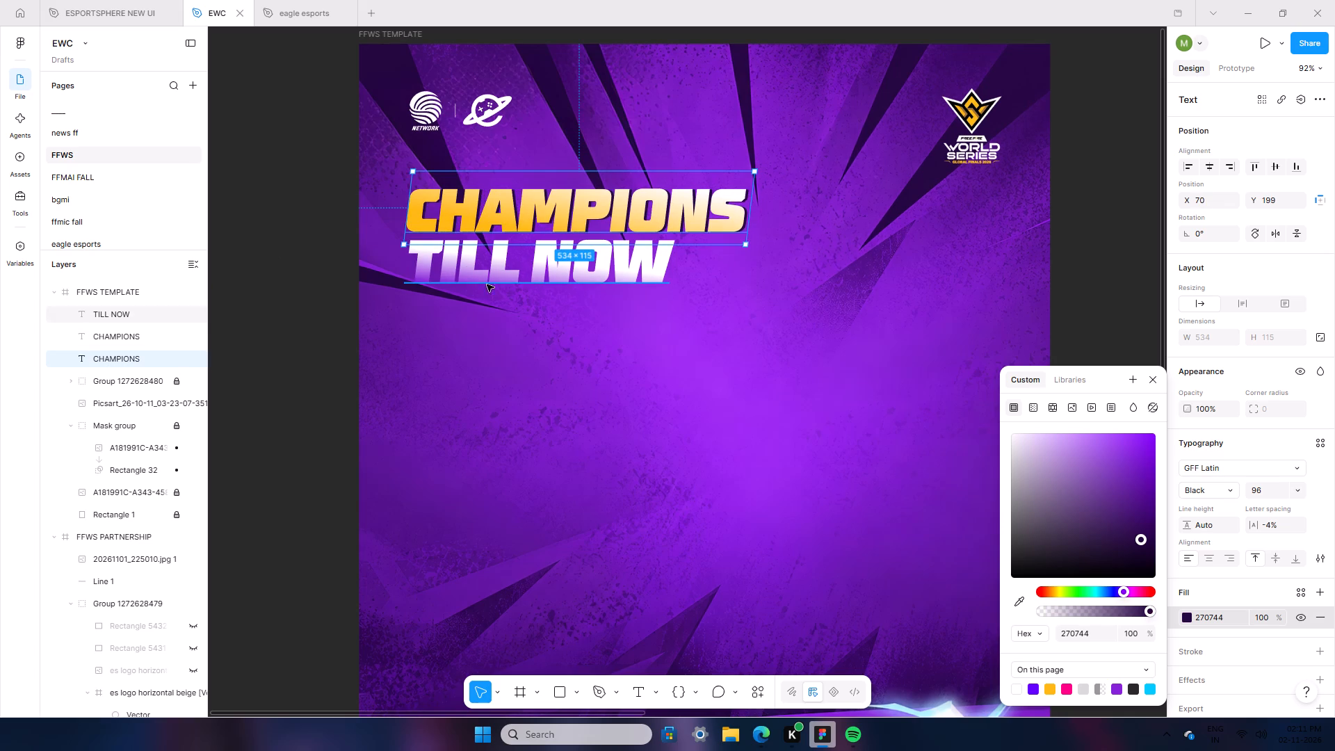
pyautogui.click(271, 282)
# Copy the TILL NOW text and paste the duplicate outside the frame at X -2010, Y 266.
pyautogui.click(515, 278)
pyautogui.rightClick(515, 278)
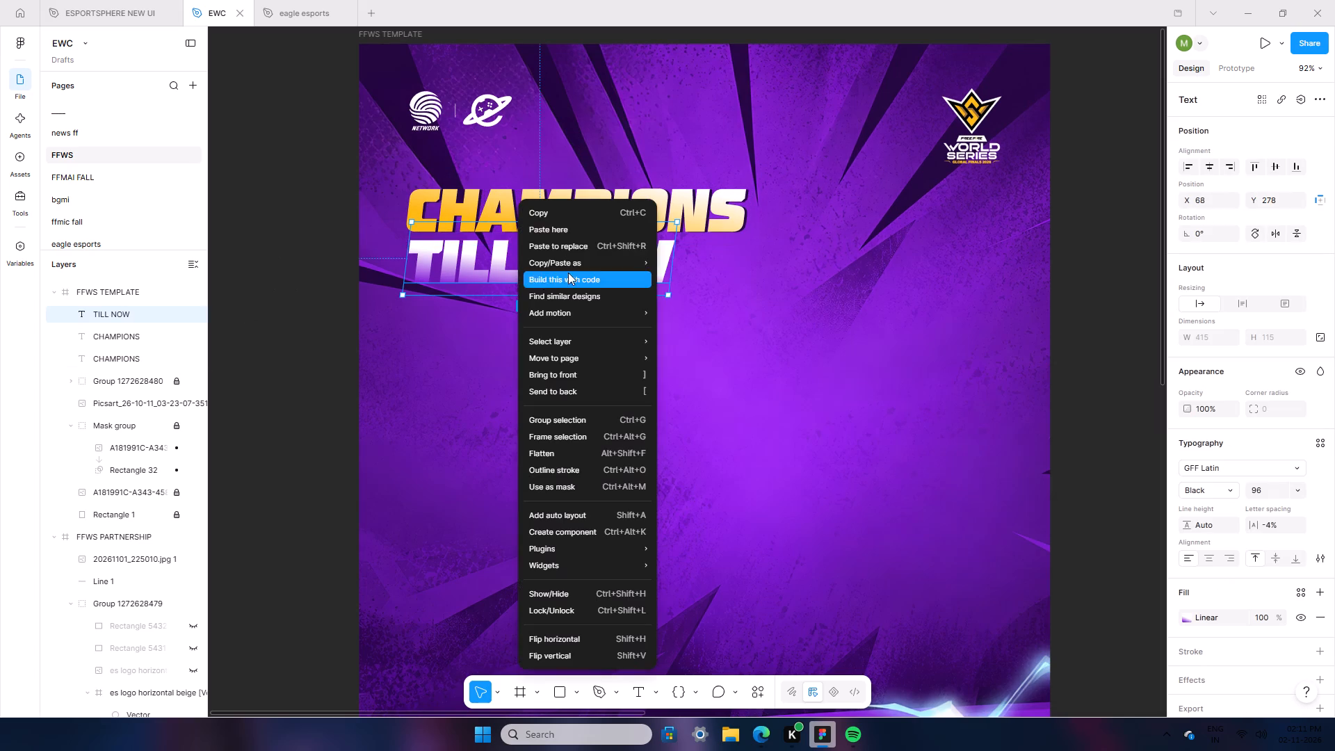
pyautogui.click(578, 220)
pyautogui.rightClick(284, 273)
pyautogui.click(312, 280)
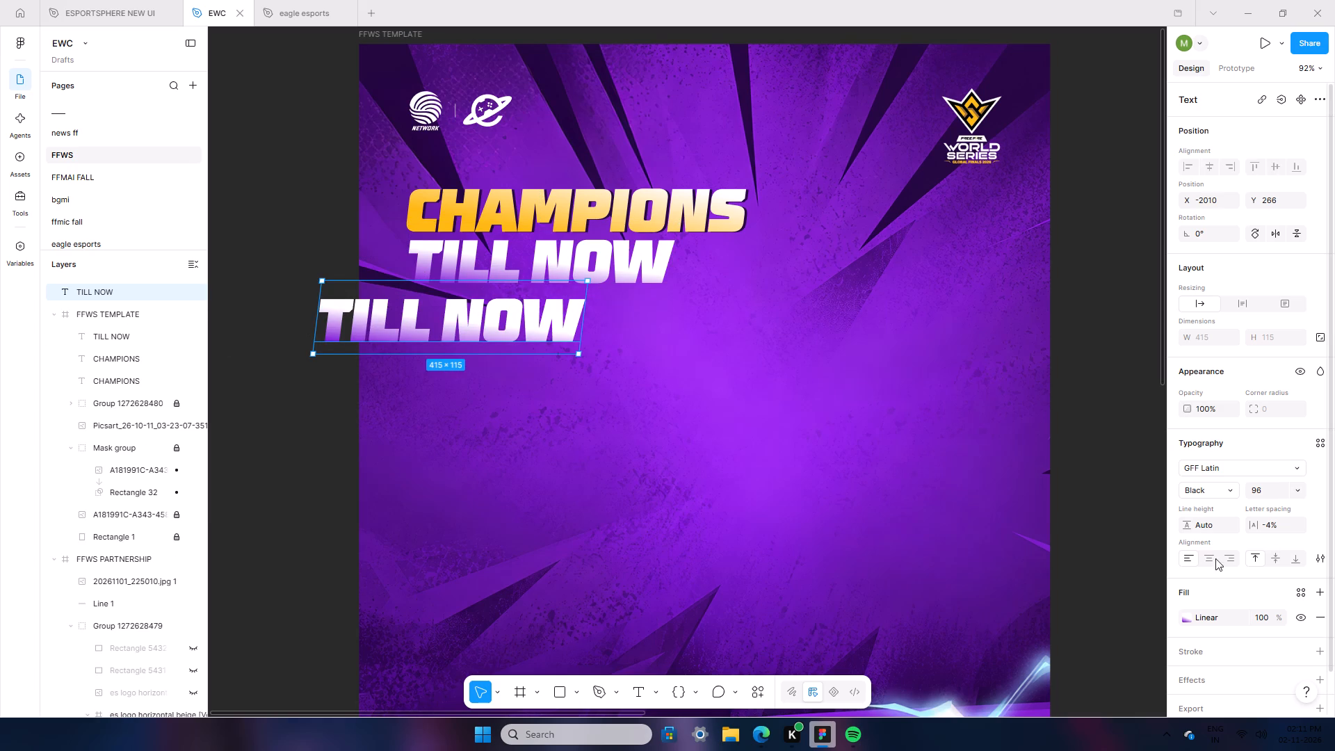
# Change the duplicate TILL NOW text's fill to solid dark purple #270944 sampled from the background.
pyautogui.click(1192, 615)
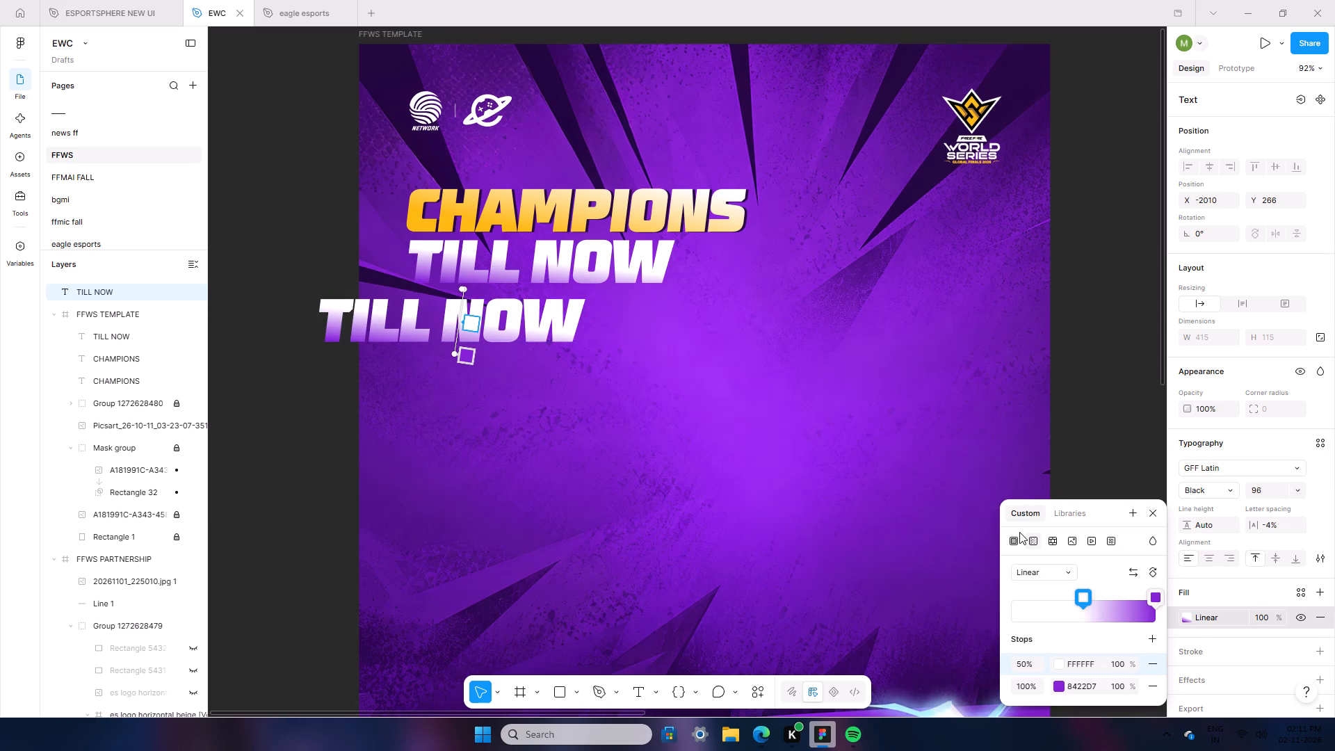
pyautogui.click(1017, 538)
pyautogui.click(1014, 580)
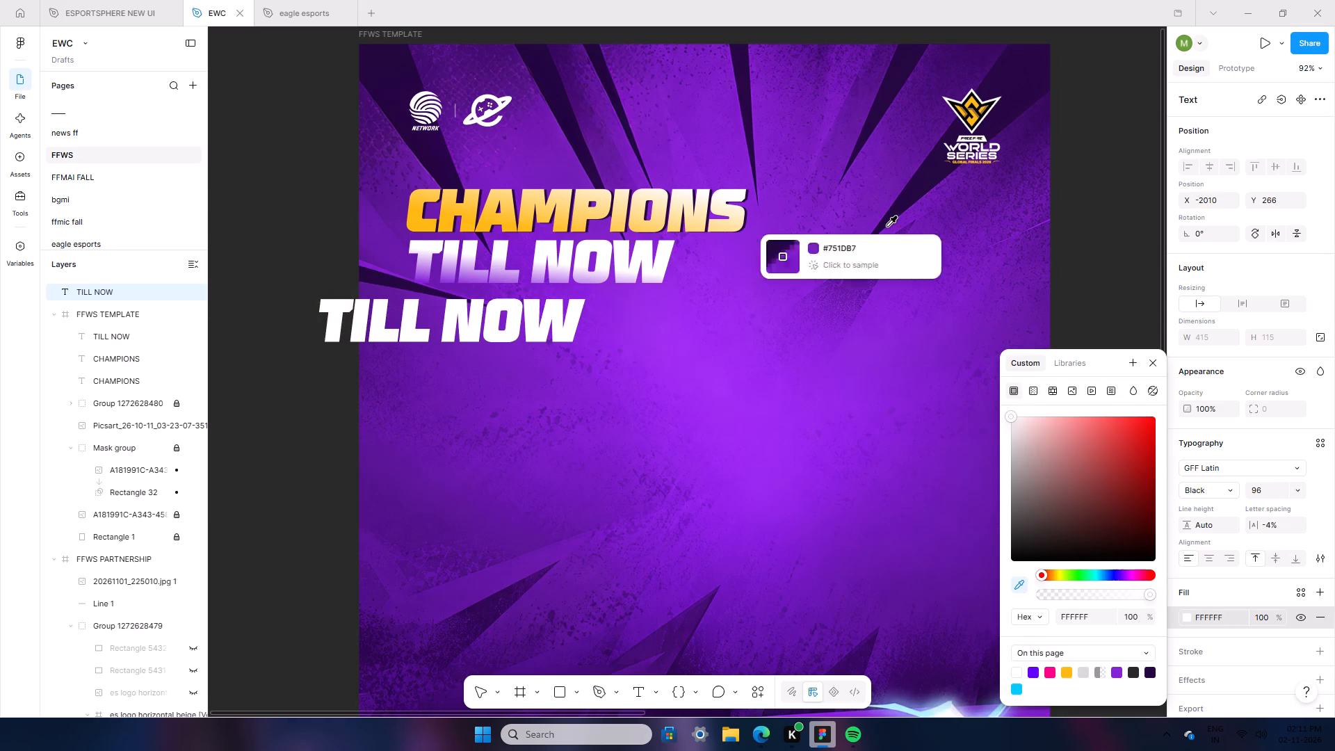
pyautogui.click(925, 187)
# Place the dark TILL NOW copy over the original at X -1868, Y 170 and order it behind inside the FFWS TEMPLATE frame.
pyautogui.moveTo(469, 327); pyautogui.dragTo(516, 295)
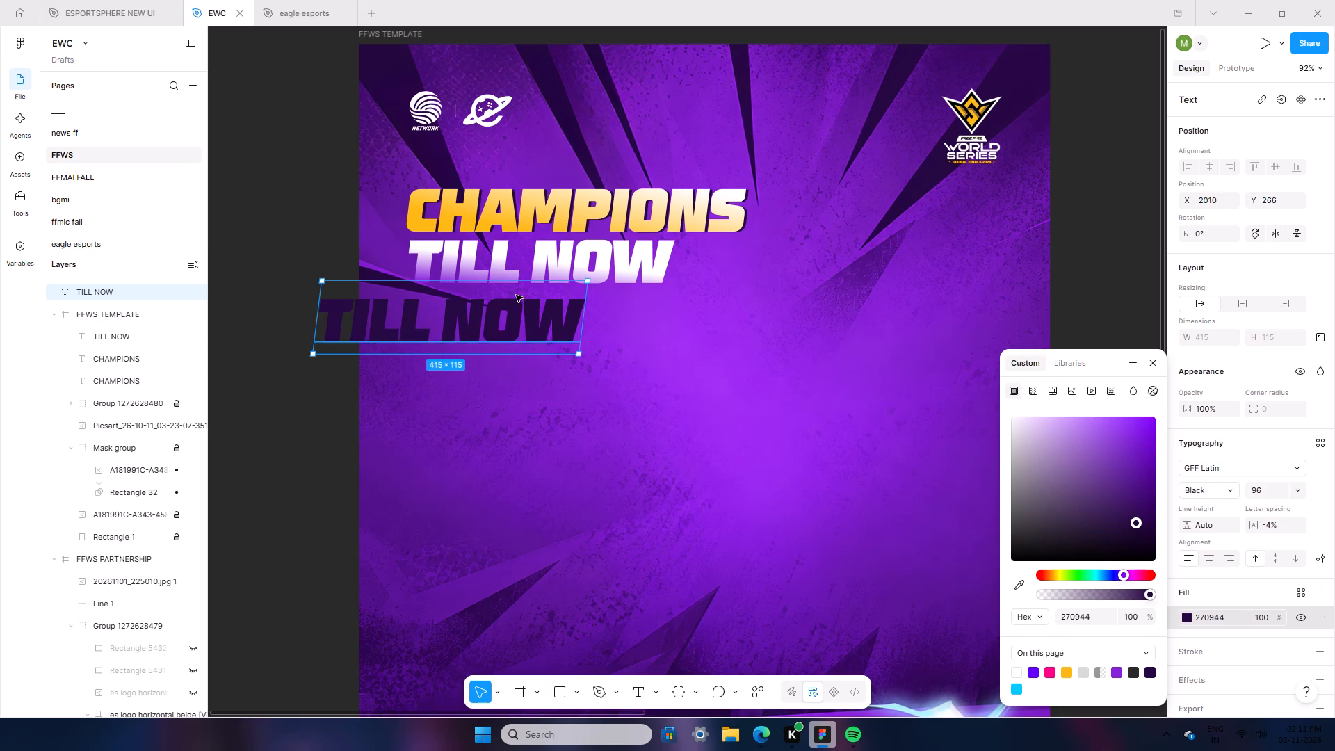
pyautogui.moveTo(516, 295); pyautogui.dragTo(560, 266)
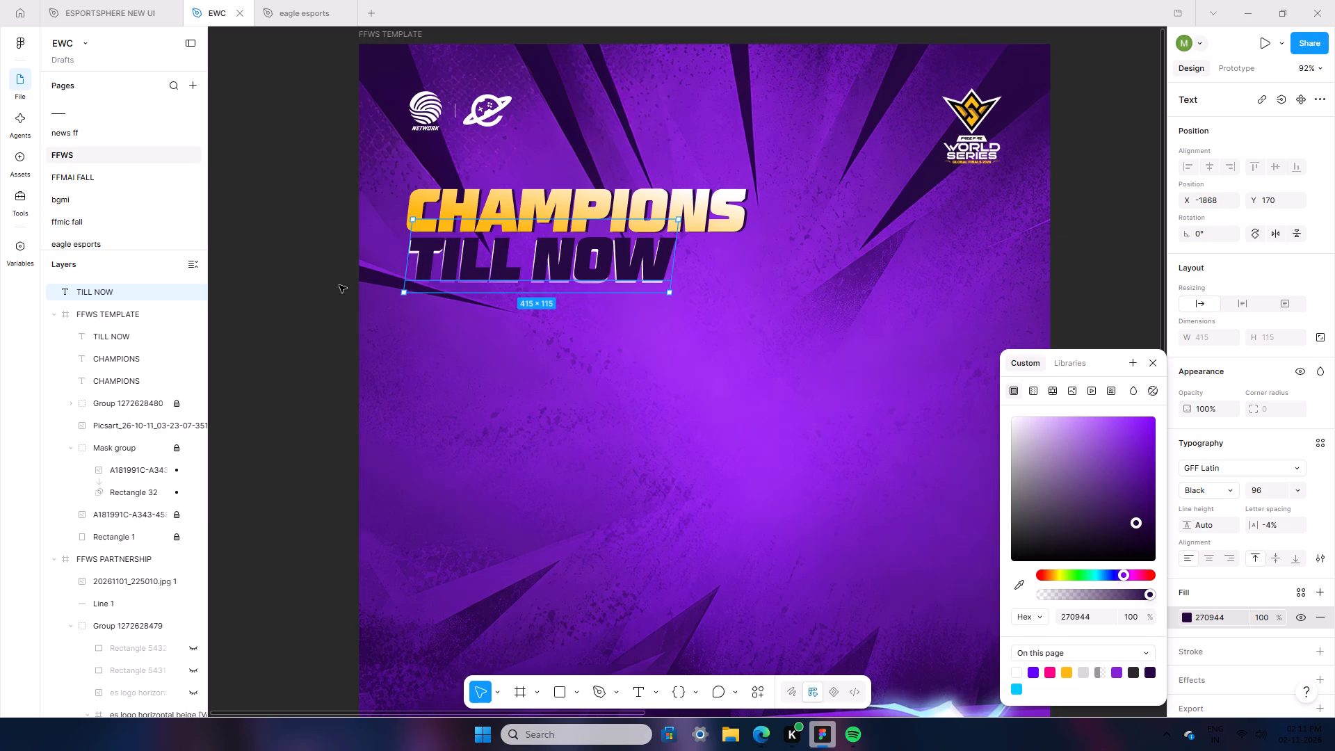
pyautogui.click(283, 229)
pyautogui.keyDown('ctrl'); pyautogui.scroll(-6, 280, 229); pyautogui.keyUp('ctrl')
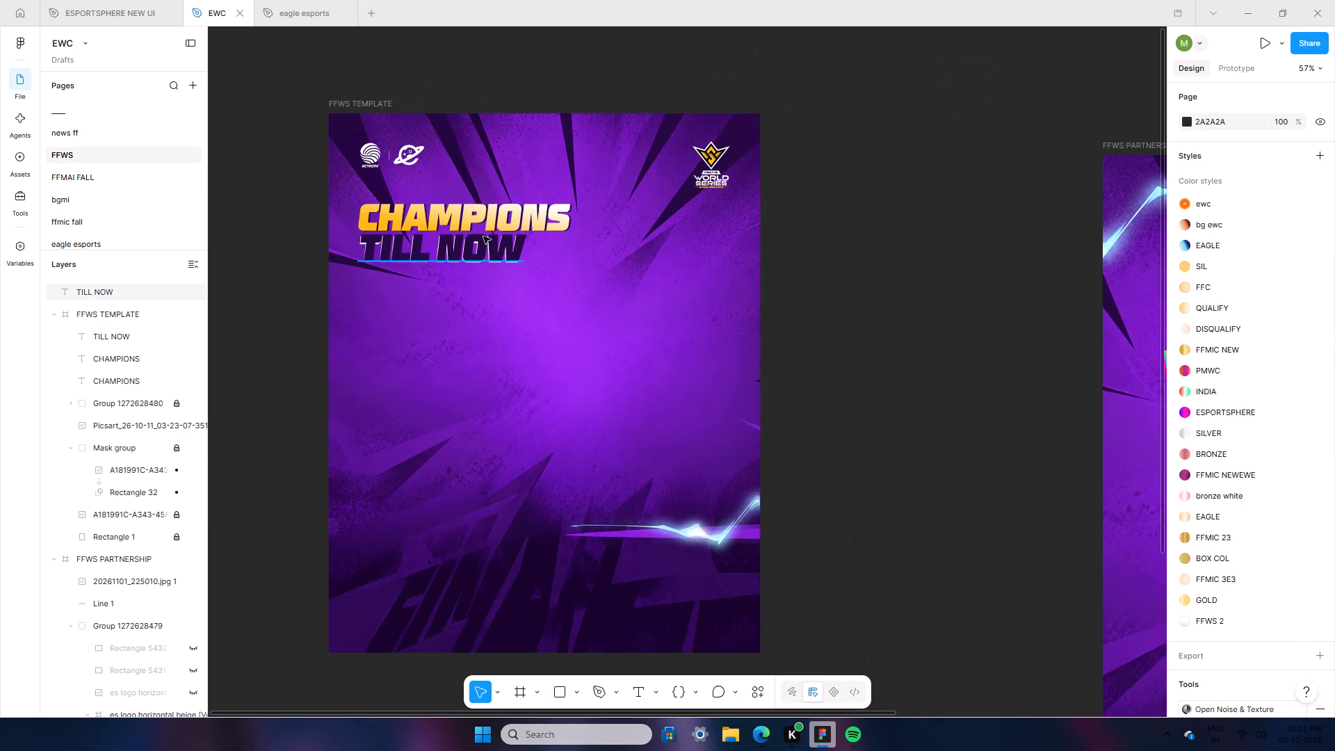
pyautogui.click(443, 246)
pyautogui.moveTo(127, 287); pyautogui.dragTo(117, 362)
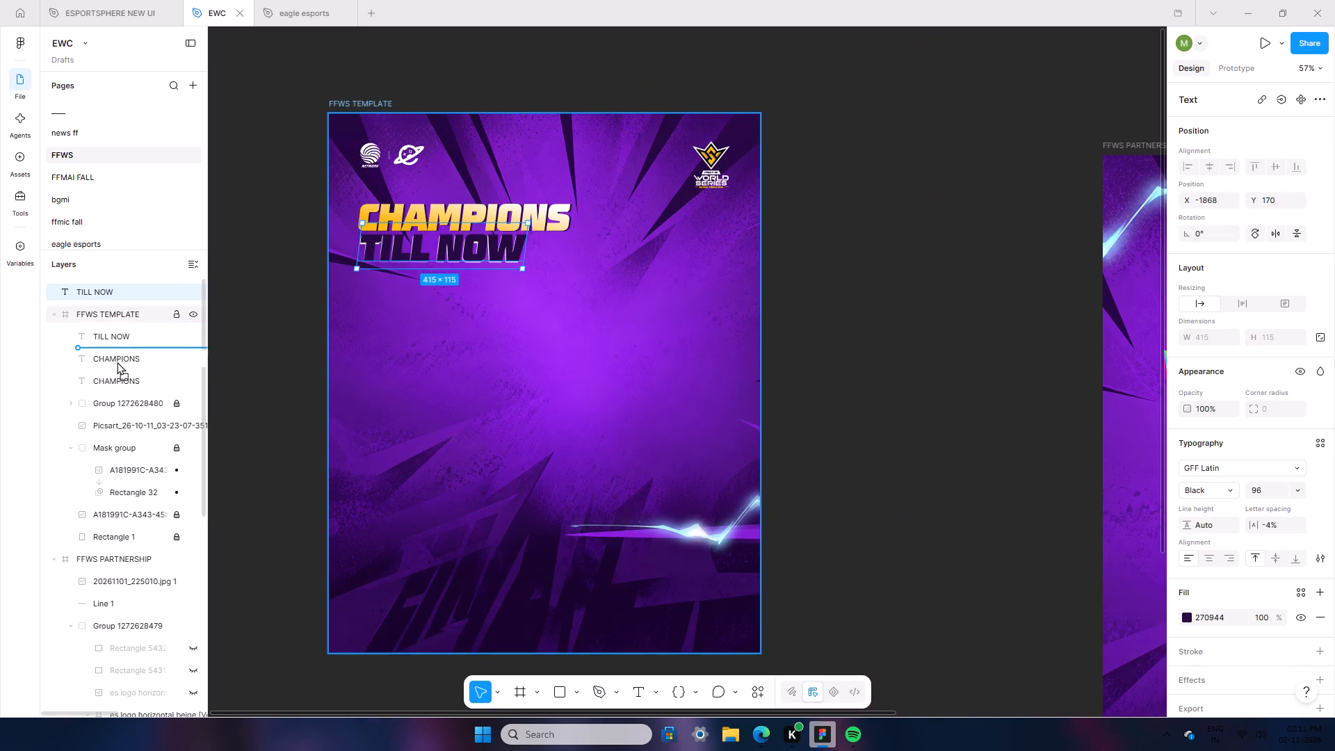
pyautogui.moveTo(117, 362); pyautogui.dragTo(121, 351)
pyautogui.click(805, 421)
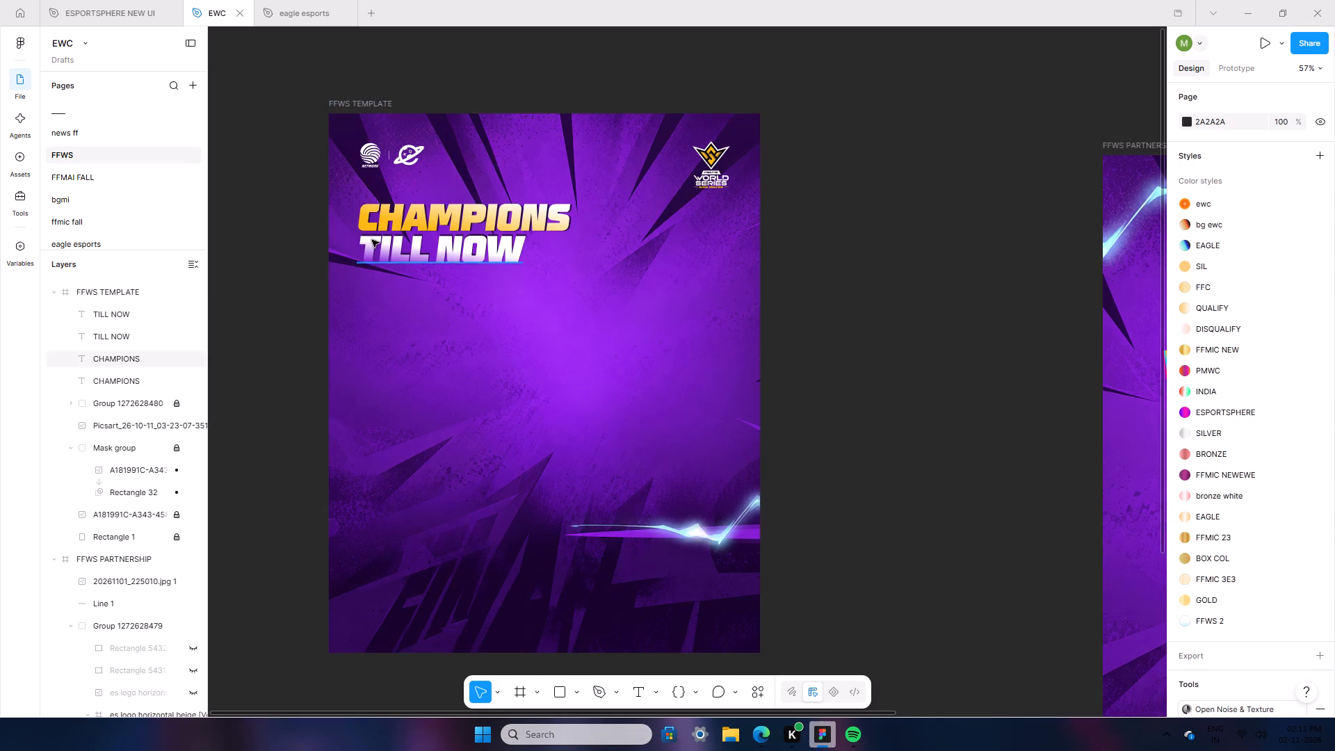
# Nudge the dark CHAMPIONS copy up to Y 195 as a shadow behind the gradient title.
pyautogui.keyDown('ctrl'); pyautogui.scroll(11, 372, 240); pyautogui.keyUp('ctrl')
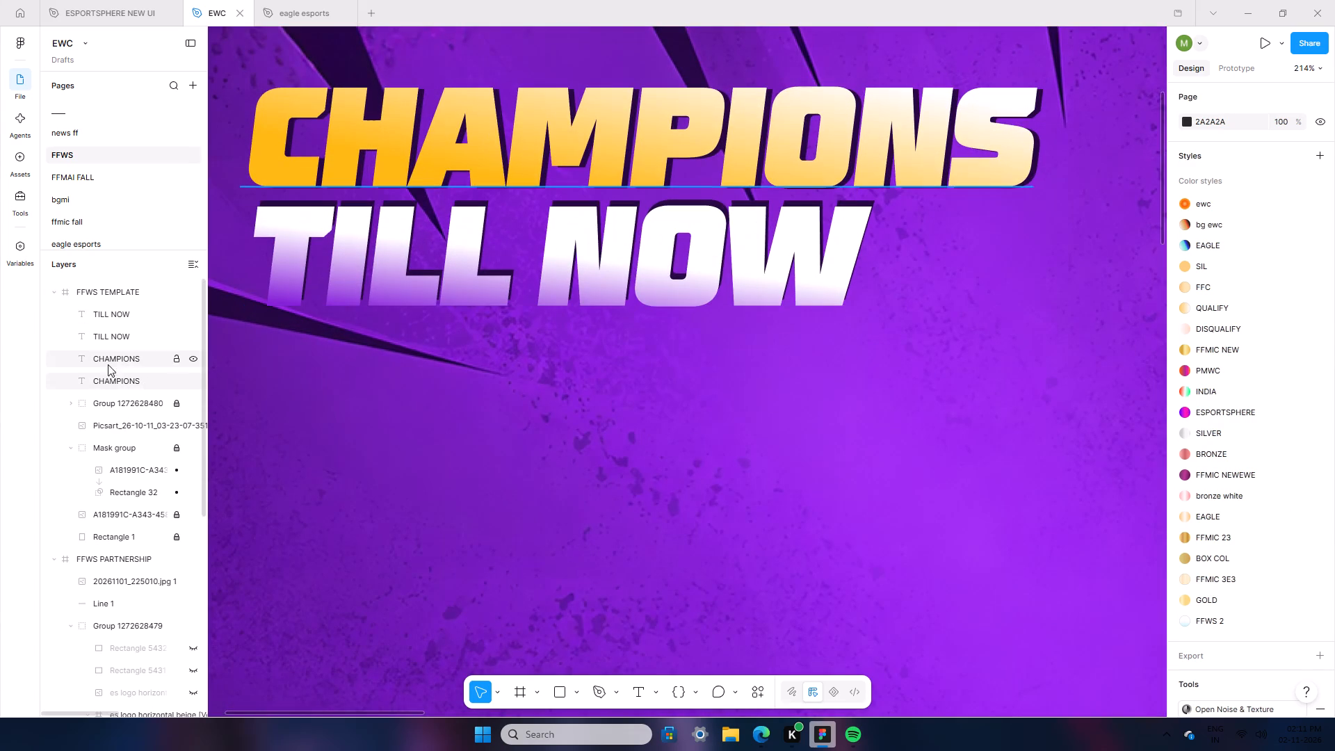
pyautogui.click(122, 357)
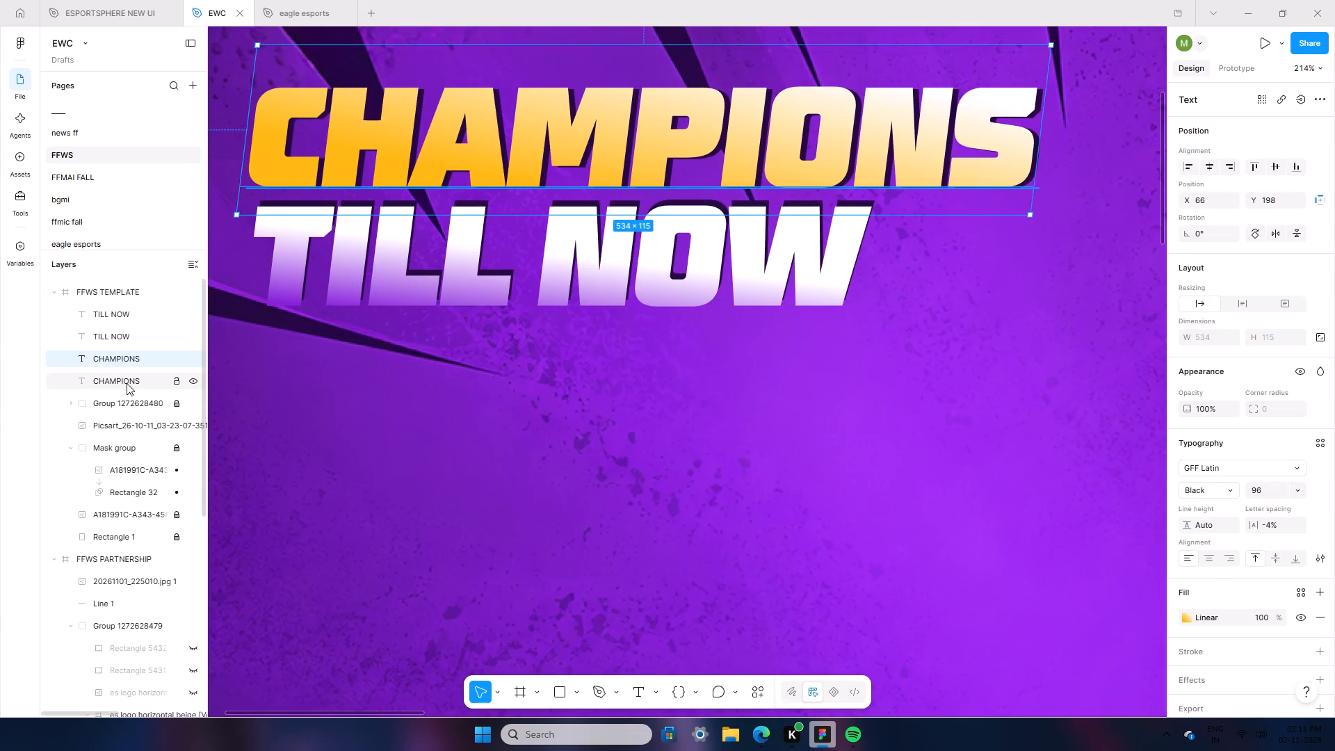
pyautogui.click(127, 383)
pyautogui.press('Up')
pyautogui.press('Up')
pyautogui.press('Up')
pyautogui.press('Up')
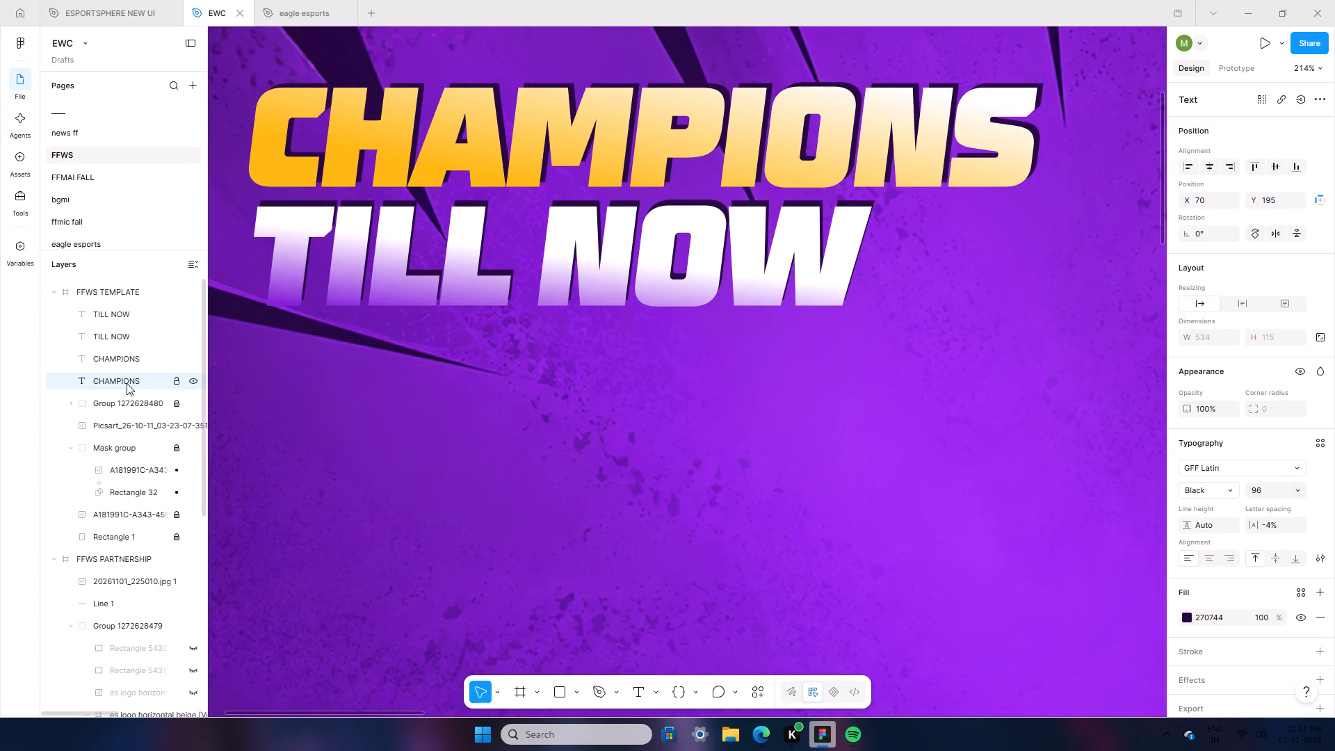
pyautogui.click(504, 552)
# Examine the shadowed CHAMPIONS TILL NOW title against the full template layout.
pyautogui.scroll(-7, 504, 552)
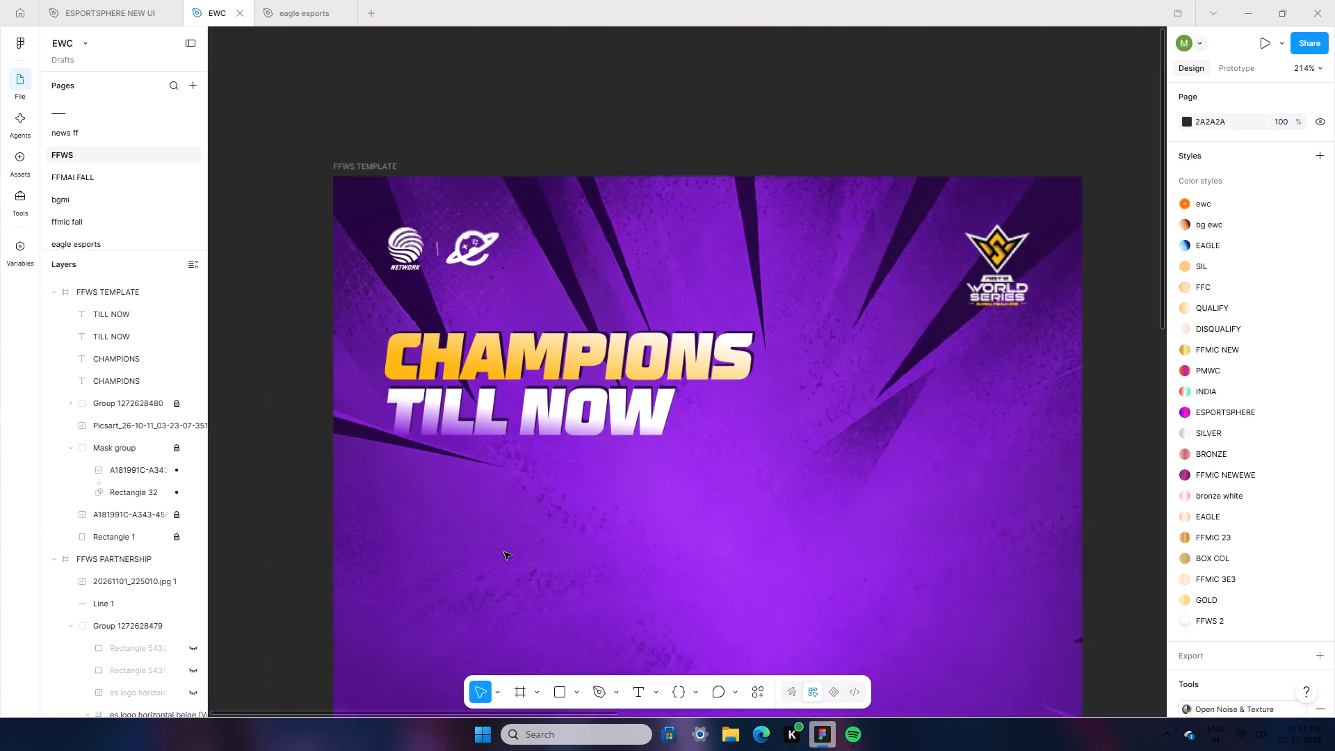
pyautogui.scroll(-19, 504, 552)
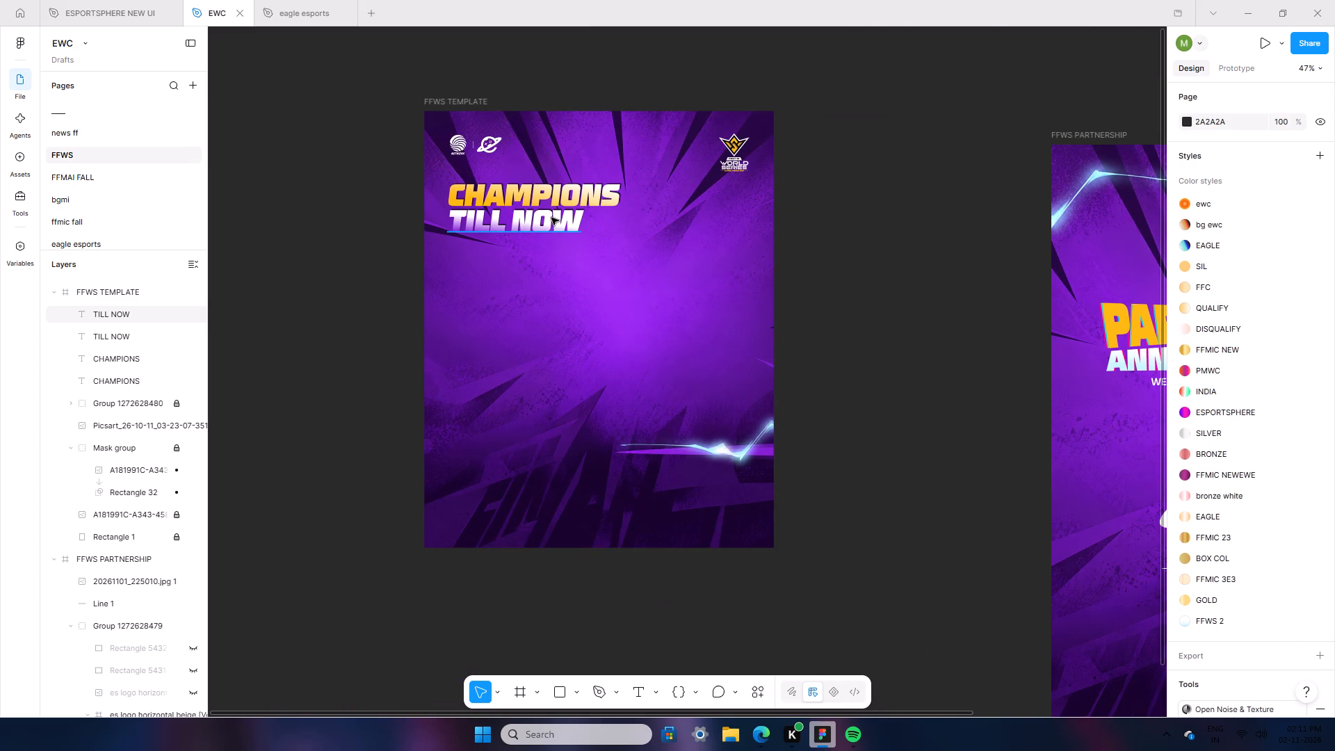
pyautogui.click(551, 218)
pyautogui.click(919, 404)
pyautogui.keyDown('ctrl'); pyautogui.scroll(5, 364, 562); pyautogui.keyUp('ctrl')
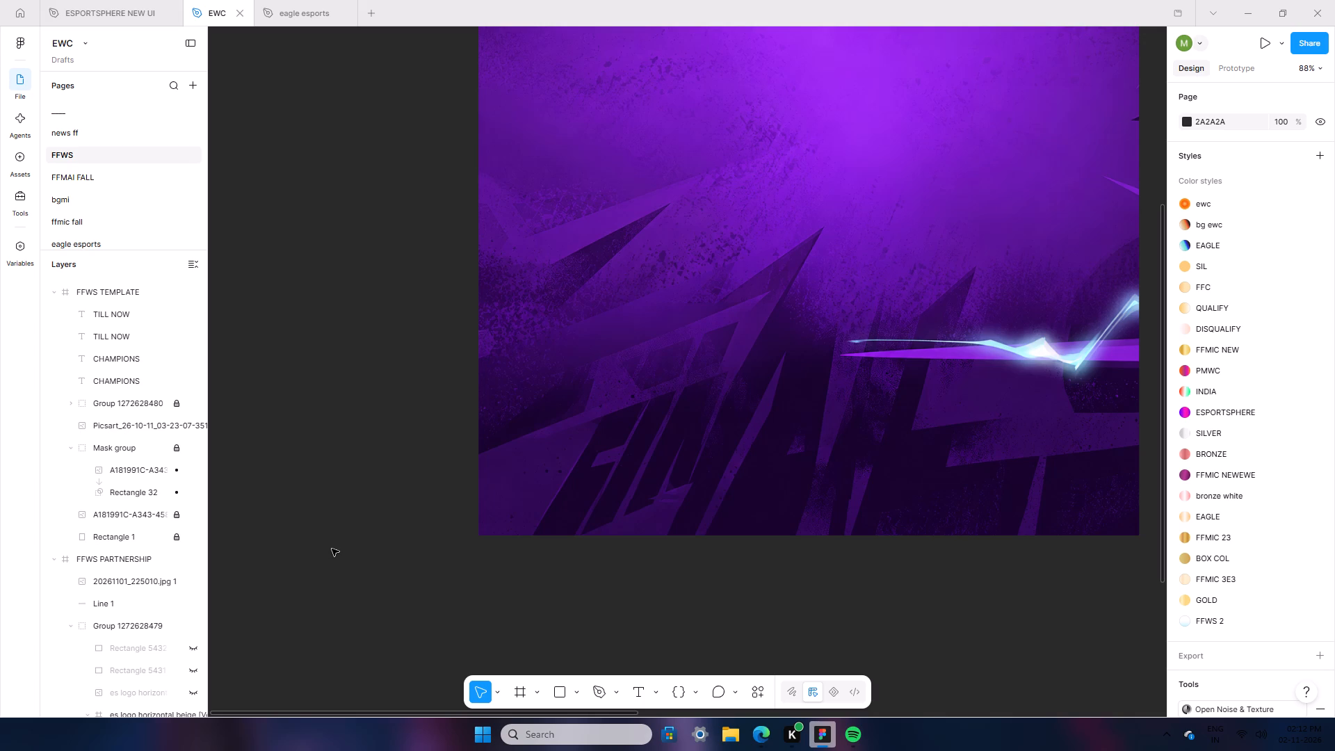
pyautogui.scroll(-6, 567, 442)
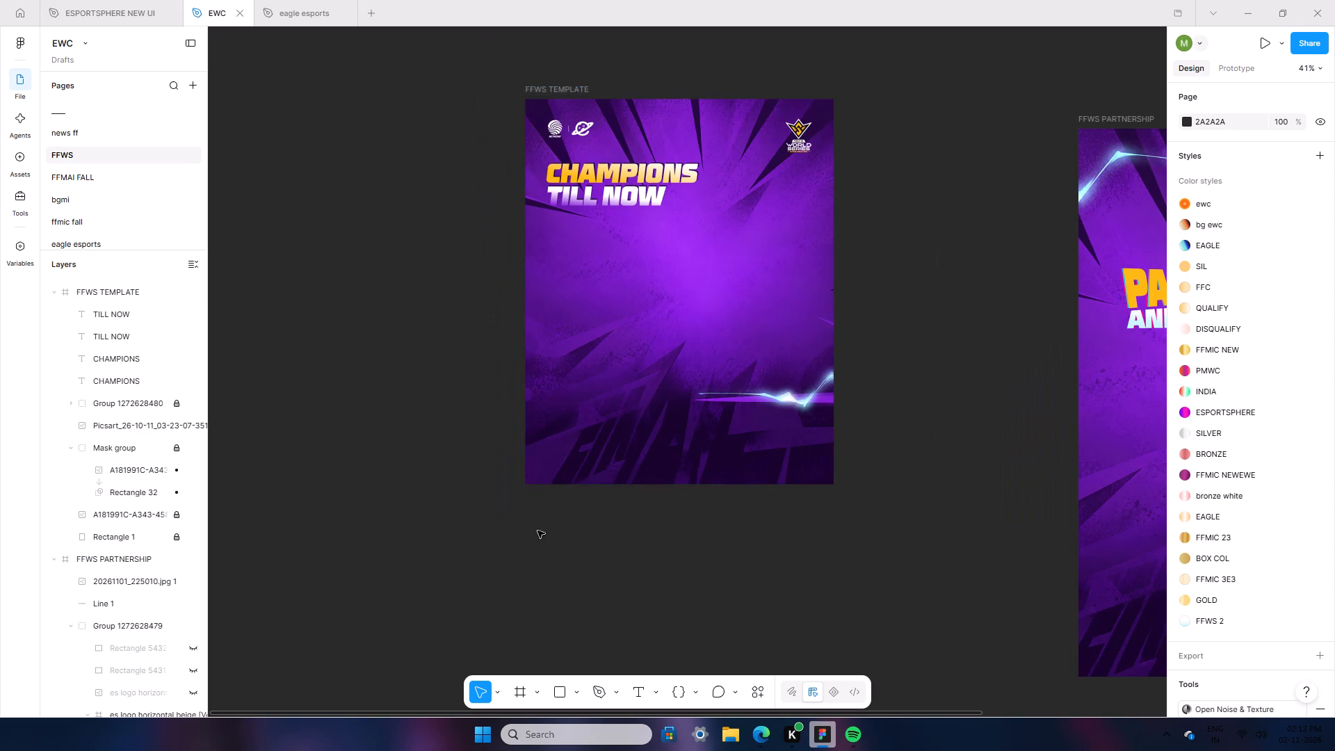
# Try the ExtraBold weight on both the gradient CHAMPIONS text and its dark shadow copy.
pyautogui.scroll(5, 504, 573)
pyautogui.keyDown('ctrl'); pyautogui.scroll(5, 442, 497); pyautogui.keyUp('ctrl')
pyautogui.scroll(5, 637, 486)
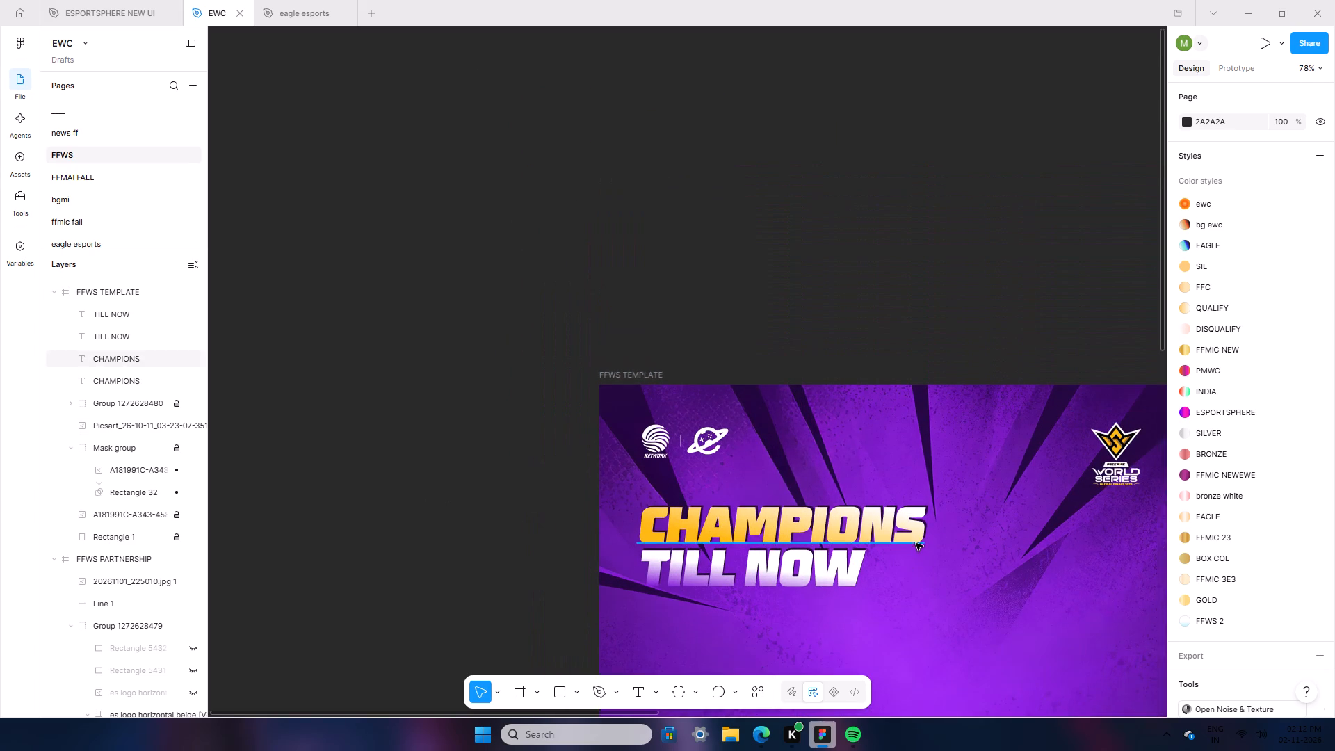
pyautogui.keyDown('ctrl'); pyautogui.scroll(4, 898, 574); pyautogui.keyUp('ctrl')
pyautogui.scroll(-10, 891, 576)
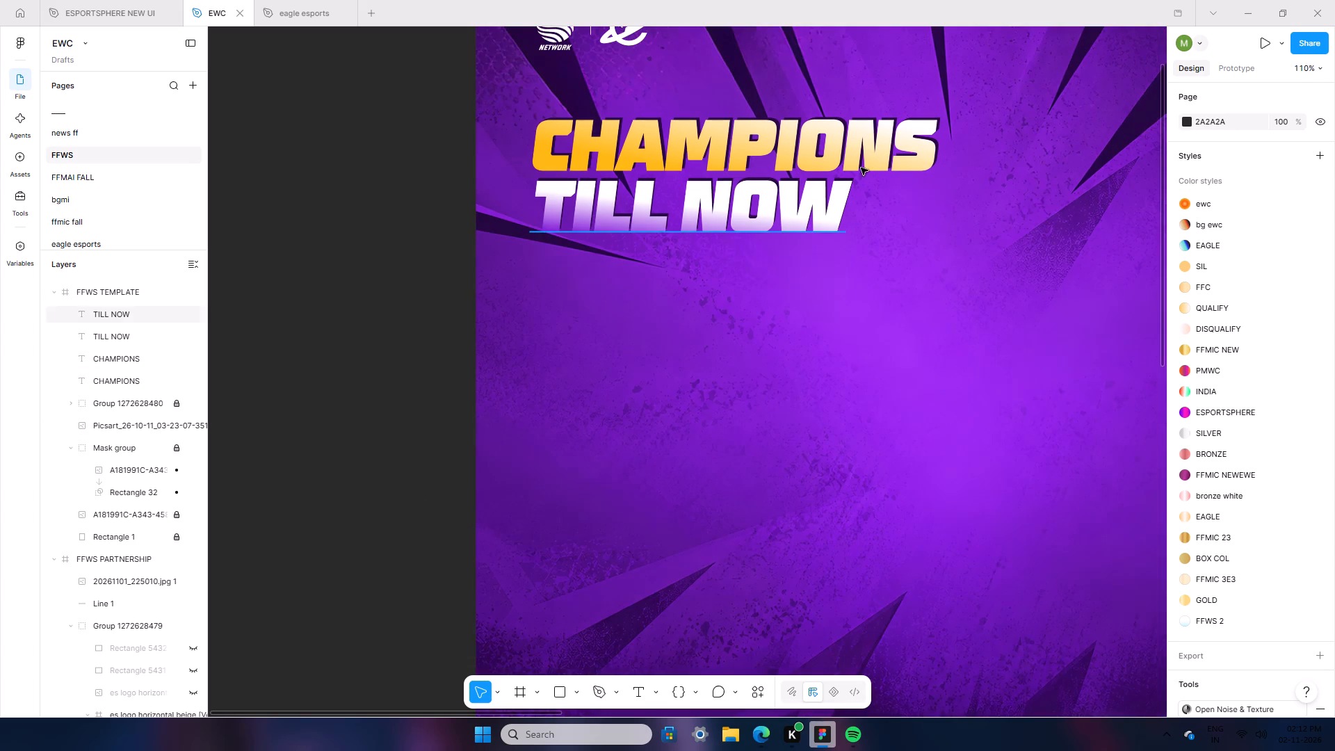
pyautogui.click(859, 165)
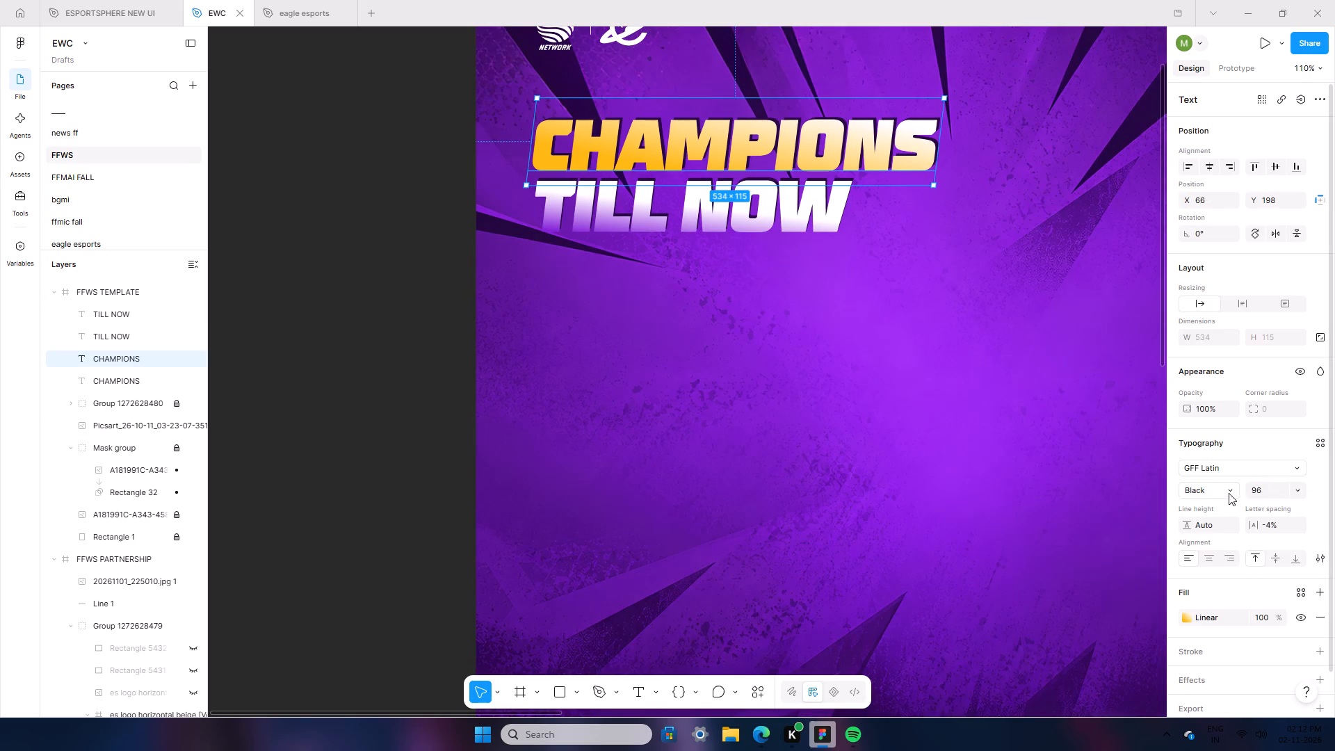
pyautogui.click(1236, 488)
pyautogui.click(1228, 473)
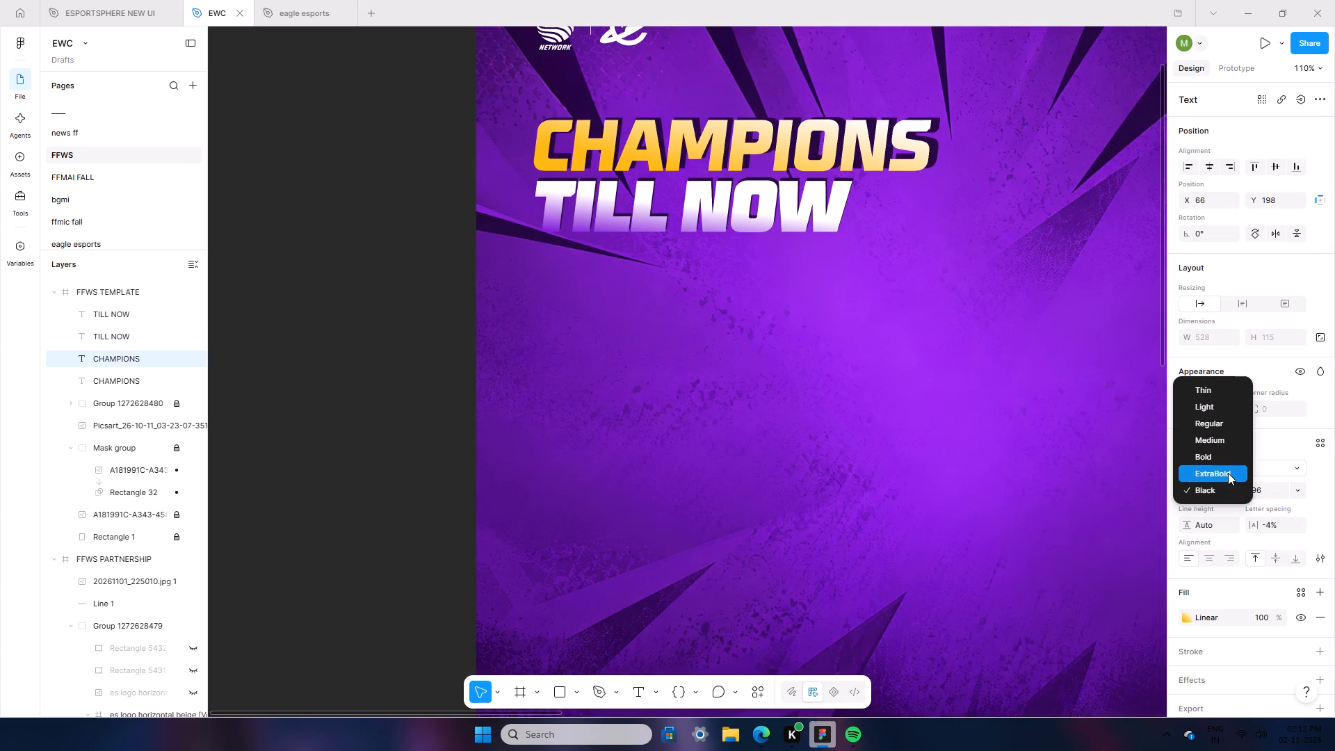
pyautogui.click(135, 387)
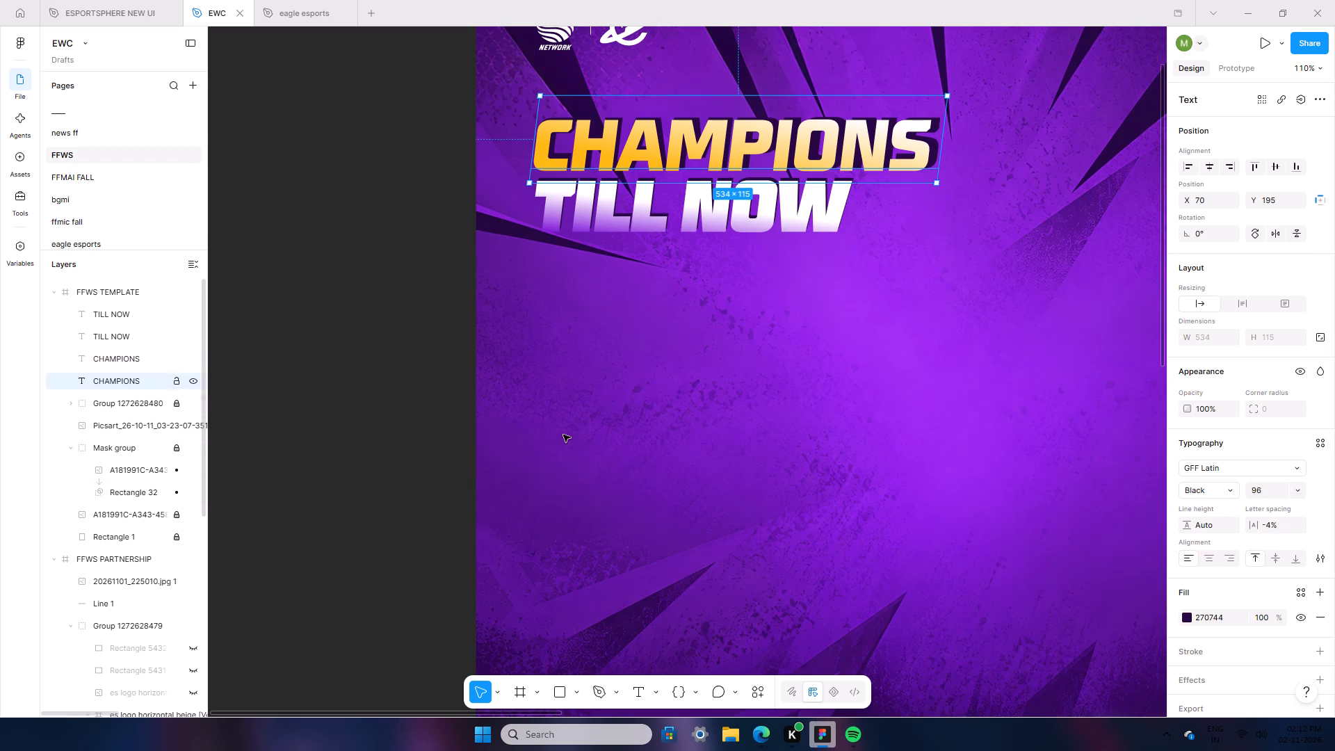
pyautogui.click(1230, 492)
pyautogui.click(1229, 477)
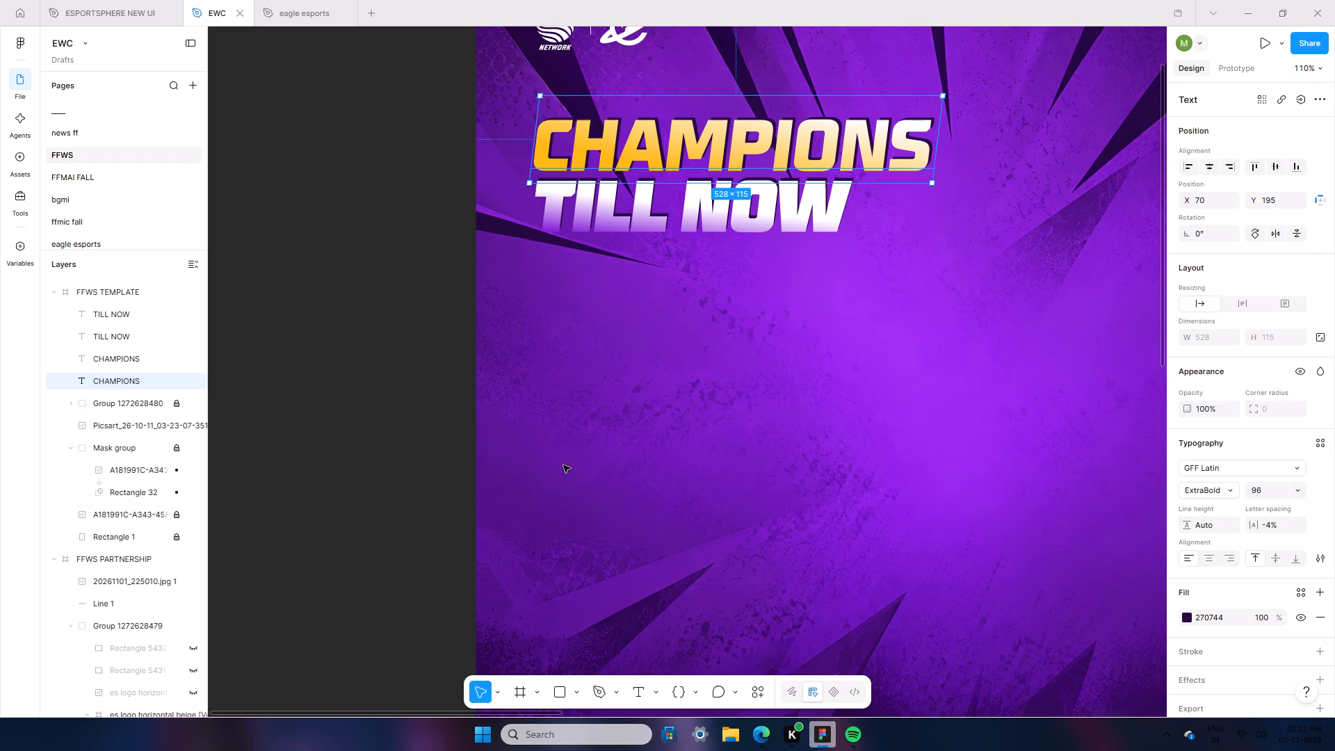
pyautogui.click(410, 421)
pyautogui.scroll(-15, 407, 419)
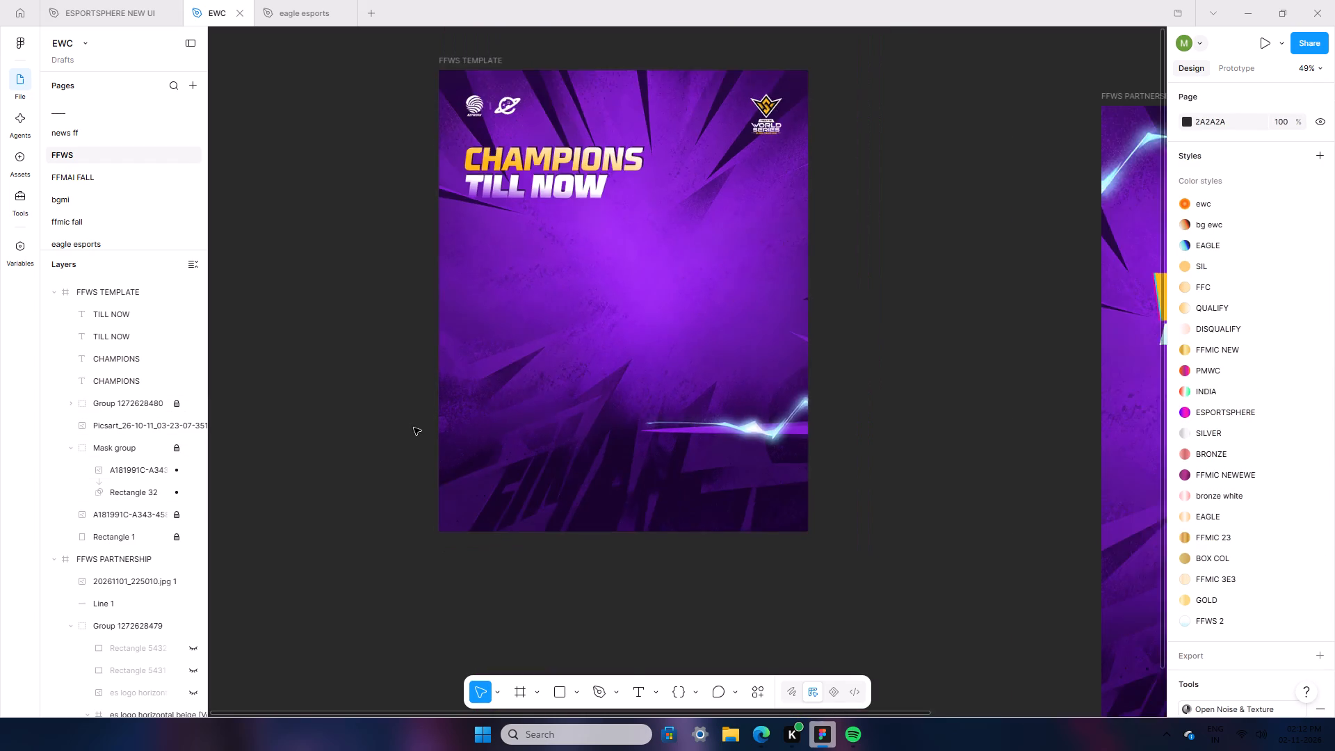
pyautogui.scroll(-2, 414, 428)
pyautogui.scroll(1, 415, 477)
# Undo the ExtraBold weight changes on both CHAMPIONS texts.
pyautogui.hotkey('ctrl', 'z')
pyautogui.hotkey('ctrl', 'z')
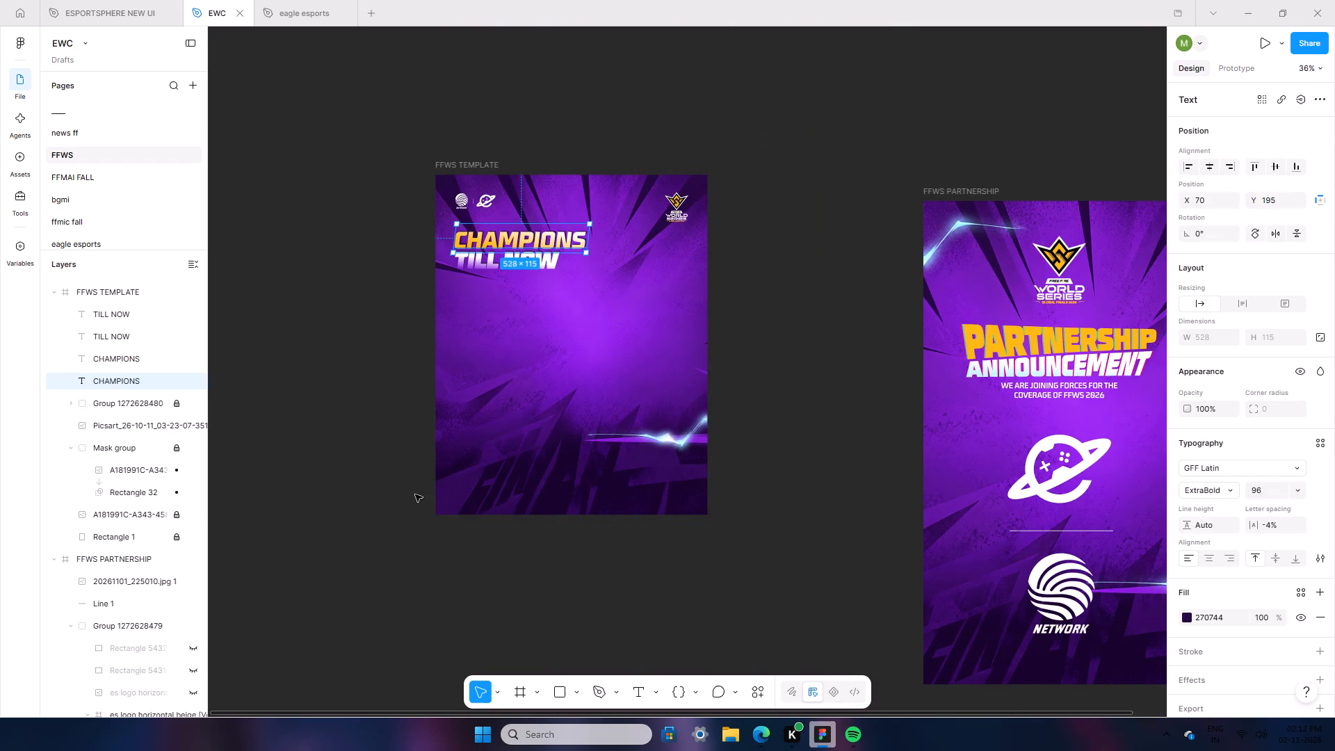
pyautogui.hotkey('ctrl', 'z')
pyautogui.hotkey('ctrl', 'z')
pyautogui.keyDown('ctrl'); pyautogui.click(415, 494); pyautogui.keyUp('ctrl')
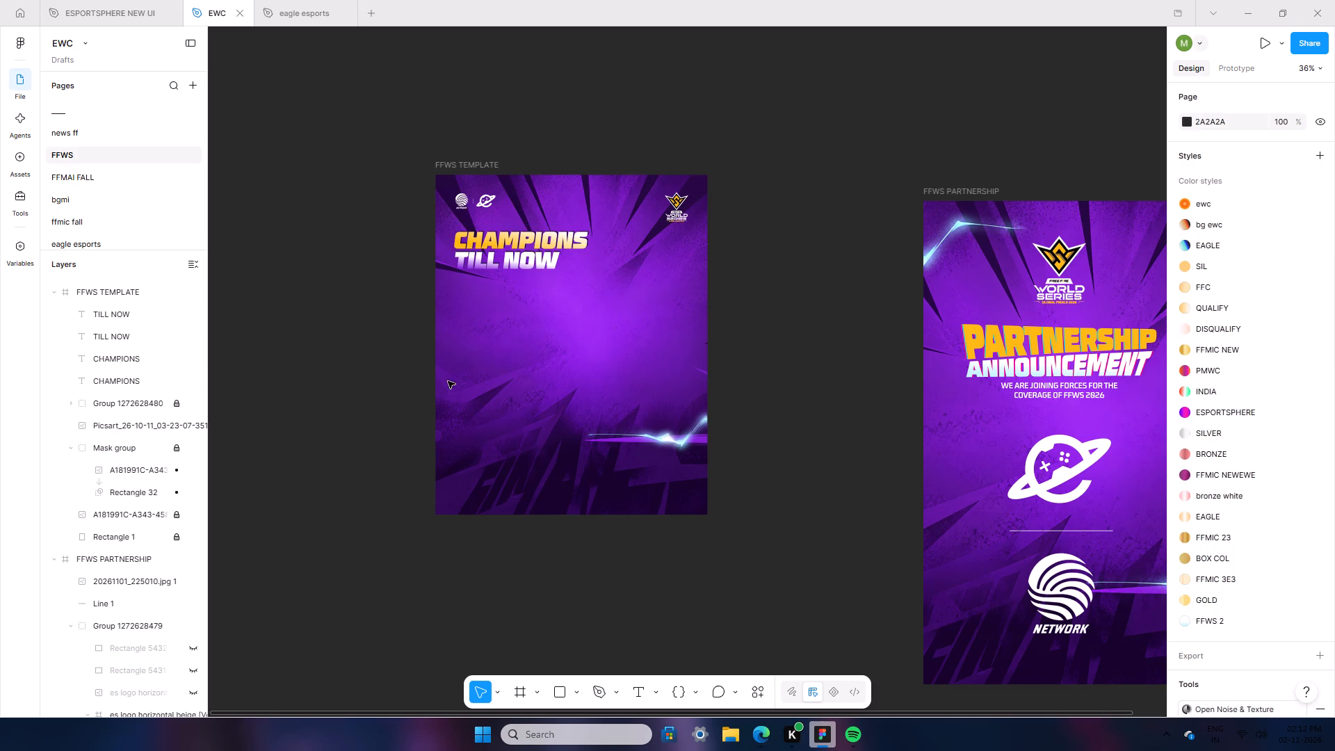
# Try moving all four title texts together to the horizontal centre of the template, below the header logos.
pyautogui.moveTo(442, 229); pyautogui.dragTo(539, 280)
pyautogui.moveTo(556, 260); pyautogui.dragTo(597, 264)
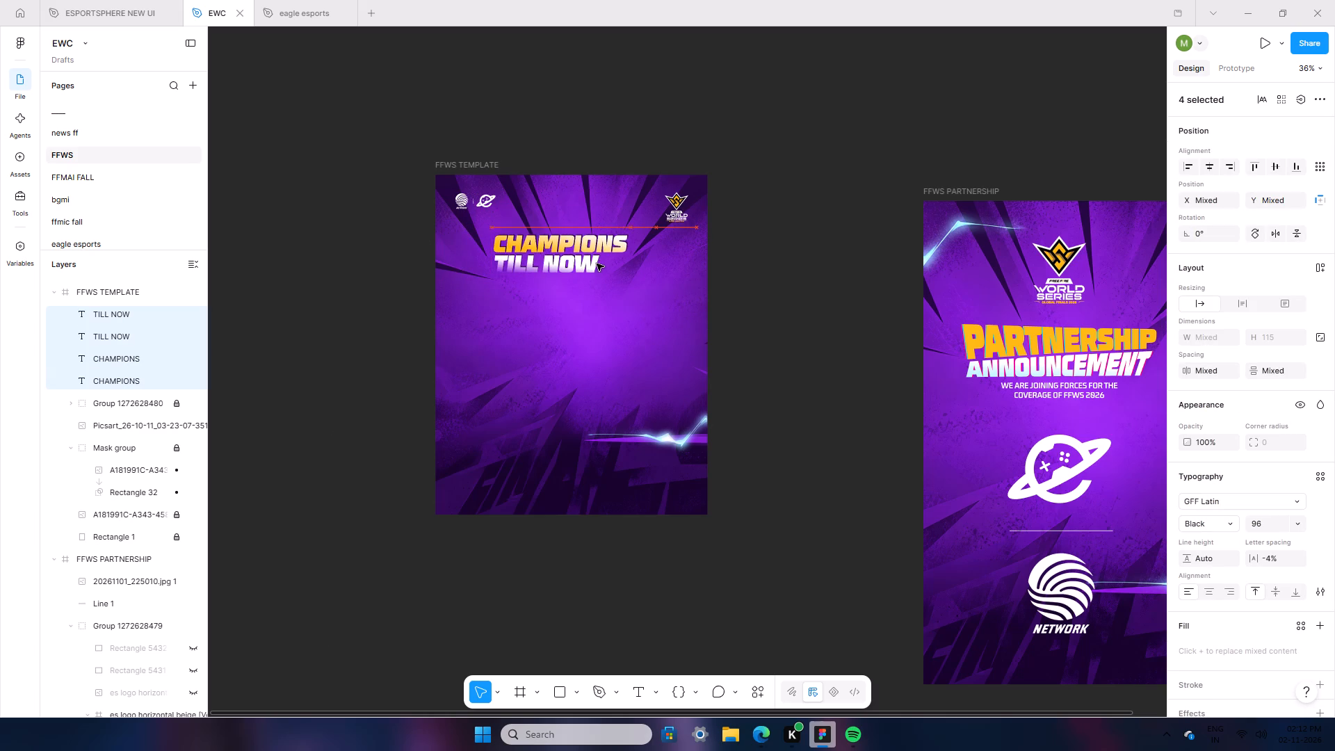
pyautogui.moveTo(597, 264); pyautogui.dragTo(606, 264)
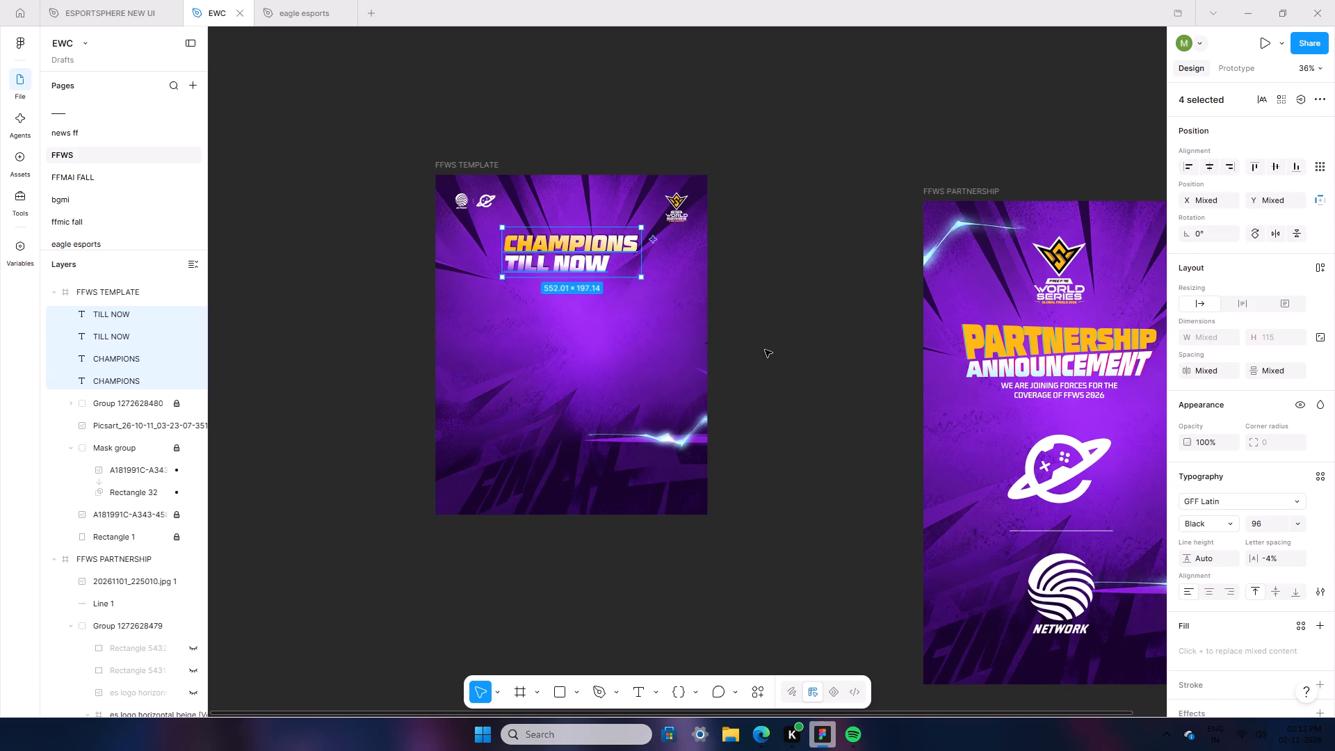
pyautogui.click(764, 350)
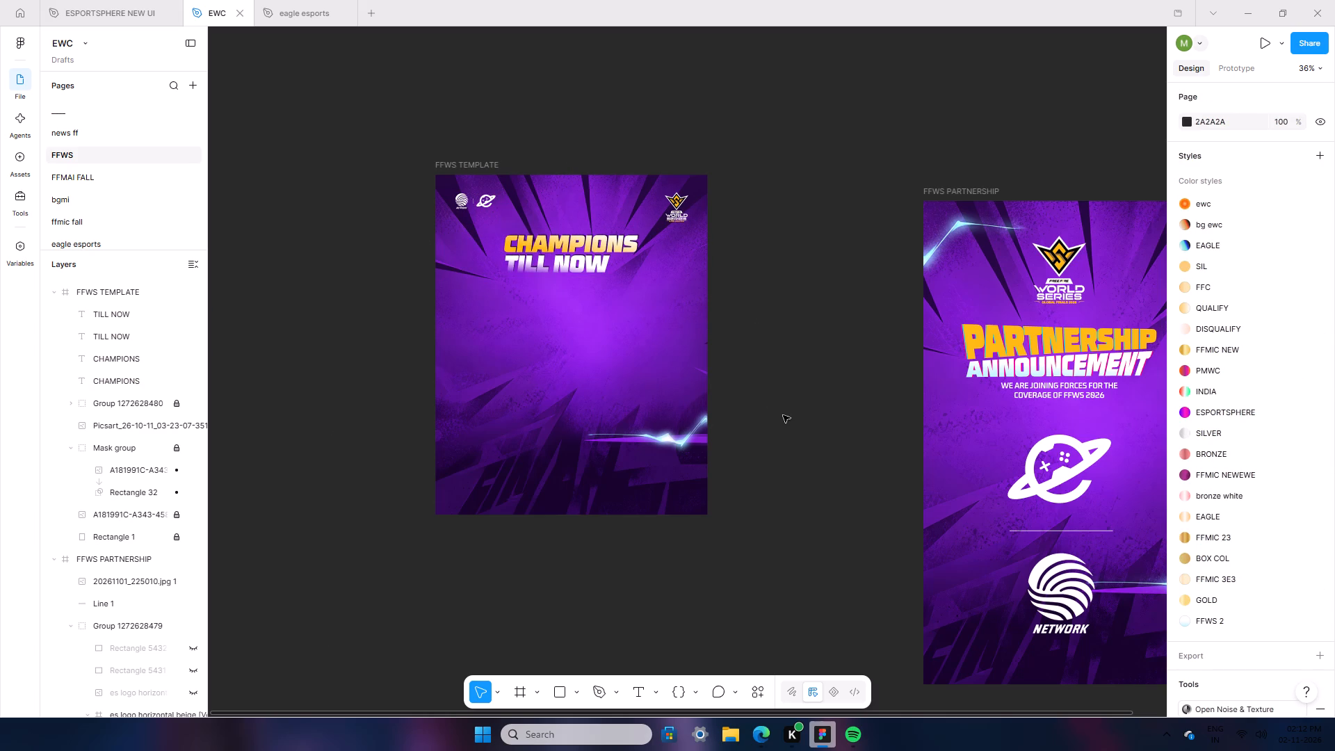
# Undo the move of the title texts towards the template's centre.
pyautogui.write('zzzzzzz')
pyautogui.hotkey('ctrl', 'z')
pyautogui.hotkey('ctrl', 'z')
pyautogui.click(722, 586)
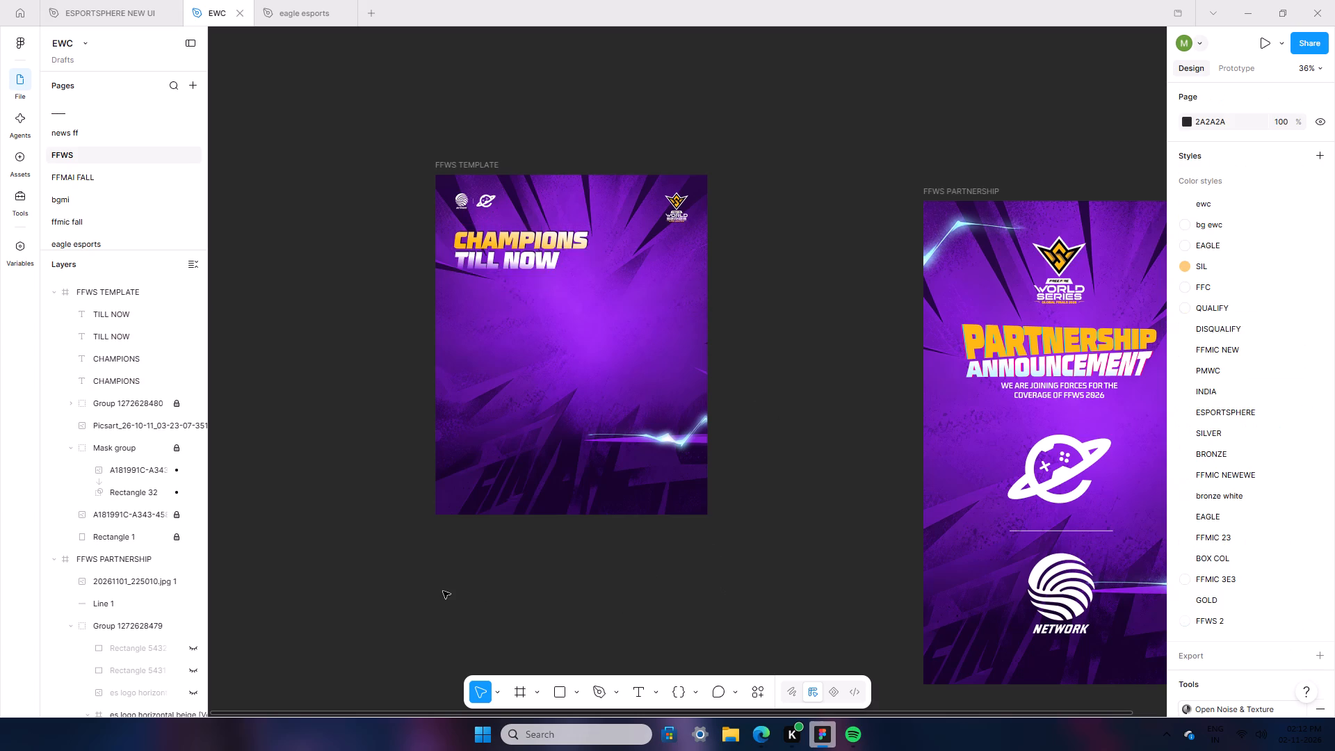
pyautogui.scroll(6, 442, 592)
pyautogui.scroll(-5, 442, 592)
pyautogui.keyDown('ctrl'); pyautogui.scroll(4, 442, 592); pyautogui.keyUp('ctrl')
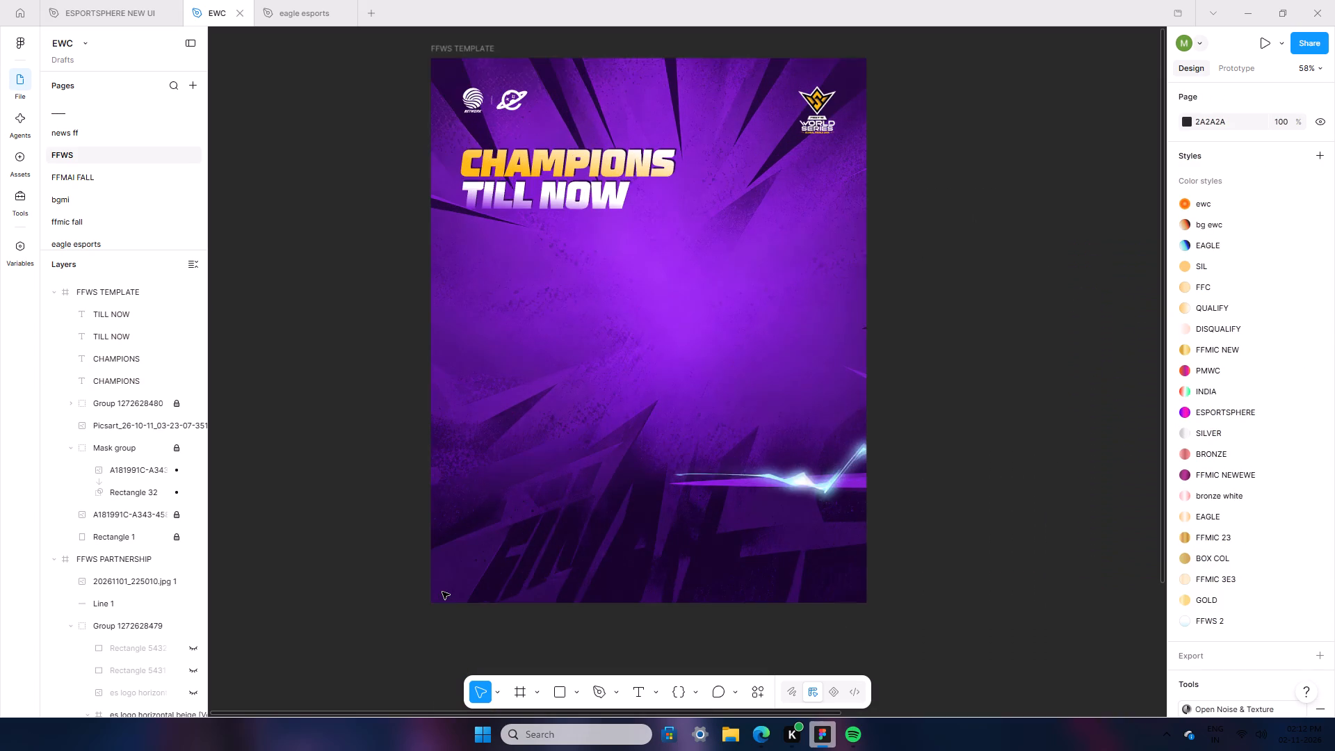
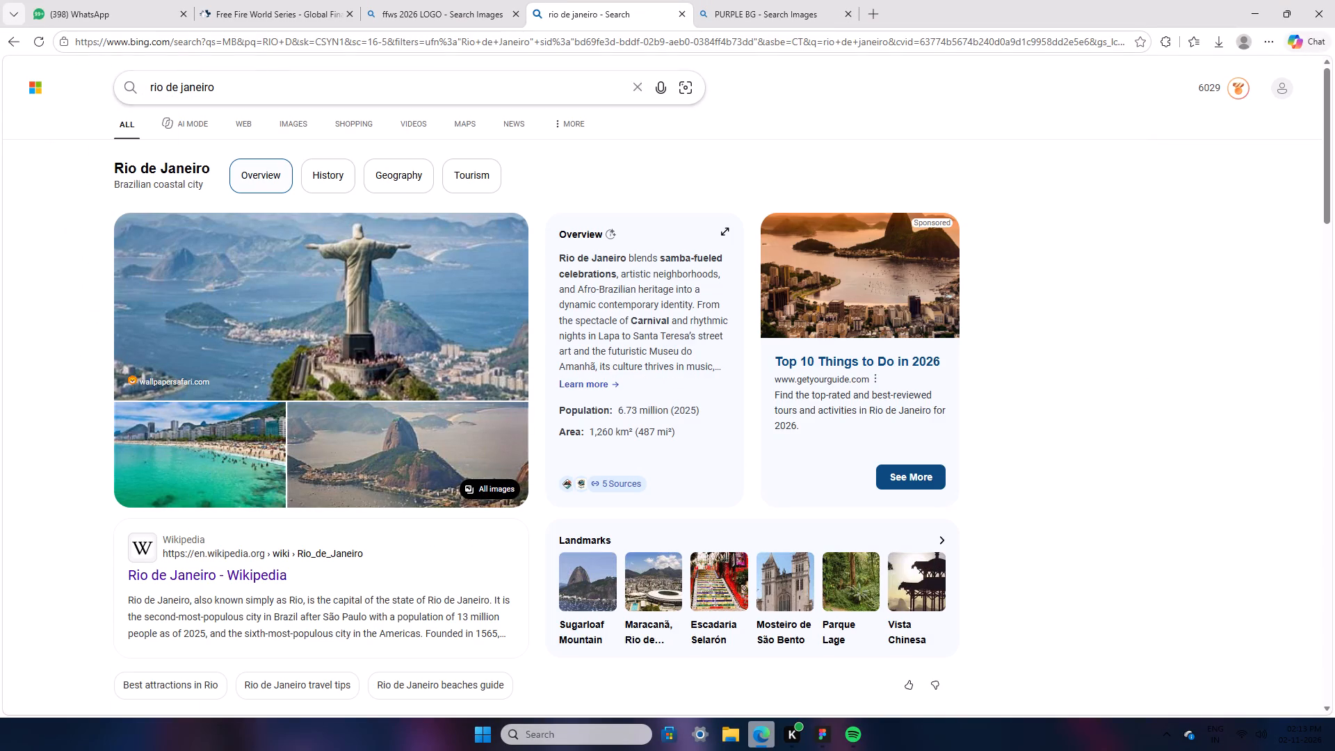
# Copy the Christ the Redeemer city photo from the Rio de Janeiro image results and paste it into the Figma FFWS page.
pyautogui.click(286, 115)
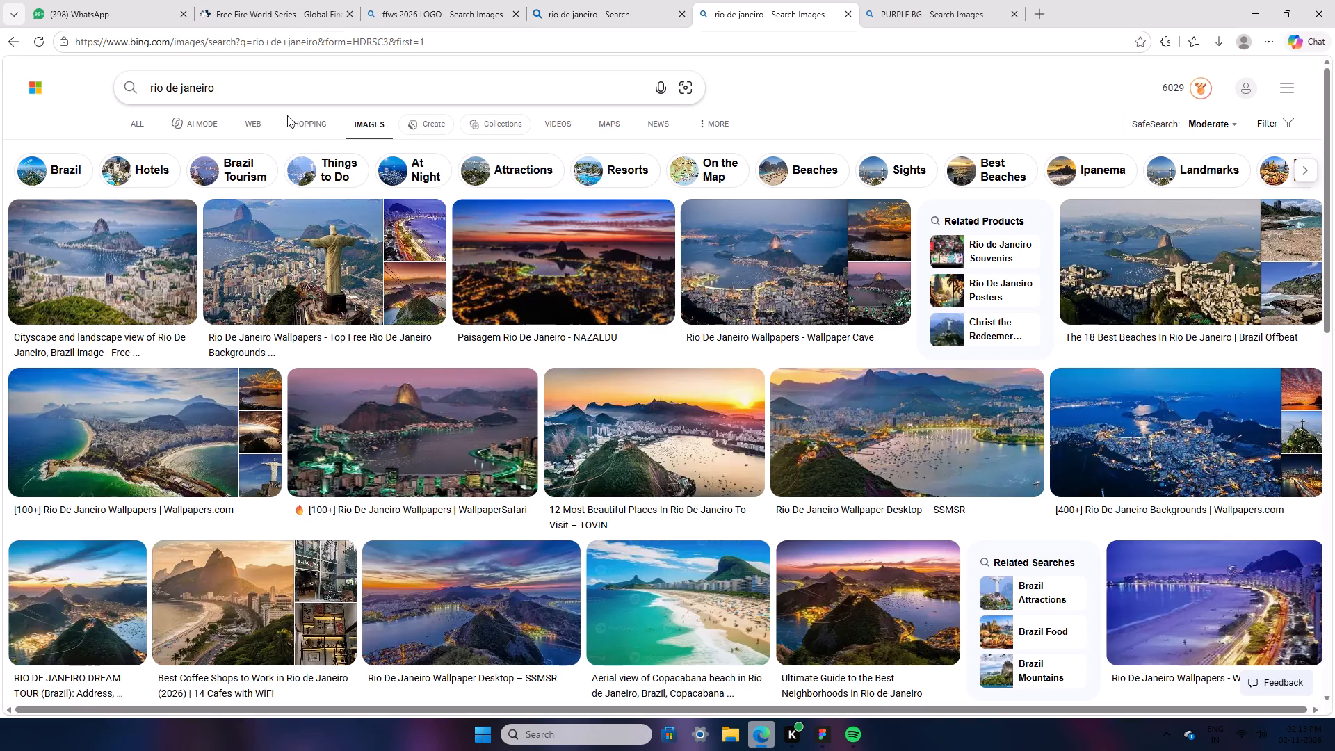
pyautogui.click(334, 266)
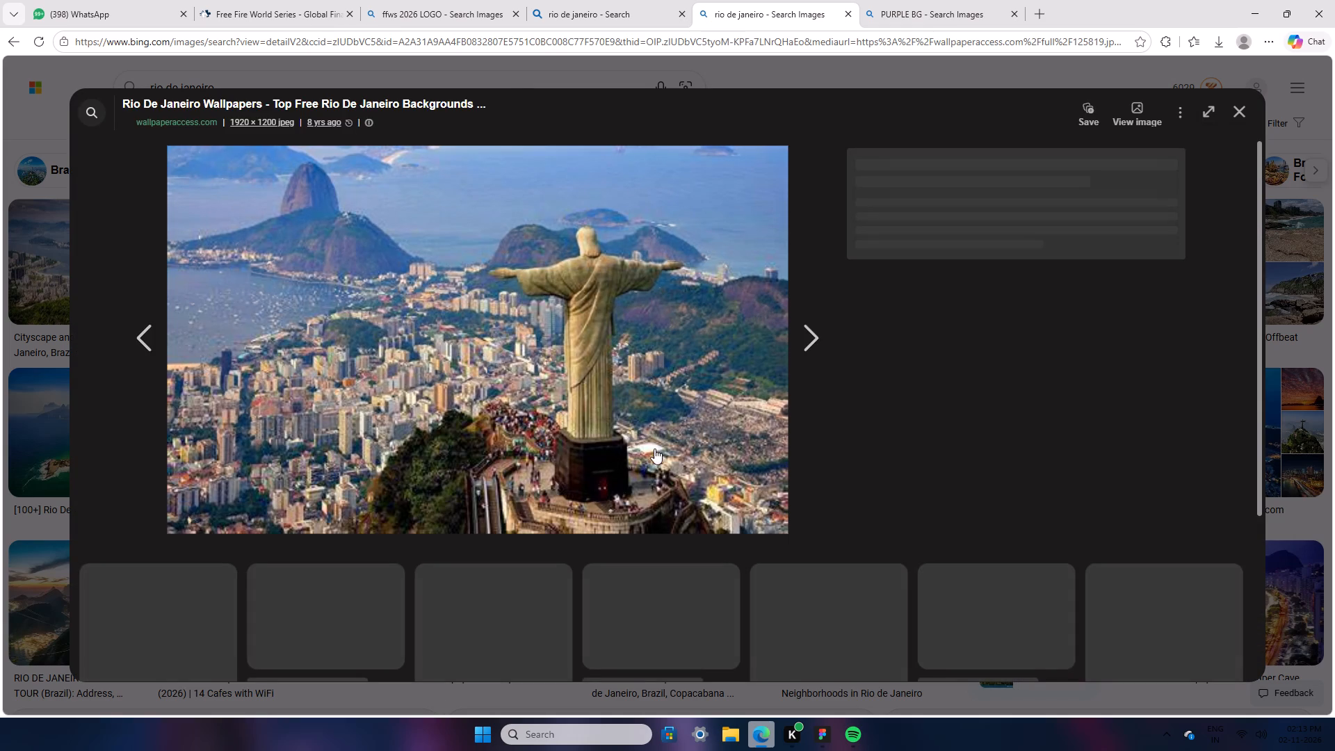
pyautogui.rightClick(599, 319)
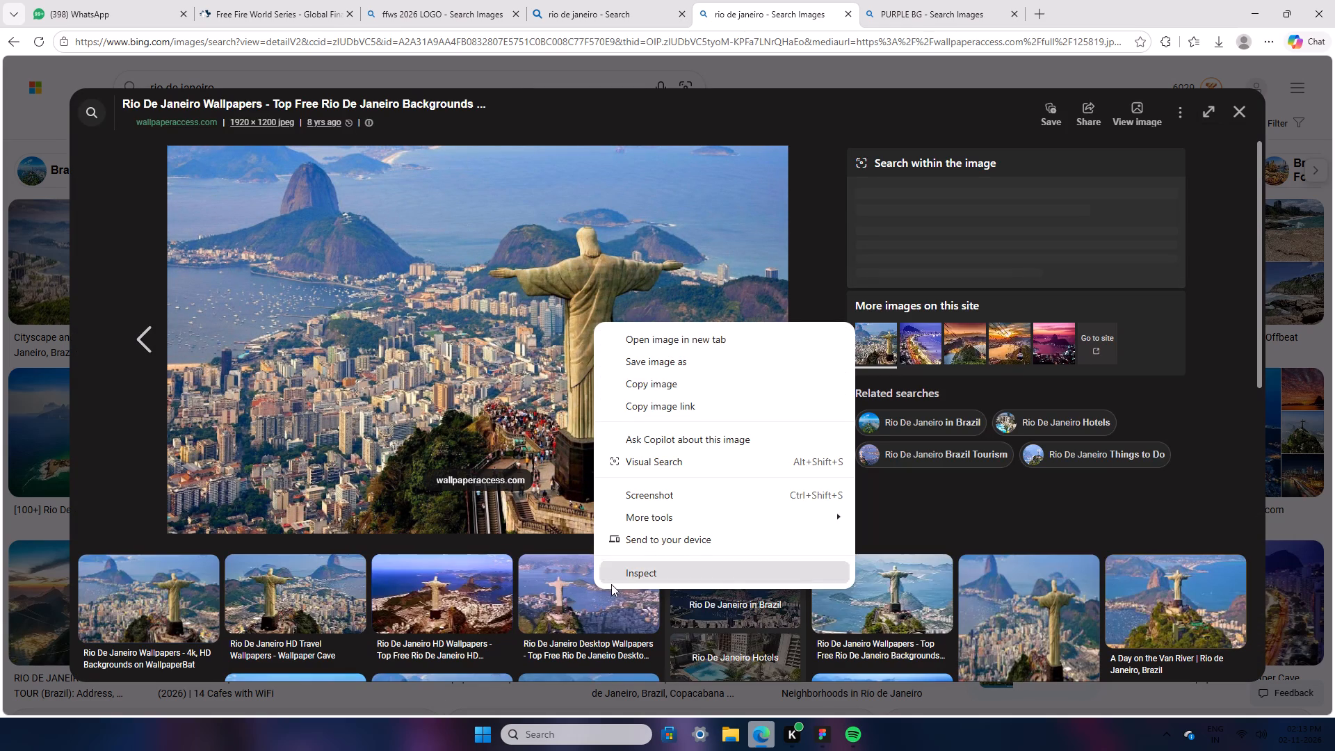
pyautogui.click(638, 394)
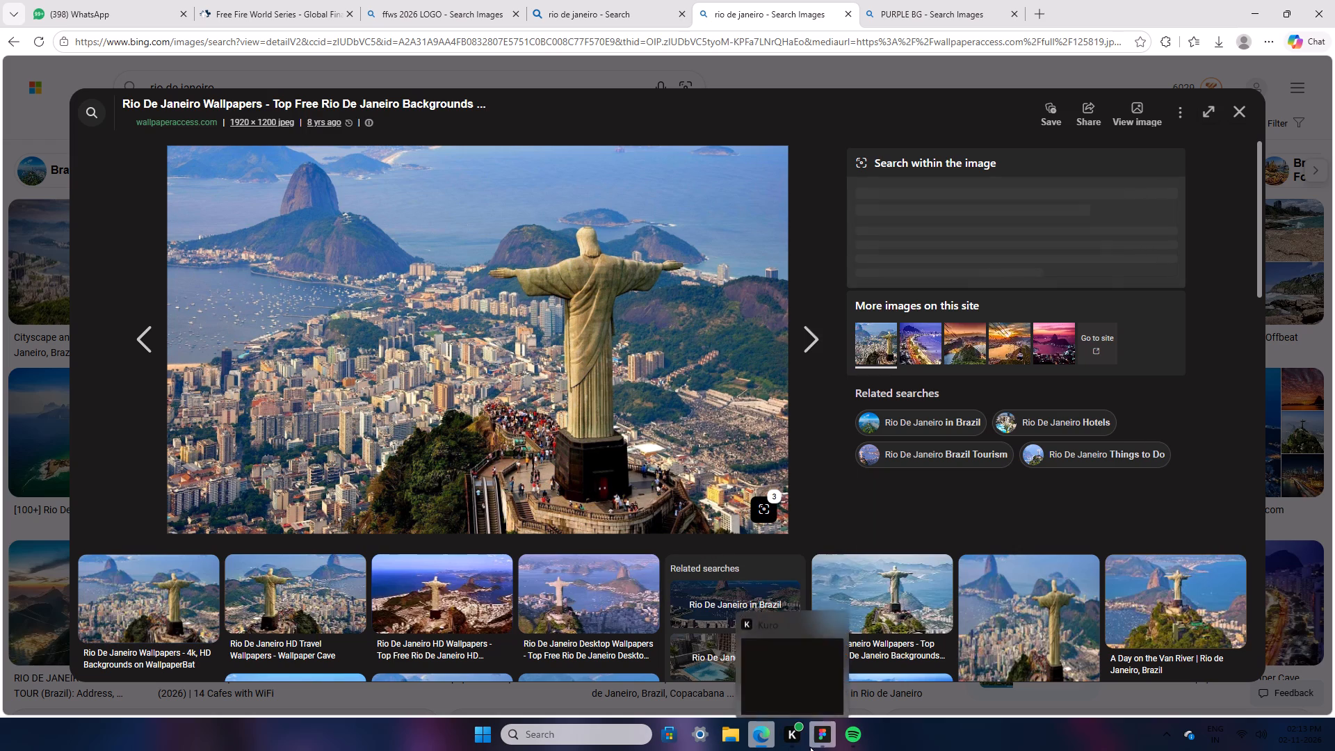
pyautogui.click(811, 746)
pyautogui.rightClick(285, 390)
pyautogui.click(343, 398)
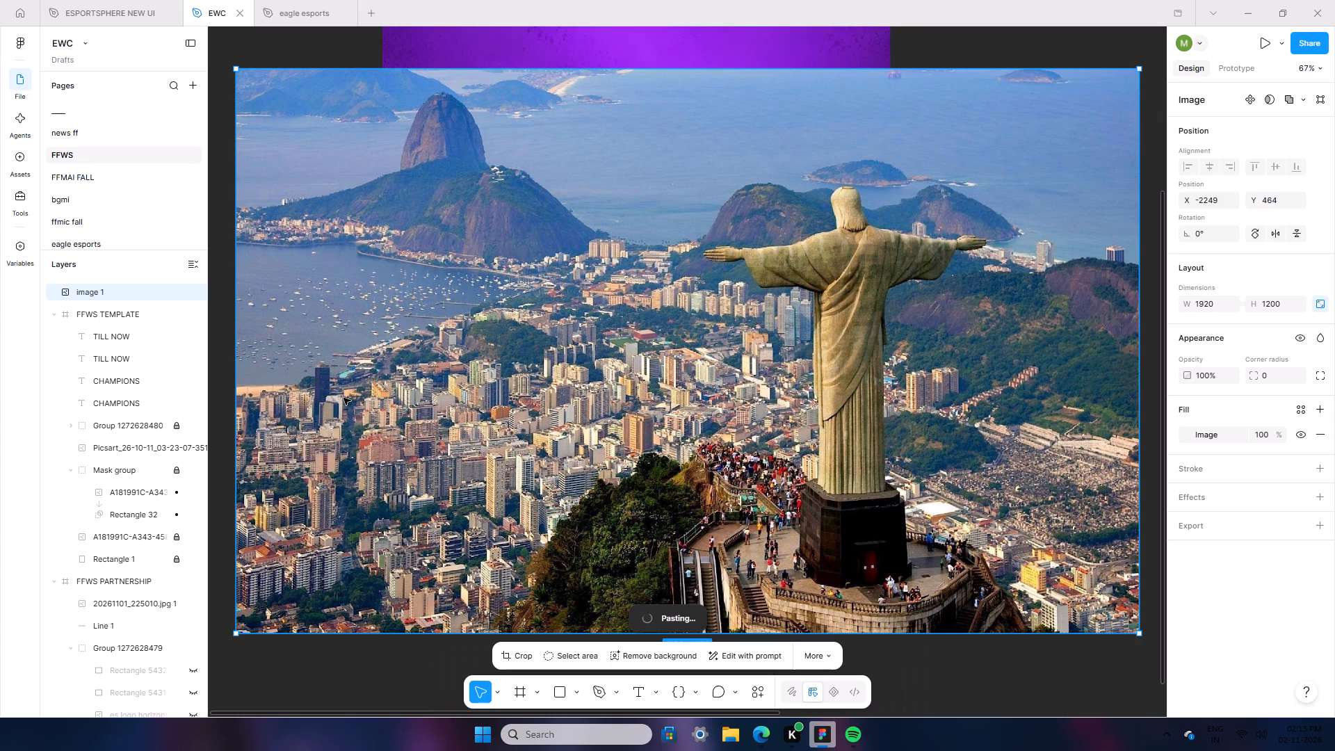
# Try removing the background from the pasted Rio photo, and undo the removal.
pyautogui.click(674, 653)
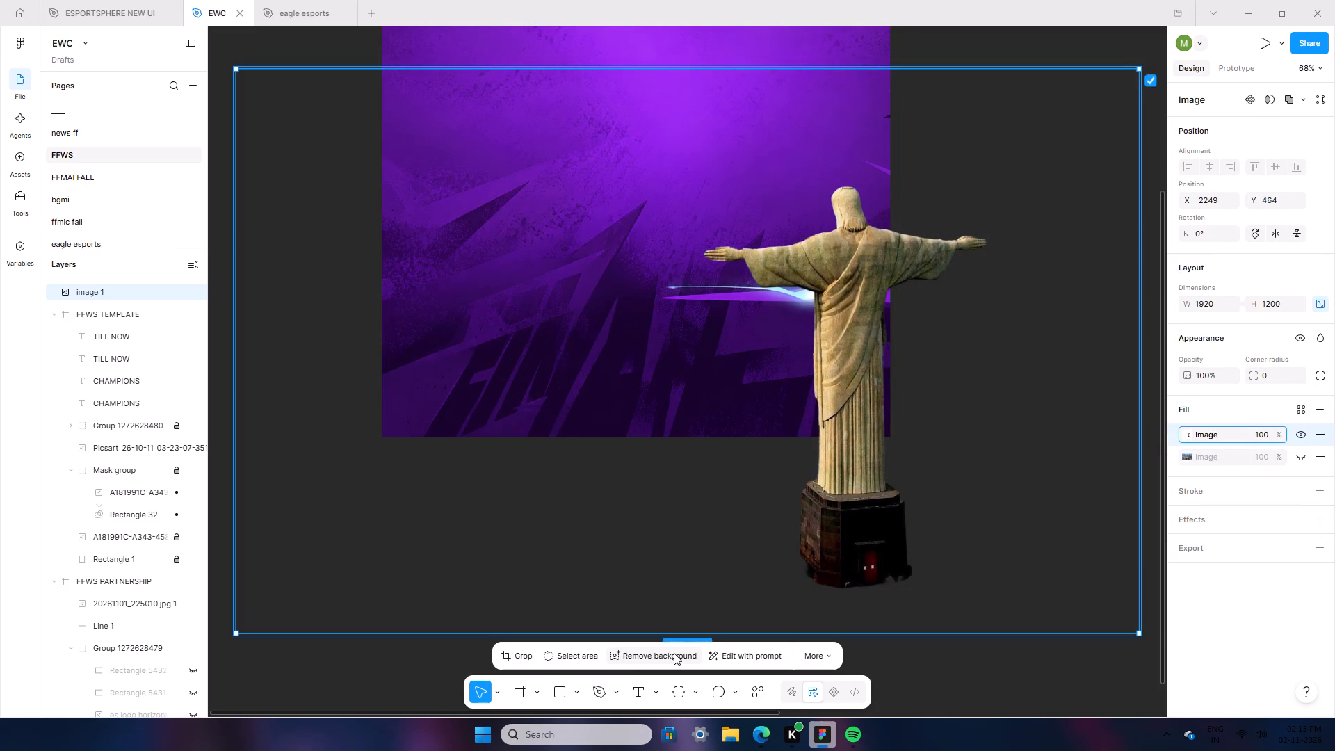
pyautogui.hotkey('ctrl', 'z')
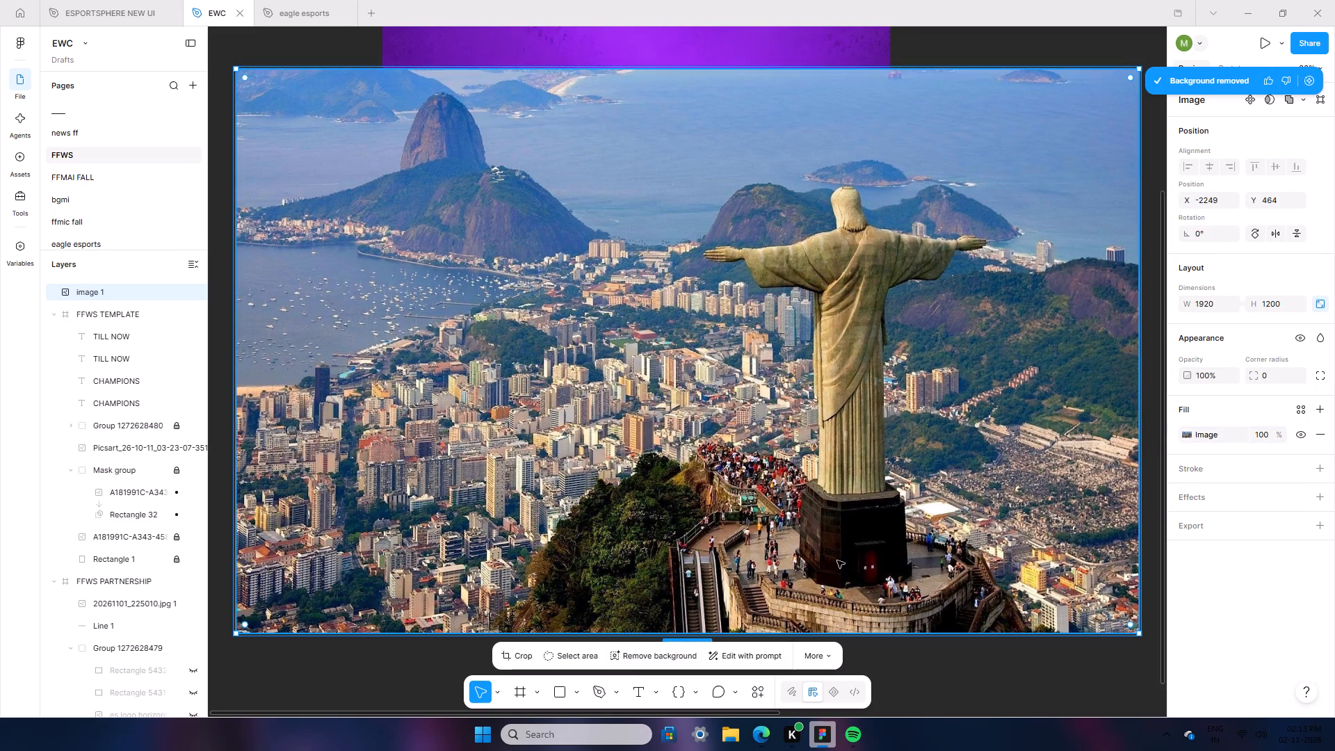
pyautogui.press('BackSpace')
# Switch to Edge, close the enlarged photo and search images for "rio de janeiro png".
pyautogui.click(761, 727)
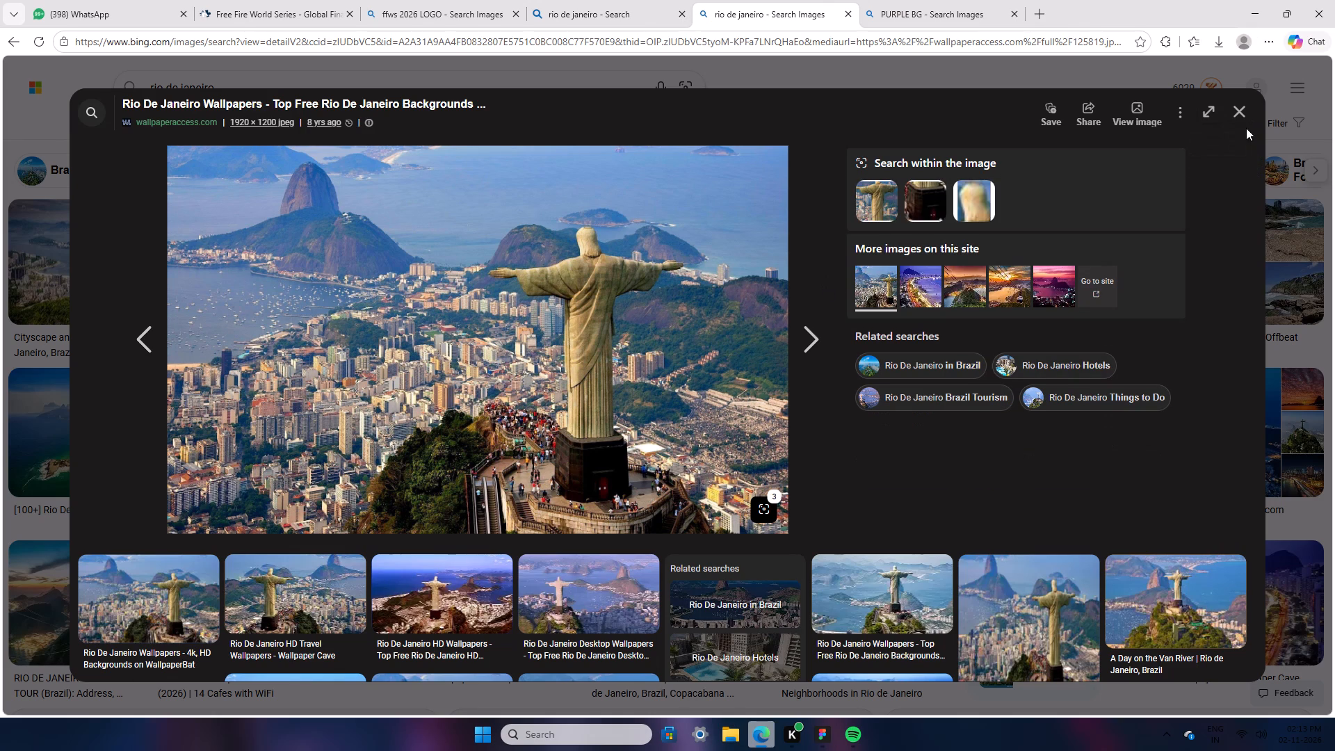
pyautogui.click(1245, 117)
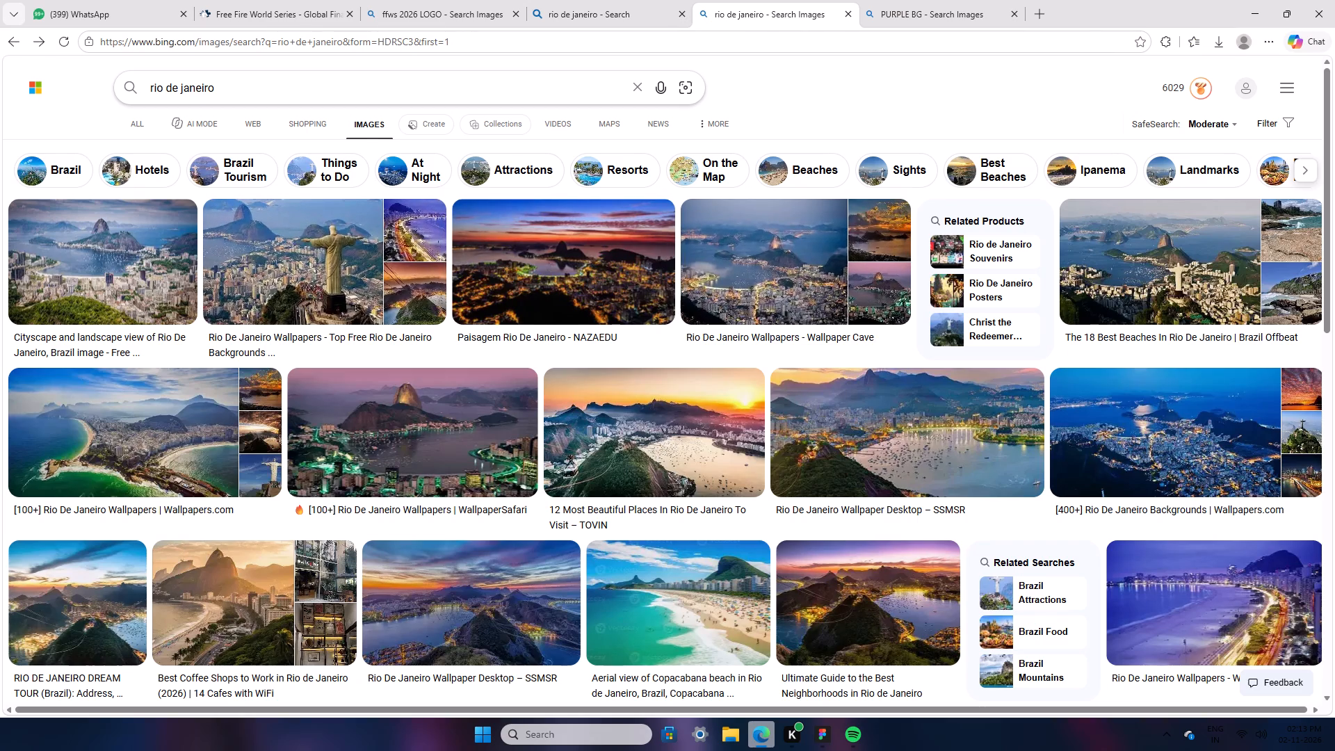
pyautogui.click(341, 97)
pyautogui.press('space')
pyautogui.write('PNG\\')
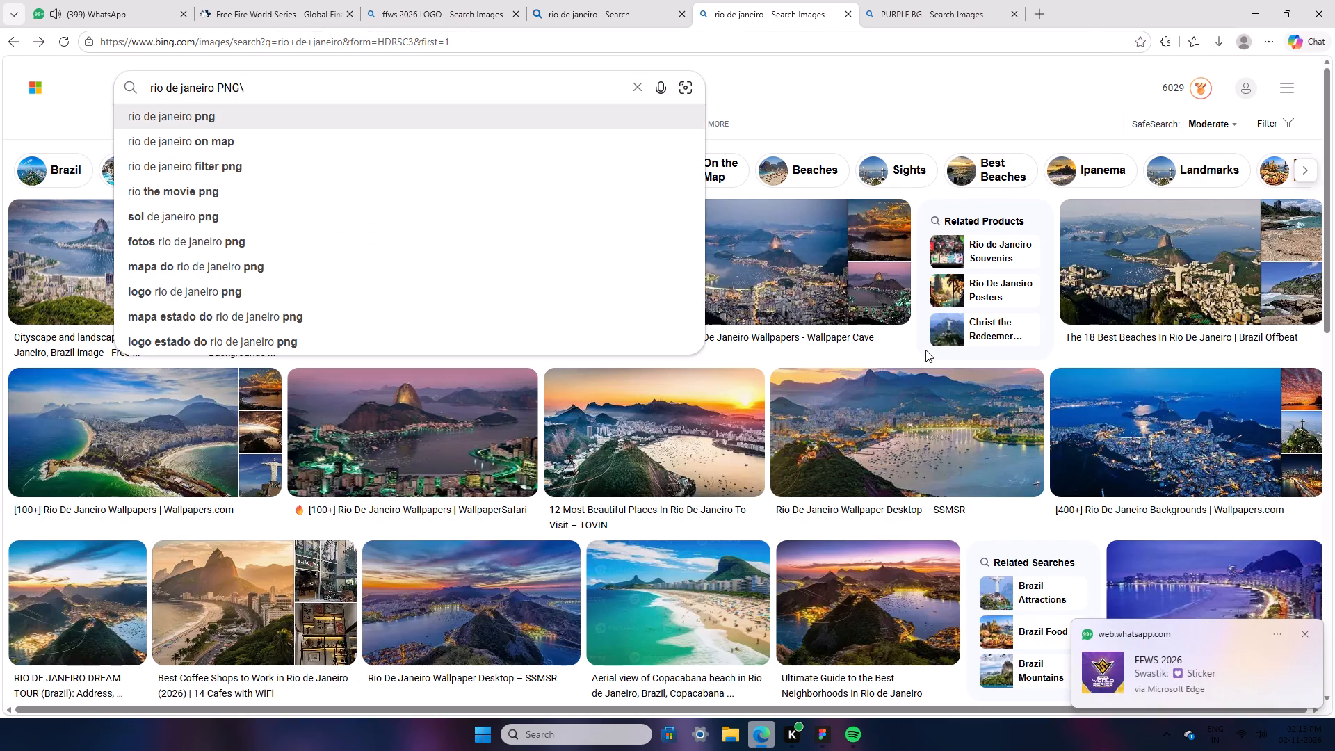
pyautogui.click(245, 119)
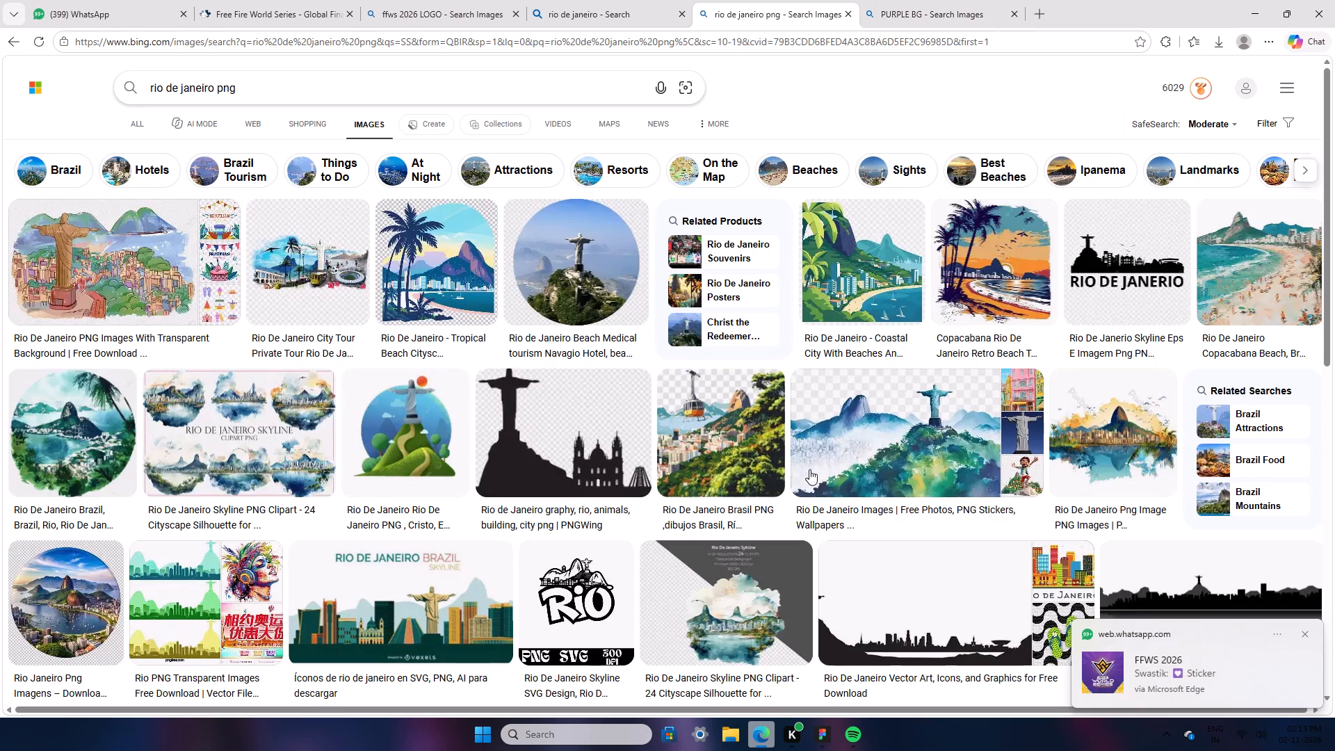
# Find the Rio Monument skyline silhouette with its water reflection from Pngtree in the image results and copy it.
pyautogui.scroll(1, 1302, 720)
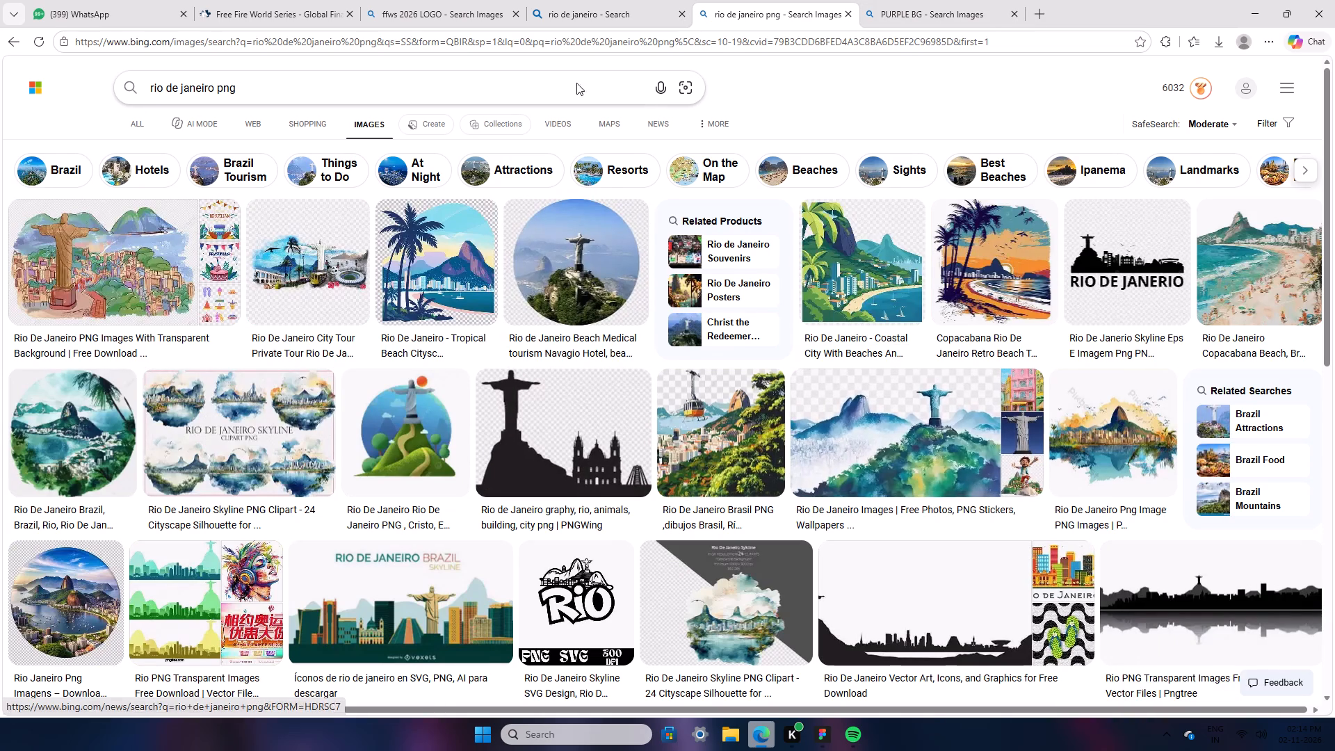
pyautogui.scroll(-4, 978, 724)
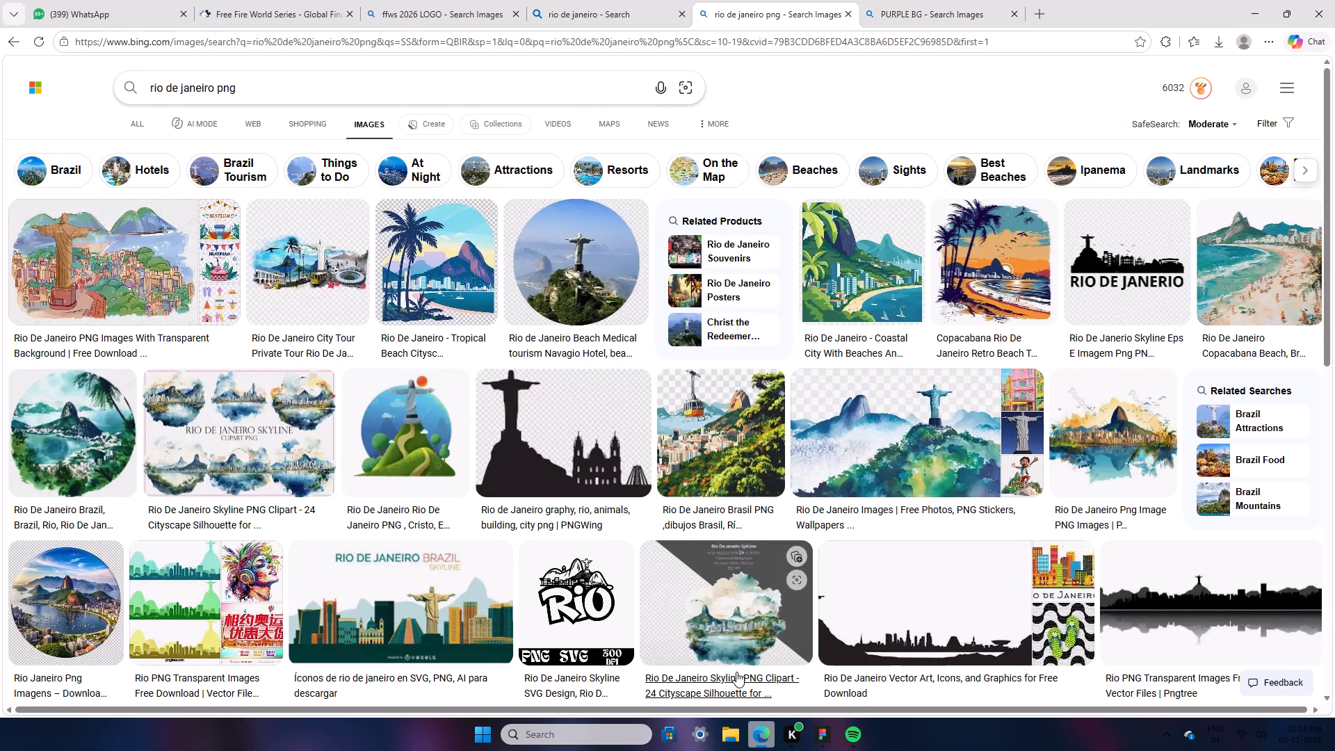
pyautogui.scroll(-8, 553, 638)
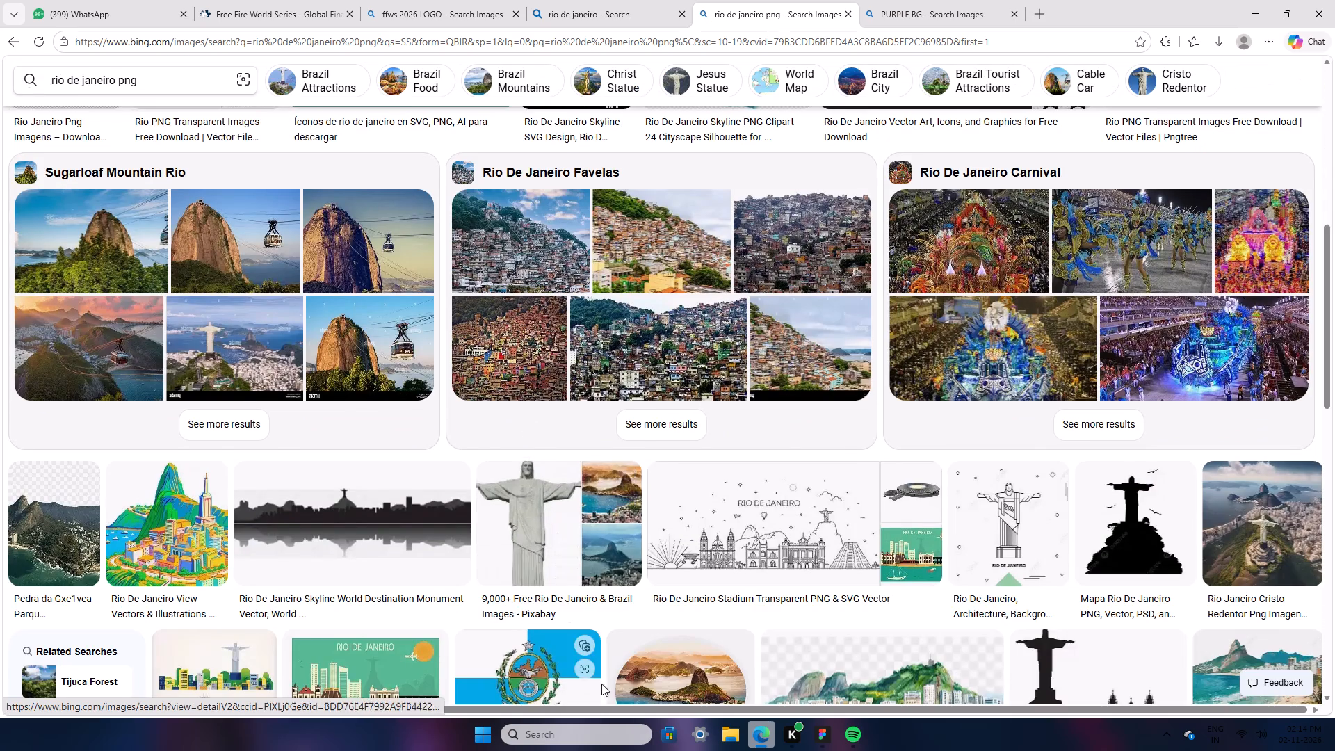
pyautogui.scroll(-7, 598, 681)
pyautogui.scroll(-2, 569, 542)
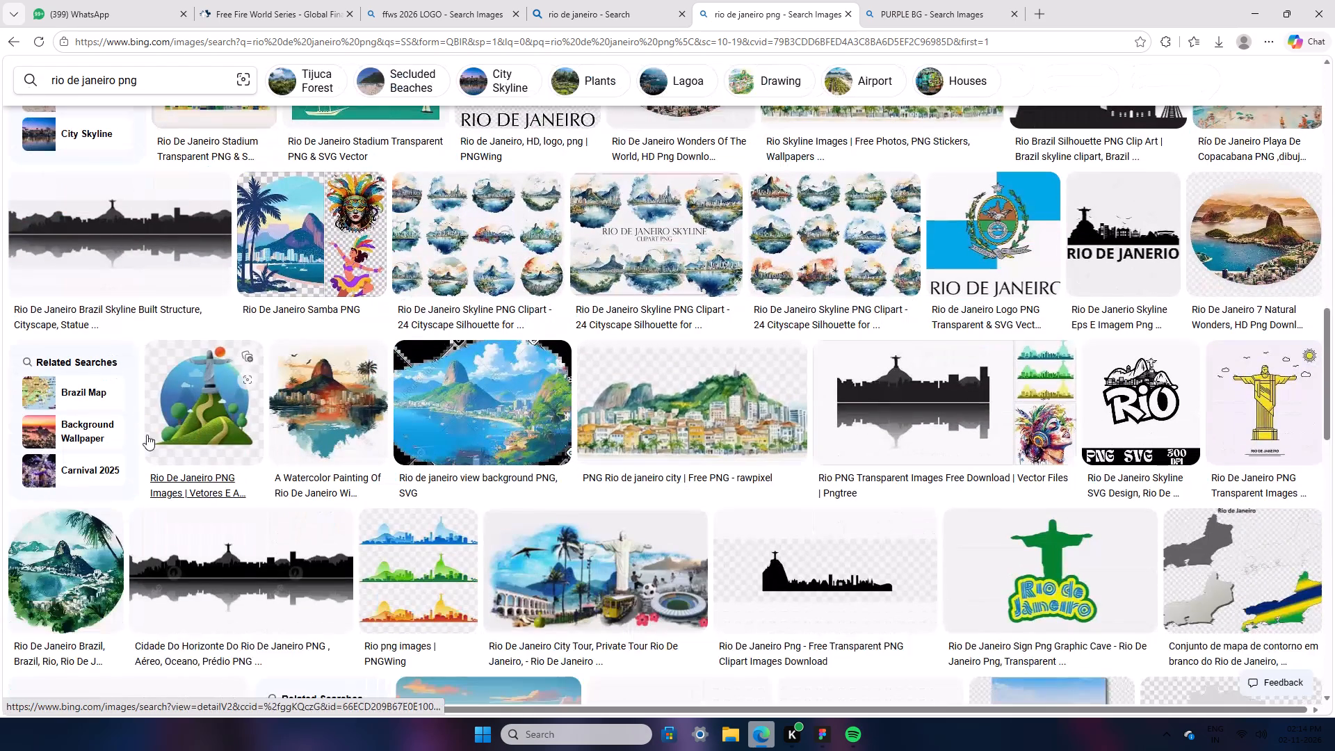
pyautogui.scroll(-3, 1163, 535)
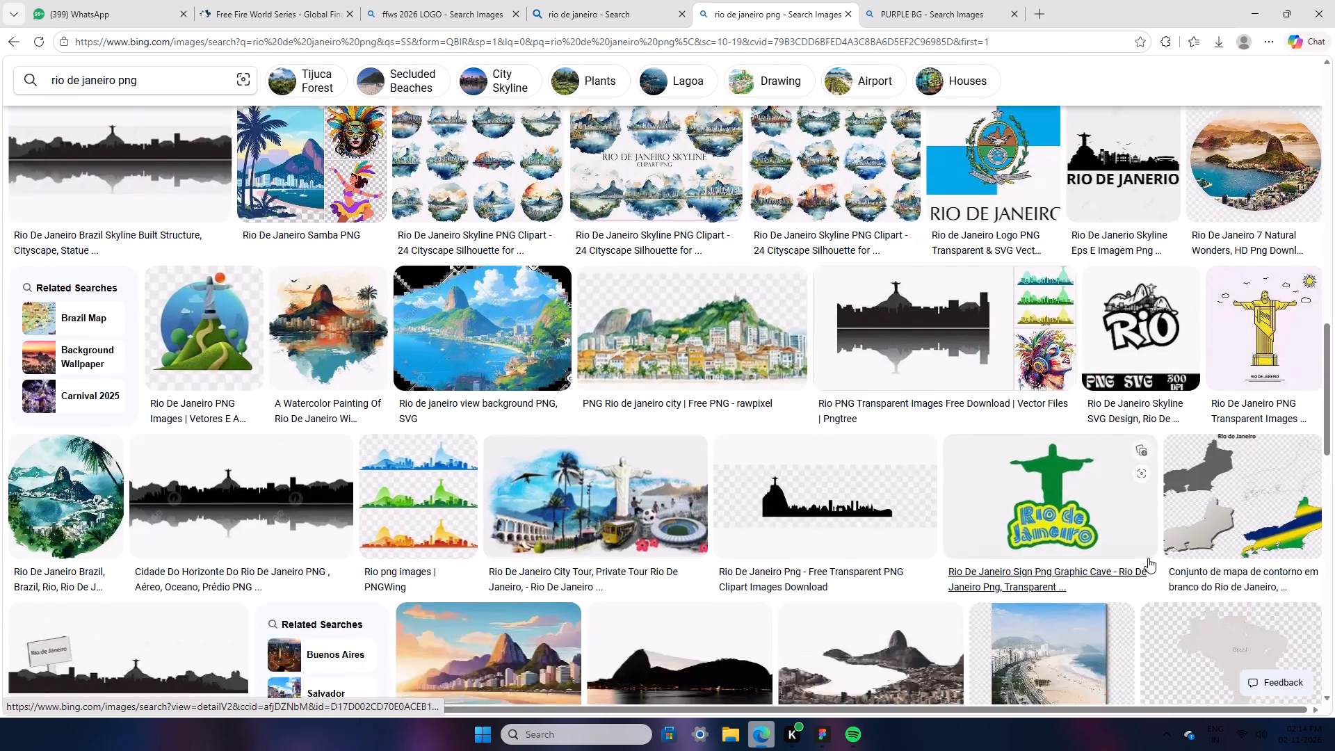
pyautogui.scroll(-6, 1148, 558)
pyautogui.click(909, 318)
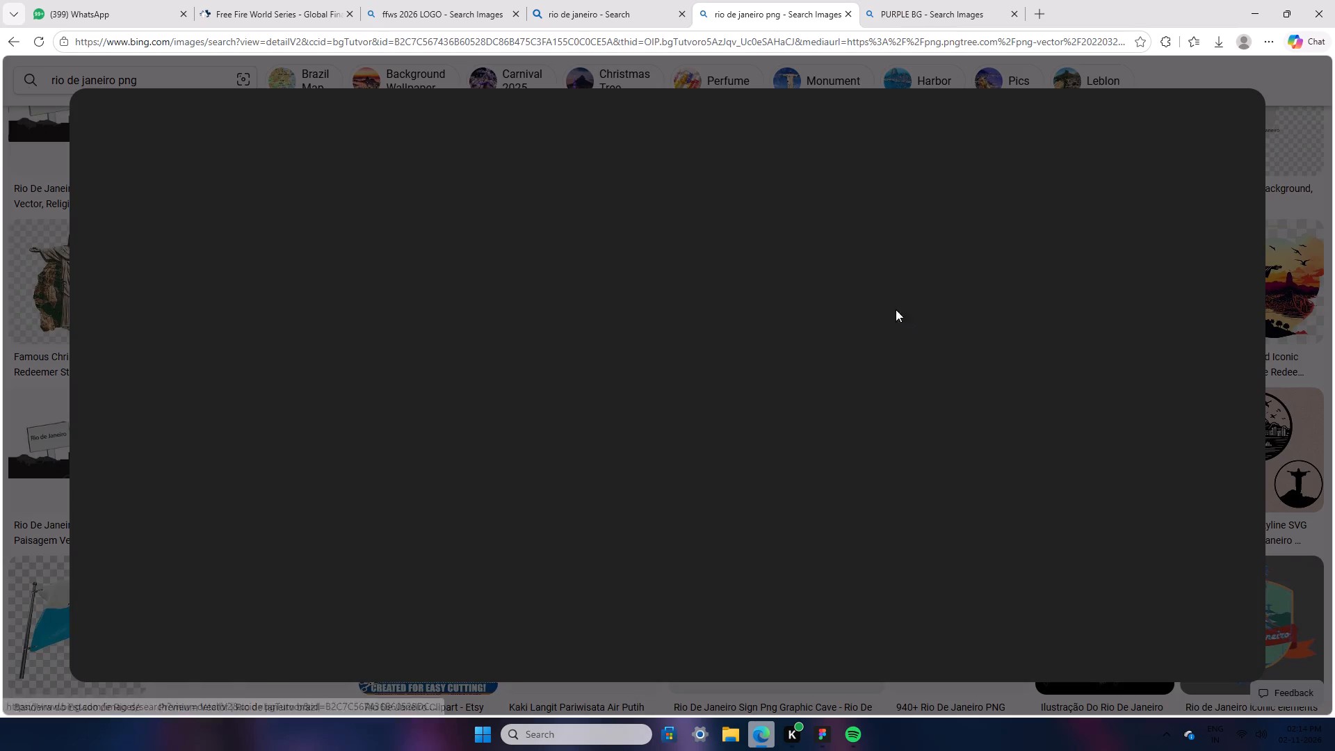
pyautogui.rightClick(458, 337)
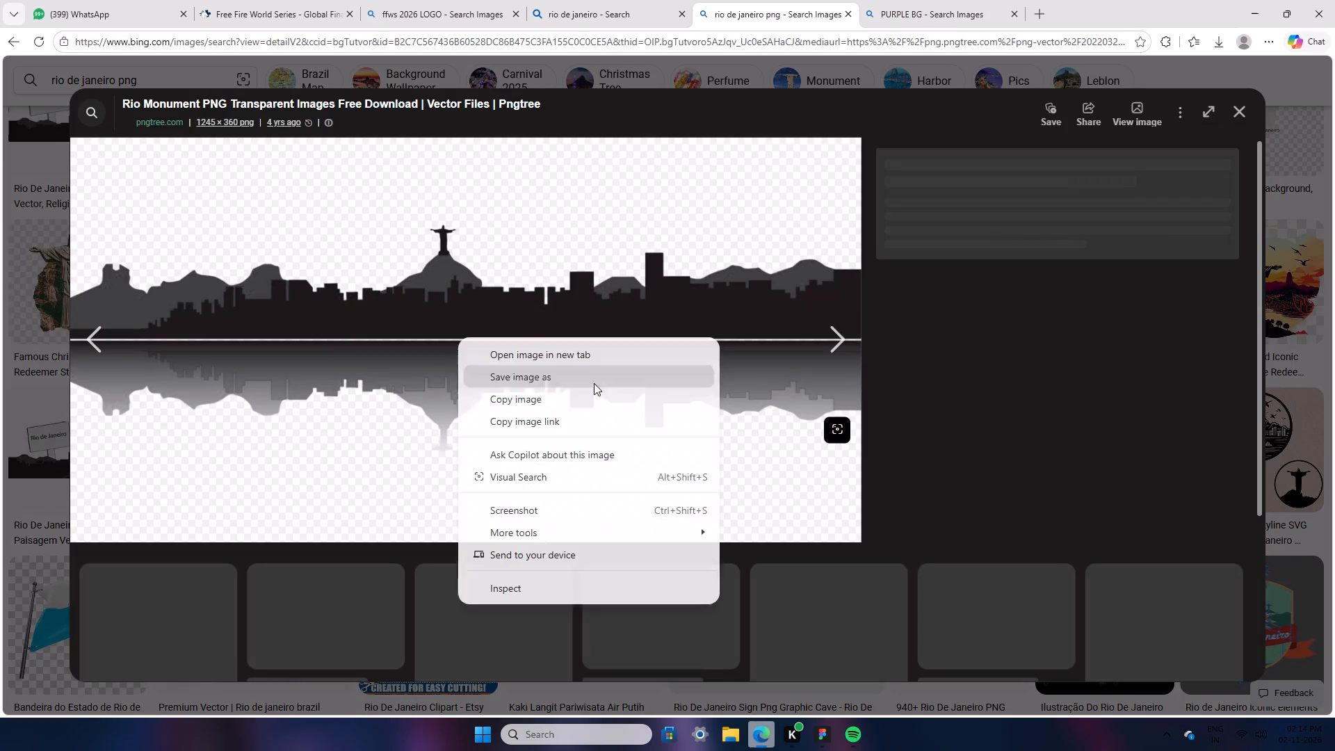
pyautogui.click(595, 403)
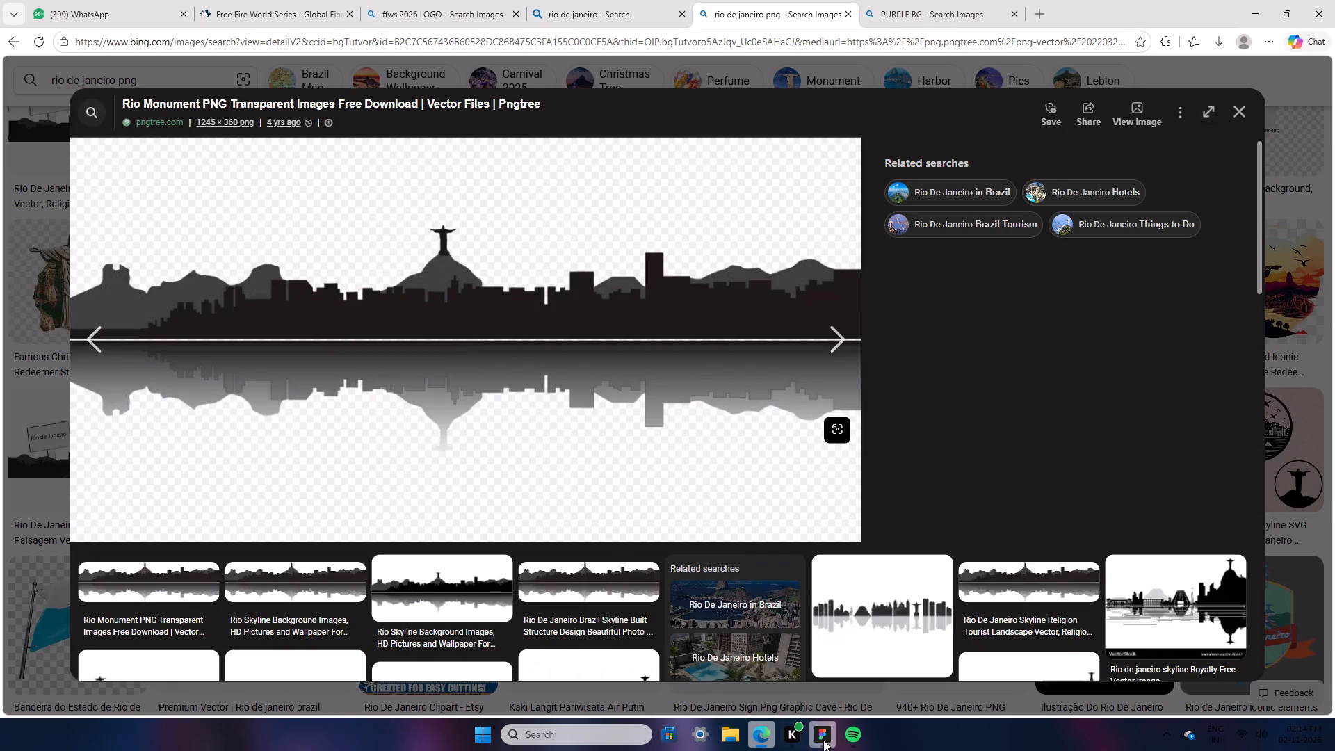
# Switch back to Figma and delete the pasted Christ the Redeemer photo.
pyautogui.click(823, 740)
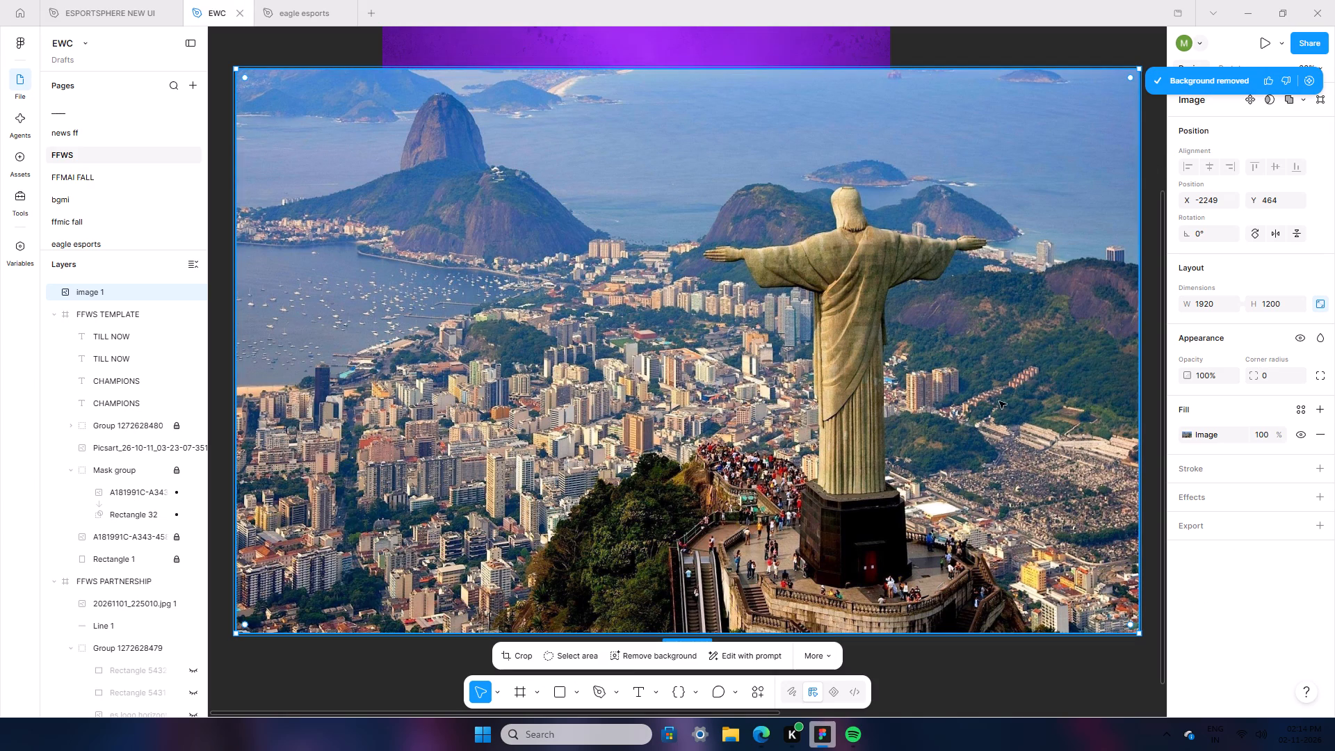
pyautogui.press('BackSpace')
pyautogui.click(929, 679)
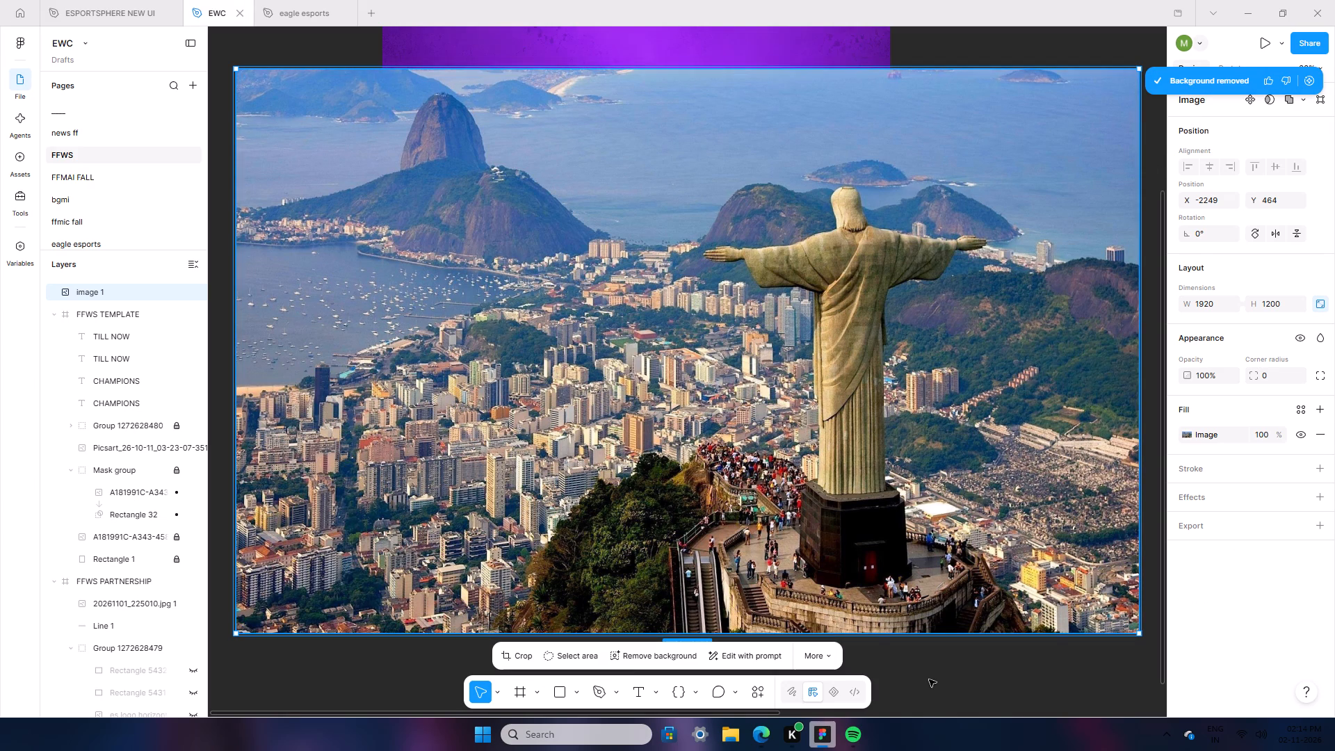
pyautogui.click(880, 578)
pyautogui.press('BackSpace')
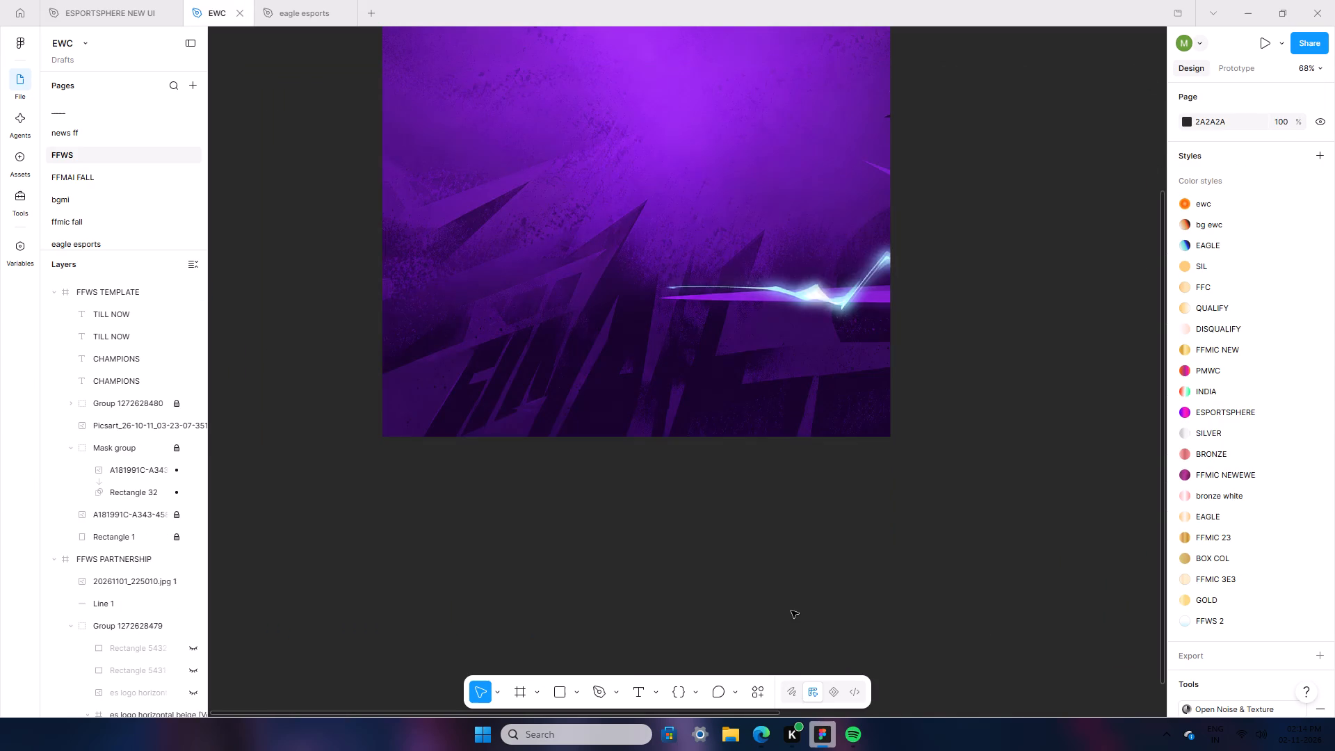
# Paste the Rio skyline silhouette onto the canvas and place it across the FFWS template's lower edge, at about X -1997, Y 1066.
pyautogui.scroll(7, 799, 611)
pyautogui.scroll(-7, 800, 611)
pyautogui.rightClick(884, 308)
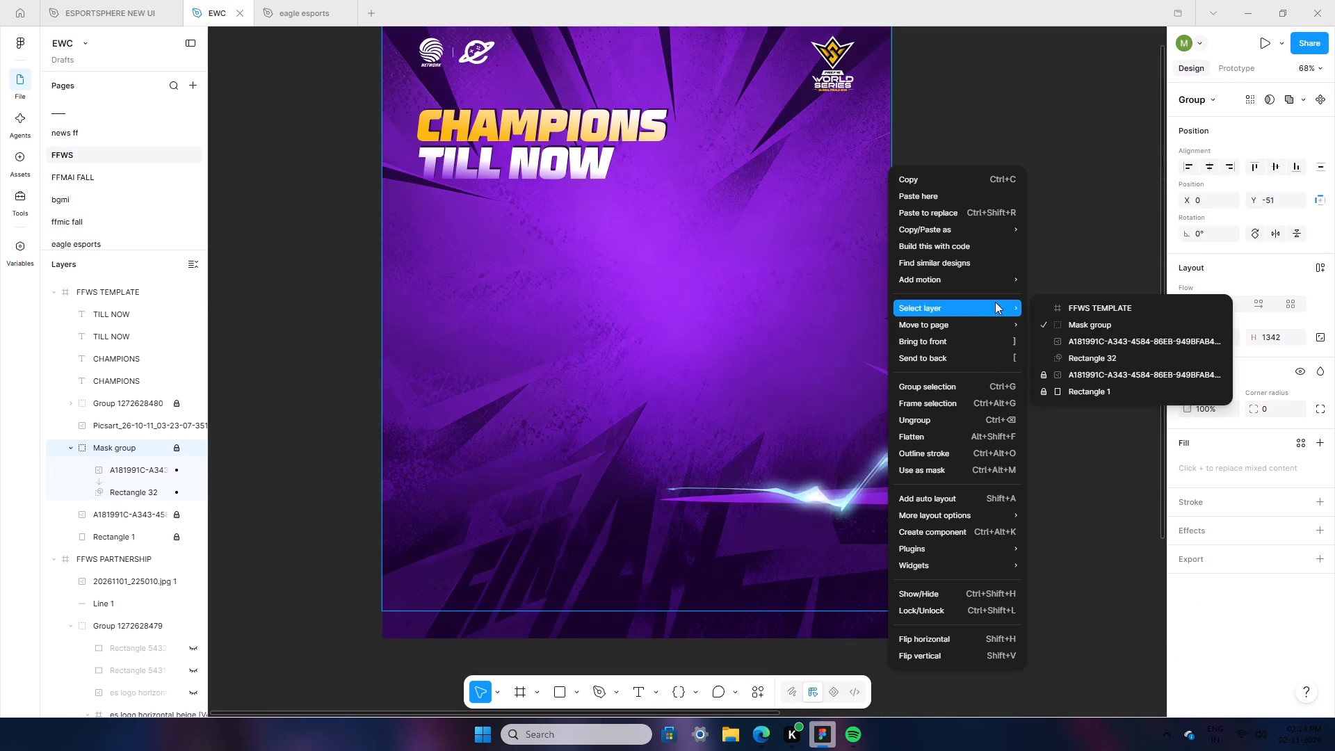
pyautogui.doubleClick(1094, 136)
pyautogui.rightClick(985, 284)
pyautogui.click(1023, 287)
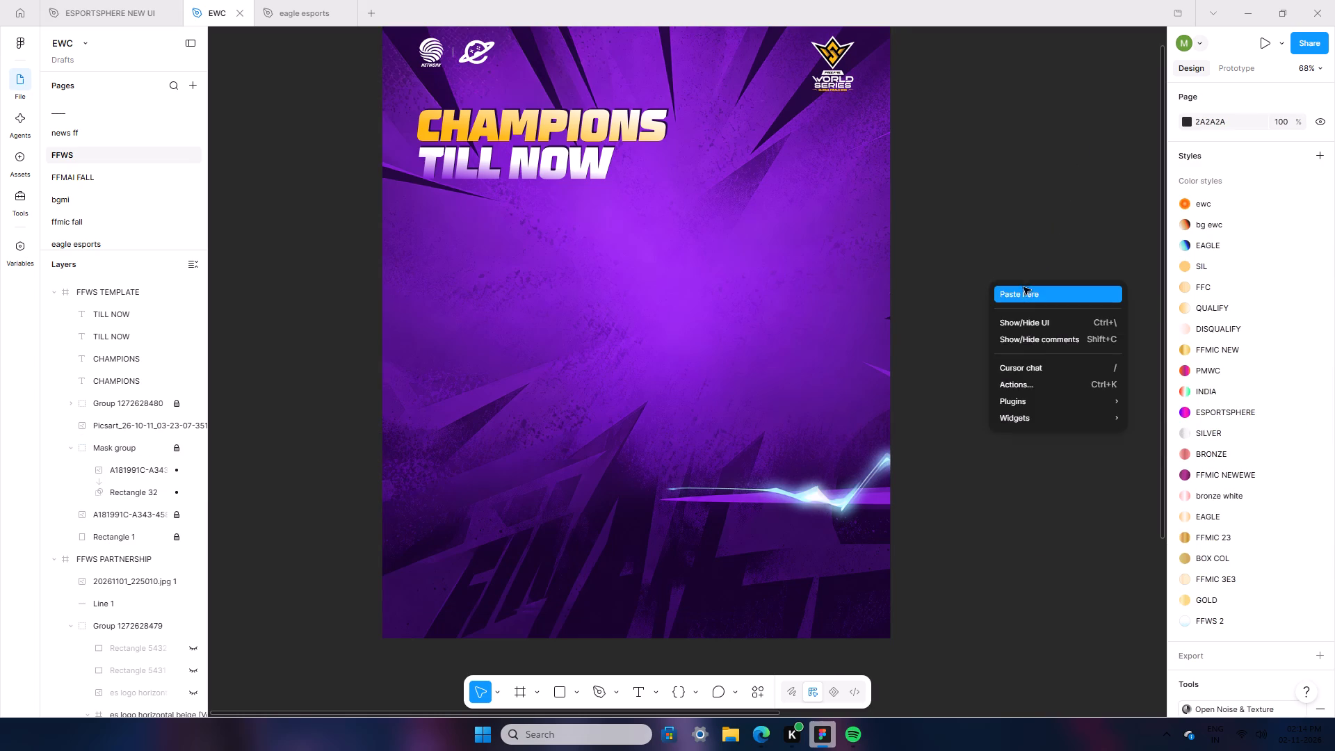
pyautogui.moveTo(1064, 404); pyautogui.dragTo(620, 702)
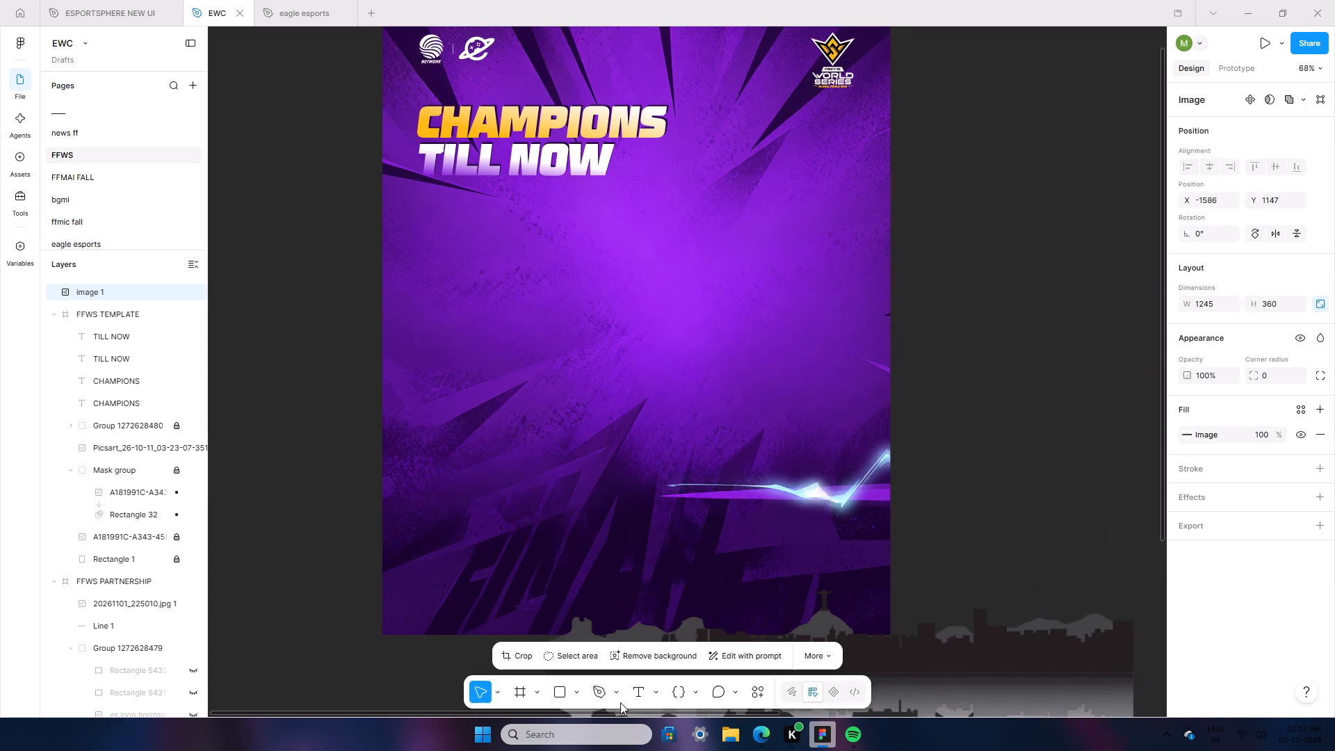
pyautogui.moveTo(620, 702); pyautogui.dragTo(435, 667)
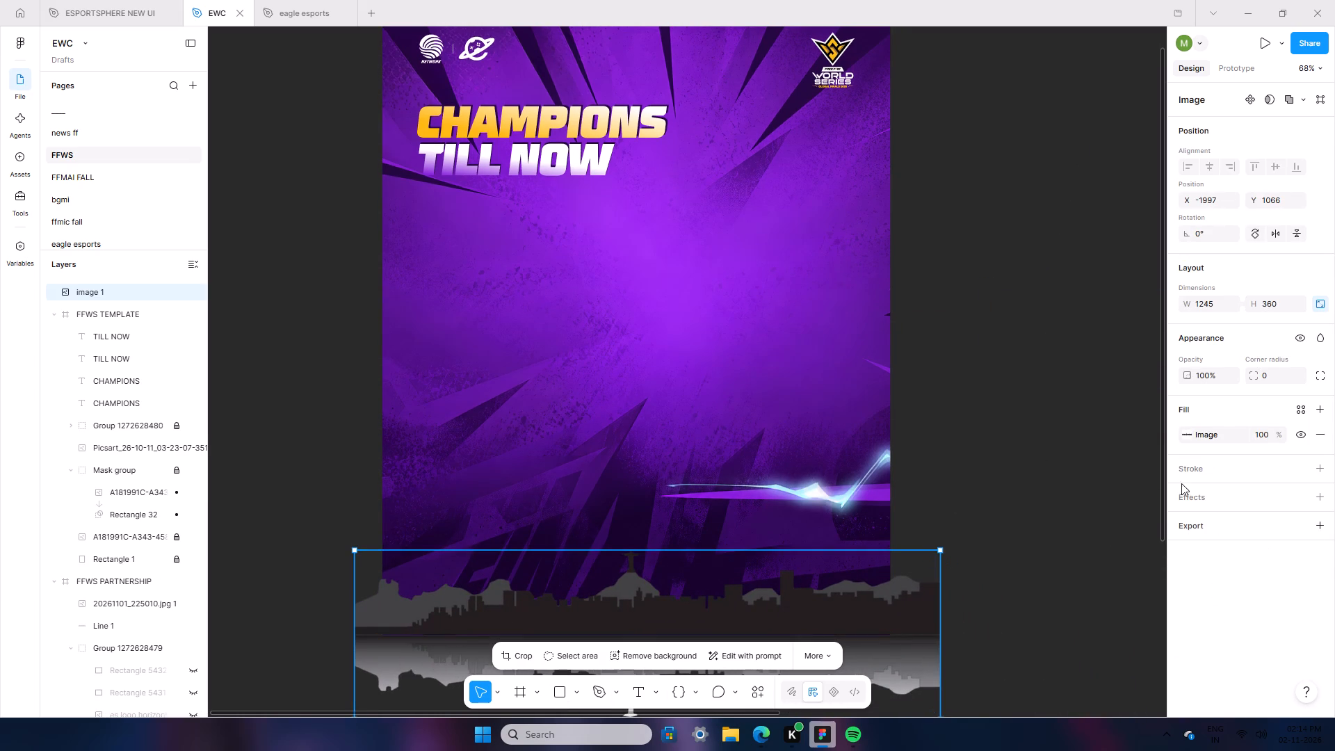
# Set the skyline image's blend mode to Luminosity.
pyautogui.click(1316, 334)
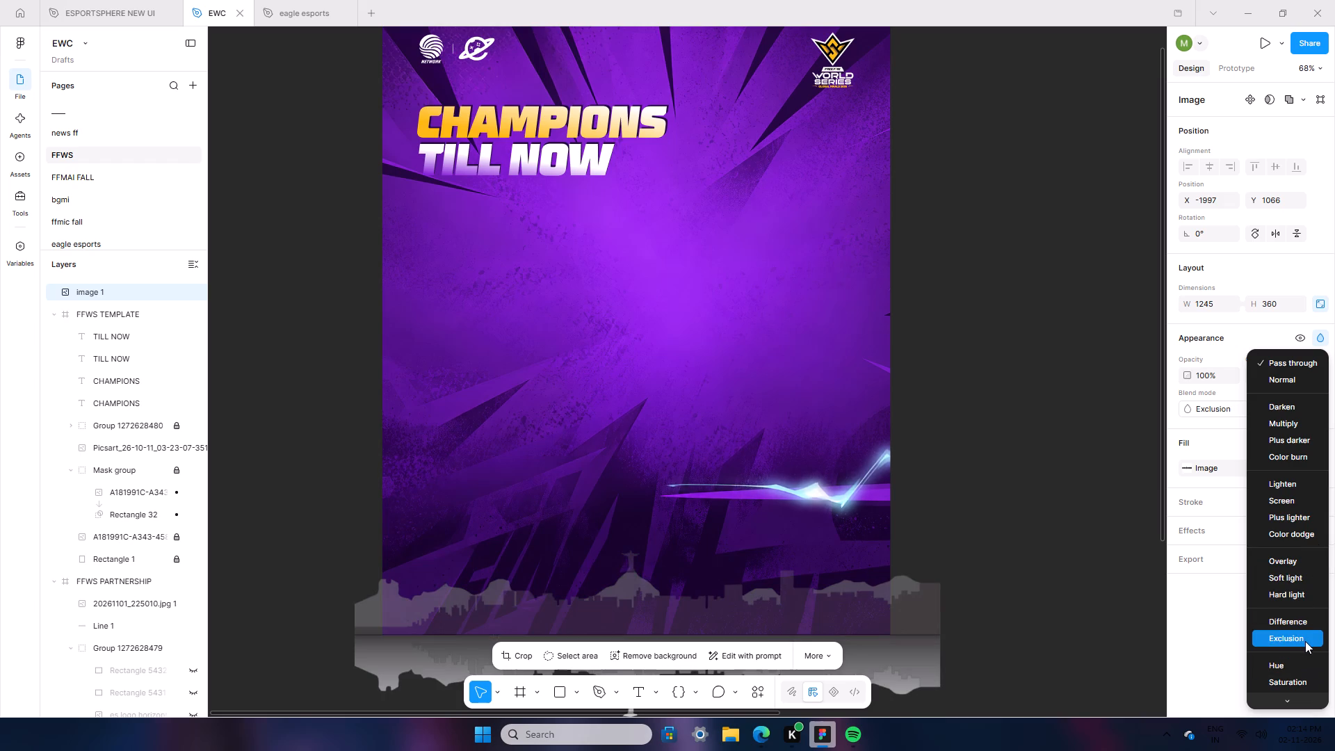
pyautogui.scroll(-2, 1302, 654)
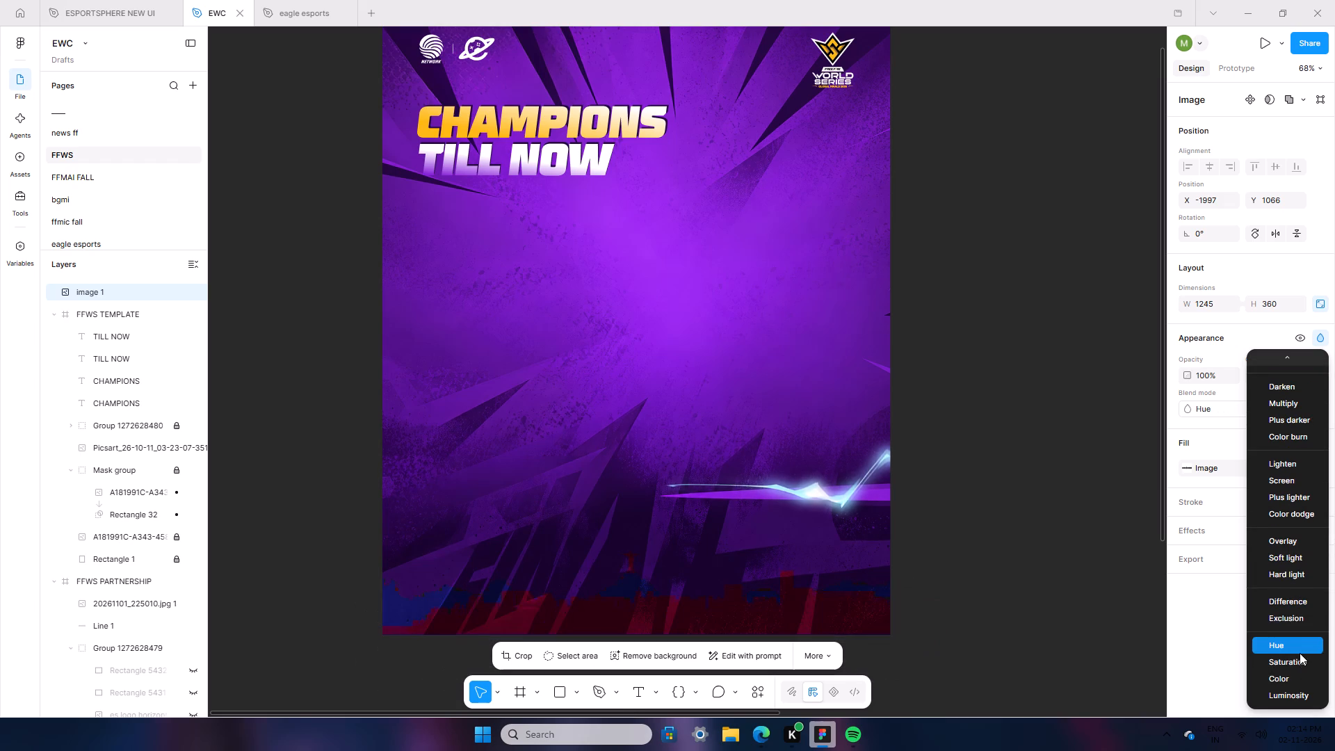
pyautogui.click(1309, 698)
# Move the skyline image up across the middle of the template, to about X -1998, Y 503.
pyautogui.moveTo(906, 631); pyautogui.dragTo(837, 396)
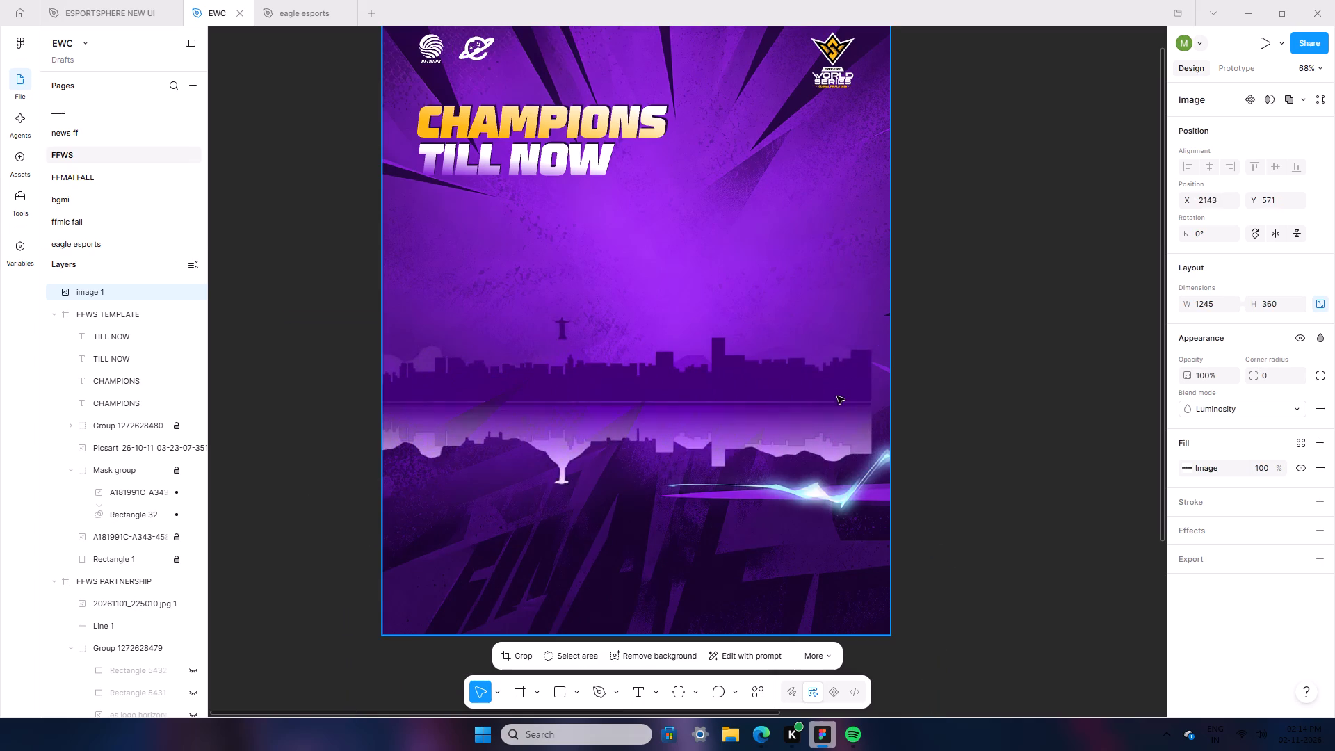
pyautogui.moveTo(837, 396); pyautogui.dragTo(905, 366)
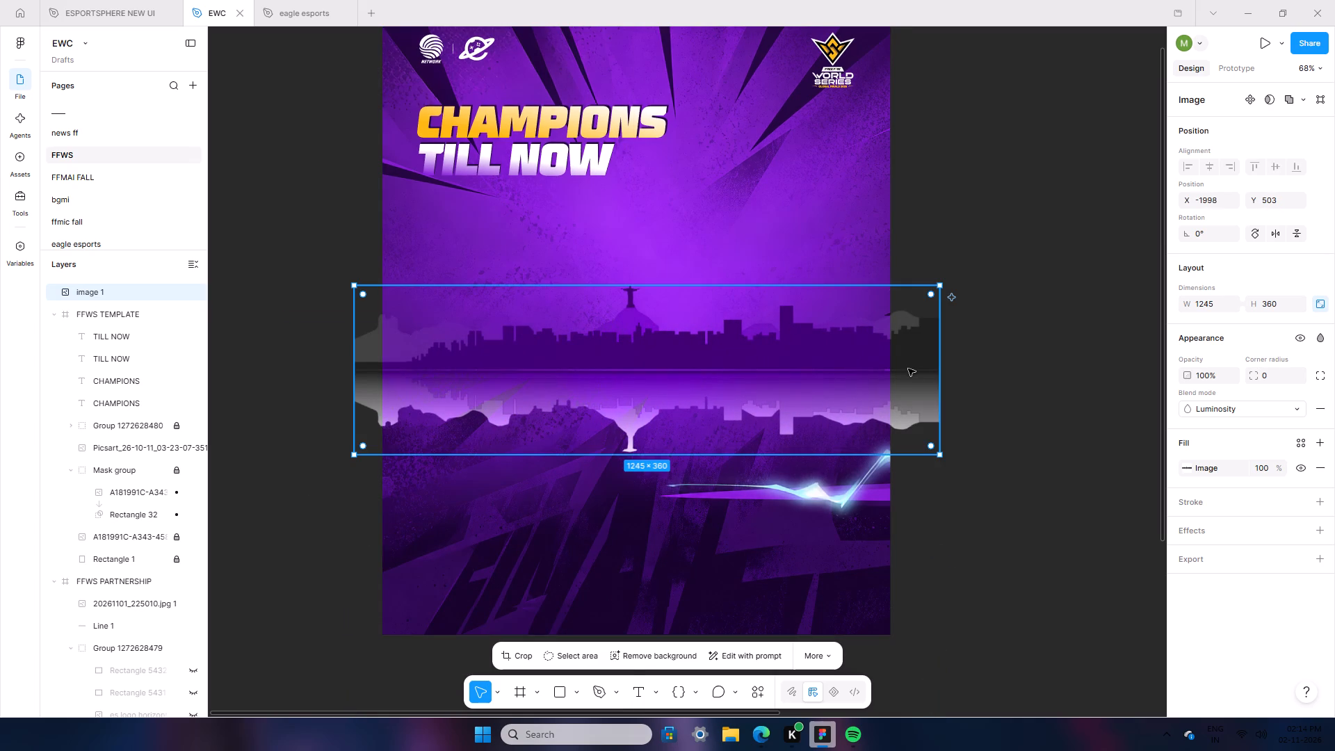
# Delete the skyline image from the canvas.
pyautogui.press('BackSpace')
# Add a 100 × 100 rectangle just below the TILL NOW title text in the FFWS template, at X 69, Y 415.
pyautogui.scroll(5, 487, 575)
pyautogui.scroll(-4, 1187, 0)
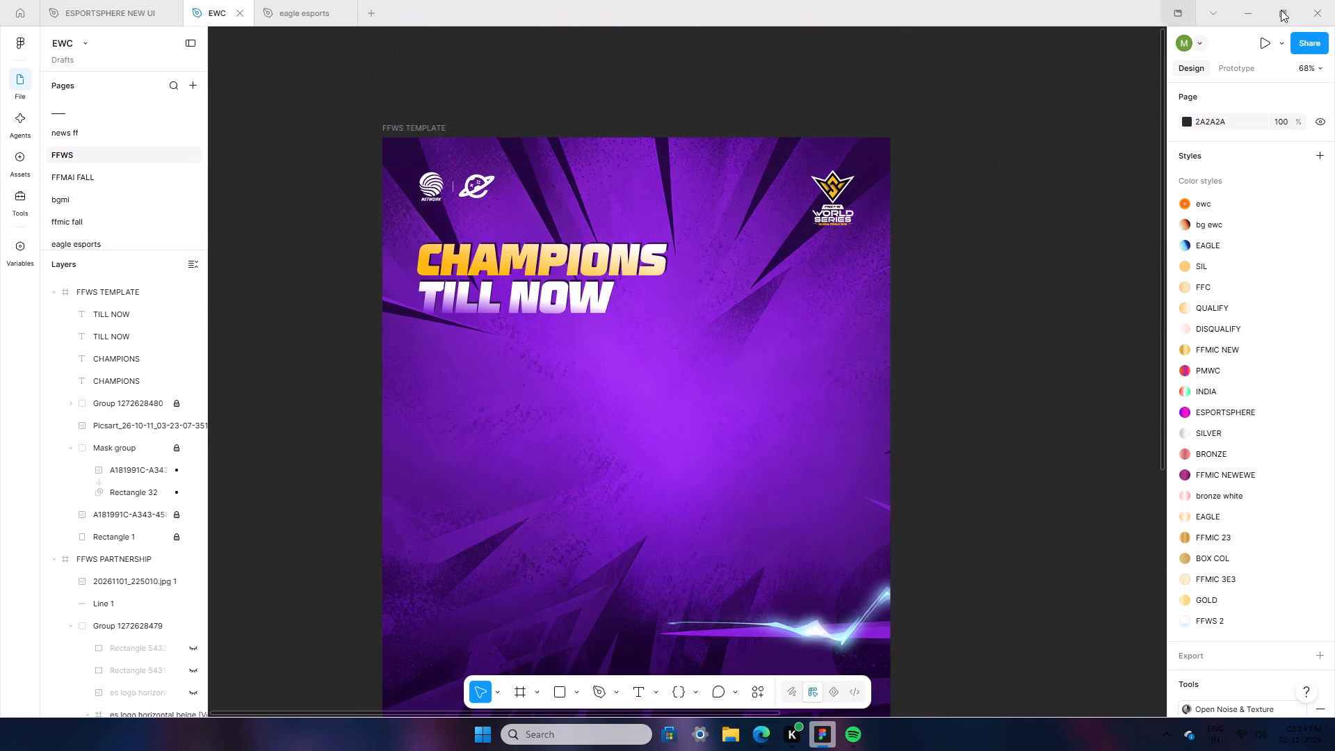
pyautogui.scroll(-3, 1281, 10)
pyautogui.scroll(-5, 1019, 698)
pyautogui.scroll(-3, 914, 327)
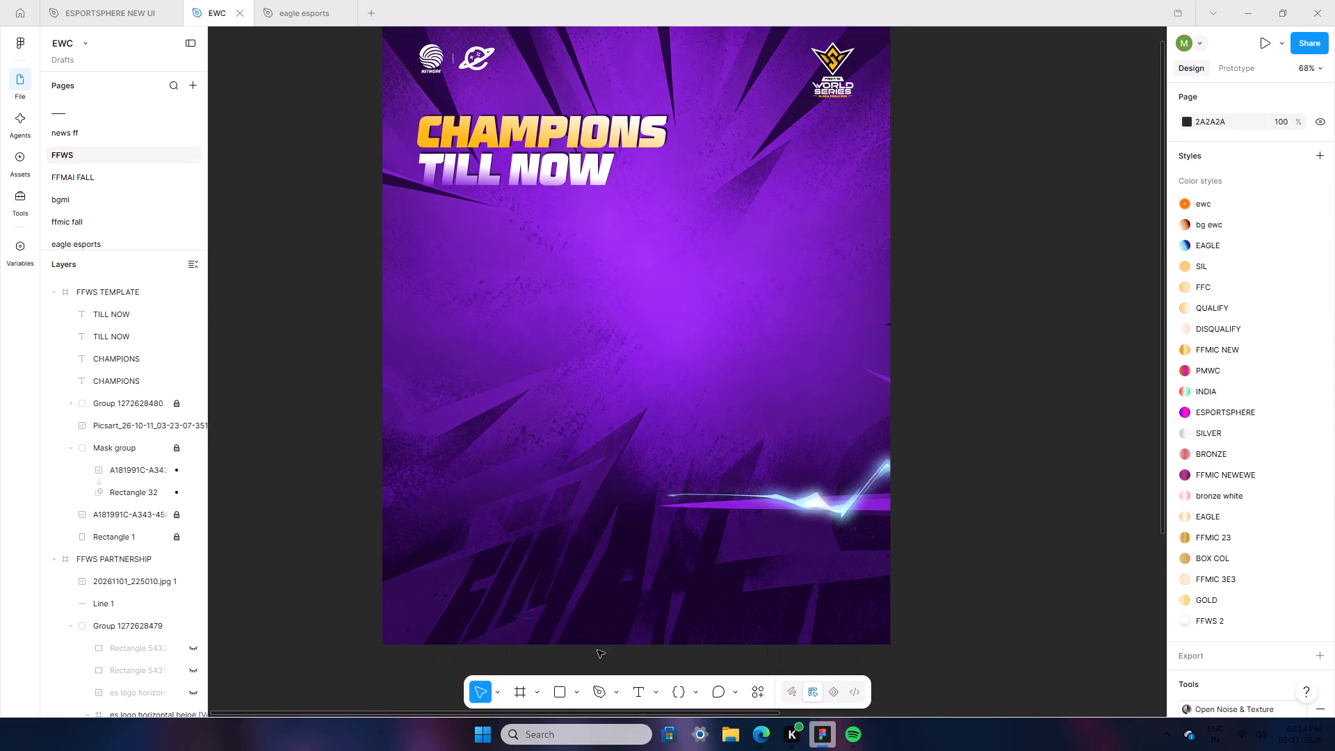
pyautogui.click(561, 680)
pyautogui.click(561, 681)
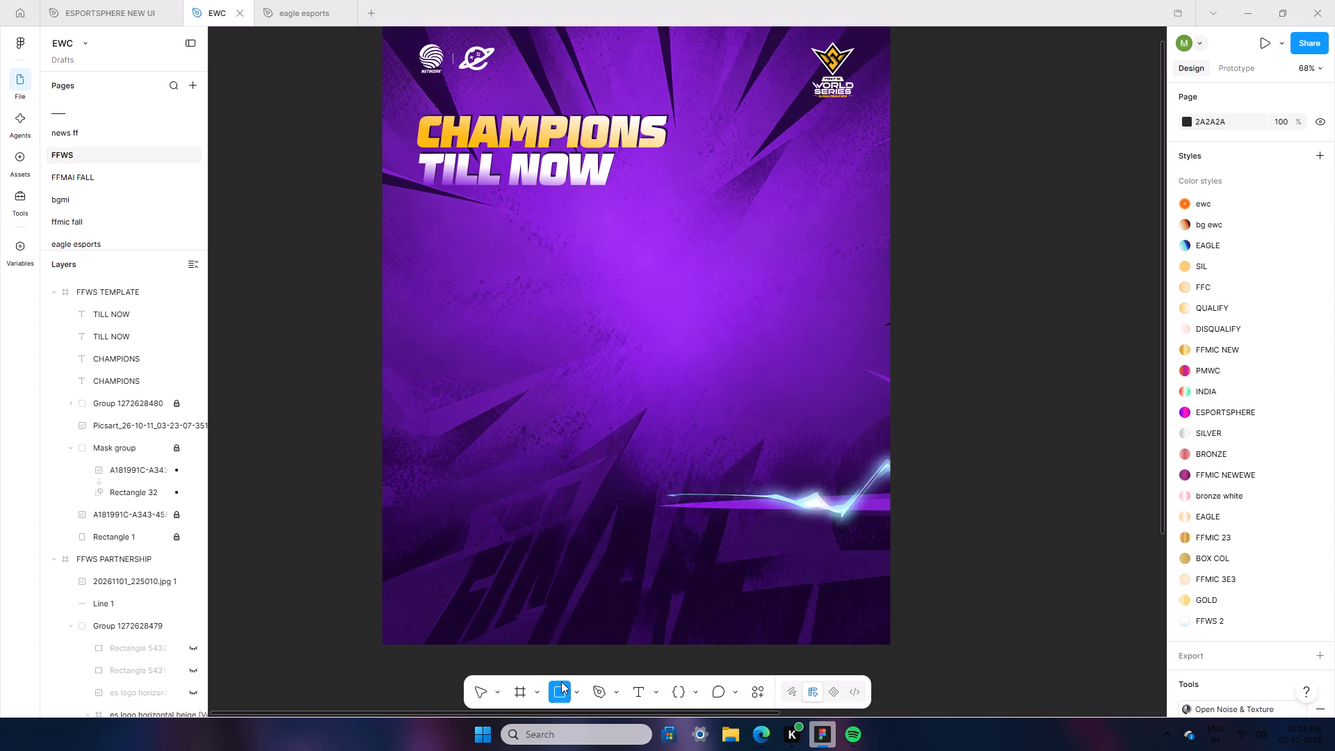
pyautogui.click(438, 228)
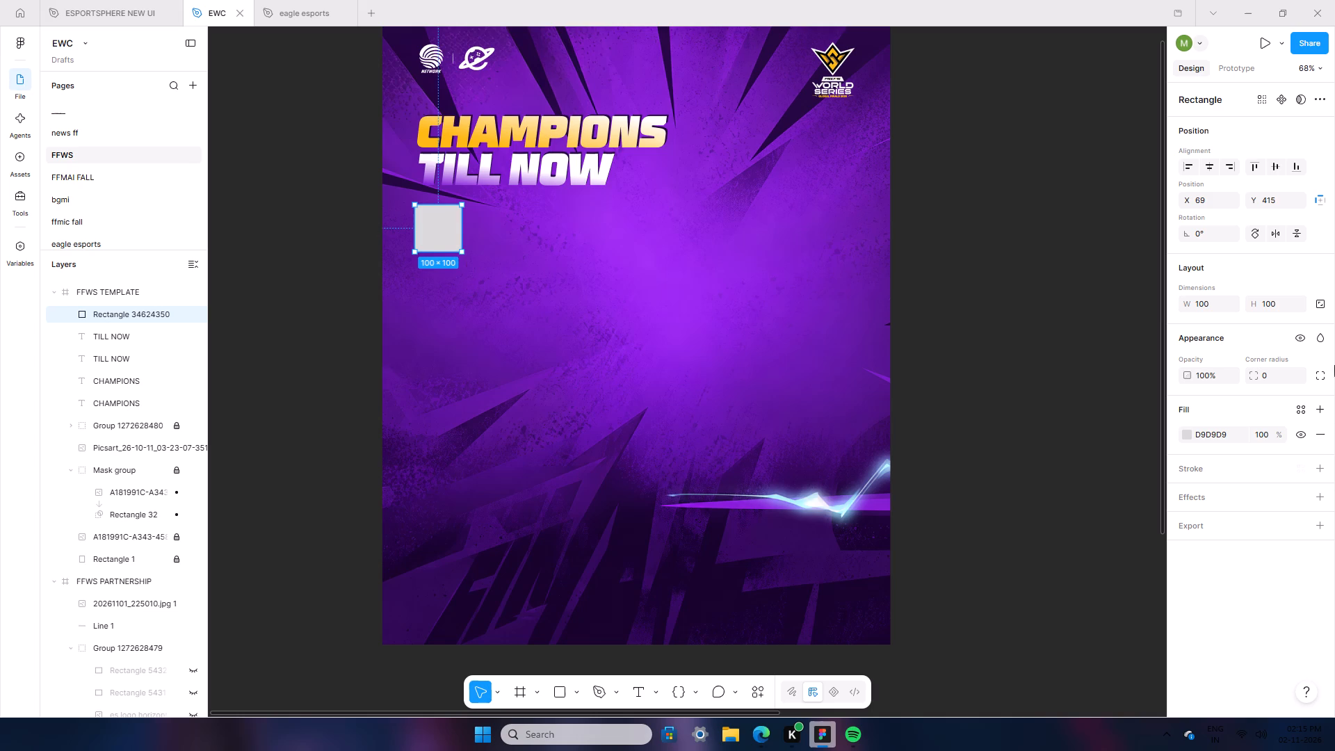
# With its aspect ratio locked, enlarge the grey rectangle below the title to 170 × 170 and move it to X 78, Y 464.
pyautogui.click(1324, 298)
pyautogui.moveTo(463, 256); pyautogui.dragTo(496, 280)
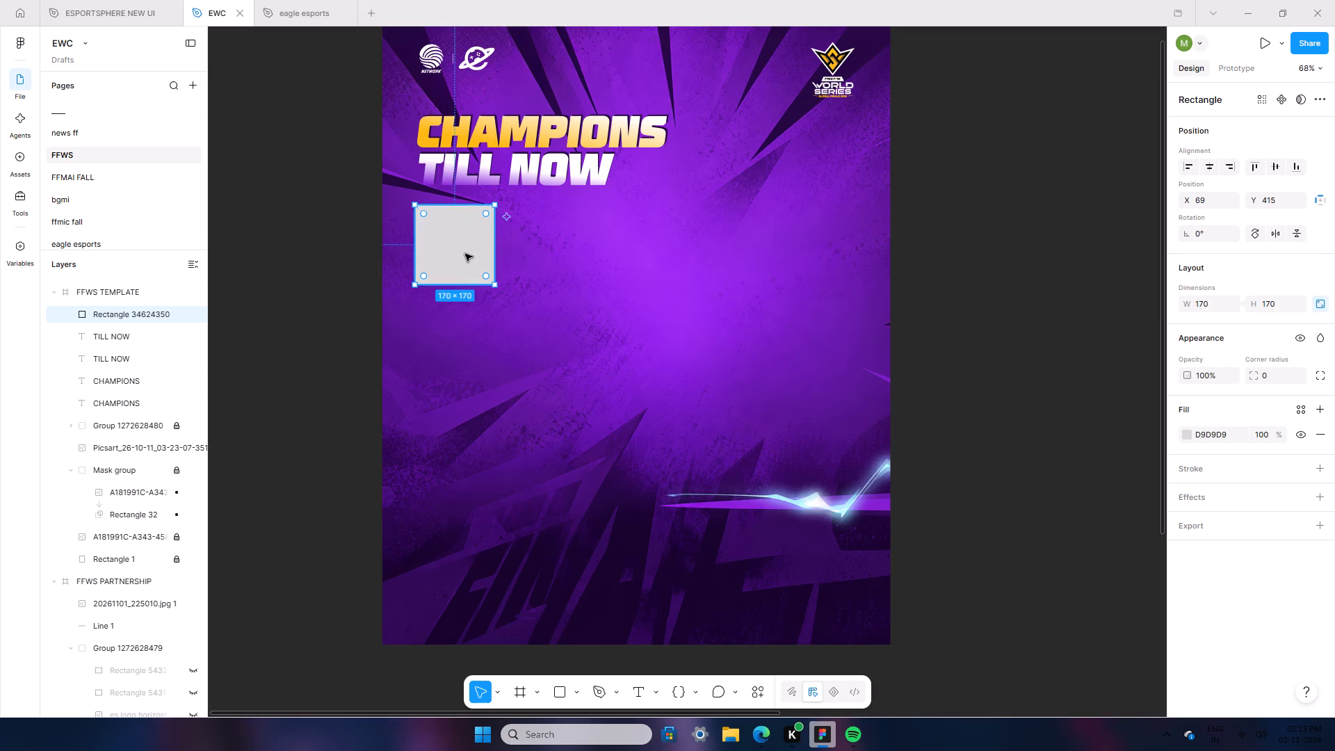
pyautogui.moveTo(465, 254); pyautogui.dragTo(473, 273)
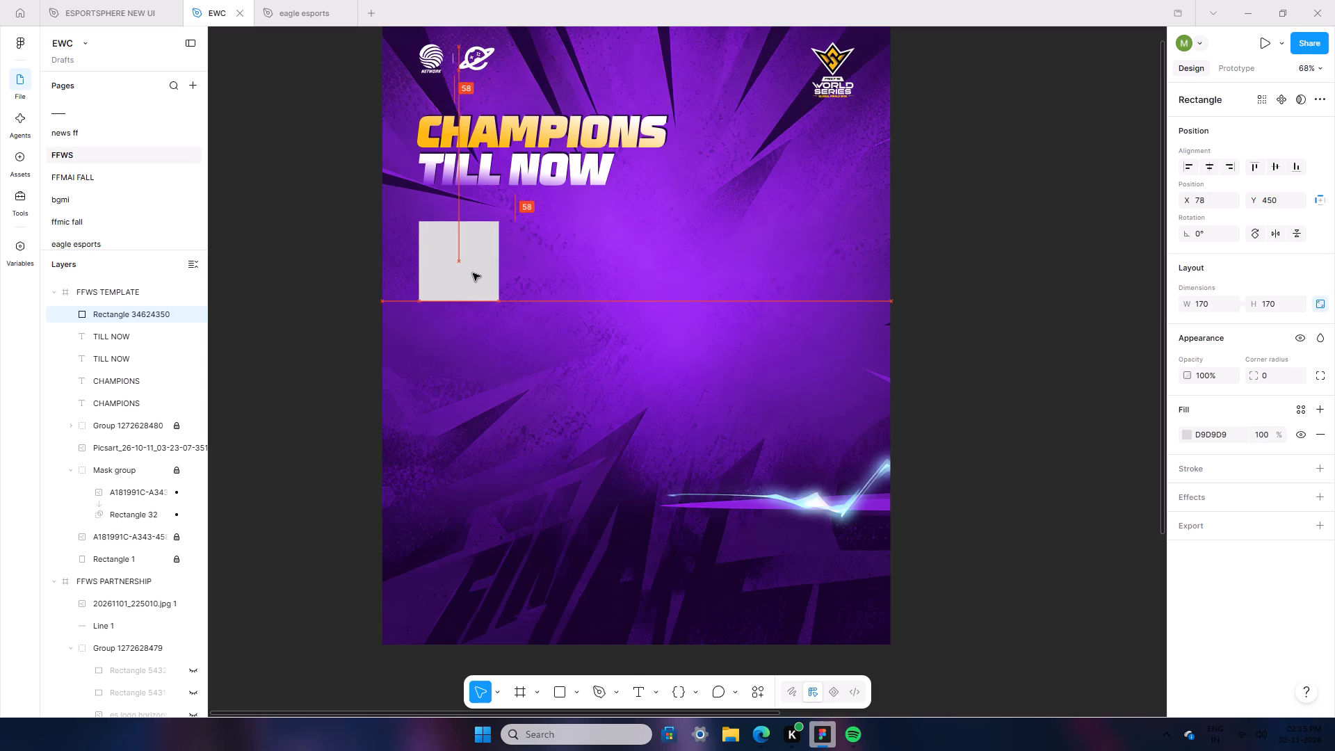
pyautogui.moveTo(473, 273); pyautogui.dragTo(473, 277)
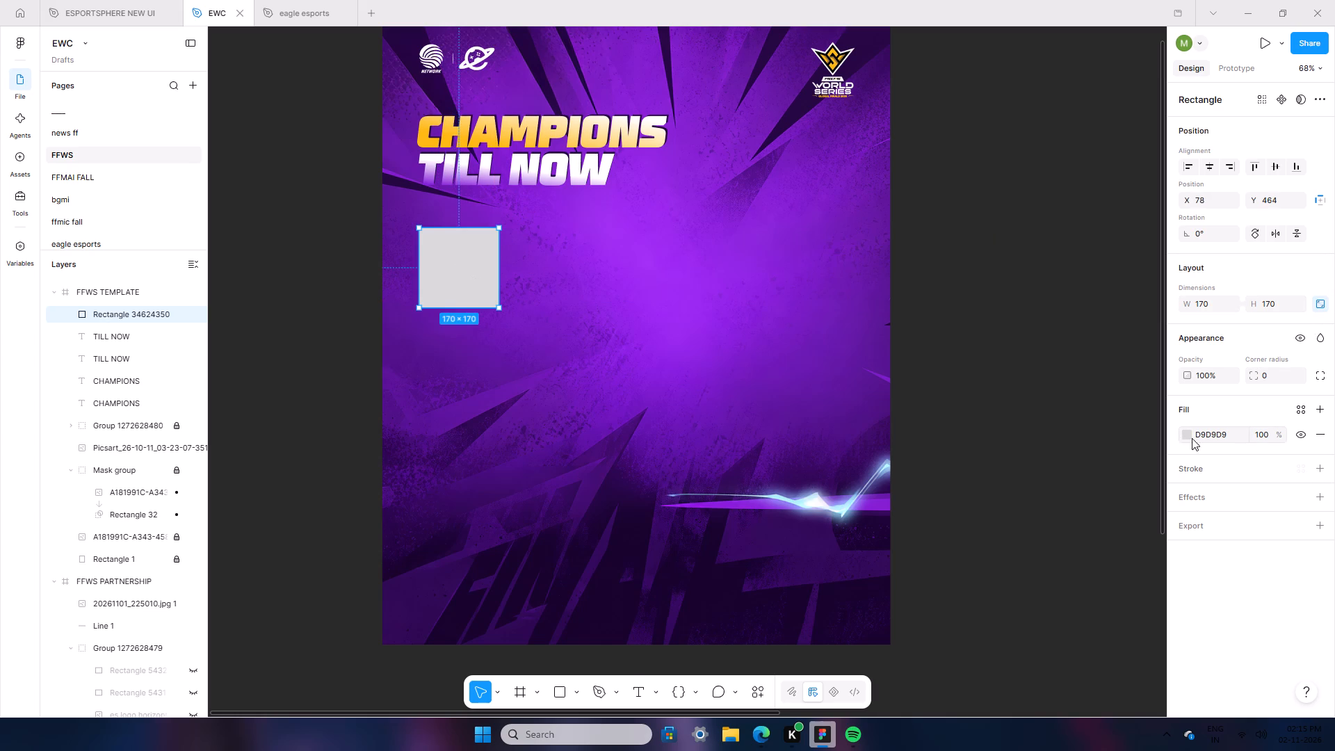
# Fill the 170 × 170 rectangle with the golden yellow sampled from the first letter of the CHAMPIONS title.
pyautogui.click(1187, 433)
pyautogui.click(1020, 583)
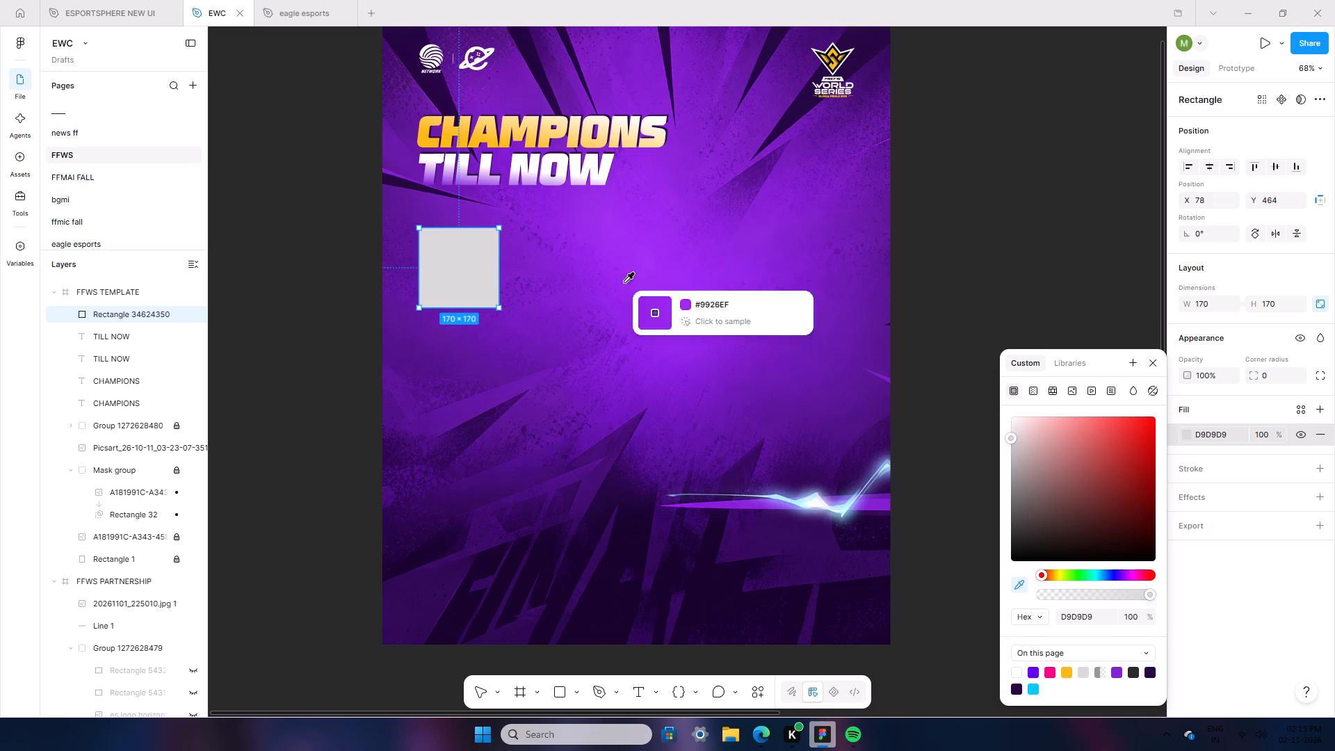
pyautogui.click(420, 144)
pyautogui.click(914, 278)
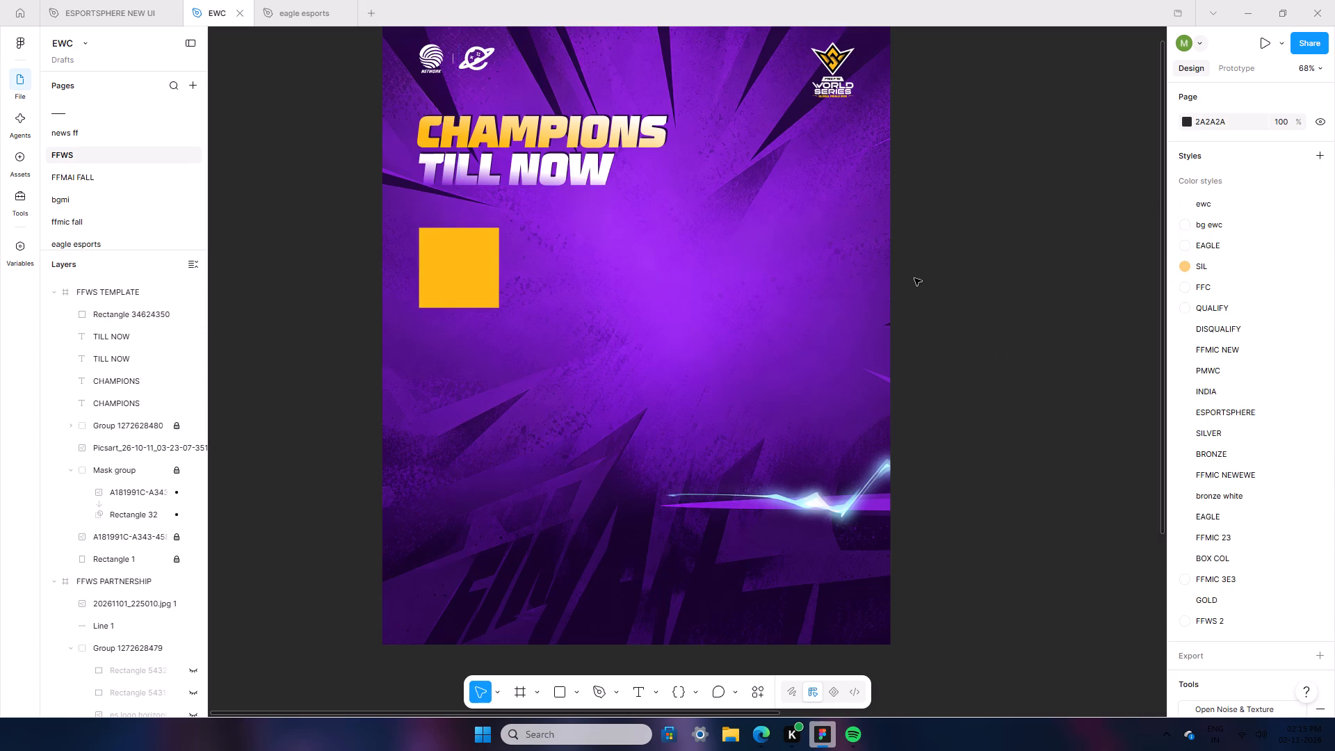
# Open the fill colour of the yellow rectangle below the TILL NOW title for editing.
pyautogui.scroll(-5, 914, 278)
pyautogui.scroll(6, 914, 278)
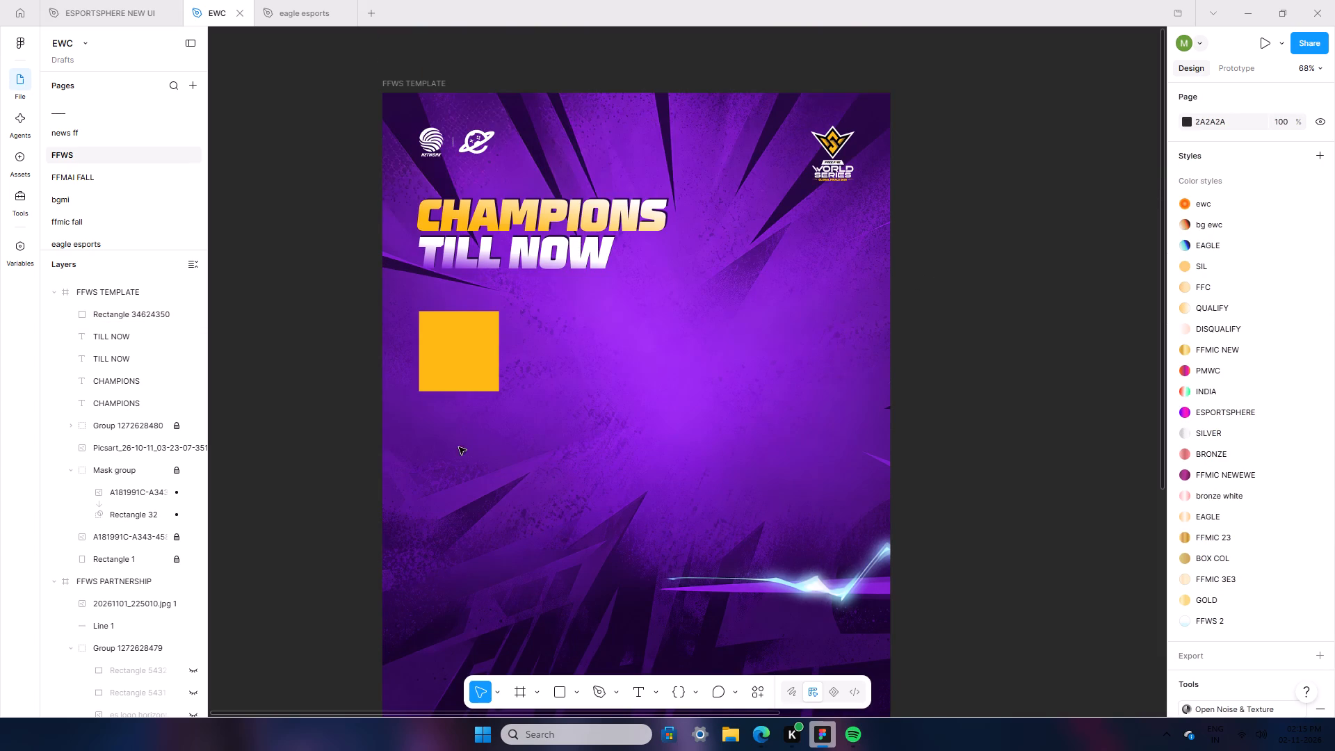
pyautogui.click(453, 382)
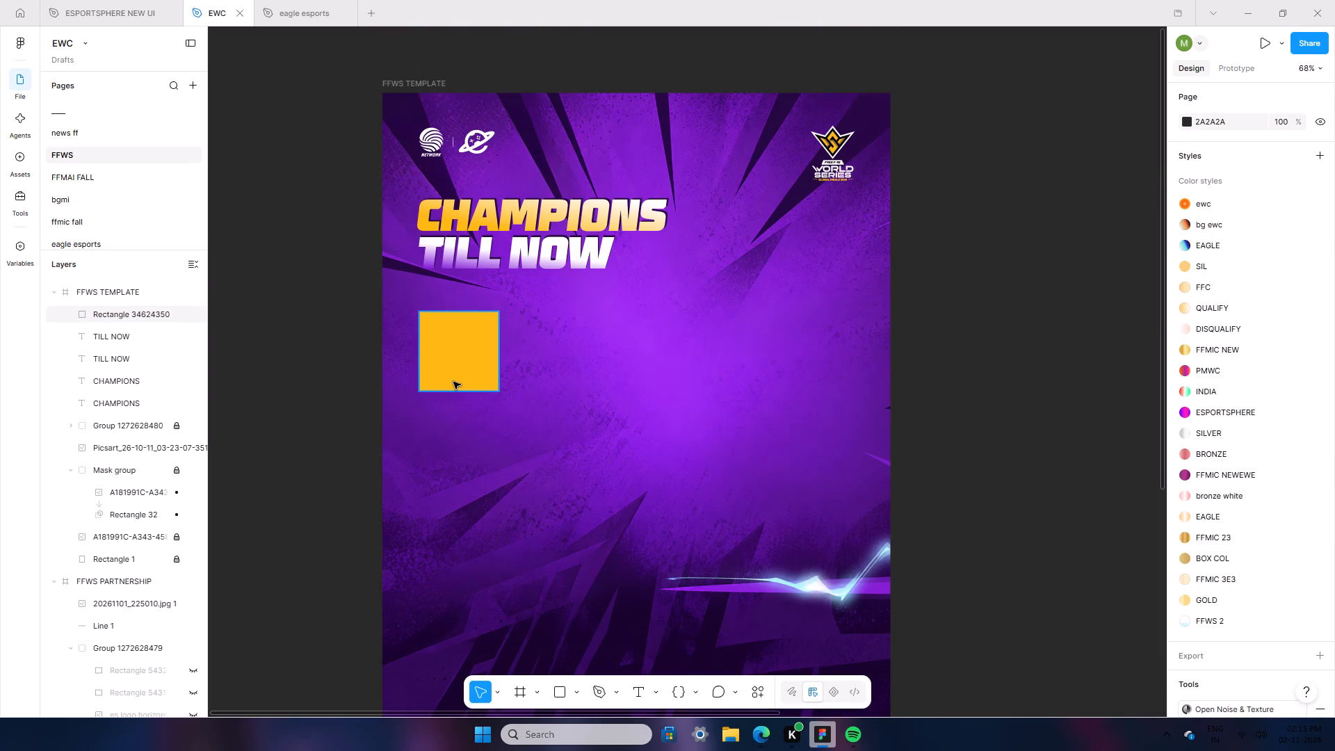
pyautogui.click(1181, 434)
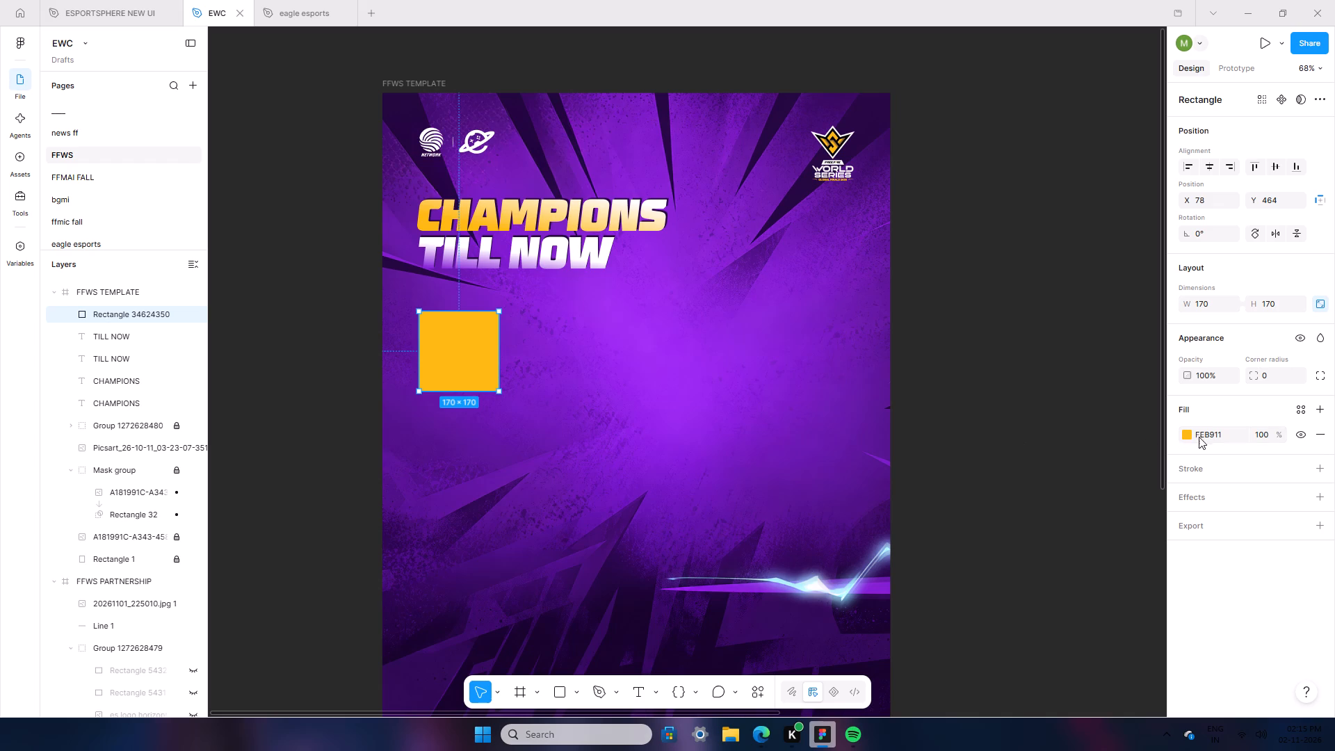
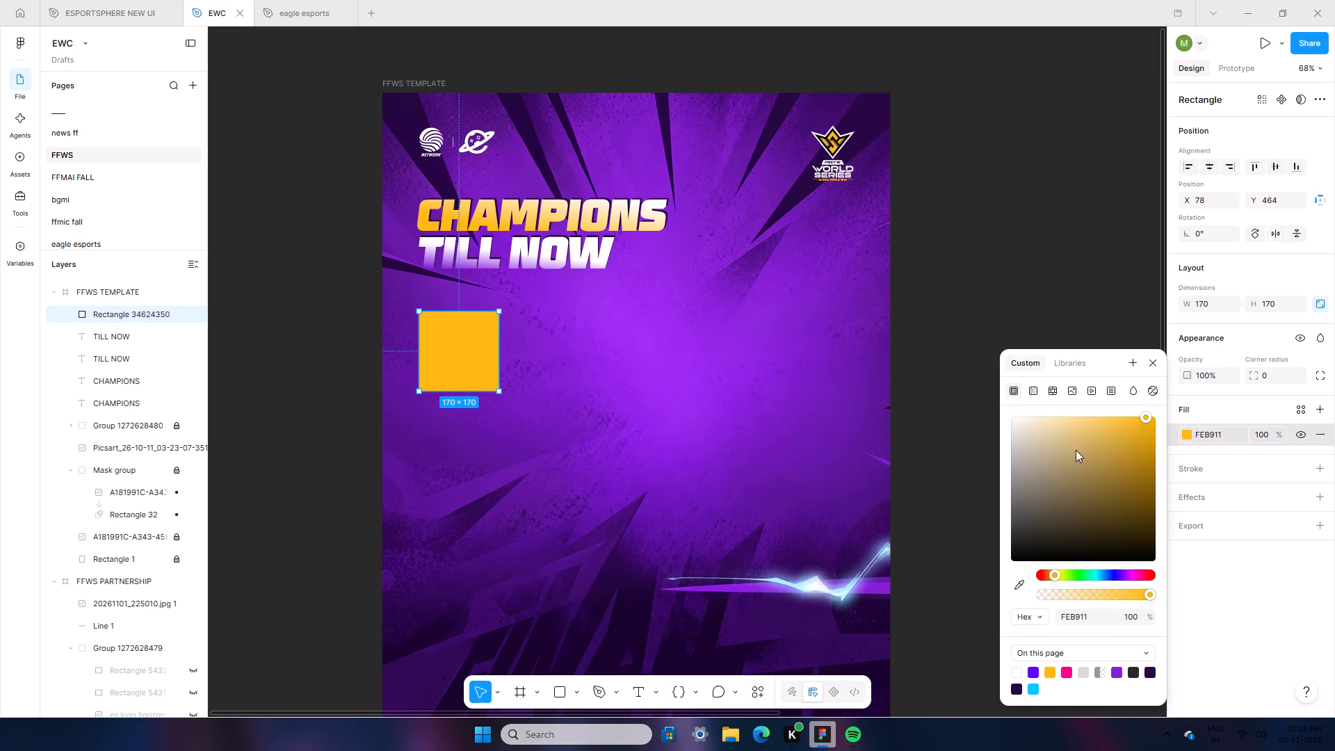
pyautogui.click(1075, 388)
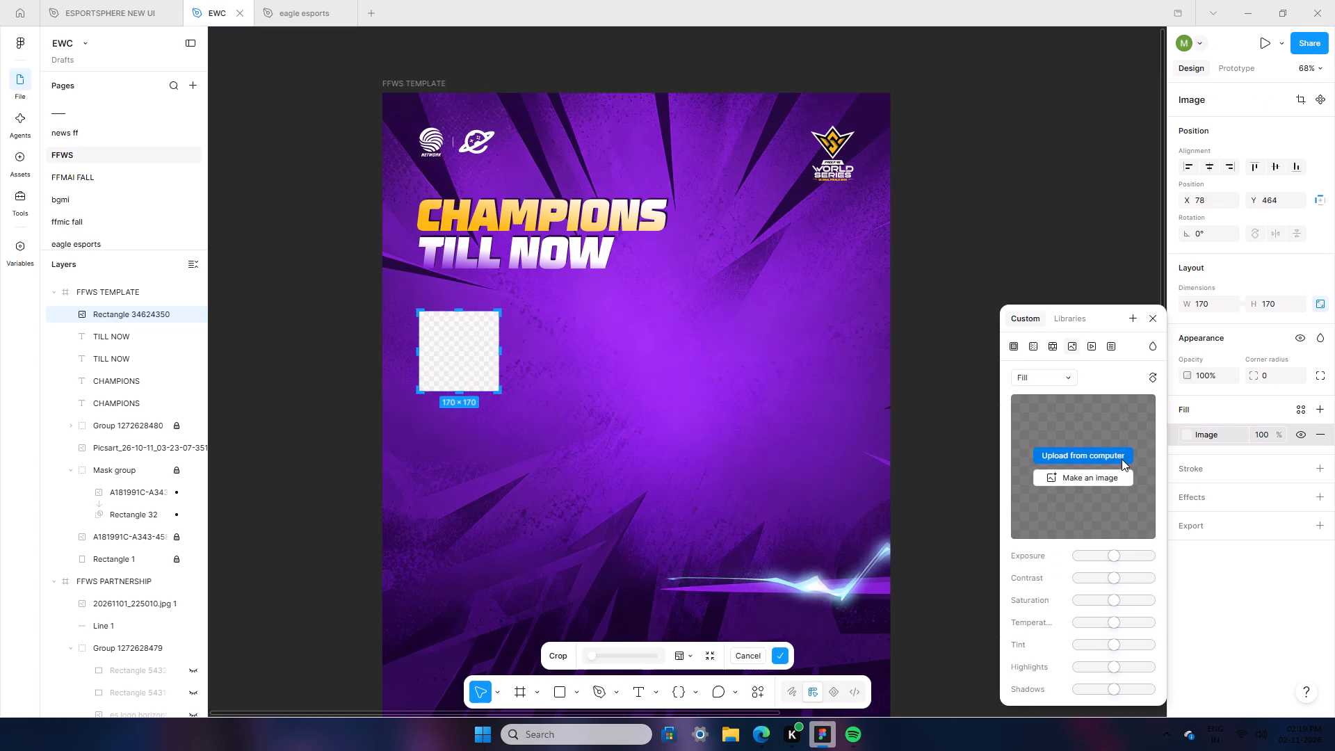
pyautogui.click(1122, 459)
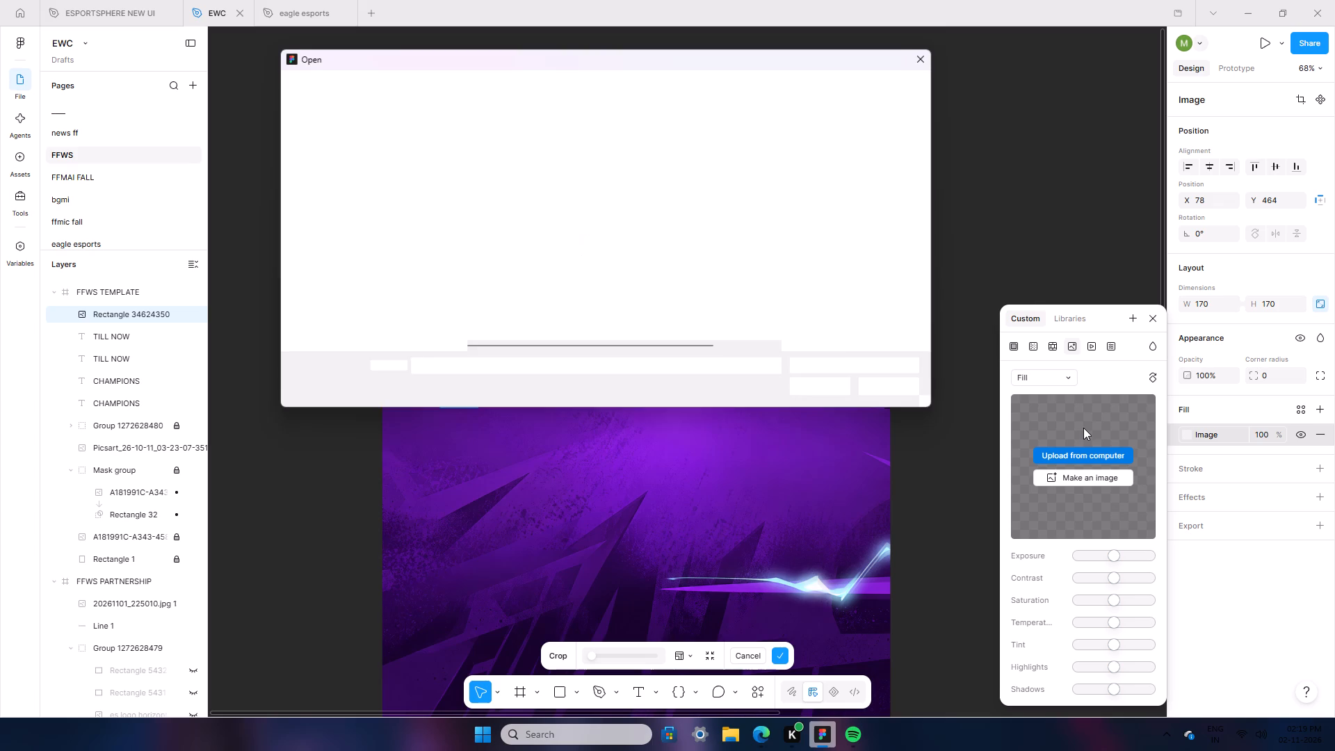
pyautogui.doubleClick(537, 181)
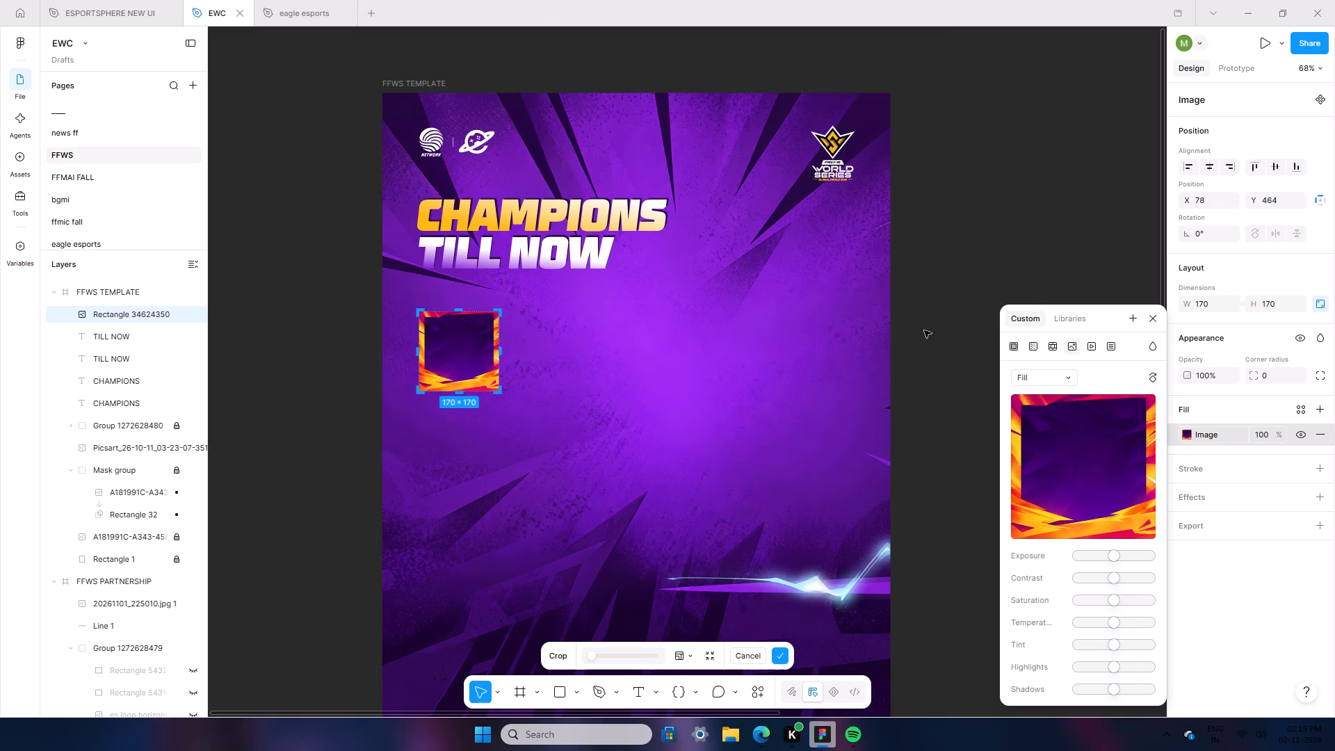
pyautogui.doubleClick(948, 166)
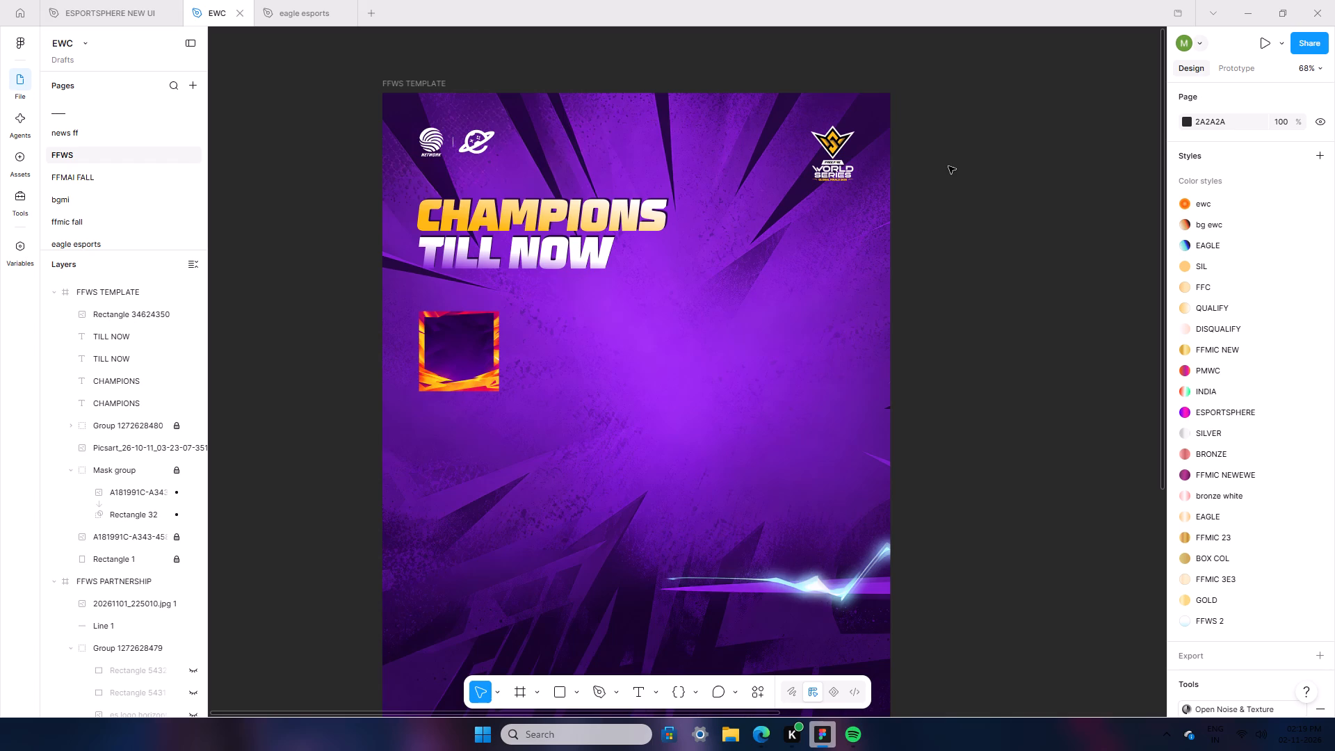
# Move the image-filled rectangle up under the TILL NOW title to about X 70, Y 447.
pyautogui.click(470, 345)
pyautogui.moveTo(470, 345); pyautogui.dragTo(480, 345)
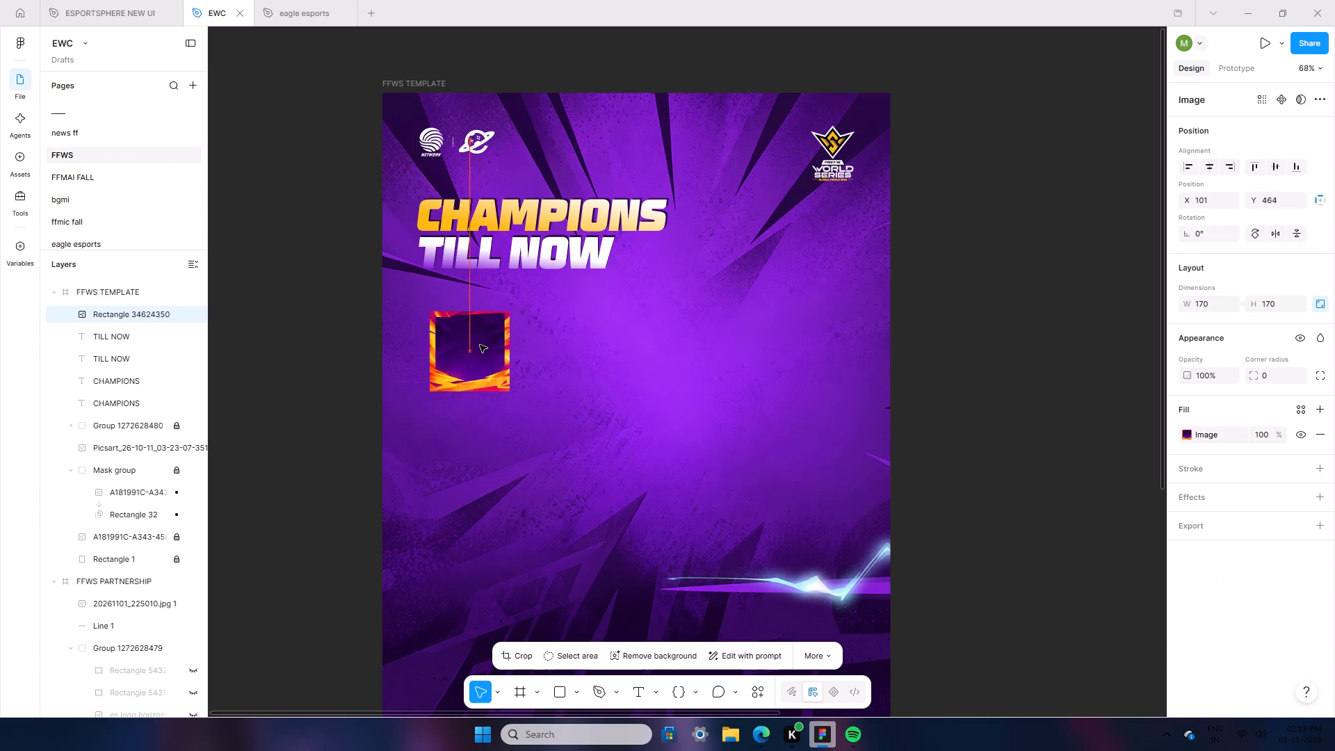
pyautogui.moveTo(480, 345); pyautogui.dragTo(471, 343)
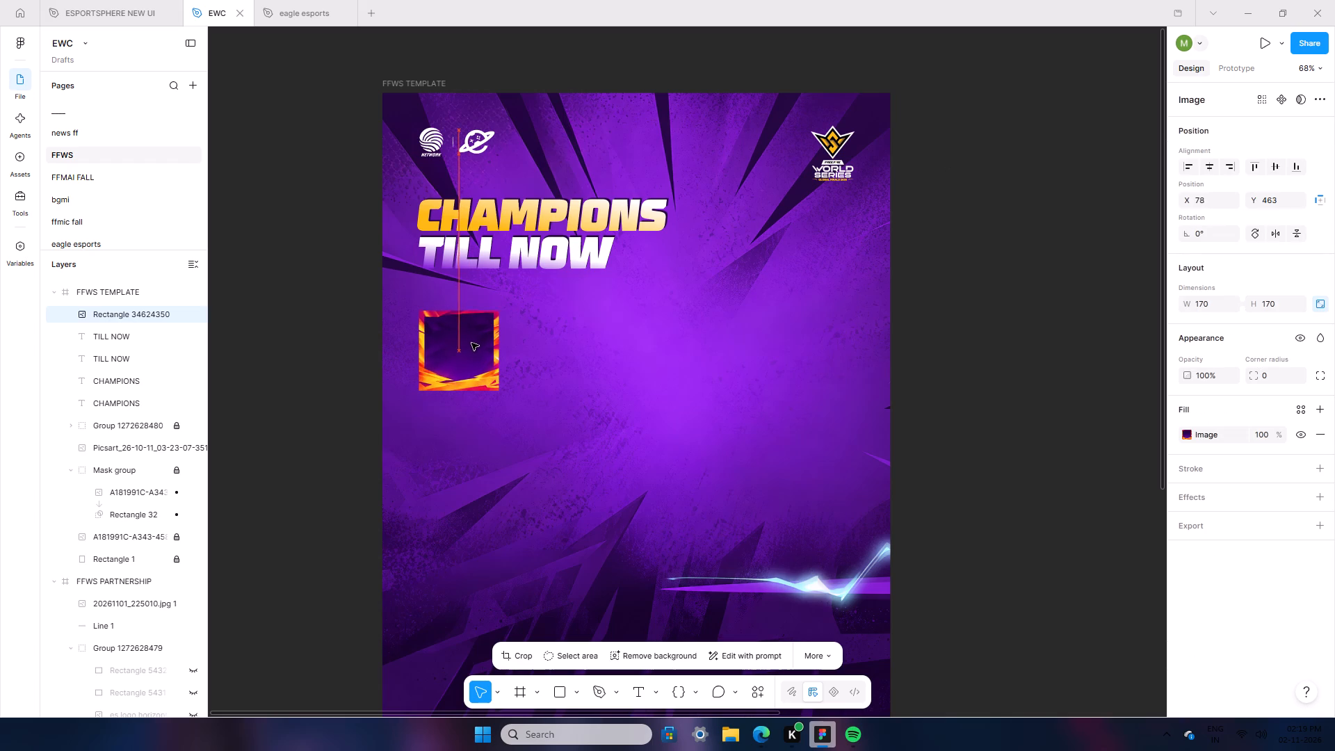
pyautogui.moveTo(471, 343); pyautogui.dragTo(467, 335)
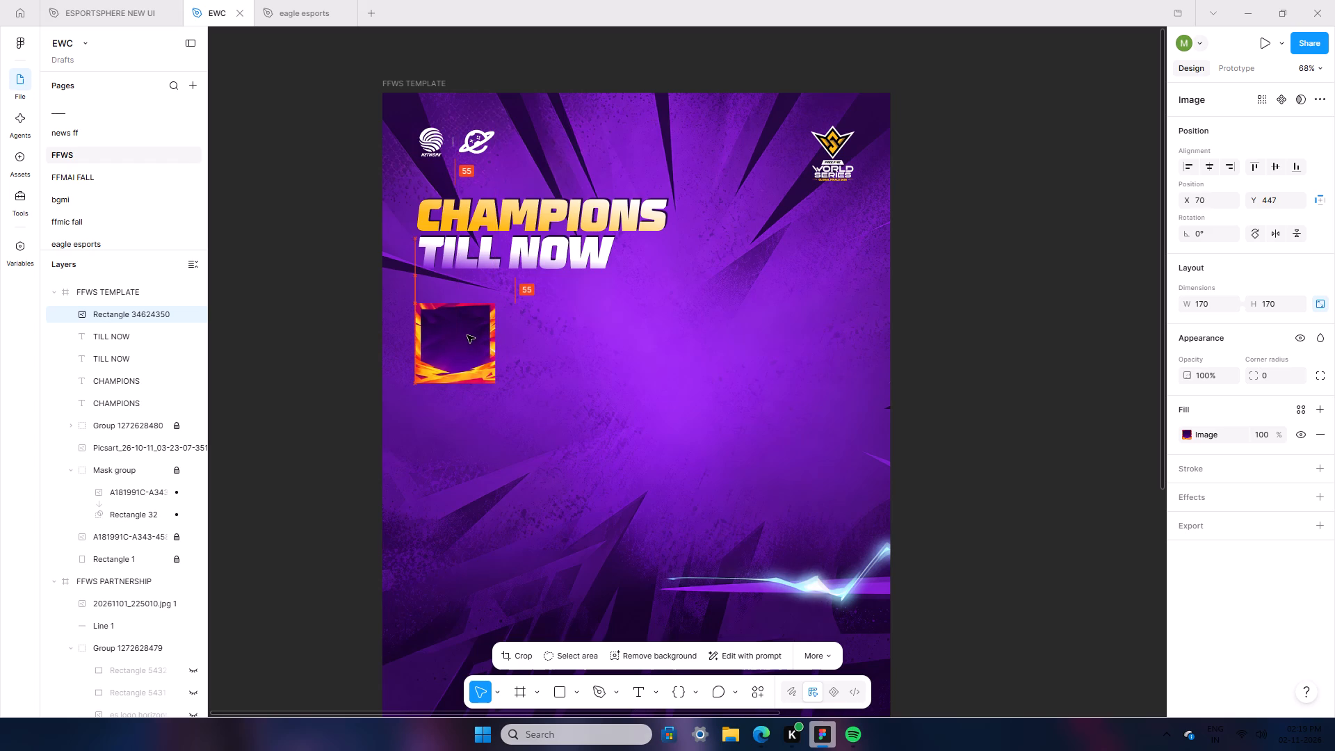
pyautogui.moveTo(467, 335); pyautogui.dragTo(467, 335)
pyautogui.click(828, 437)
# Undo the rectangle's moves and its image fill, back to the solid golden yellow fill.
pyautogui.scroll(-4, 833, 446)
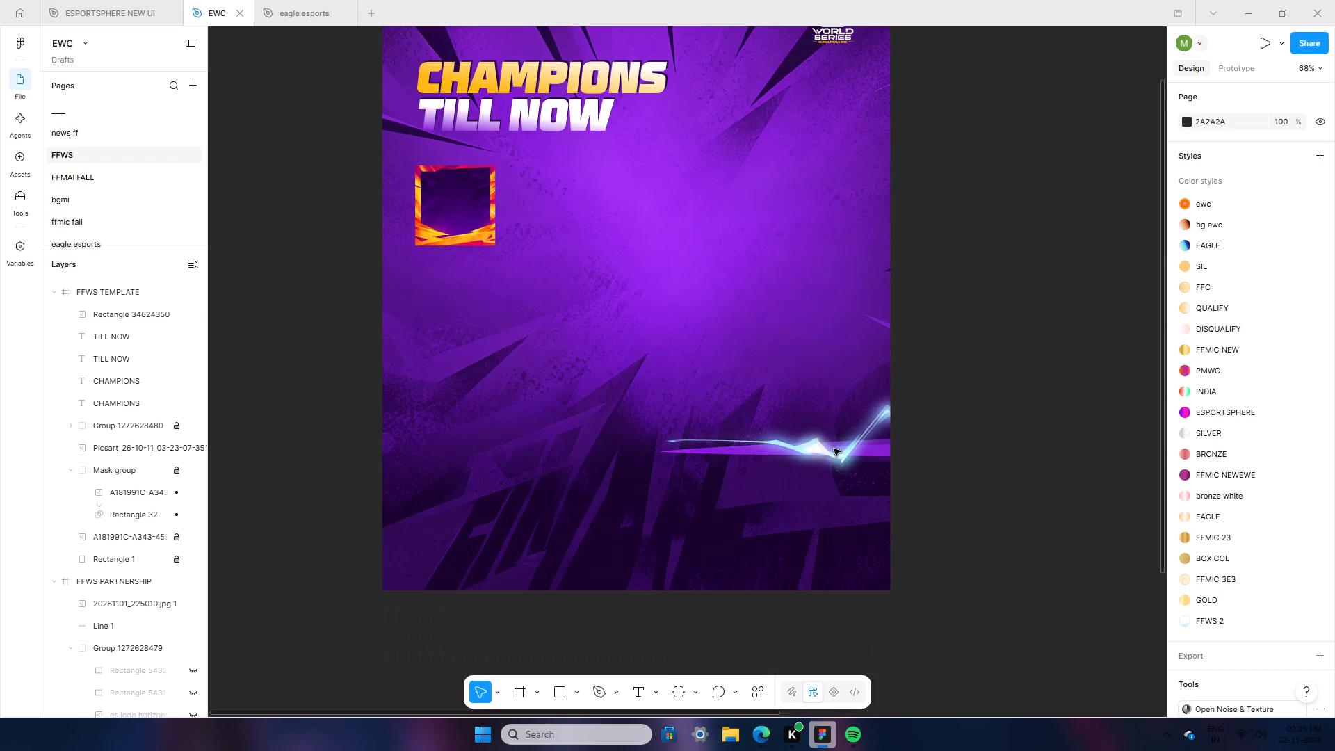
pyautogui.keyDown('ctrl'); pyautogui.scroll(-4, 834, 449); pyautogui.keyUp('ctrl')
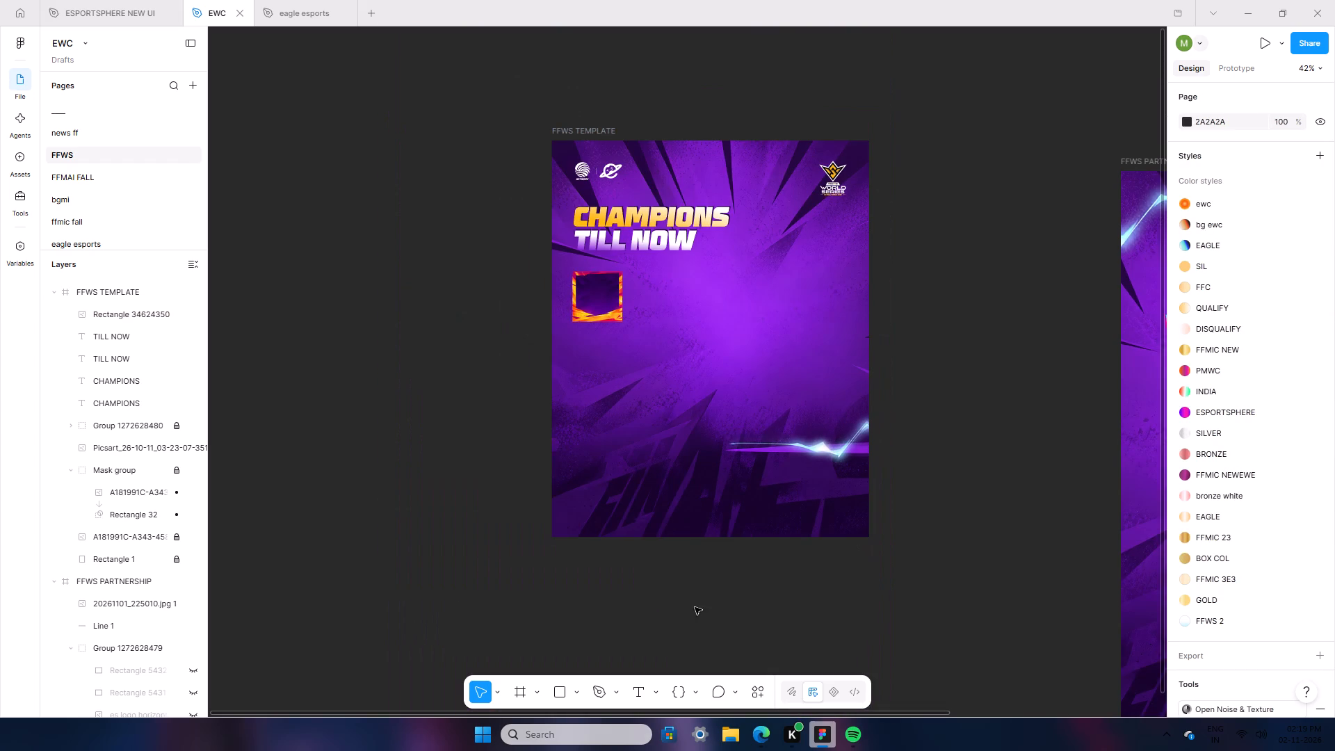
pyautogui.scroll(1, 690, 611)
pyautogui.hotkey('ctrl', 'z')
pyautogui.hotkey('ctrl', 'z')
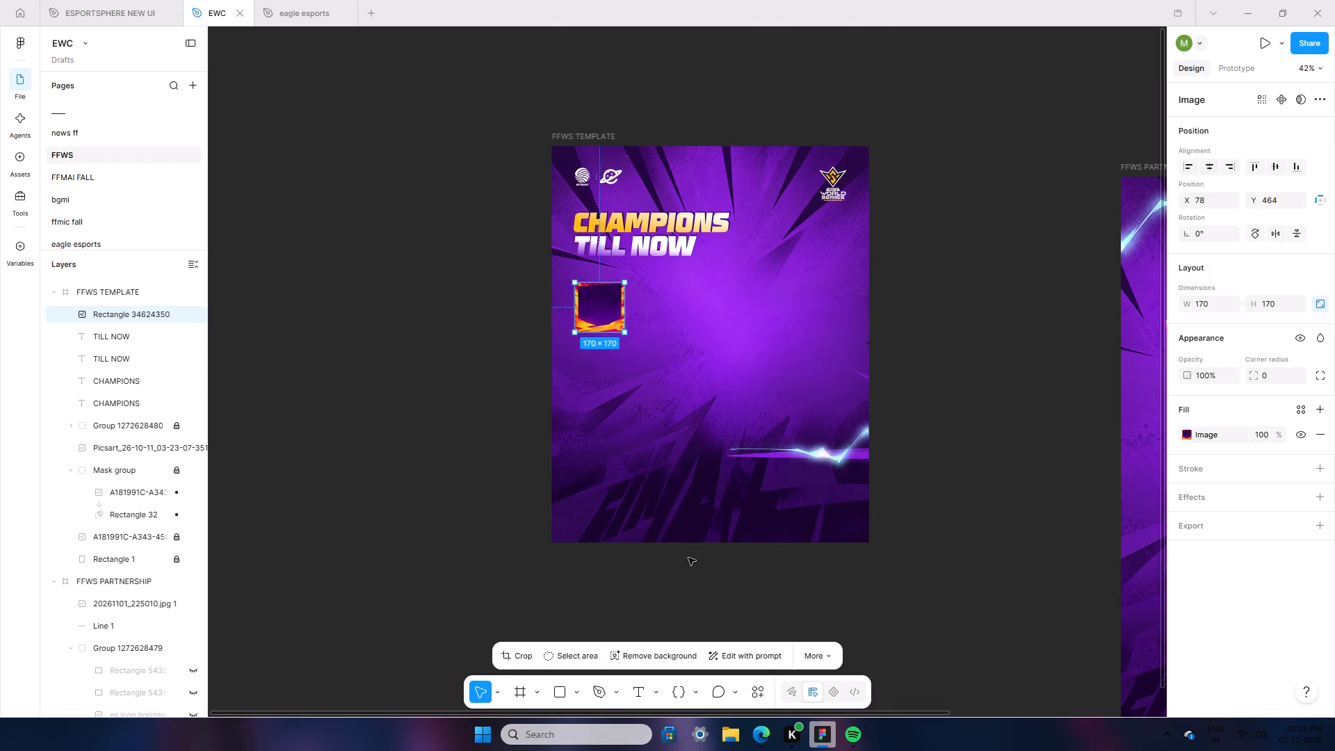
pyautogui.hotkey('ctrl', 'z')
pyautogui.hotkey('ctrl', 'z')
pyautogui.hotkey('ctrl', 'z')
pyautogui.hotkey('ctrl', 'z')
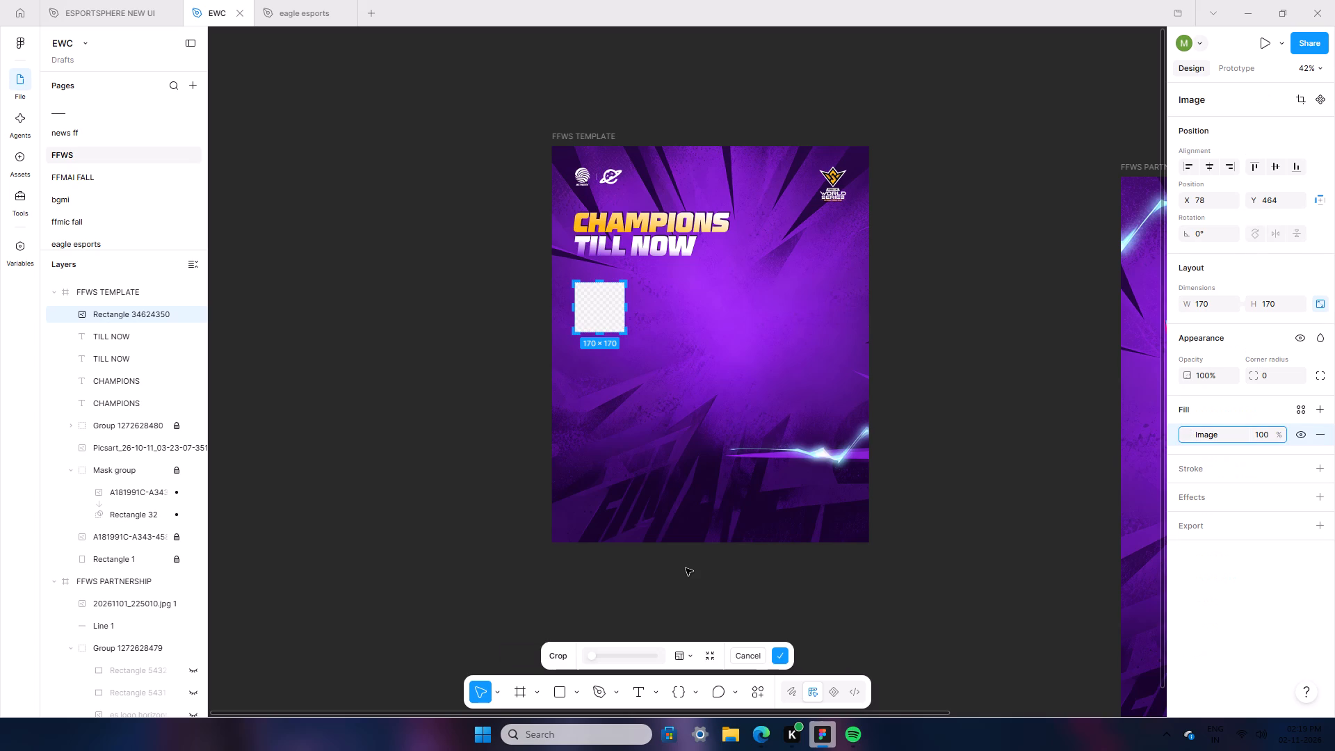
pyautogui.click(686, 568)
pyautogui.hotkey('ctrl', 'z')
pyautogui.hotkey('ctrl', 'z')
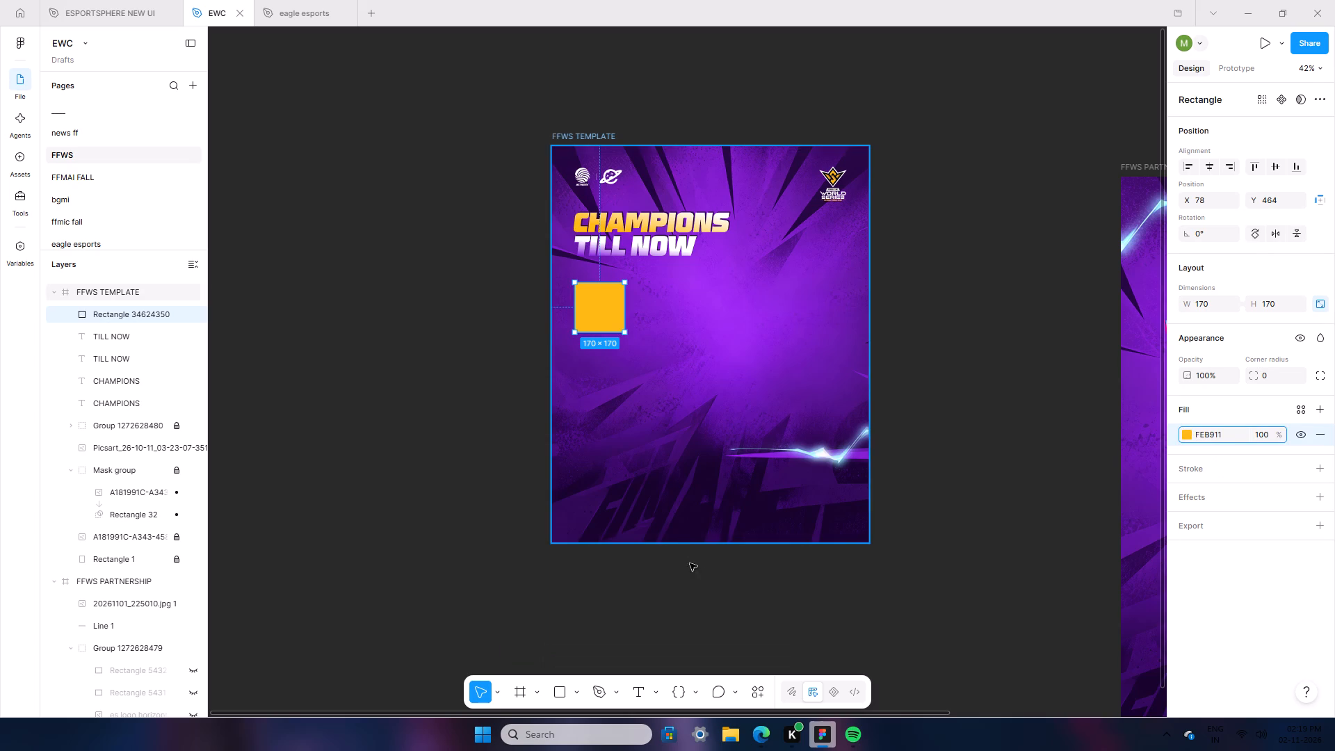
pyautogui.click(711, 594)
# Skew the golden rectangle horizontally by a small negative angle with Skew SkewDat, and move it to X 71, Y 447.
pyautogui.scroll(1, 716, 587)
pyautogui.keyDown('ctrl'); pyautogui.scroll(6, 720, 591); pyautogui.keyUp('ctrl')
pyautogui.scroll(5, 422, 563)
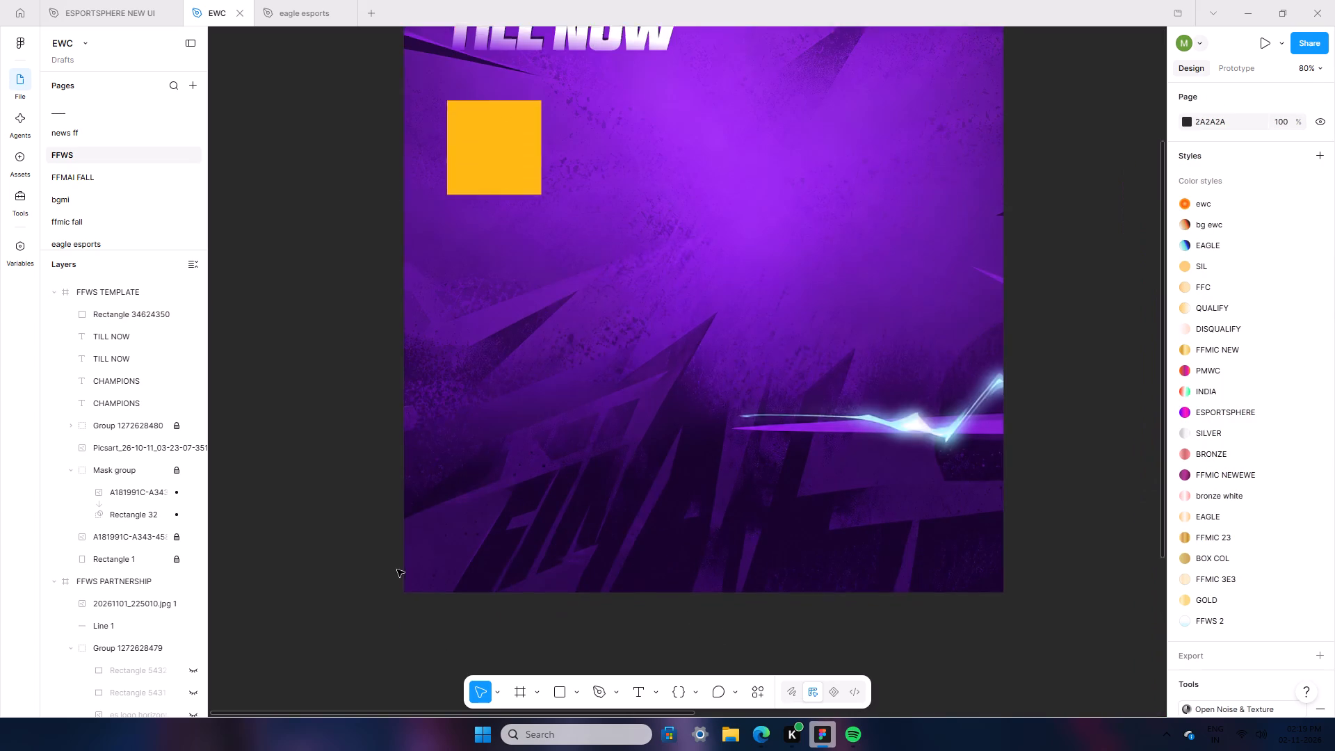
pyautogui.scroll(1, 397, 570)
pyautogui.scroll(5, 456, 411)
pyautogui.click(500, 440)
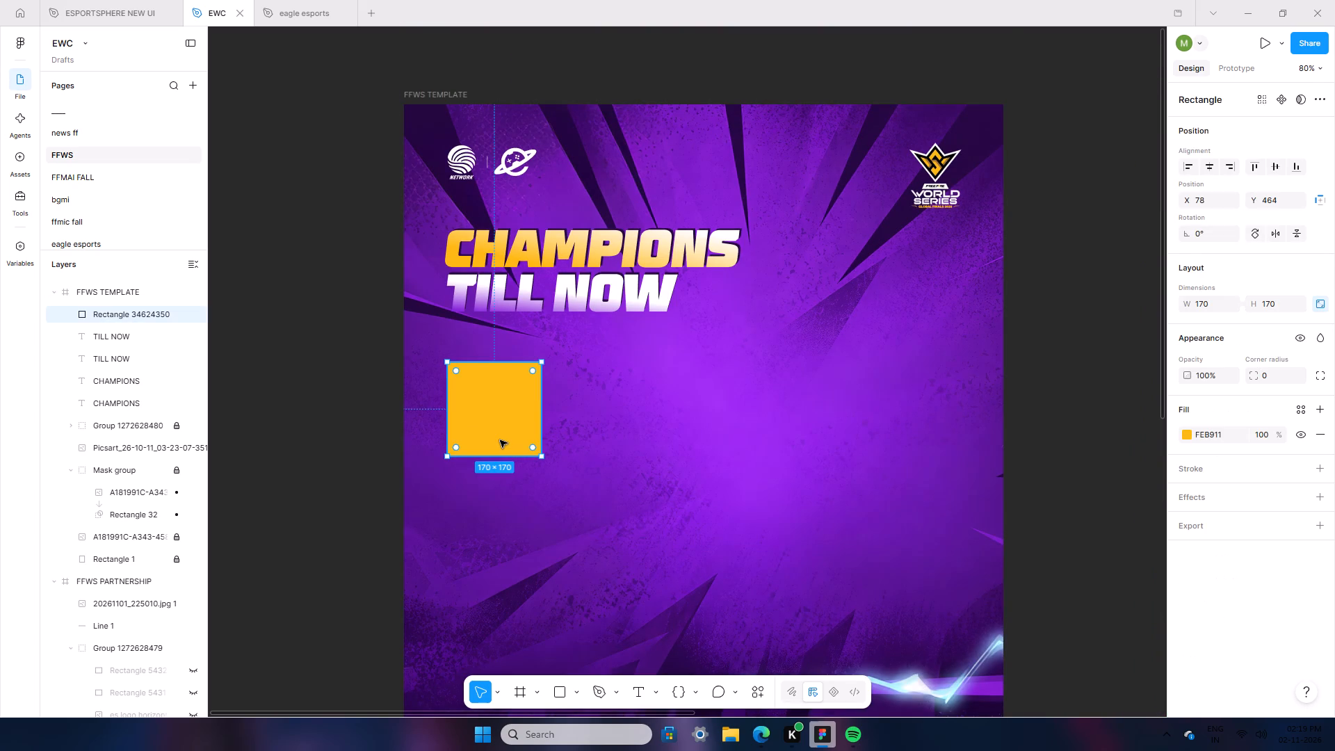
pyautogui.hotkey('ctrl', '/')
pyautogui.click(576, 516)
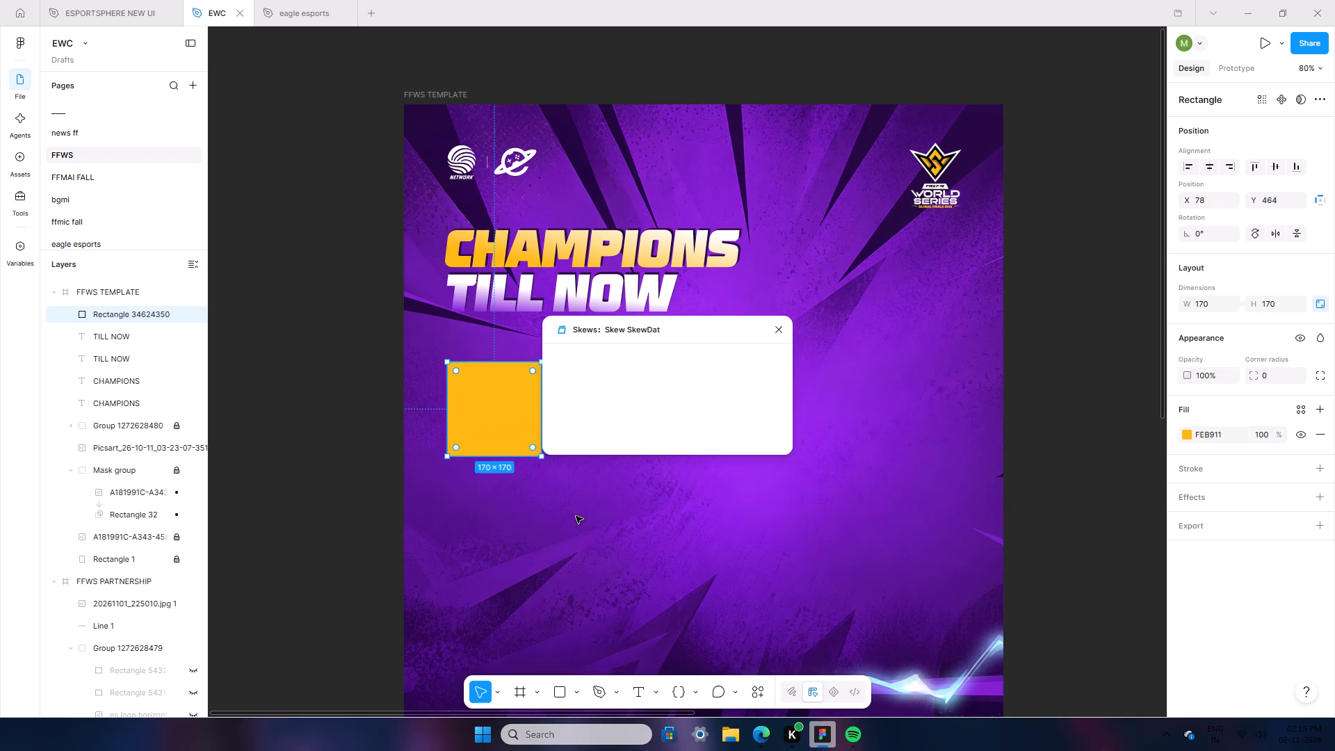
pyautogui.click(632, 373)
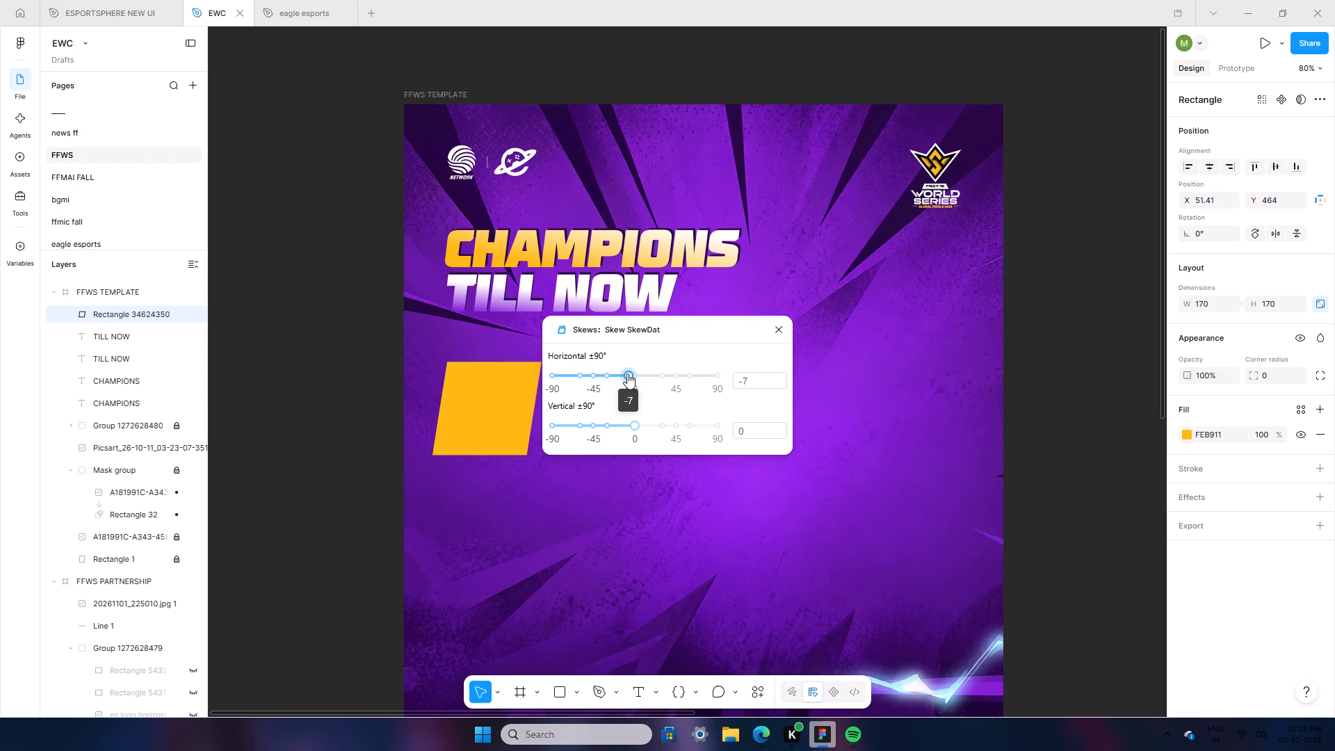
pyautogui.click(784, 328)
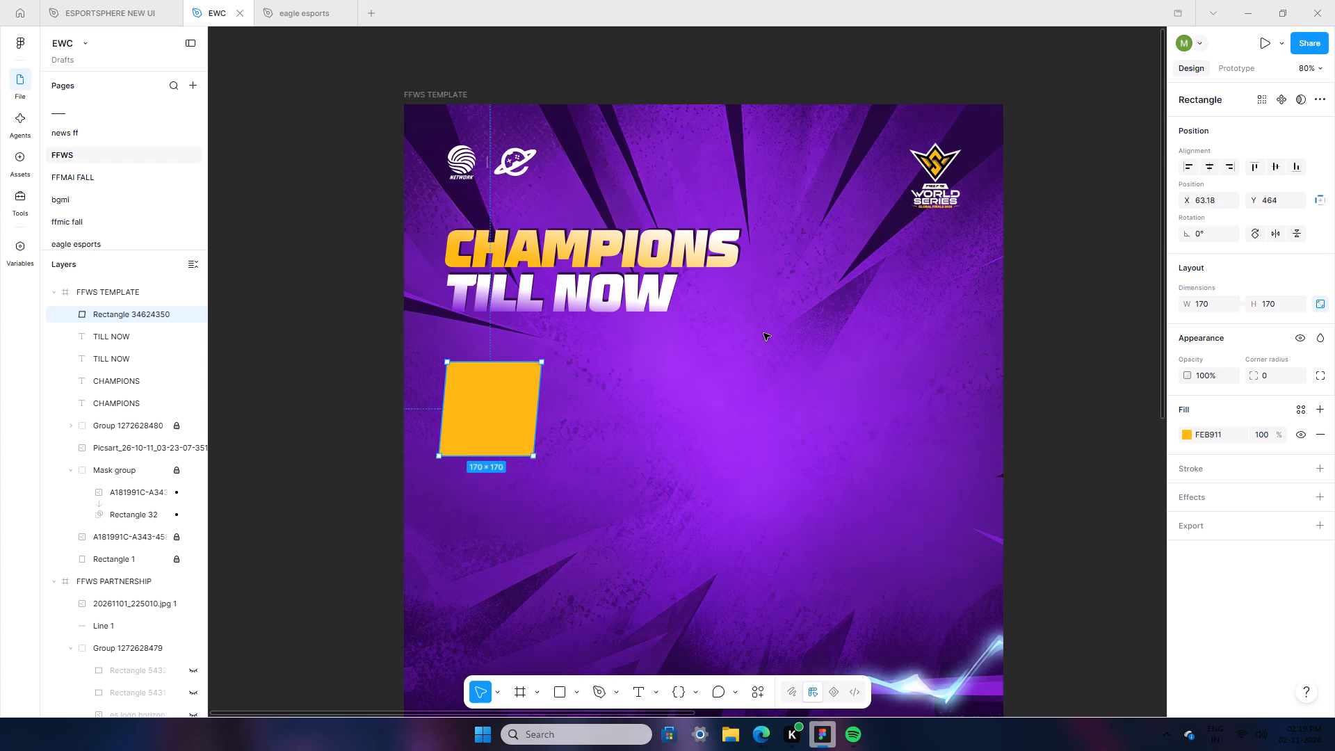
pyautogui.moveTo(483, 404); pyautogui.dragTo(489, 394)
# Fill the skewed rectangle with the dark purple #260843 sampled from the shard beside the World Series logo.
pyautogui.click(1185, 432)
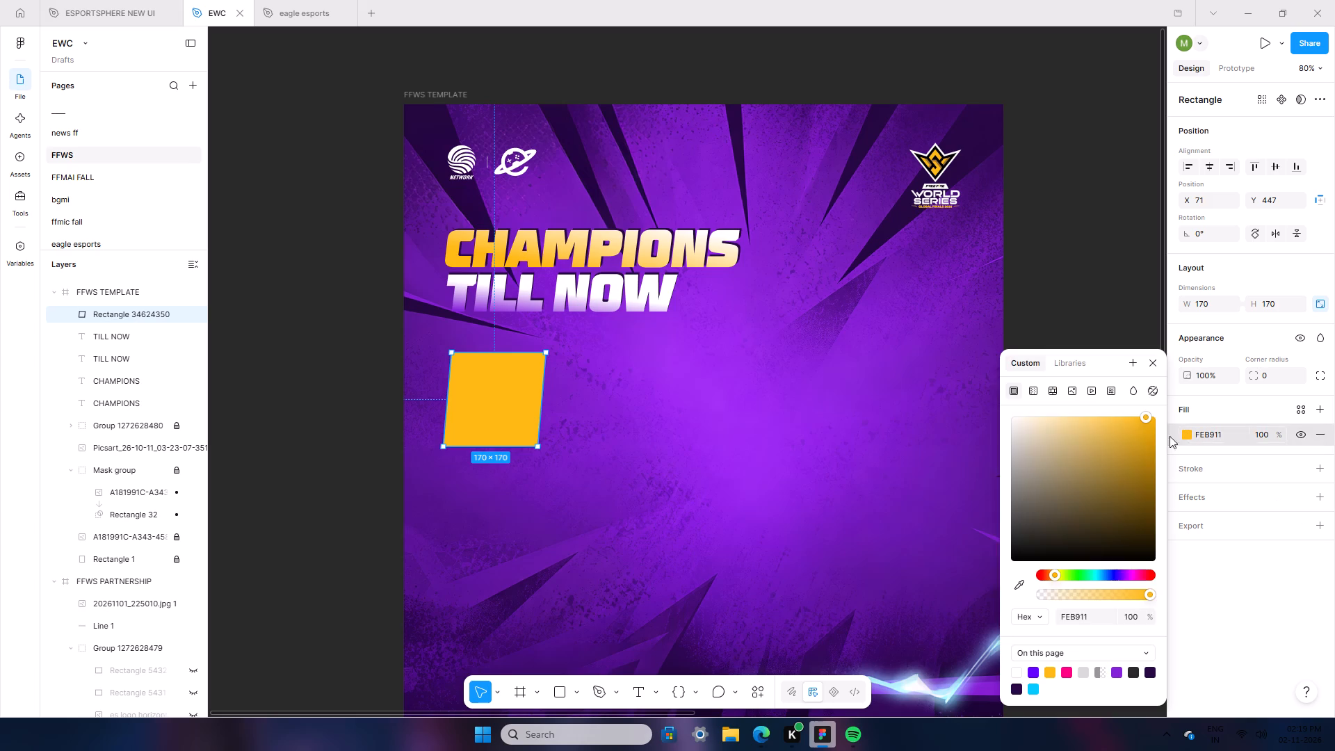
pyautogui.click(1024, 590)
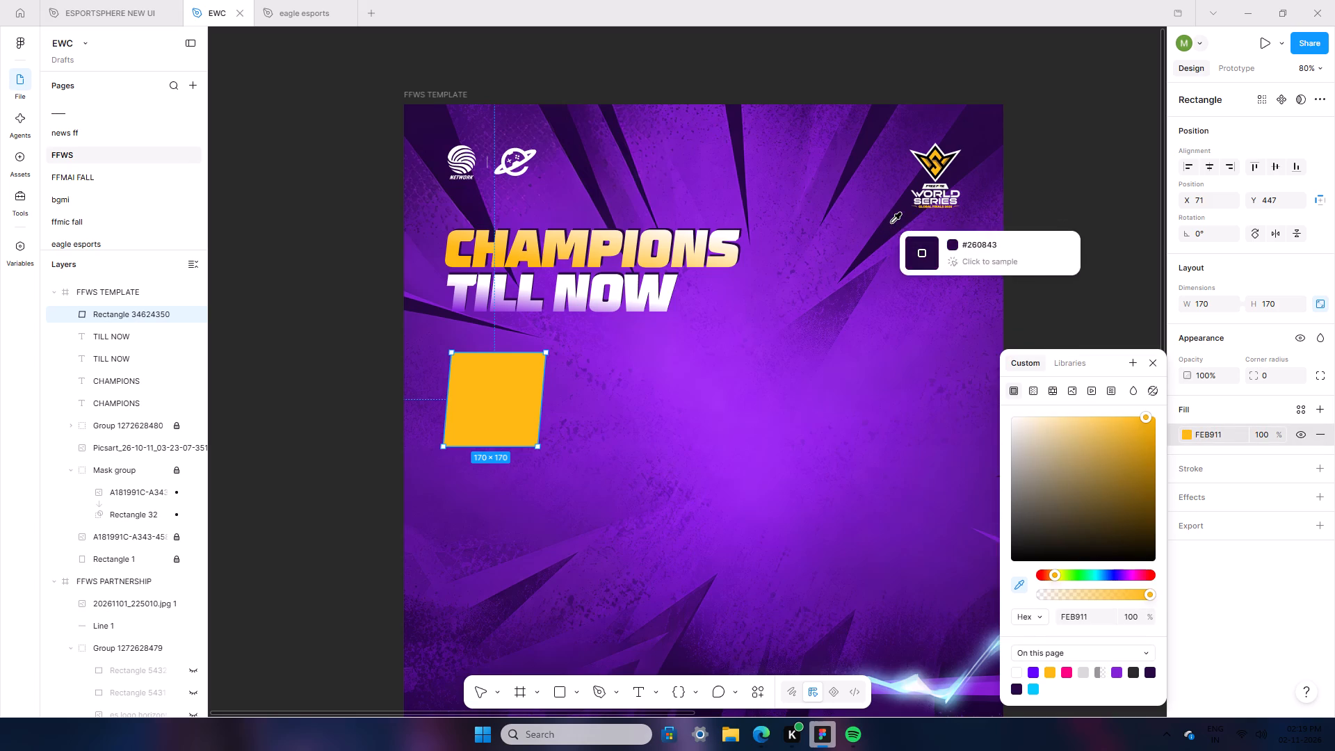
pyautogui.click(891, 223)
pyautogui.click(1092, 276)
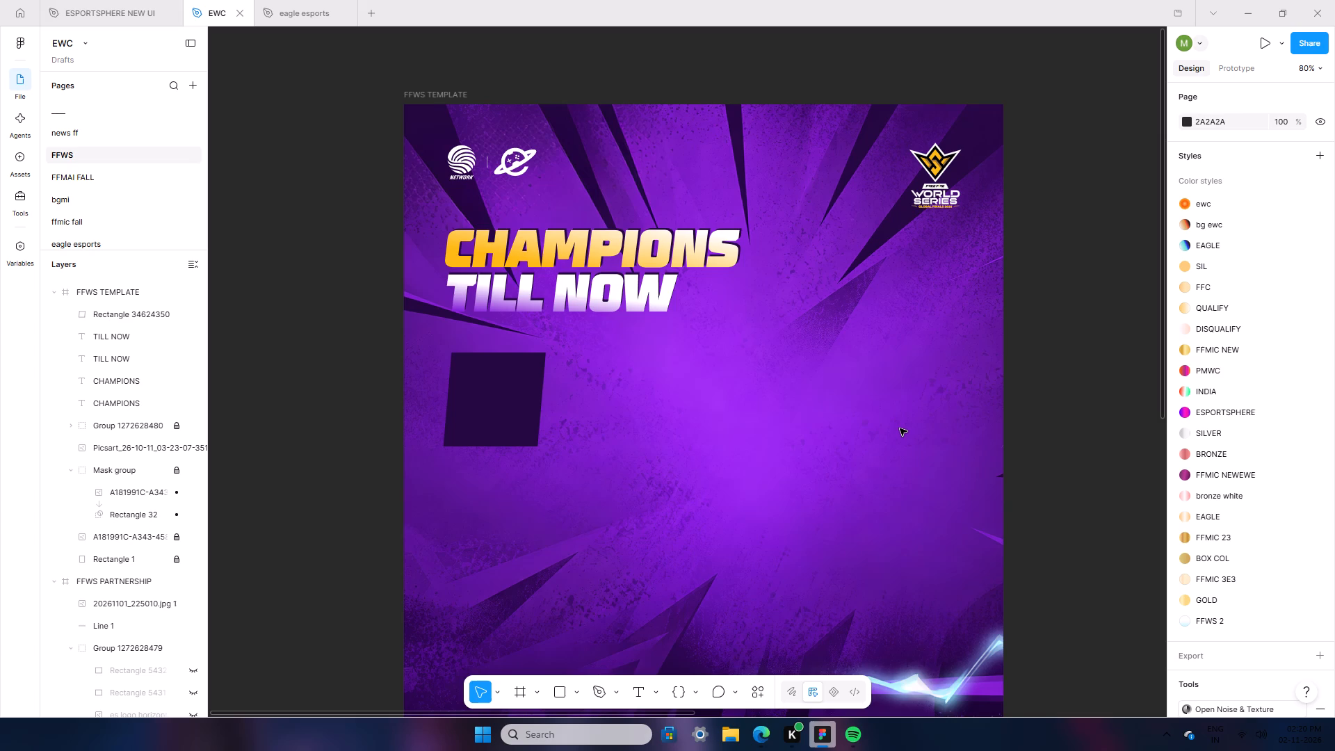
# Paste a copy of the dark purple skewed rectangle and place it exactly over the original at X 71, Y 447.
pyautogui.scroll(-9, 721, 455)
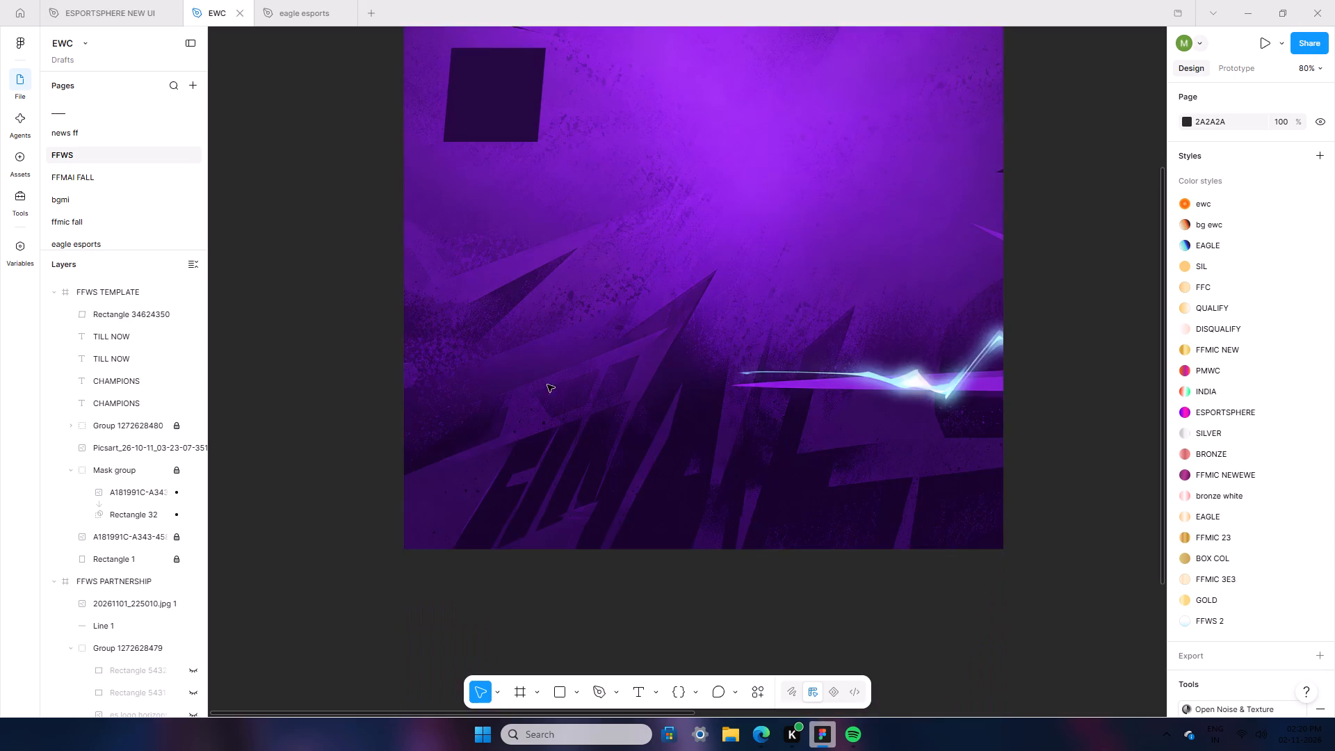
pyautogui.scroll(-1, 547, 409)
pyautogui.scroll(7, 578, 467)
pyautogui.click(500, 384)
pyautogui.rightClick(500, 384)
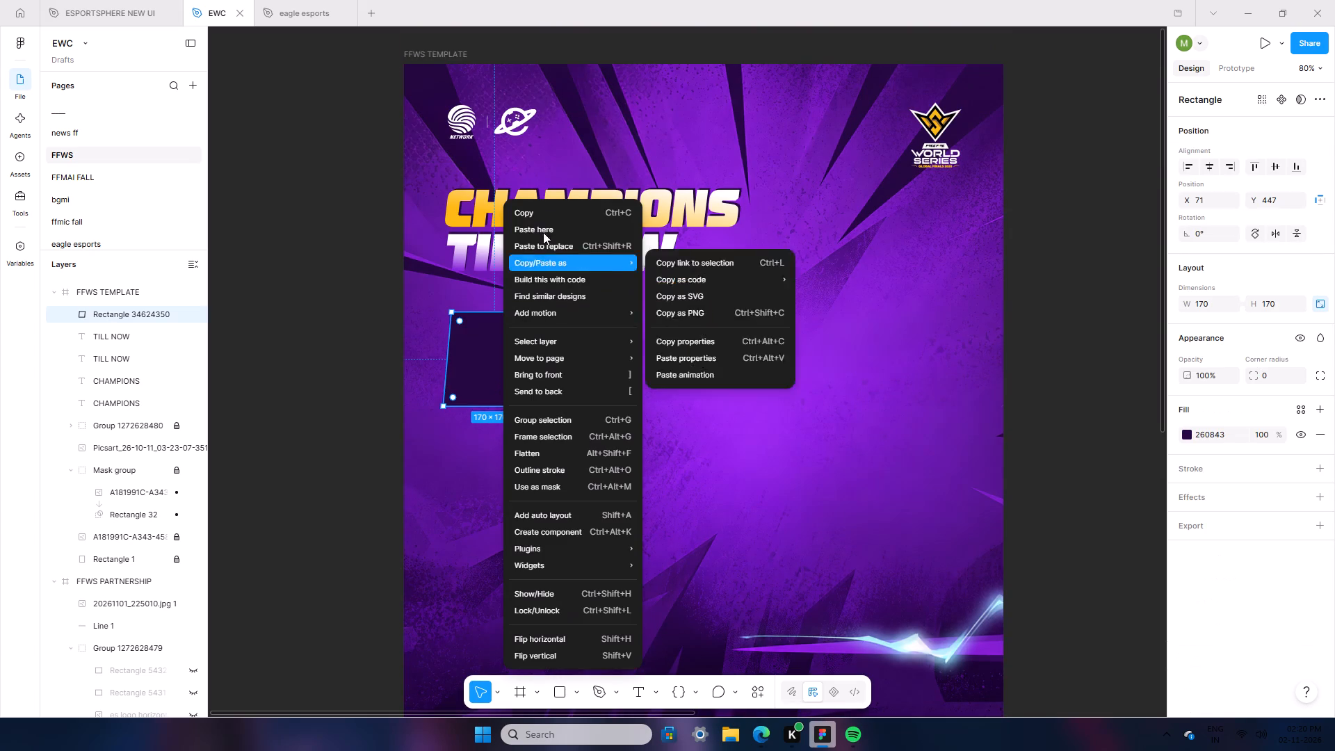
pyautogui.click(543, 207)
pyautogui.rightClick(276, 337)
pyautogui.click(302, 345)
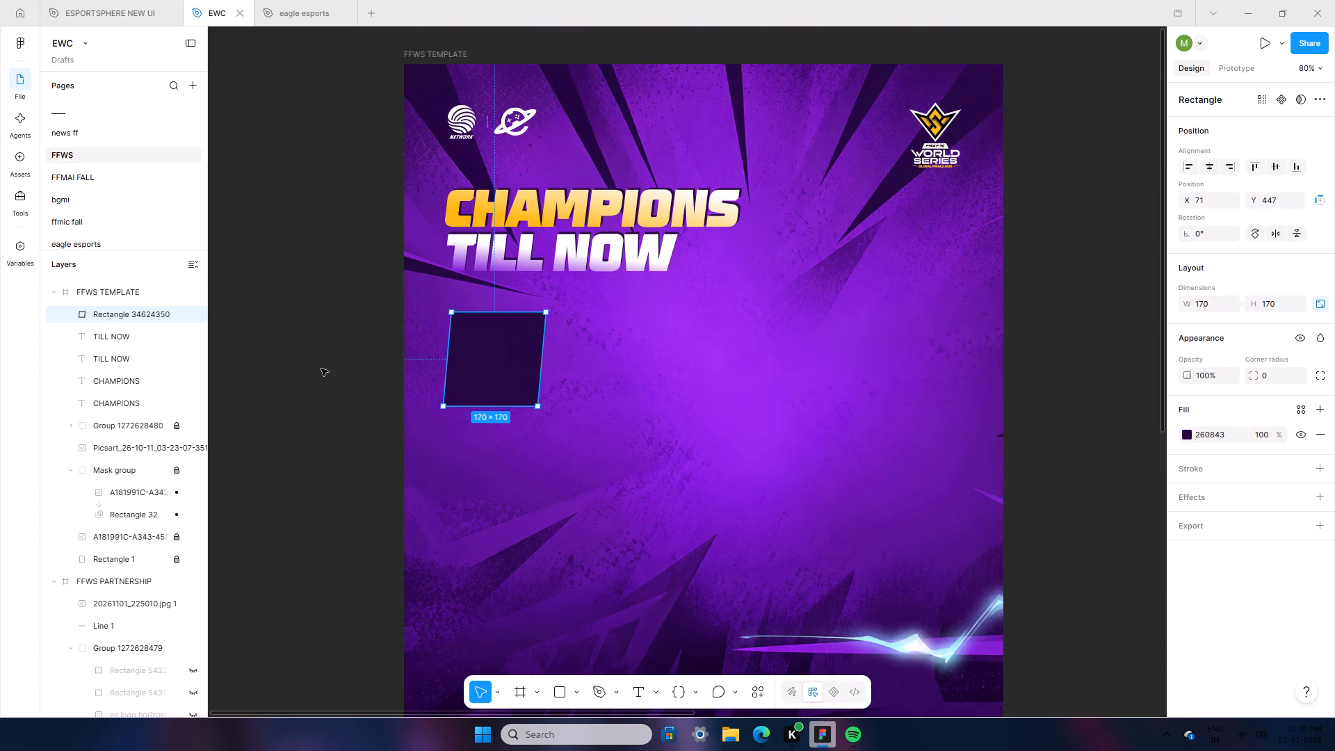
pyautogui.moveTo(314, 400); pyautogui.dragTo(478, 385)
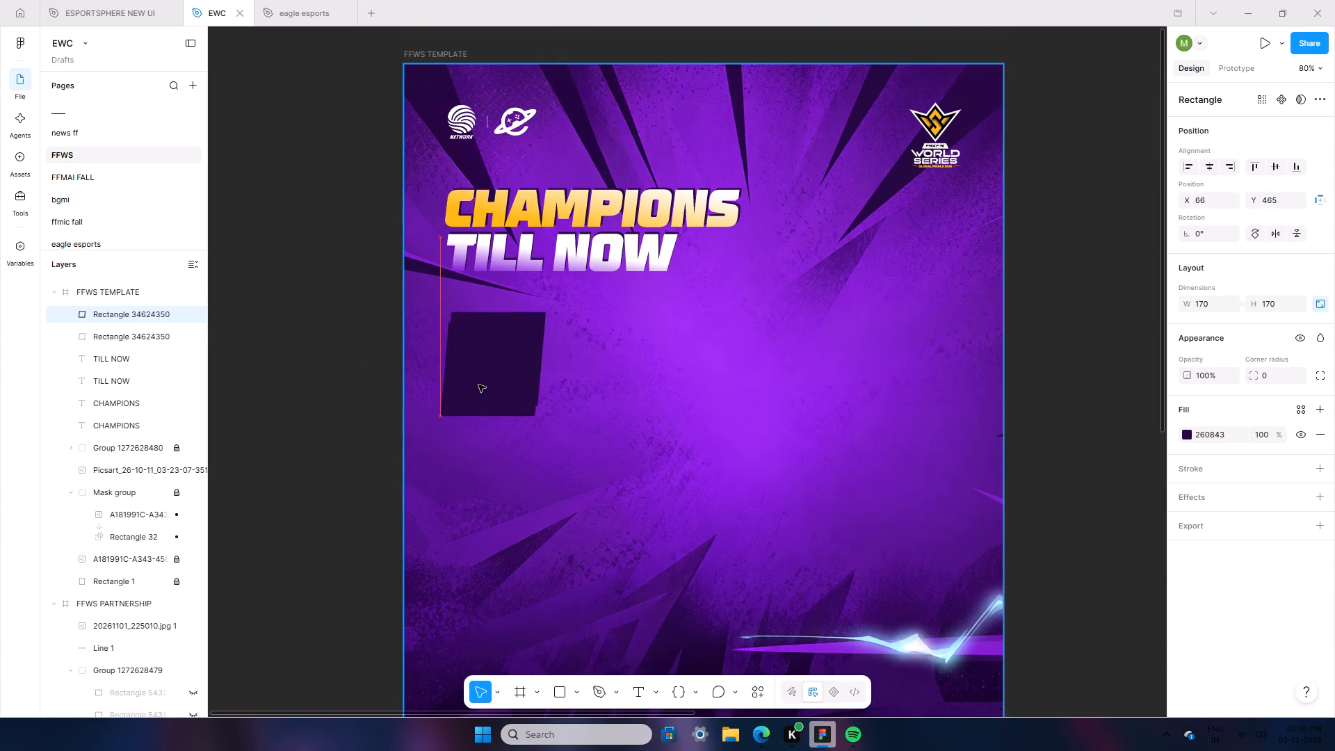
pyautogui.moveTo(478, 385); pyautogui.dragTo(484, 375)
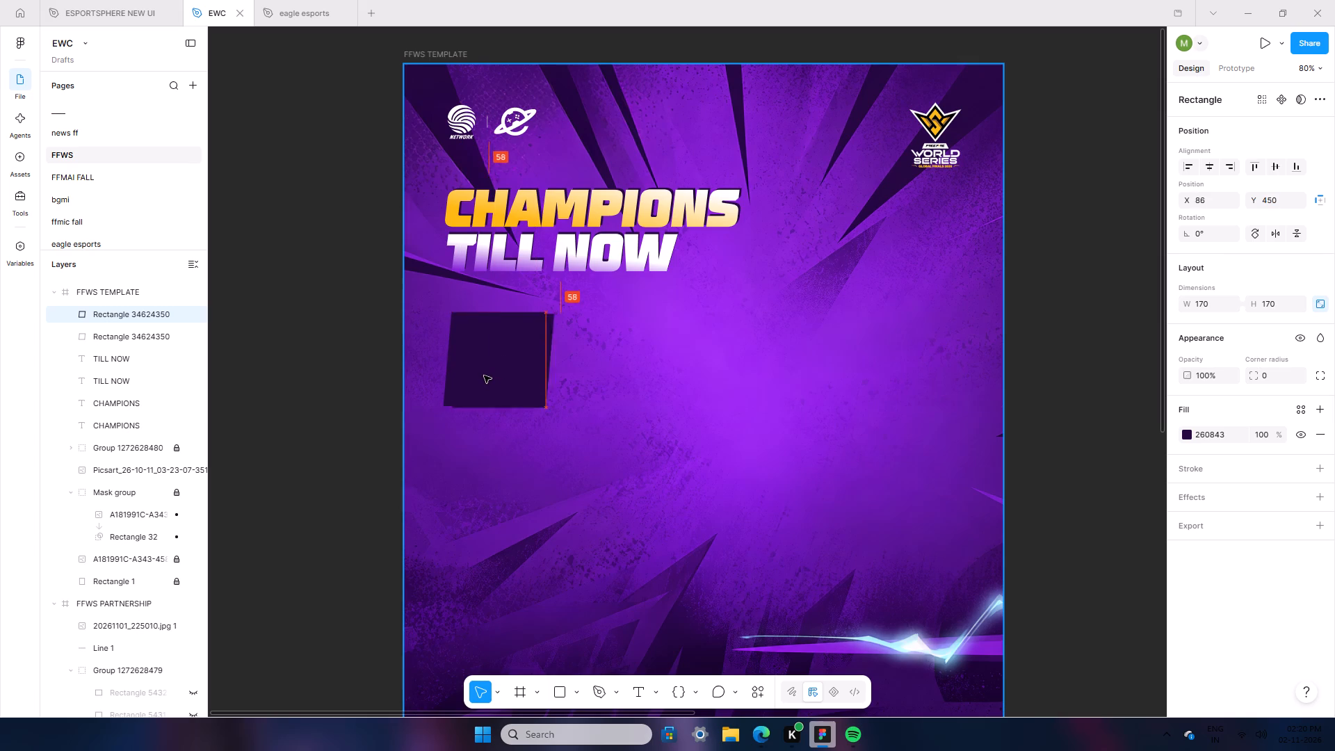
pyautogui.moveTo(484, 375); pyautogui.dragTo(481, 373)
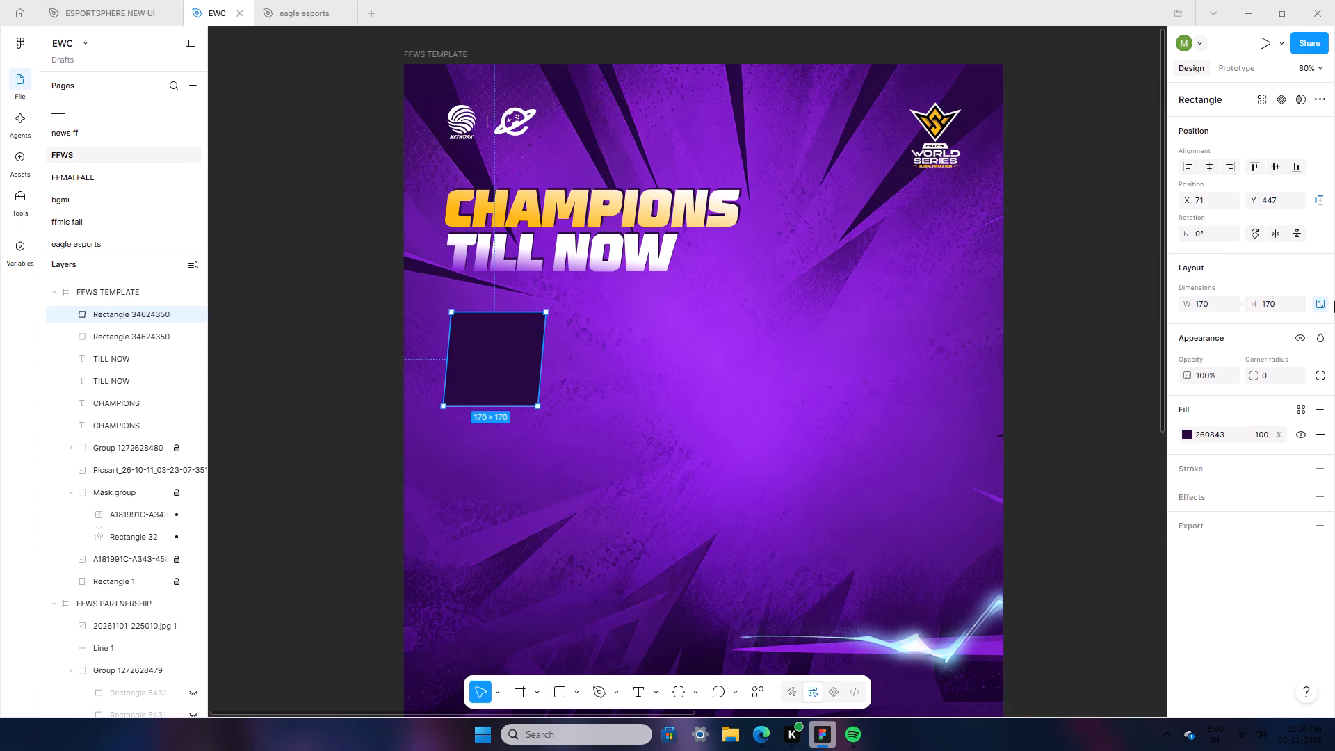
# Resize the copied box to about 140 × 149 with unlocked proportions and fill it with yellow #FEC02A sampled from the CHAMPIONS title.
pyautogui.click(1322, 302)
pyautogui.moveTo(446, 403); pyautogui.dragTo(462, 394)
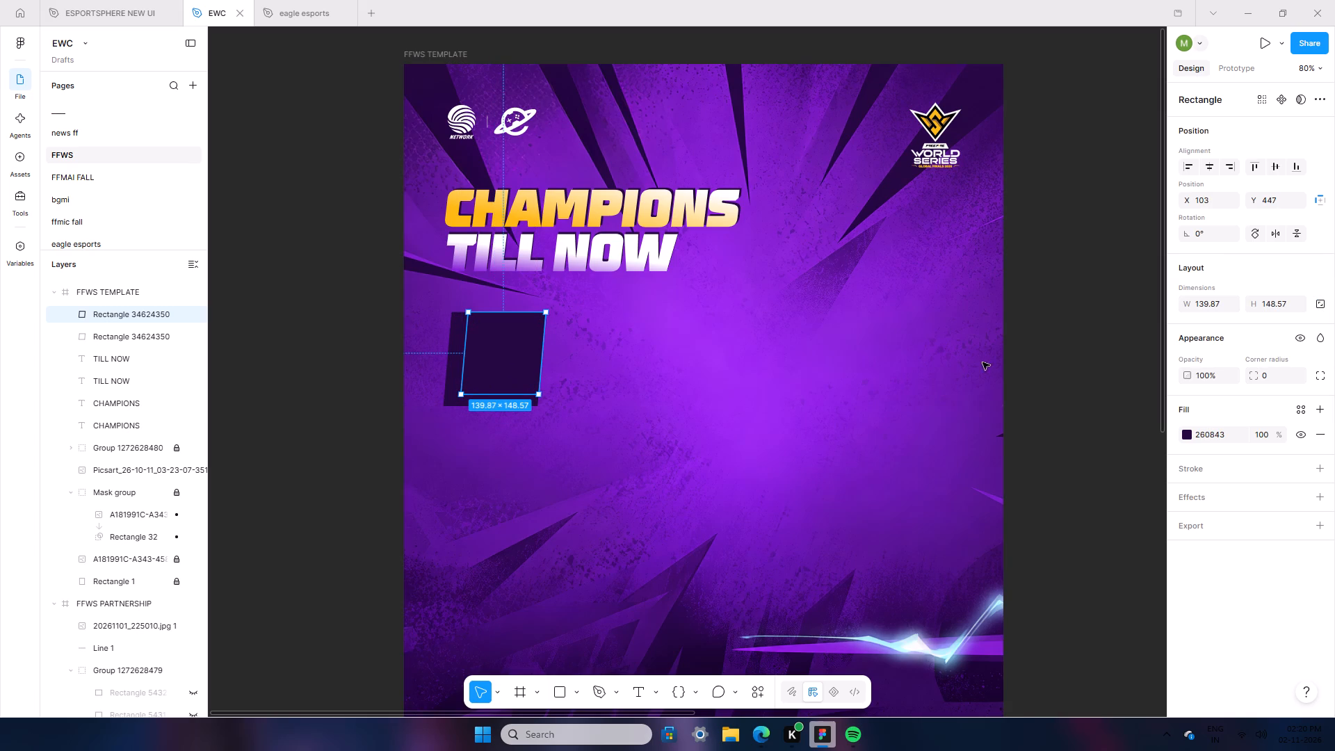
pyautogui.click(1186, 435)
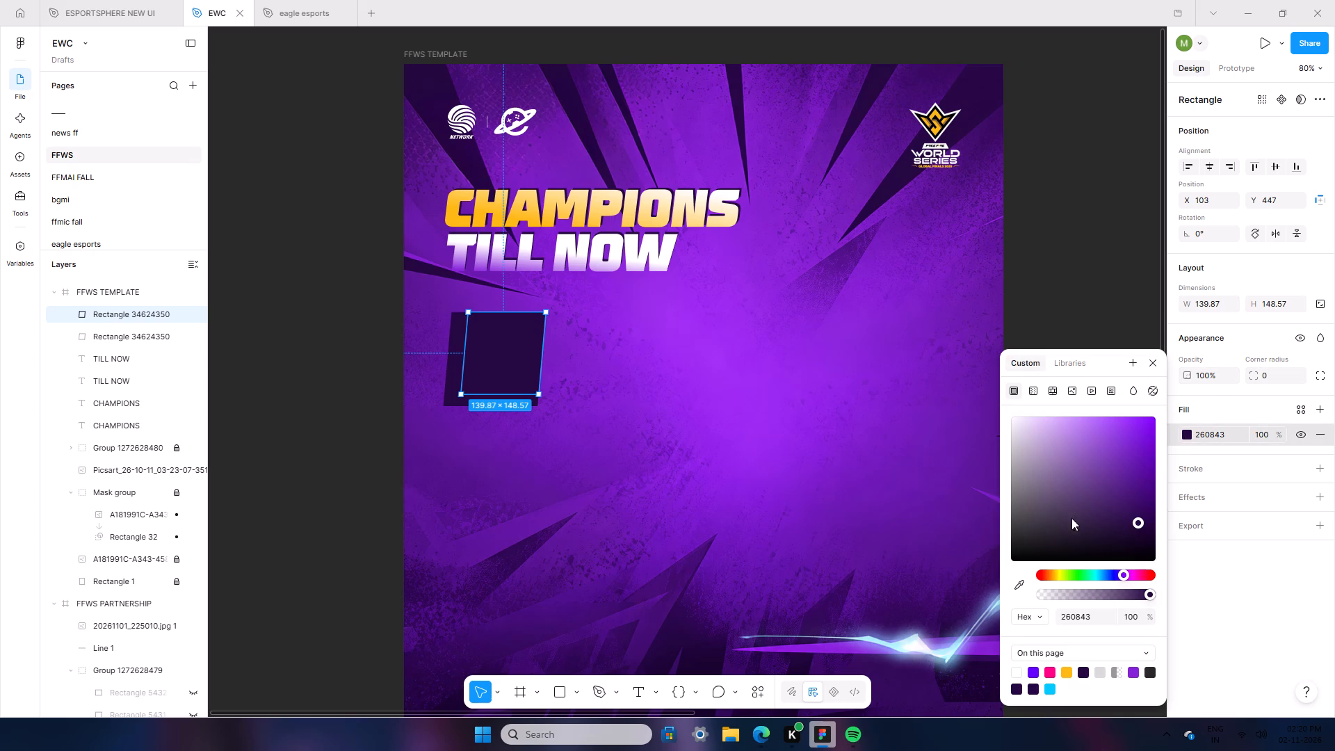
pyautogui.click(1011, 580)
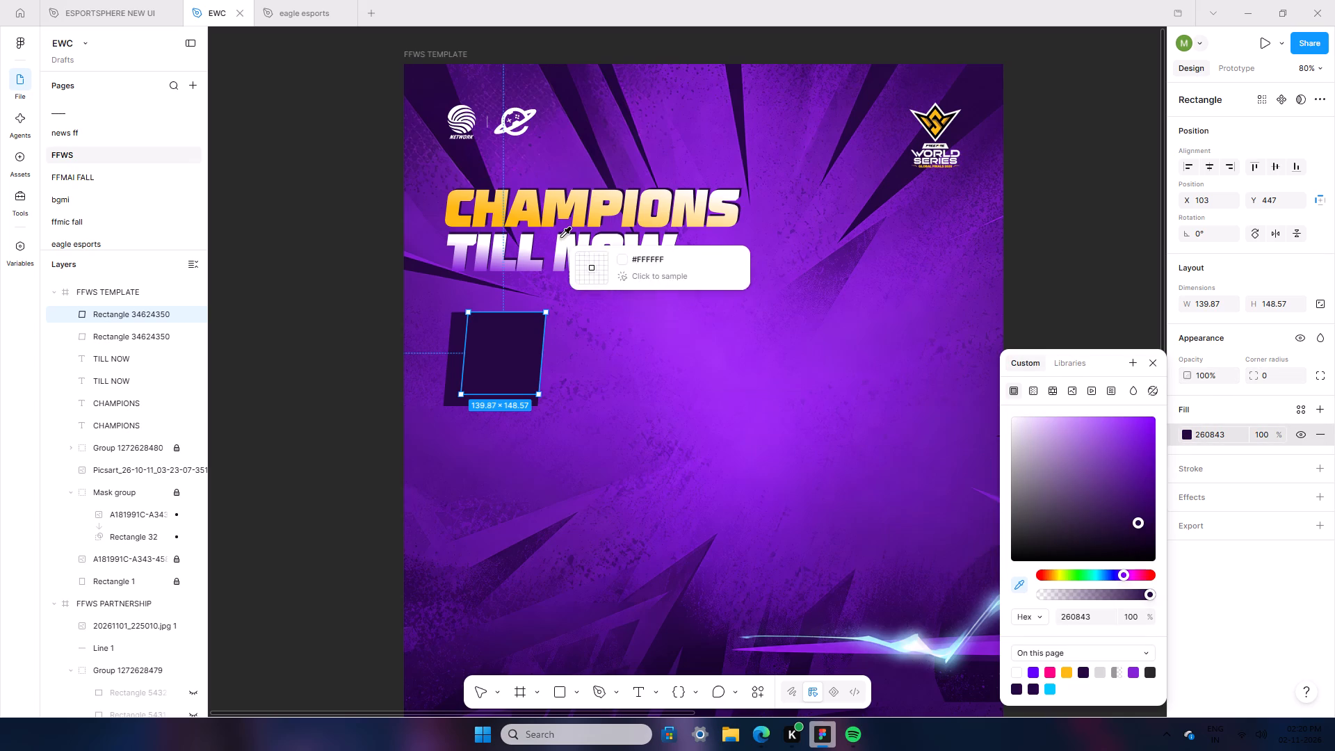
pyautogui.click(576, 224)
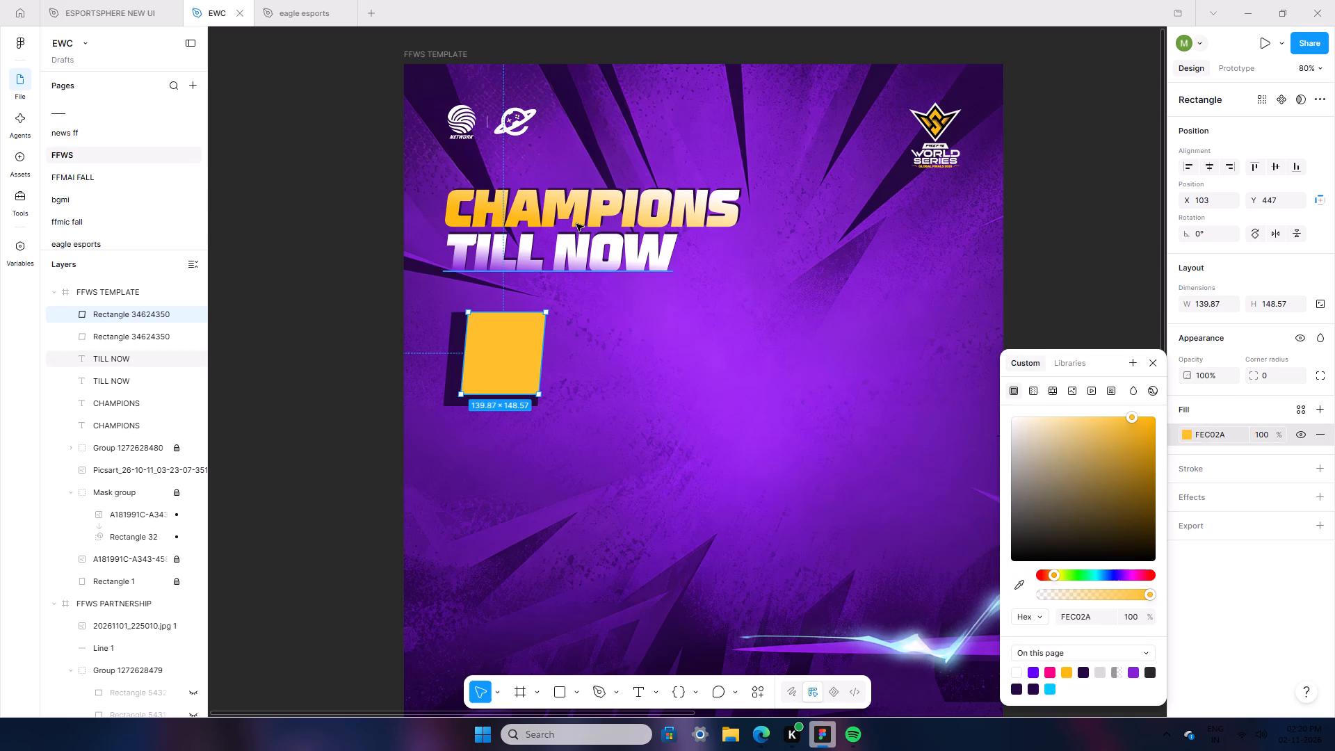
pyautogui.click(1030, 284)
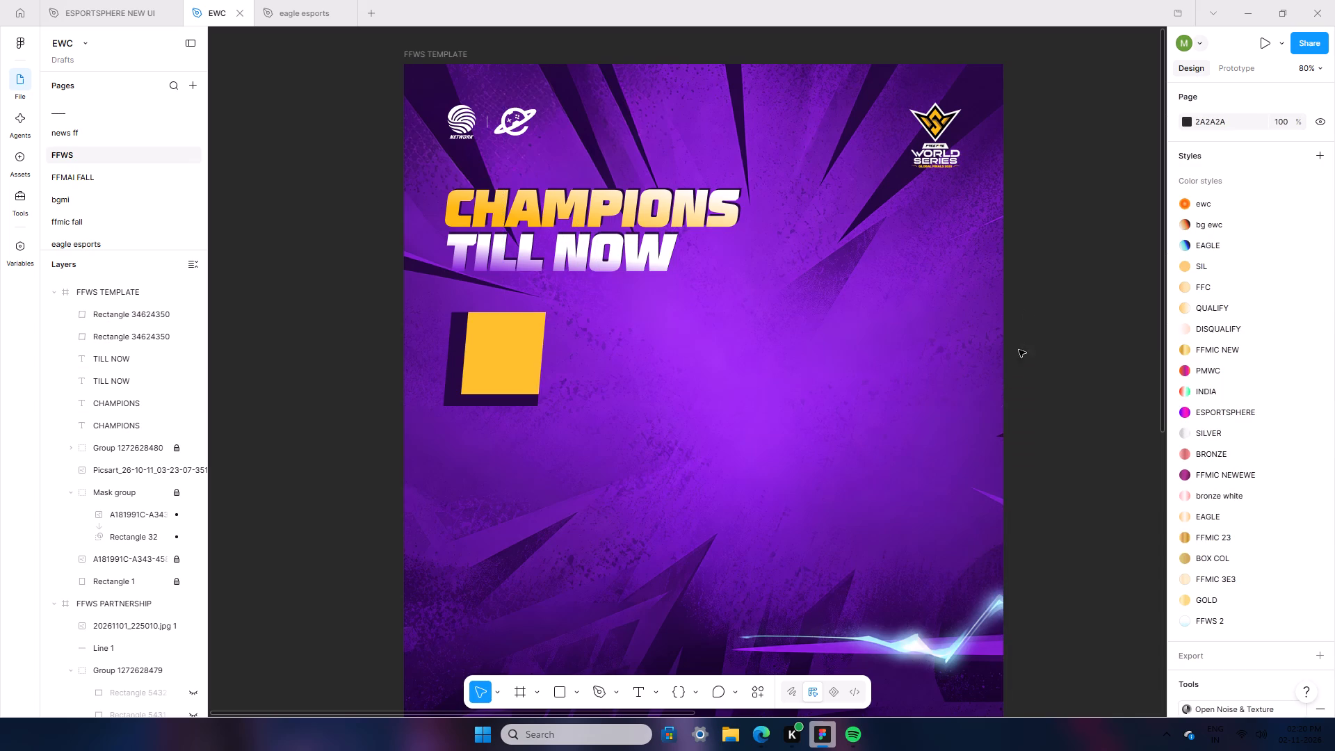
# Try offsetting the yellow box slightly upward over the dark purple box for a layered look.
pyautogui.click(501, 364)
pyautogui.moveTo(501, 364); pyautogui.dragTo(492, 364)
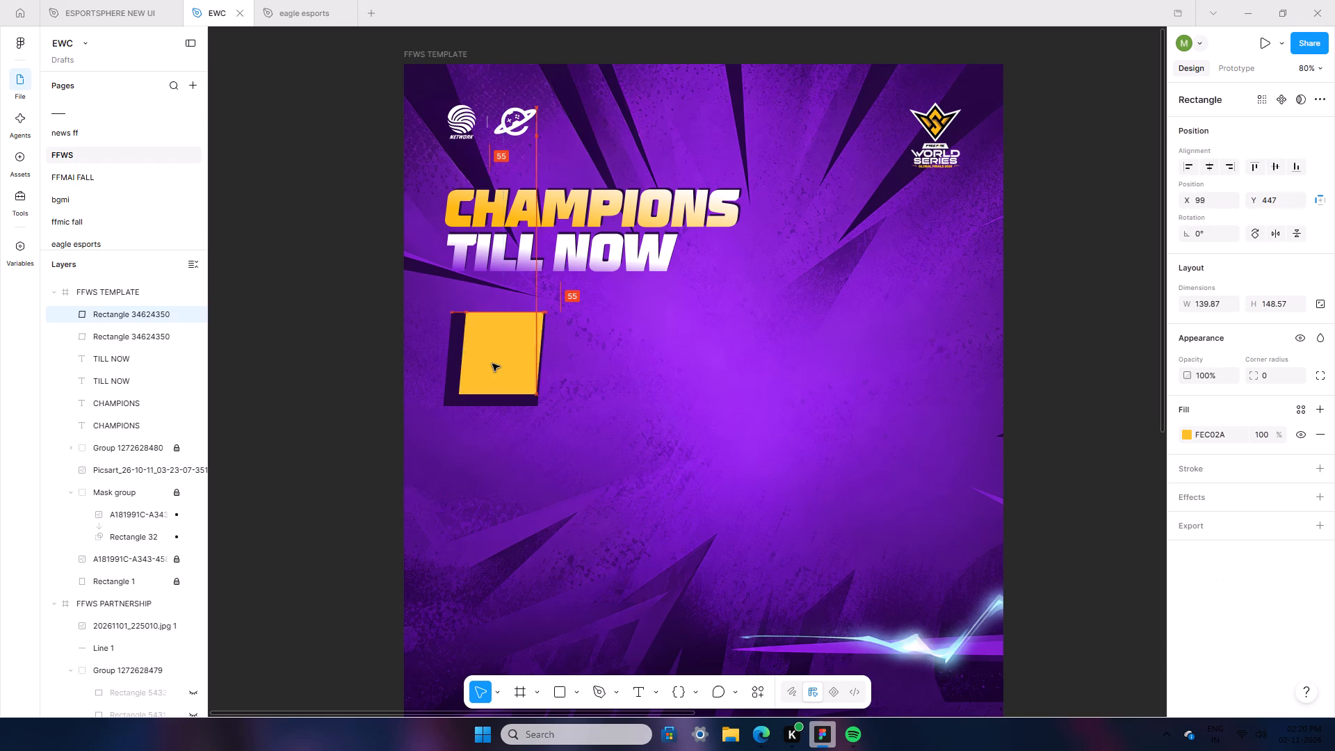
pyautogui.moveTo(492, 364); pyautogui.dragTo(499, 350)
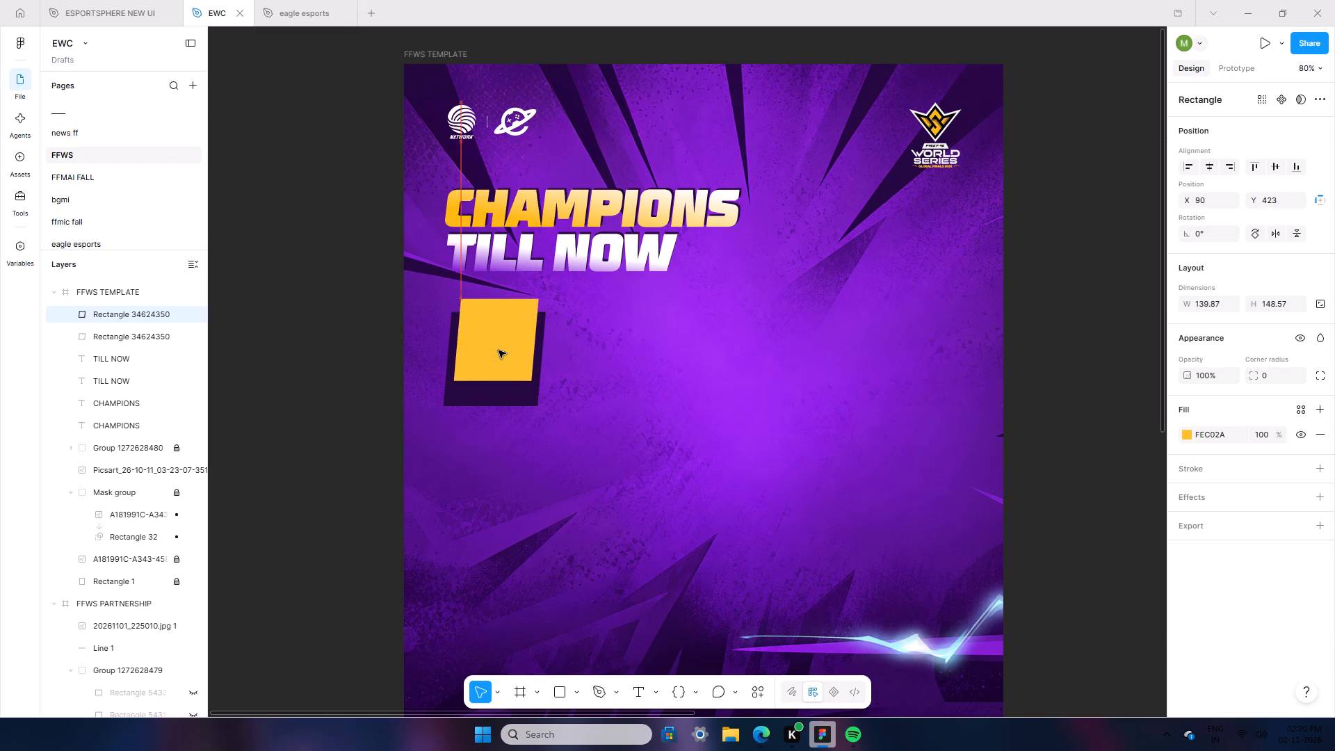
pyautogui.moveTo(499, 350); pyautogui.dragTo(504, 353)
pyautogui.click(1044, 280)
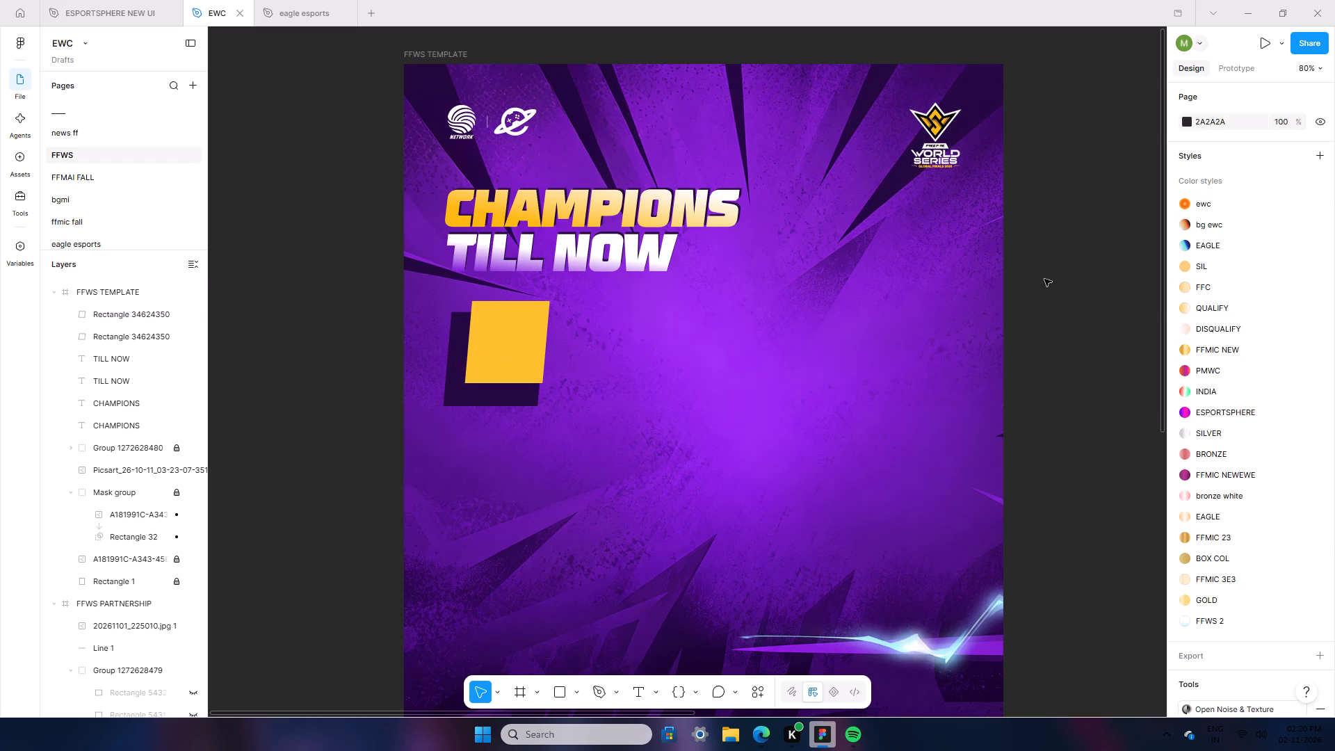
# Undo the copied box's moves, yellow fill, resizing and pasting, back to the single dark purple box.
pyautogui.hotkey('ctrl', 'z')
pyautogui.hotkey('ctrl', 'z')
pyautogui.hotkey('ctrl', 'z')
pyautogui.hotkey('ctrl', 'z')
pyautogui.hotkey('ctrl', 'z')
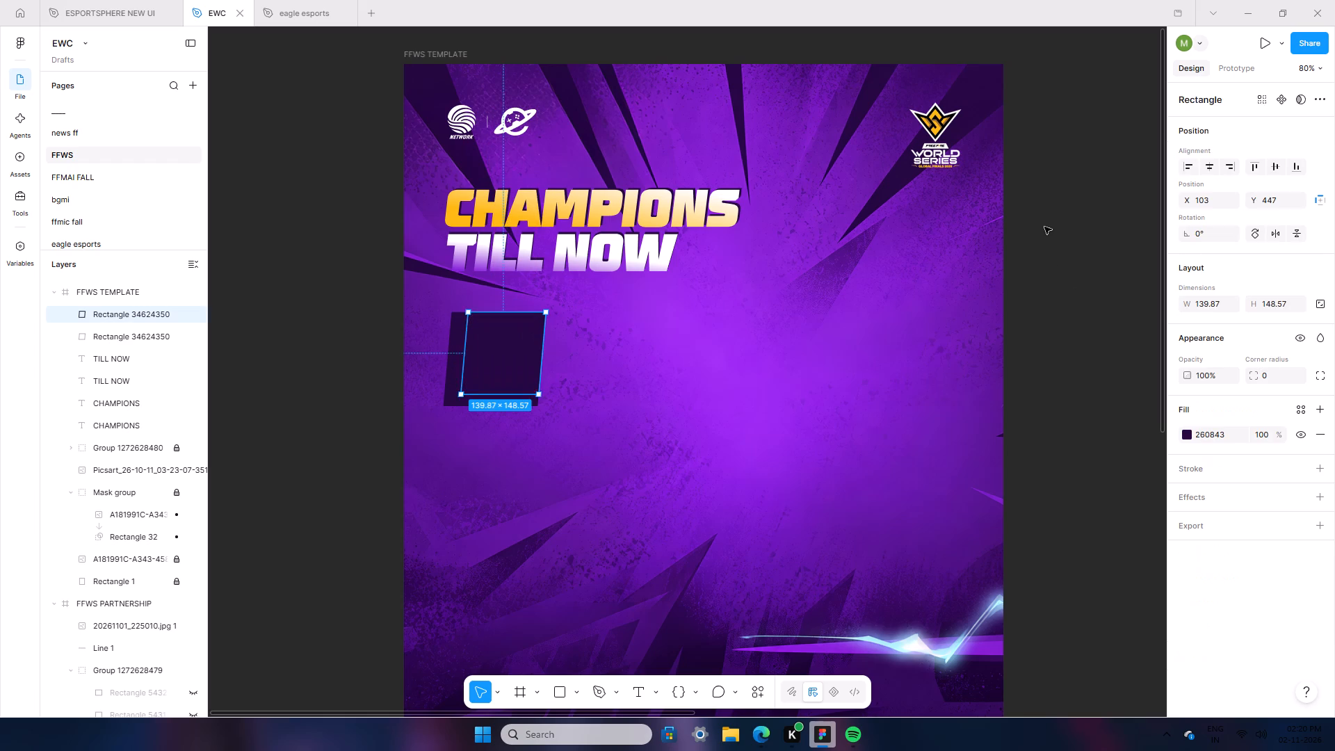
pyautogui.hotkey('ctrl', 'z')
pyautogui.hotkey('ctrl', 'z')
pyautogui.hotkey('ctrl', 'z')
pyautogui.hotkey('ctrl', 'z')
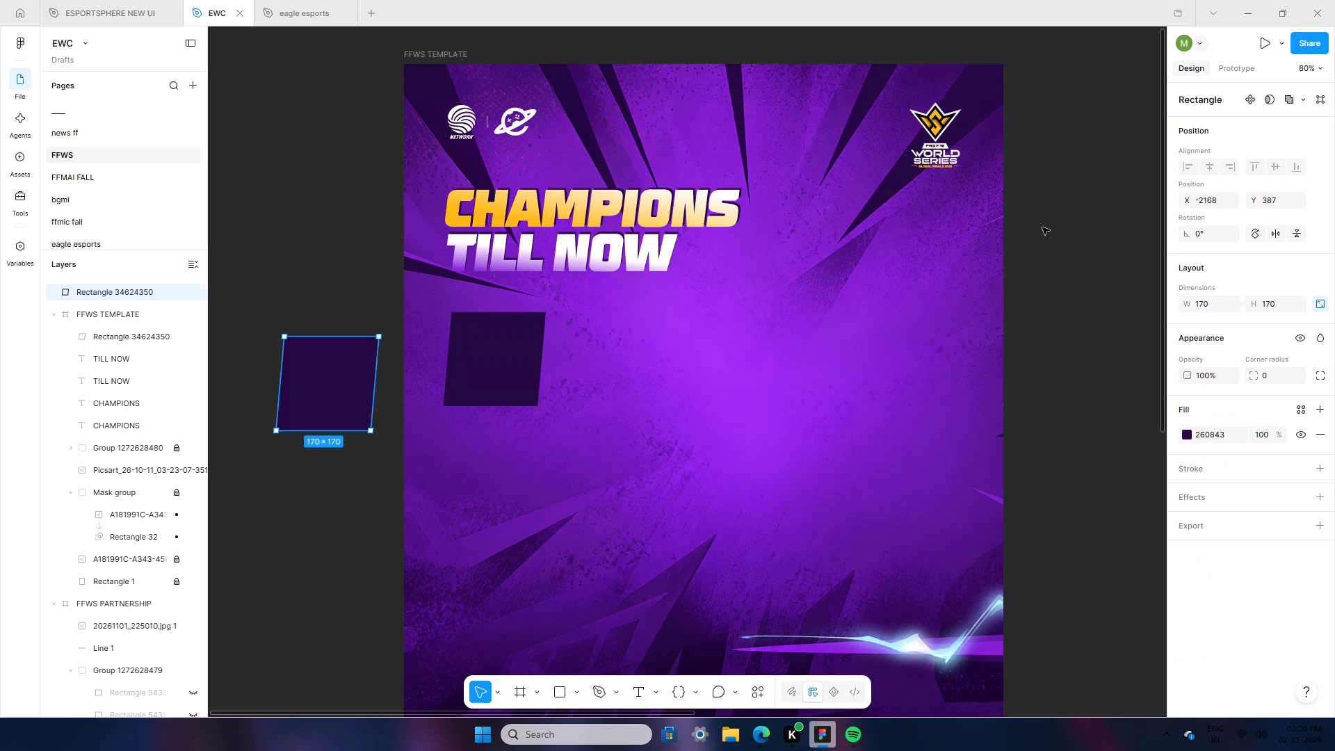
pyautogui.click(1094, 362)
# Change the dark purple skewed box's fill to a linear gradient fading out toward its lower edge.
pyautogui.scroll(-2, 1087, 358)
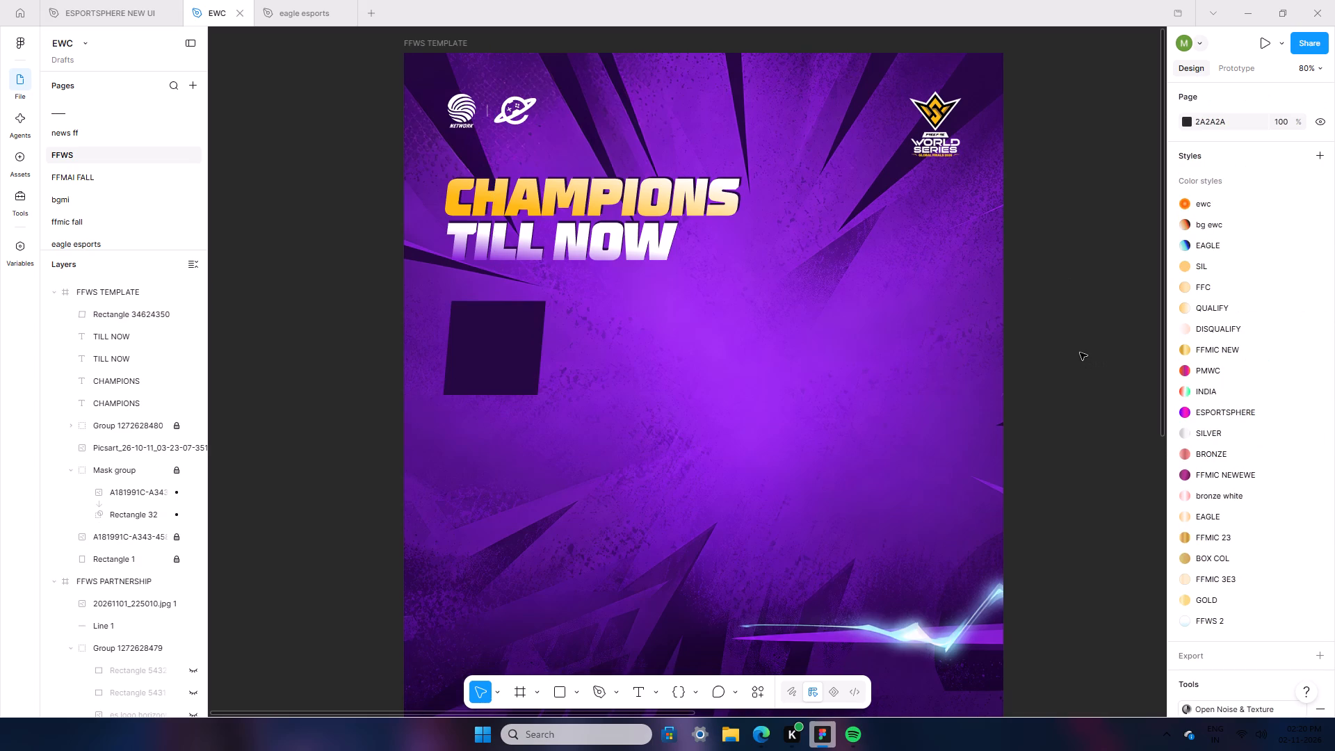
pyautogui.keyDown('ctrl'); pyautogui.scroll(-8, 1080, 353); pyautogui.keyUp('ctrl')
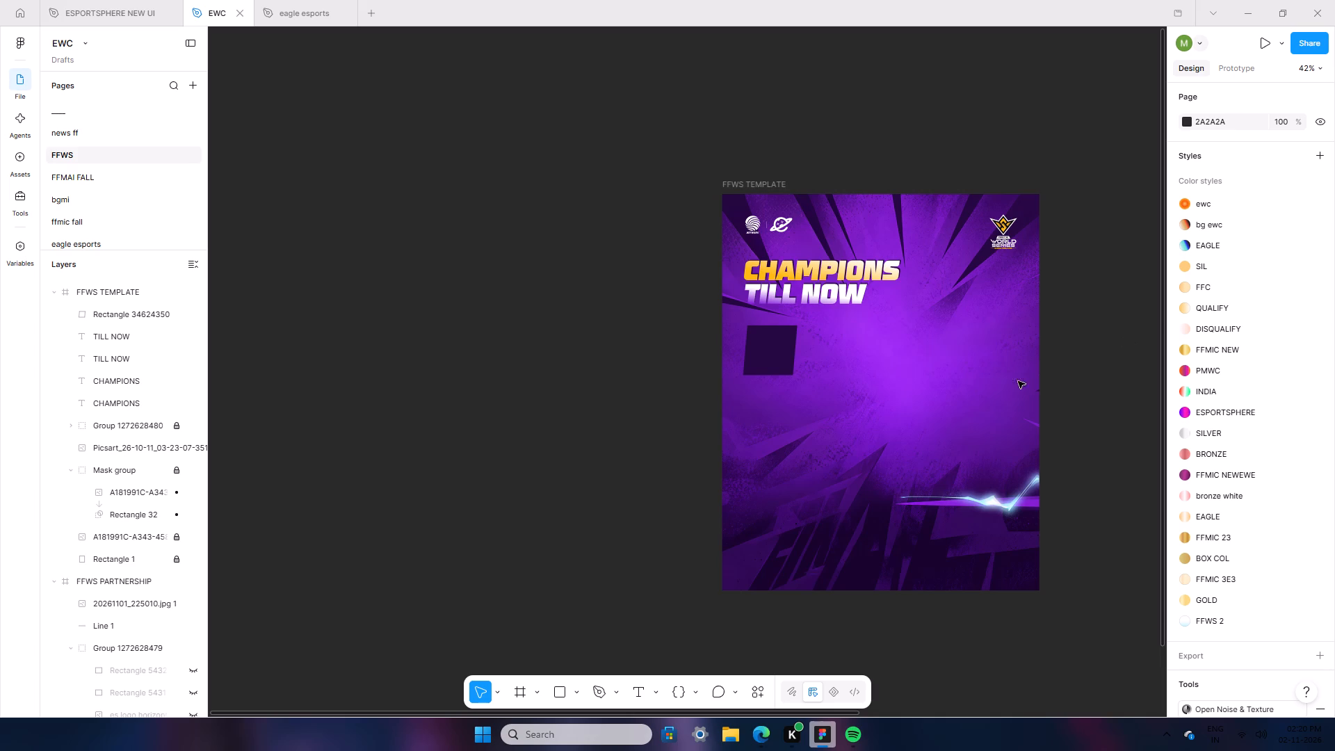
pyautogui.click(775, 362)
pyautogui.click(1186, 434)
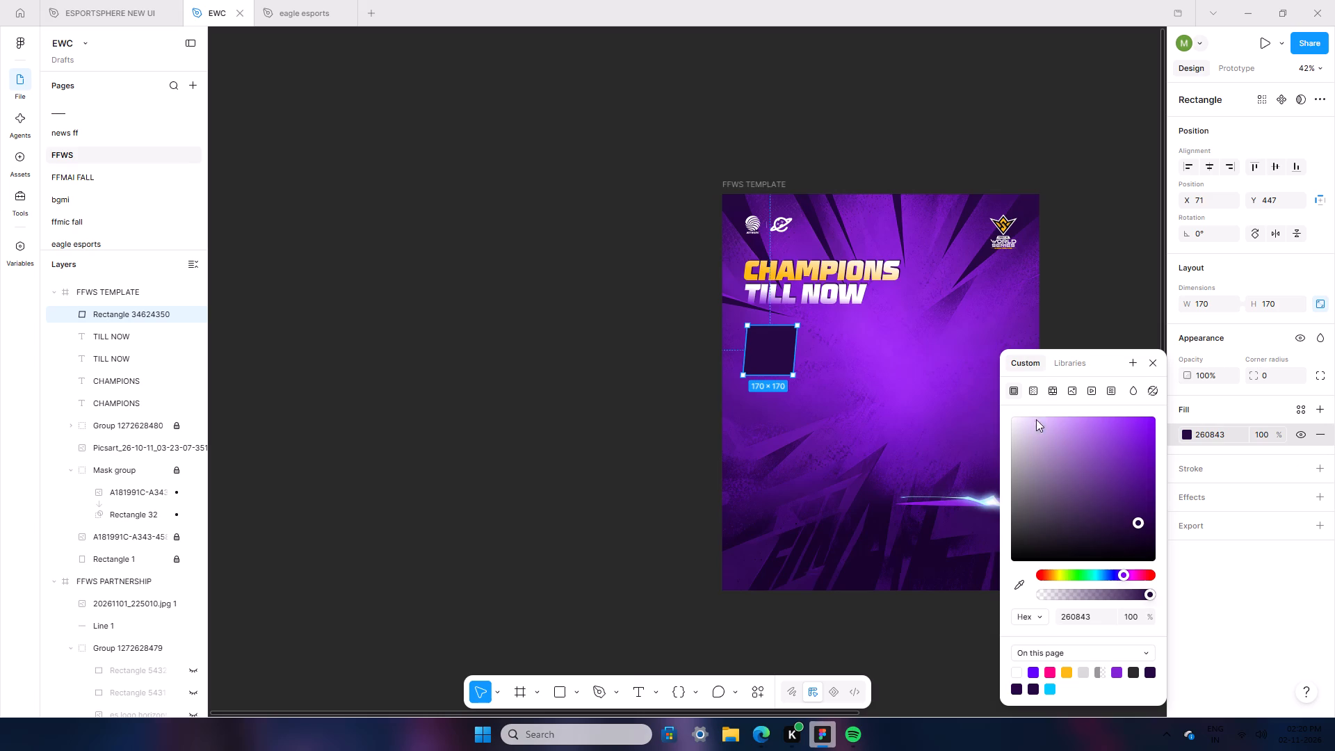
pyautogui.click(1030, 392)
pyautogui.click(822, 440)
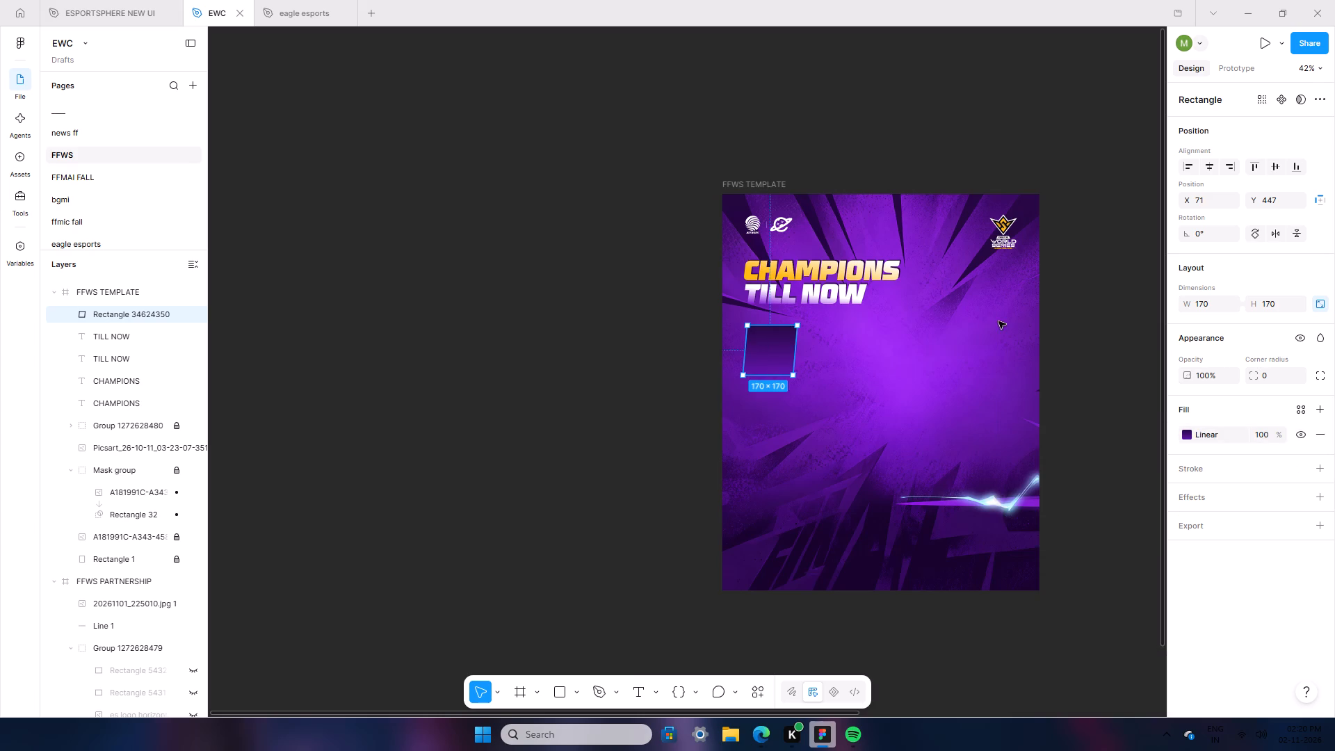
pyautogui.click(1059, 313)
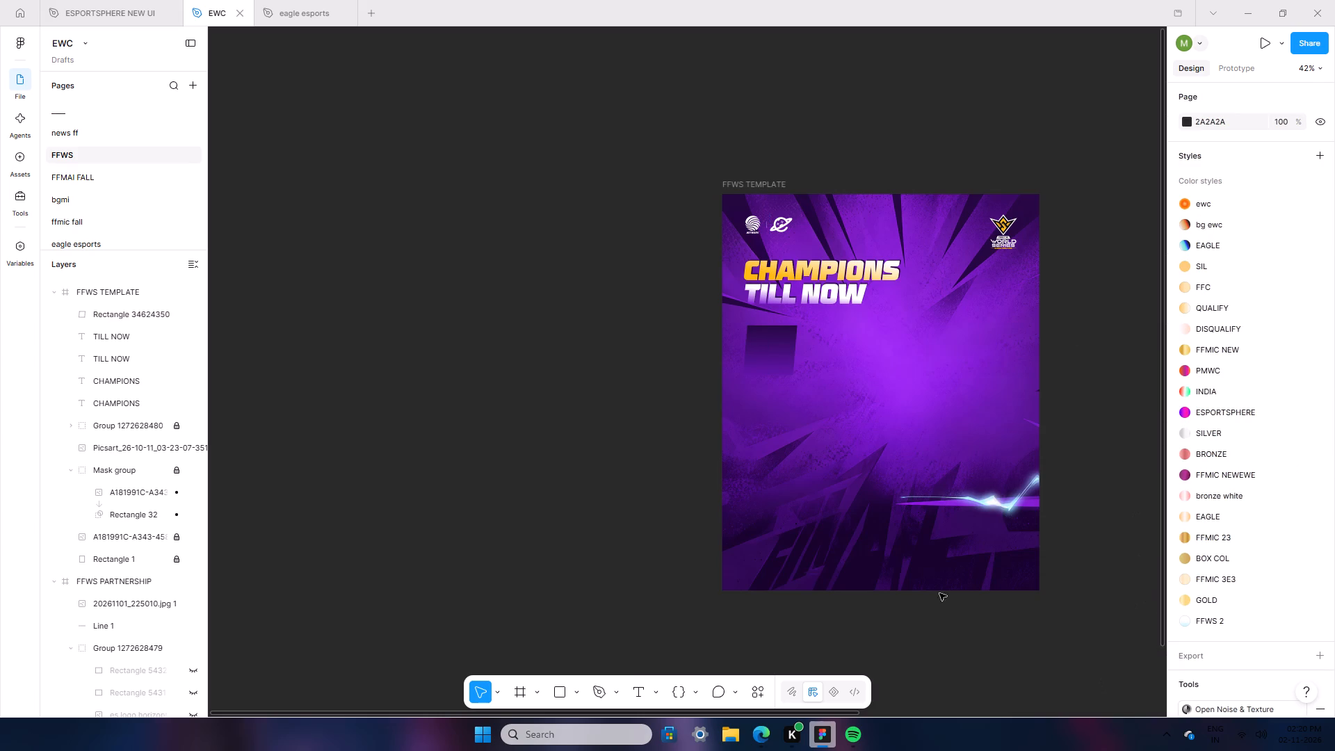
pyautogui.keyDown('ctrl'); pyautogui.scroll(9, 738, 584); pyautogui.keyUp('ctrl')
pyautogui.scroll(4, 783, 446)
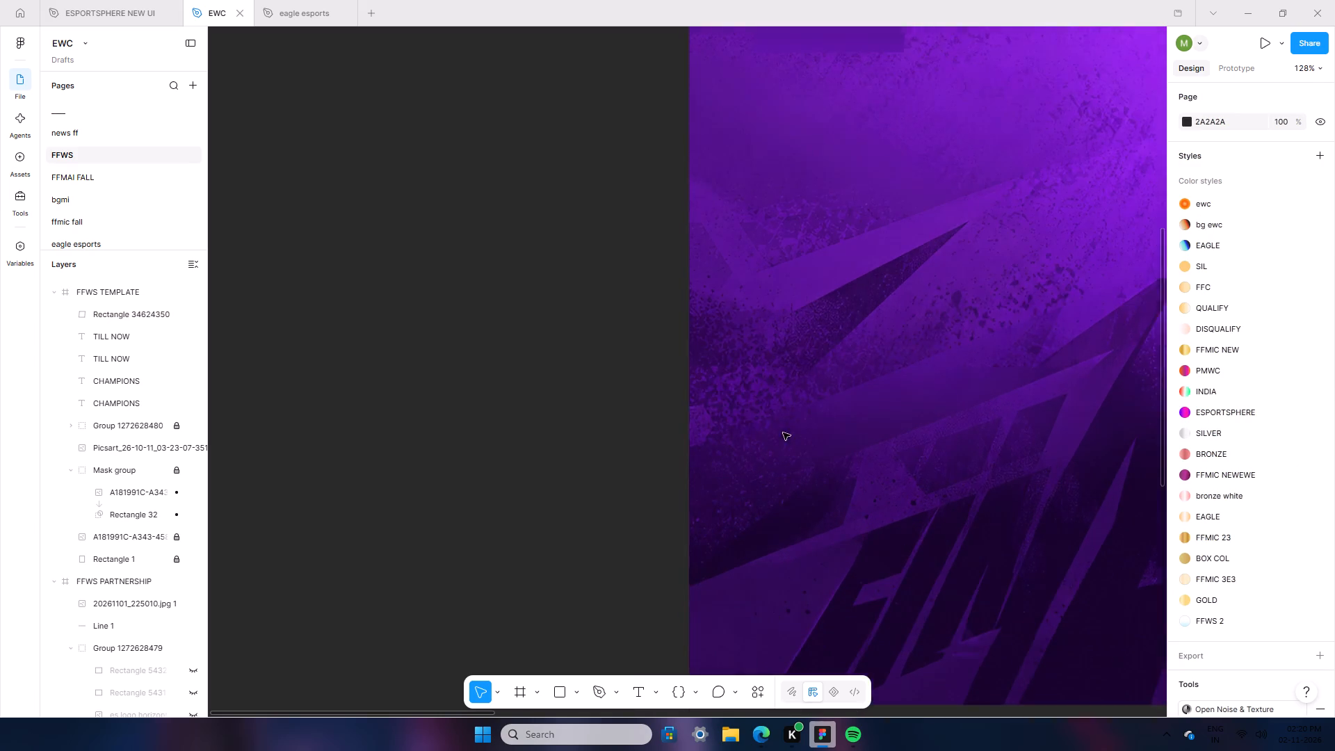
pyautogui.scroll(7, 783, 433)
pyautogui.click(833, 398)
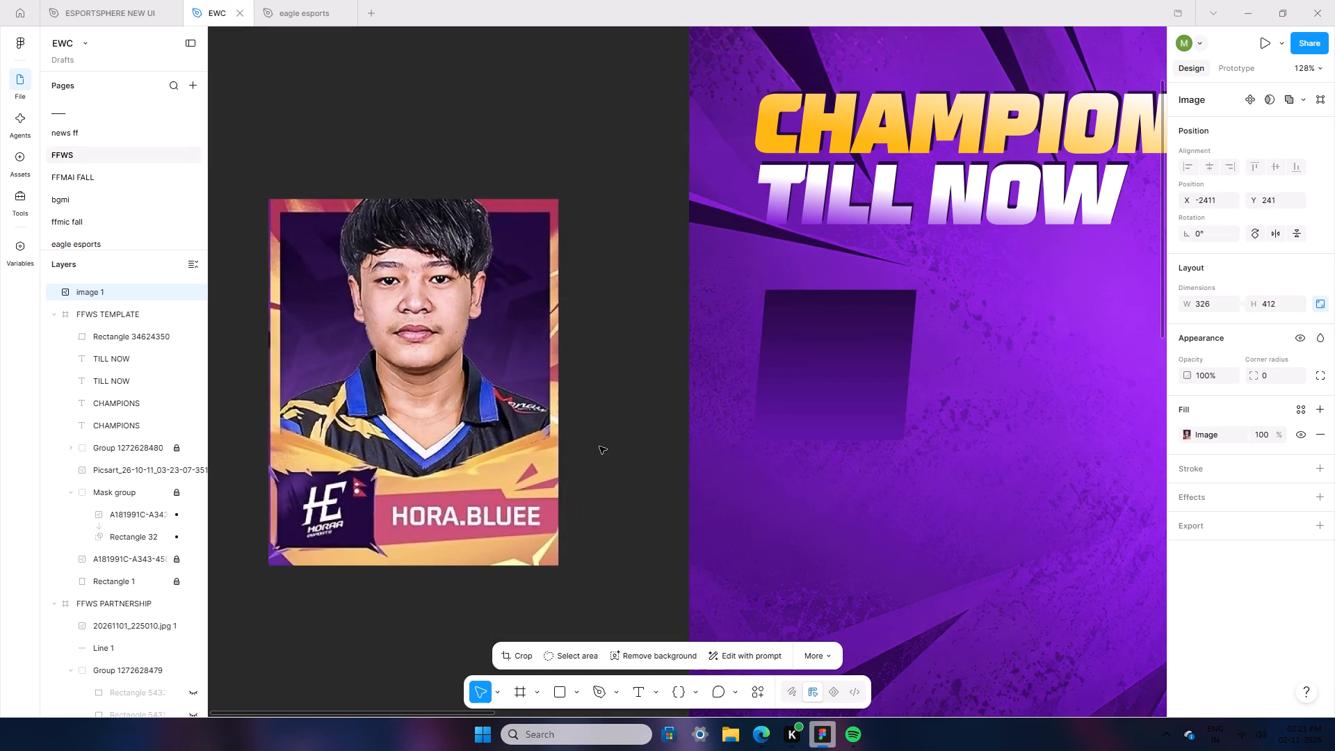
pyautogui.click(577, 481)
# Trace the pink name banner on the player card with the Pen tool as a closed six-point outline, including its upper notch.
pyautogui.click(595, 686)
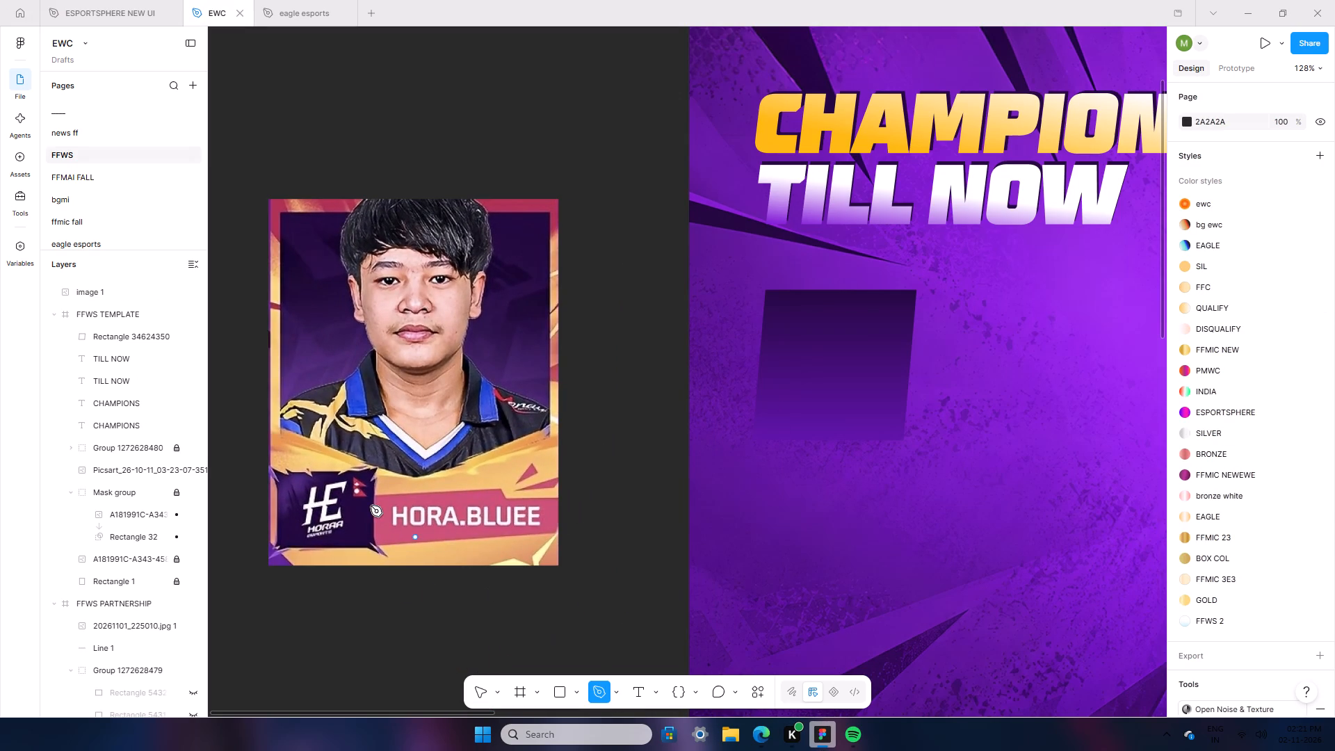
pyautogui.click(376, 496)
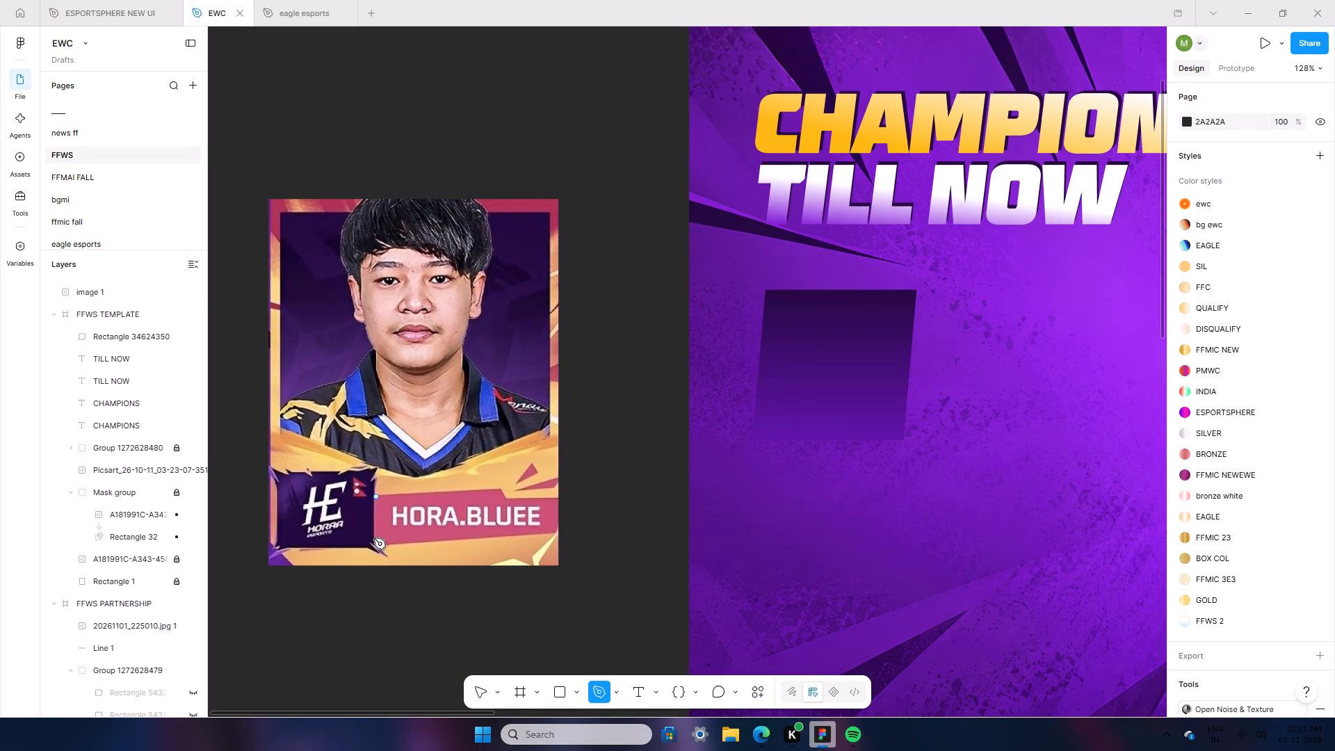
pyautogui.click(375, 544)
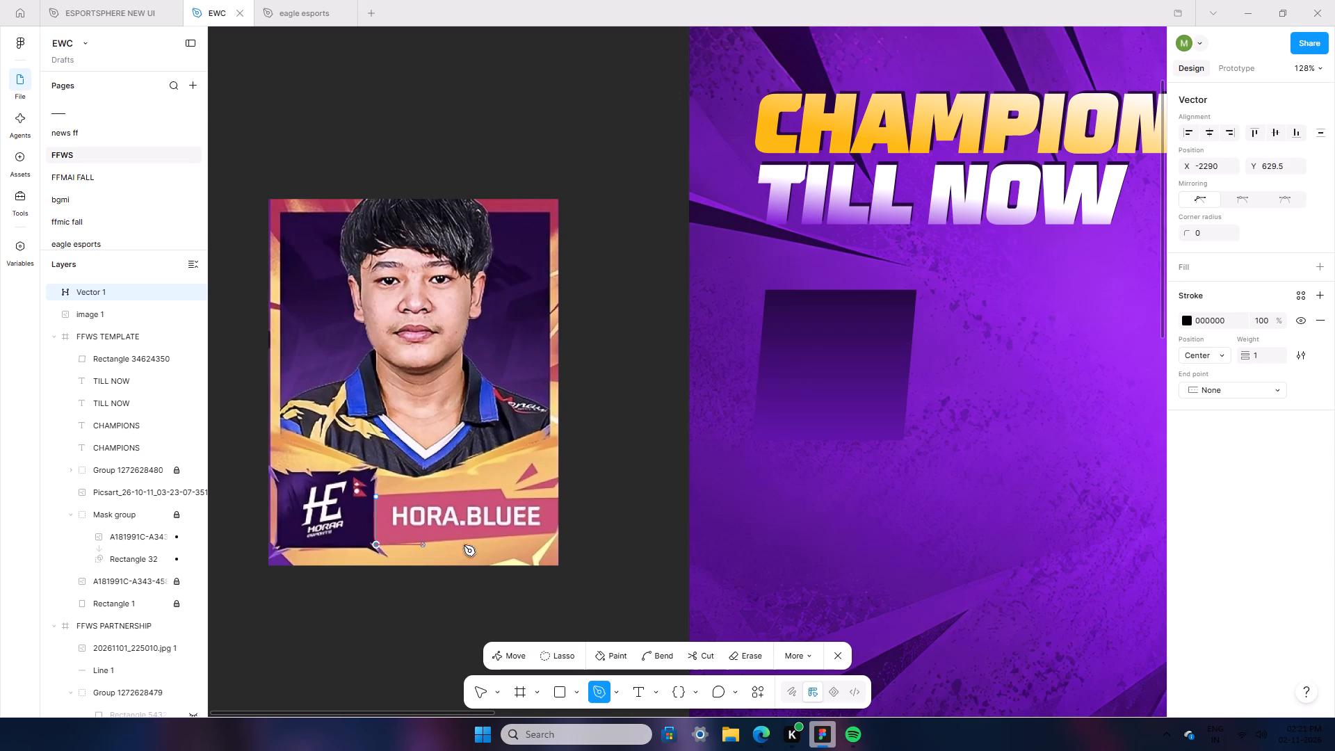
pyautogui.click(556, 534)
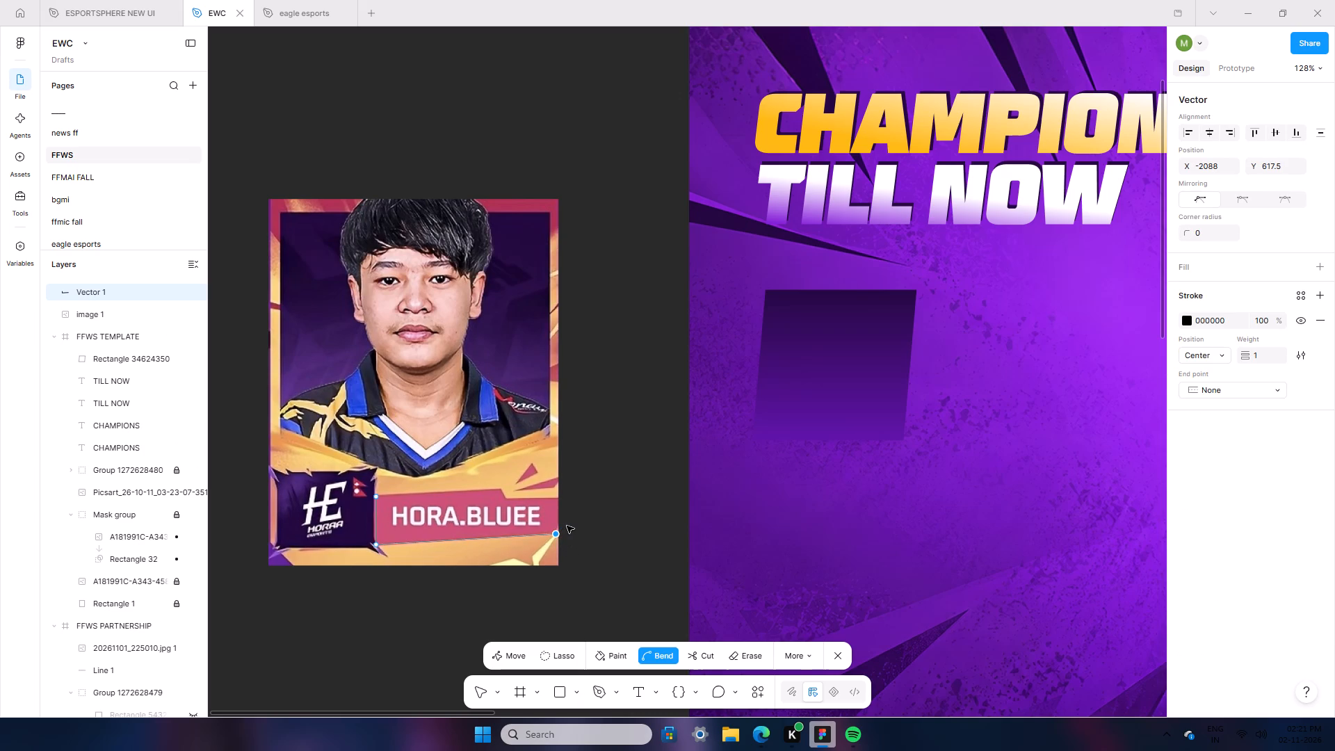
pyautogui.keyDown('ctrl'); pyautogui.scroll(8, 566, 525); pyautogui.keyUp('ctrl')
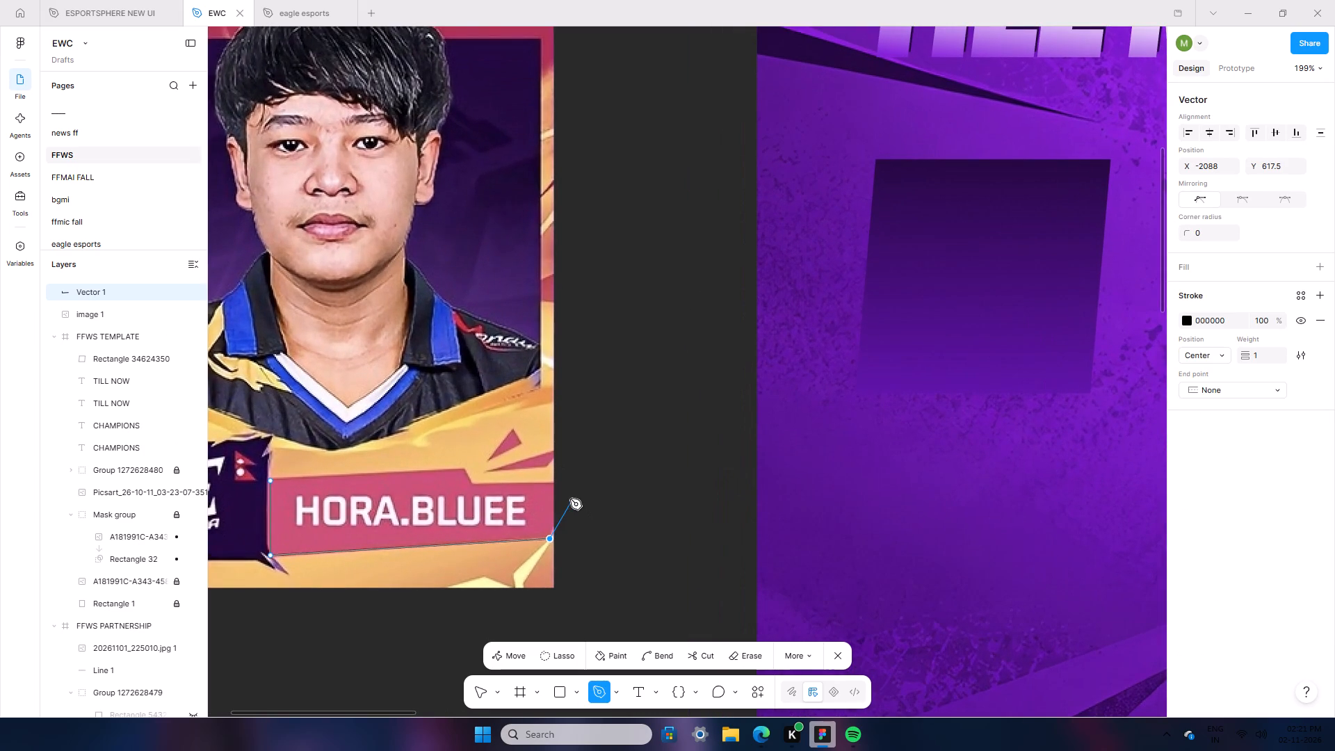
pyautogui.click(564, 485)
pyautogui.click(472, 486)
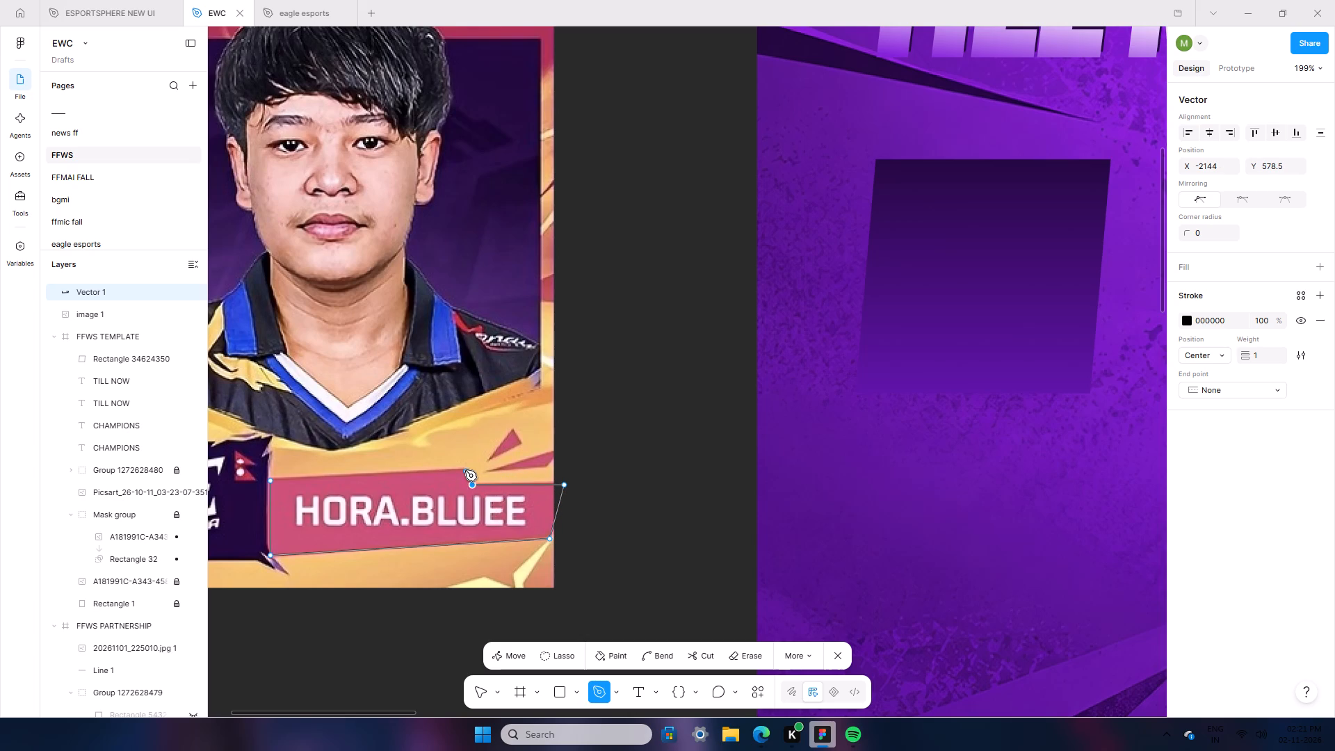
pyautogui.click(465, 469)
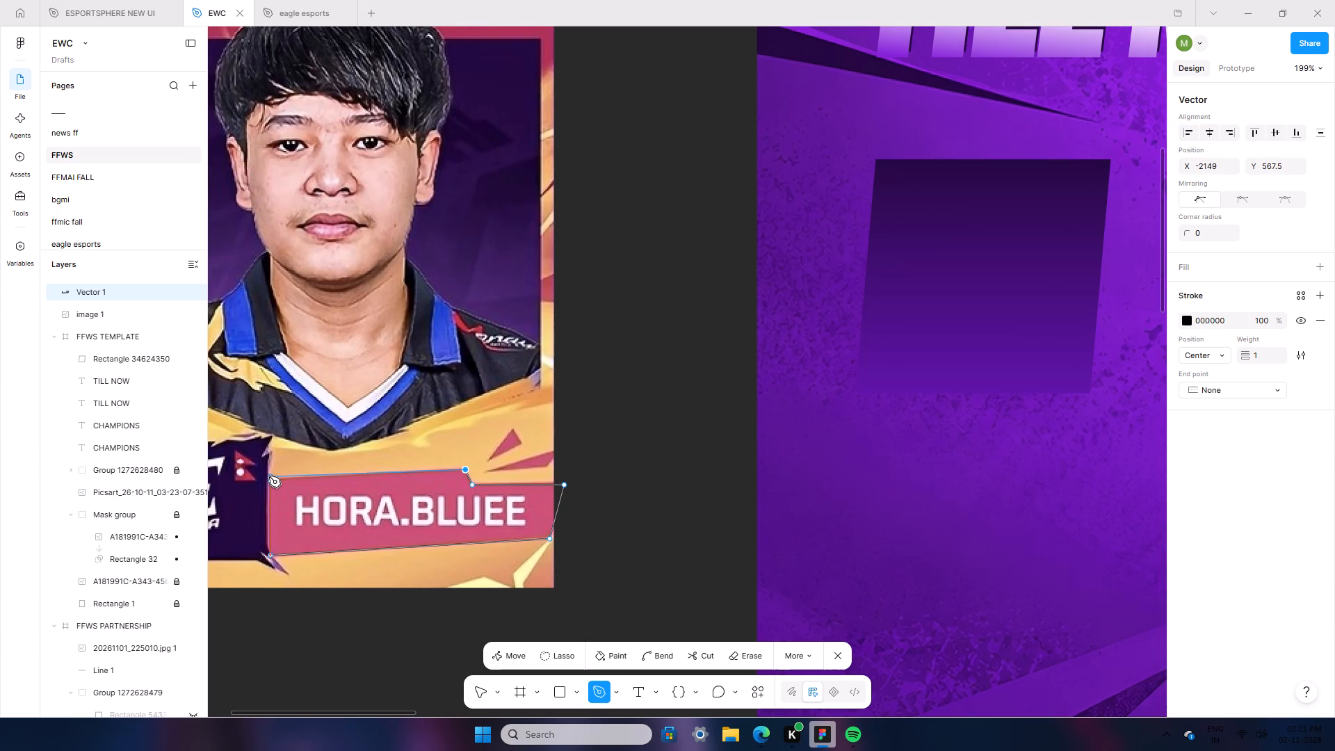
pyautogui.click(272, 478)
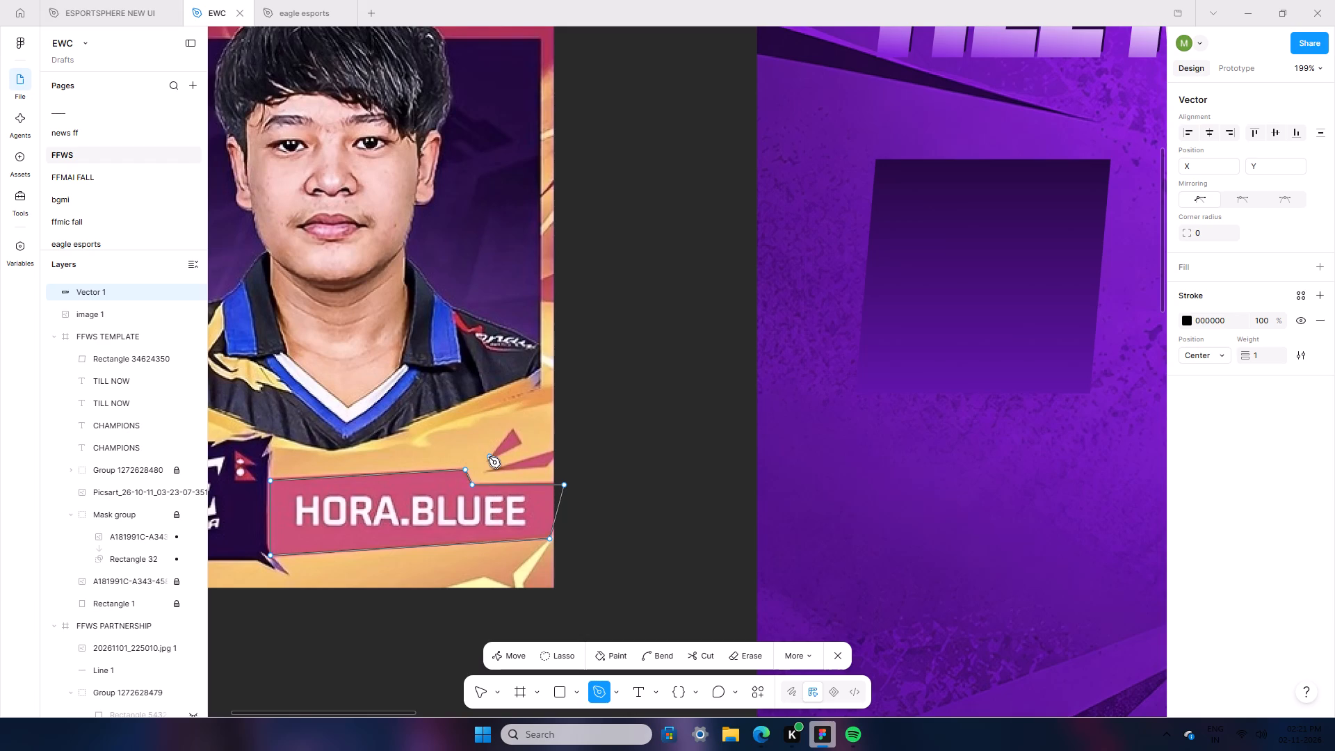
# Trace the two small pink shards above the name banner's notch as closed outlines in the same vector, and finish vector editing.
pyautogui.click(487, 459)
pyautogui.click(515, 430)
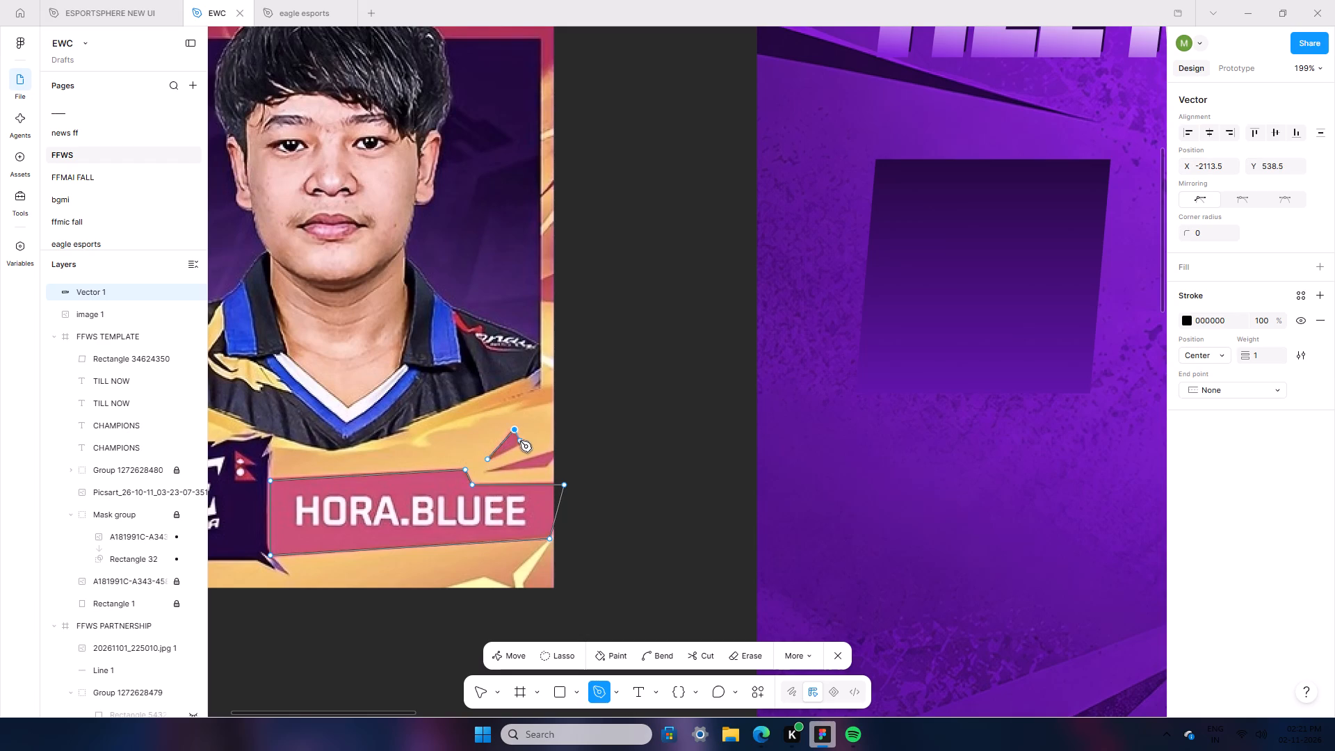
pyautogui.click(522, 444)
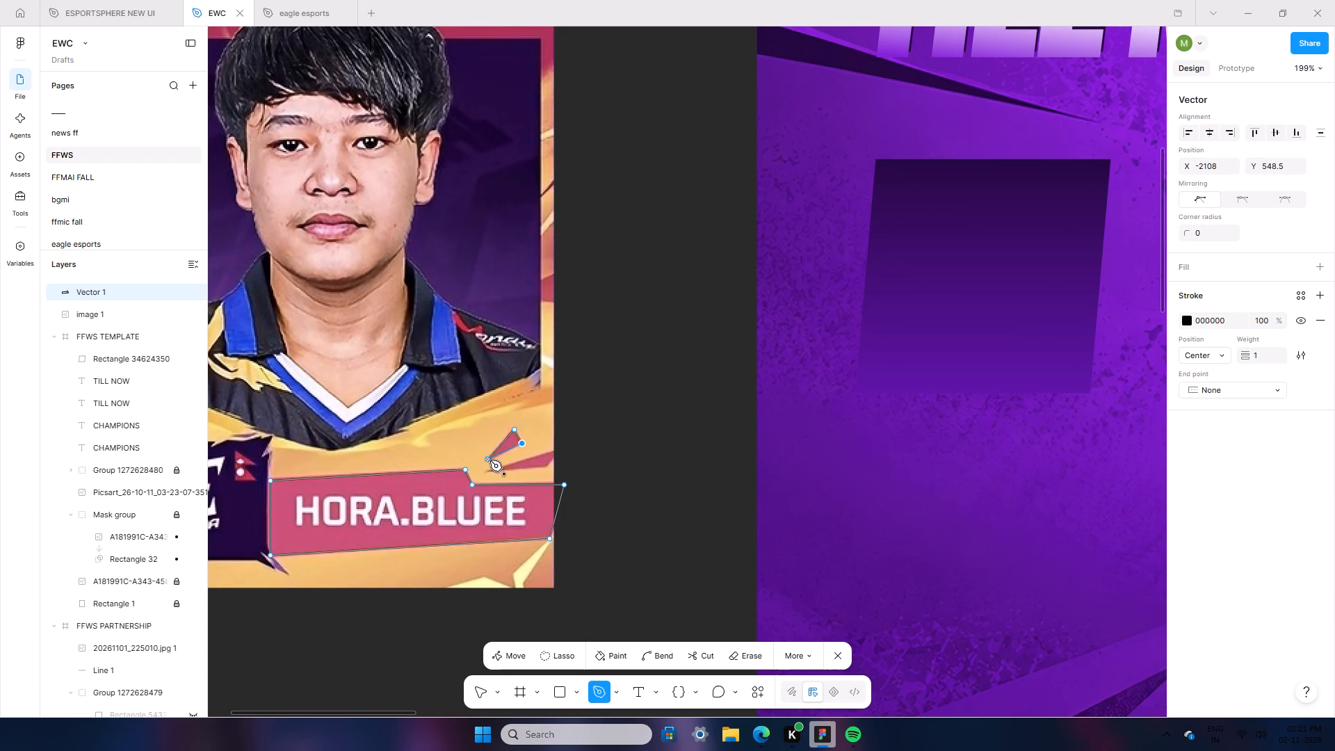
pyautogui.click(490, 460)
pyautogui.click(487, 473)
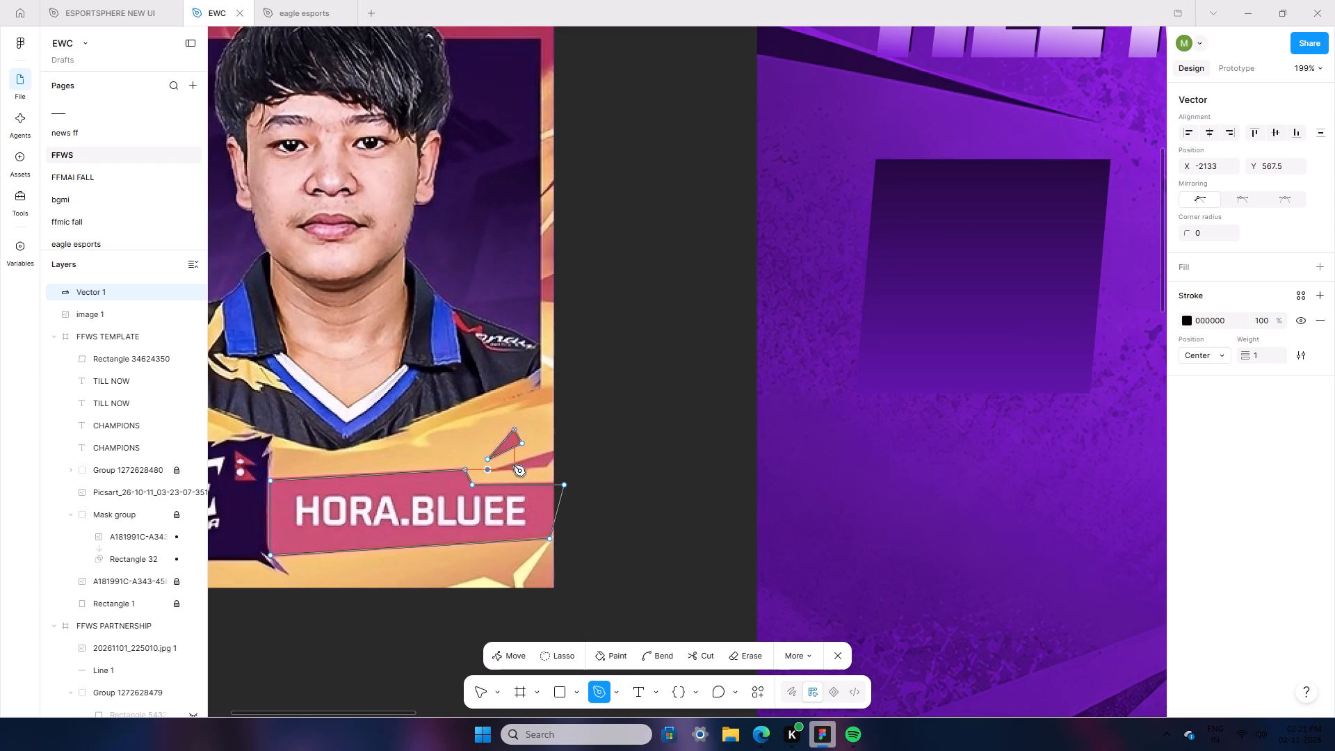
pyautogui.click(556, 450)
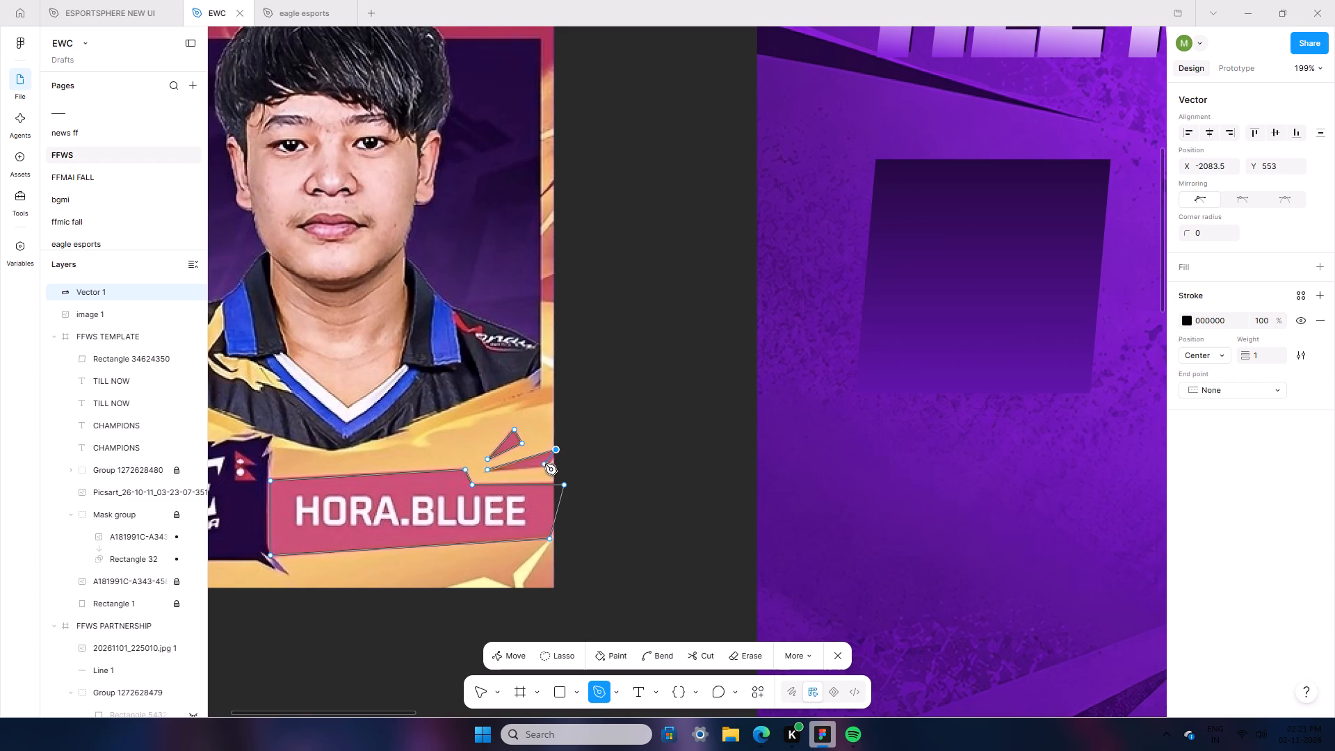
pyautogui.click(547, 465)
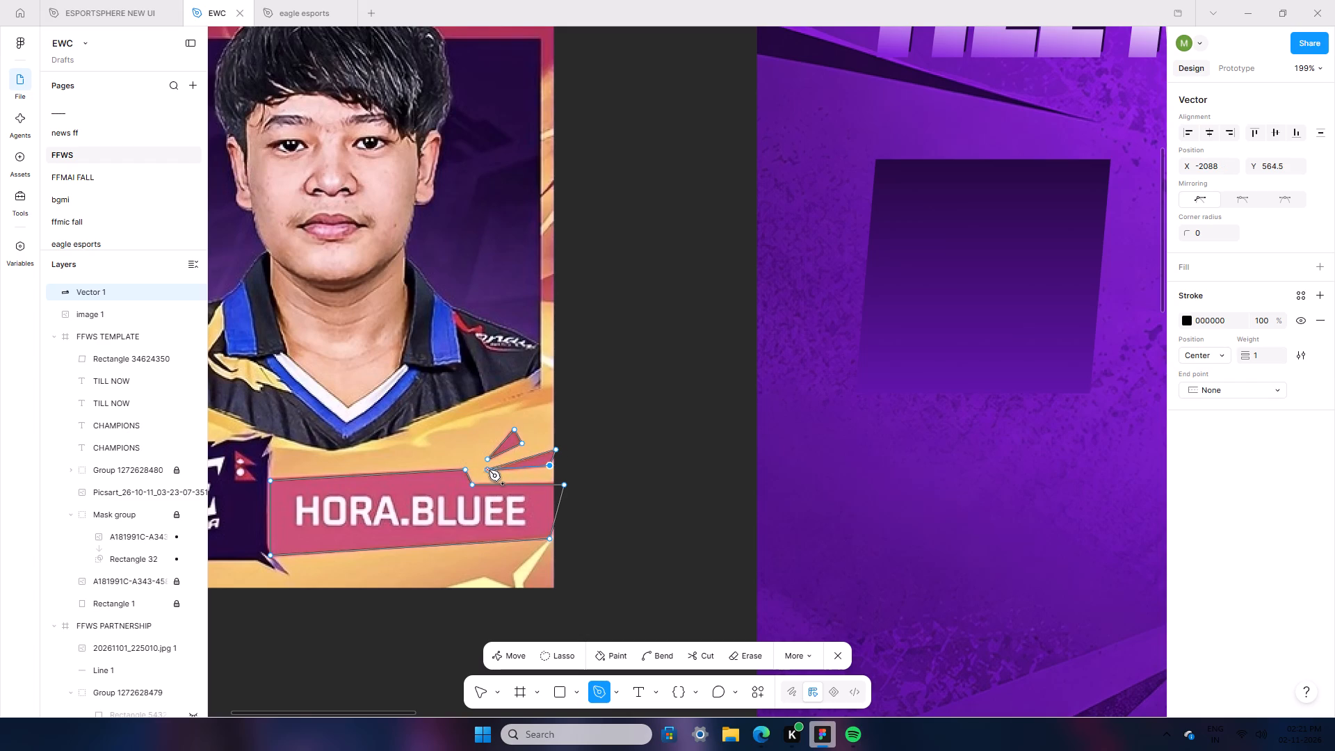
pyautogui.click(489, 471)
pyautogui.click(839, 659)
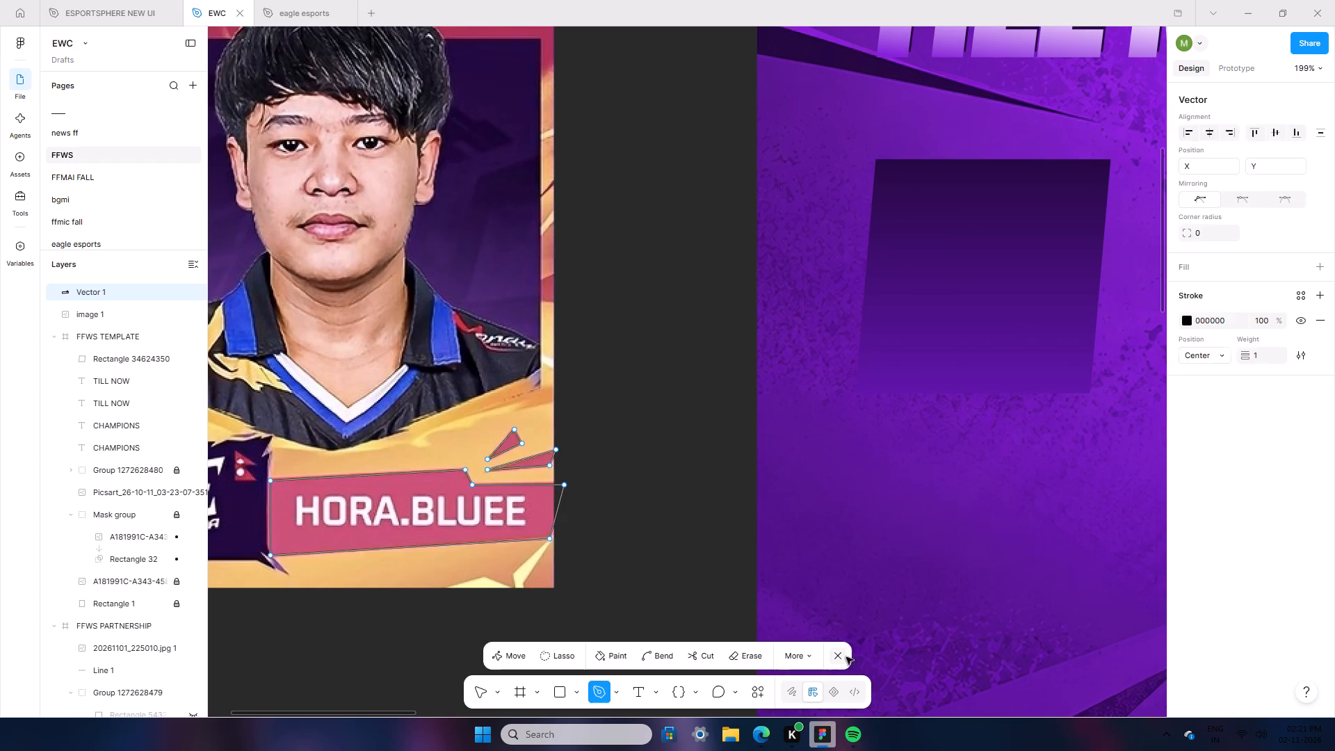
# Move the traced banner shape off the player card, remove its stroke, and fill it with pink CD5177 sampled from the card's banner.
pyautogui.moveTo(507, 519); pyautogui.dragTo(738, 515)
pyautogui.click(1187, 463)
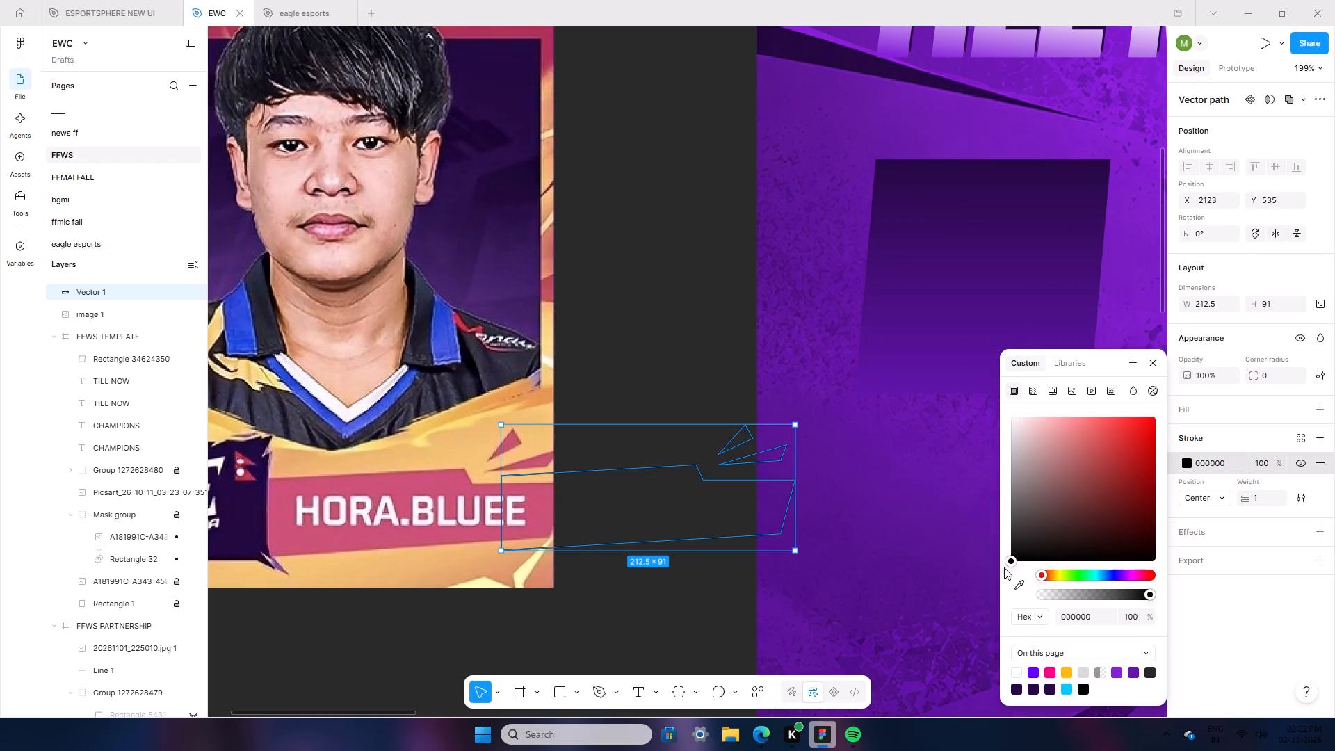
pyautogui.click(1017, 581)
pyautogui.click(355, 483)
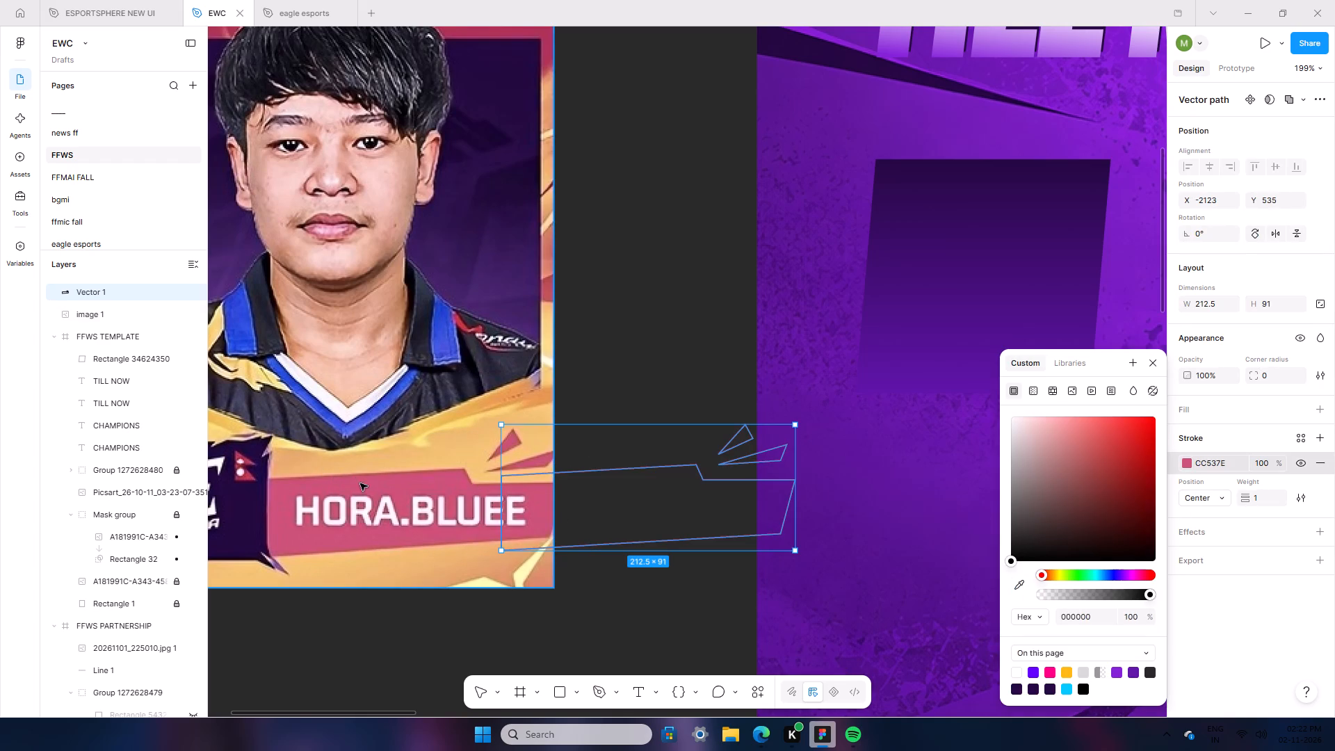
pyautogui.click(1316, 462)
pyautogui.click(1316, 411)
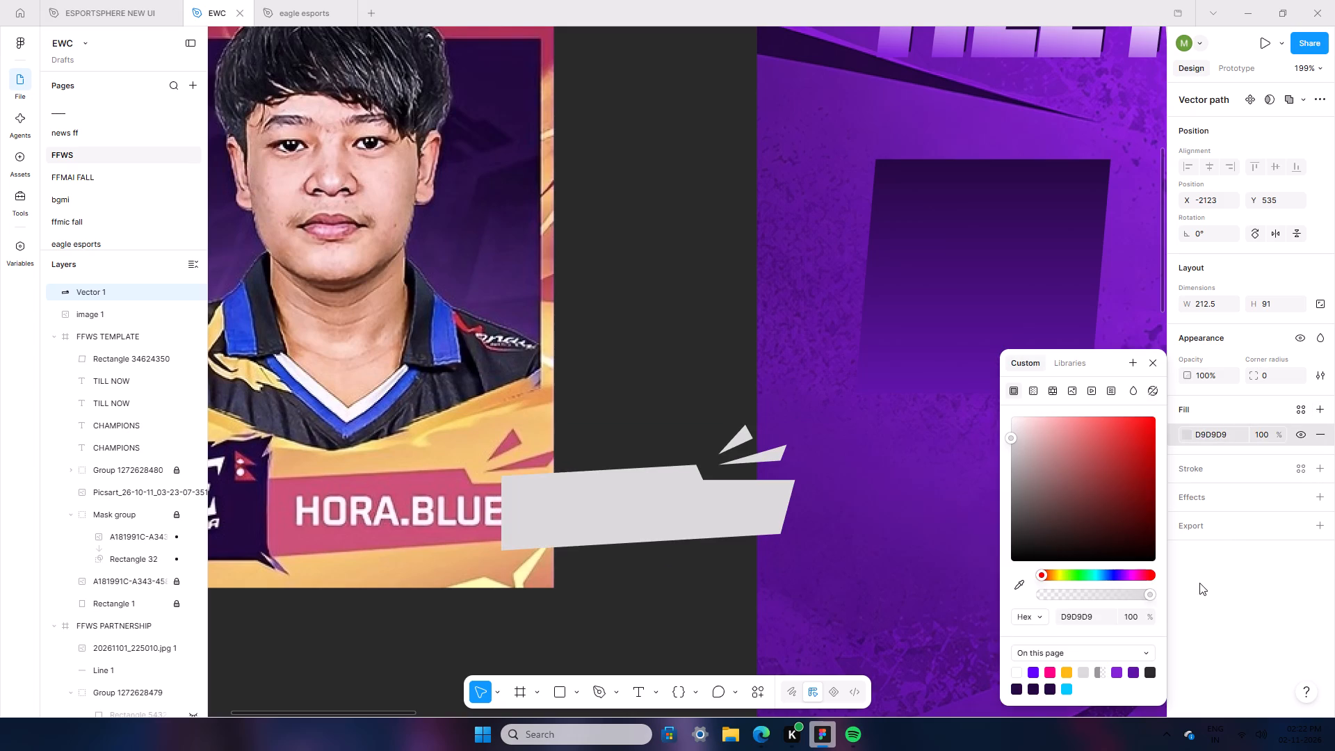
pyautogui.click(1021, 594)
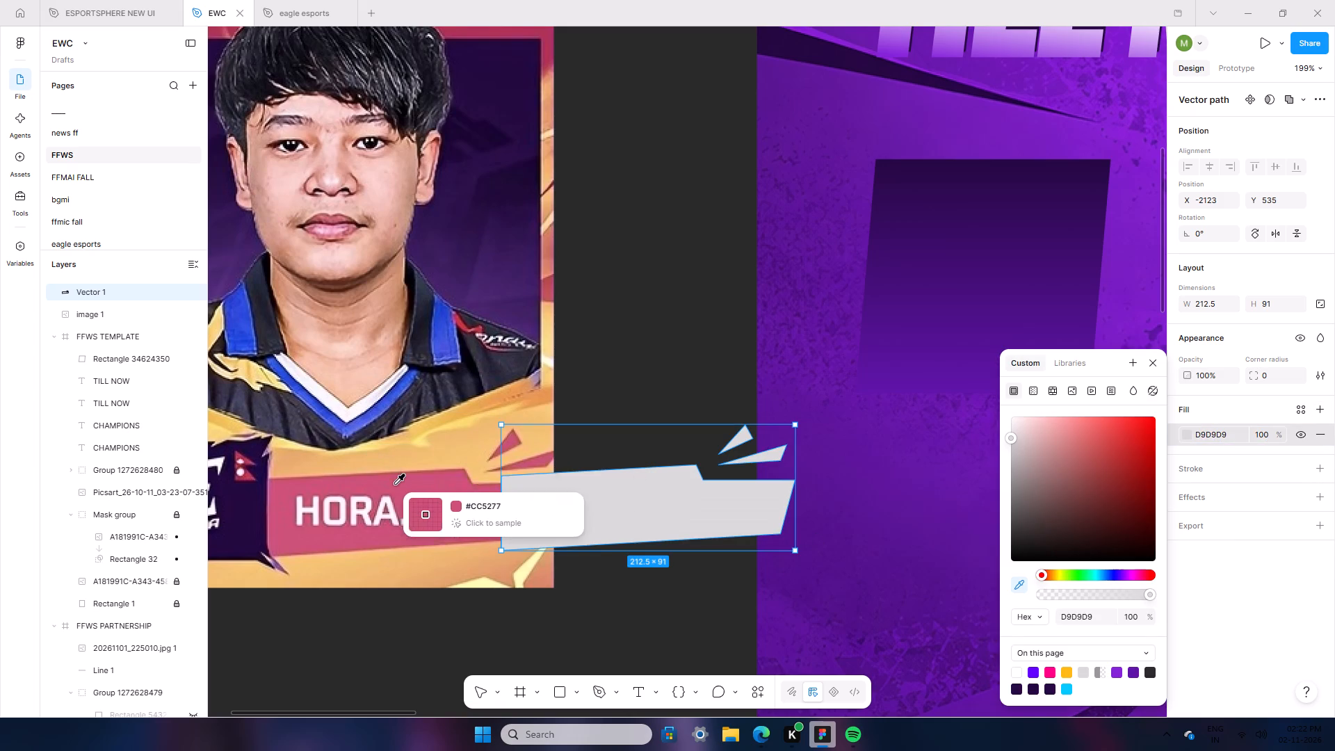
pyautogui.click(394, 481)
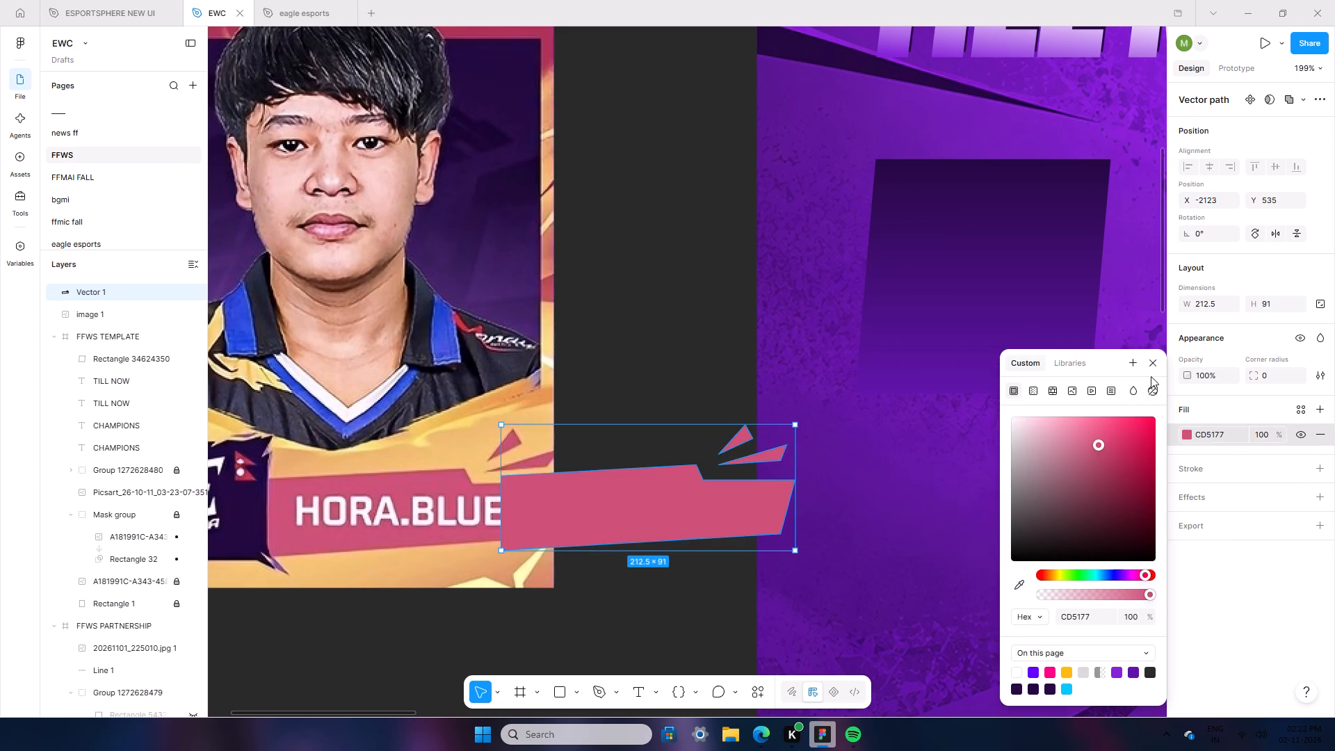
pyautogui.click(1147, 362)
# Move the pink banner into the FFWS TEMPLATE frame over the skewed box's lower part, at X 85, Y 537.
pyautogui.moveTo(702, 481); pyautogui.dragTo(1067, 351)
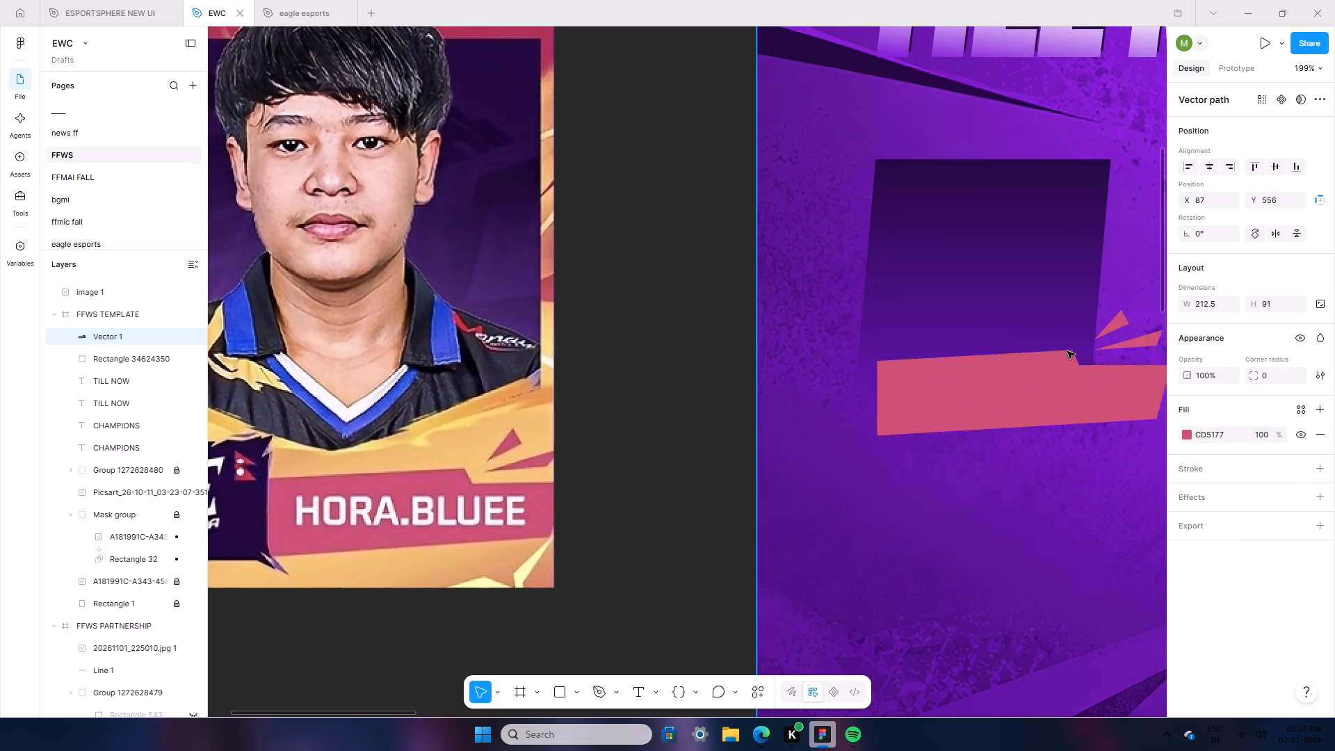
pyautogui.moveTo(1067, 351); pyautogui.dragTo(1076, 341)
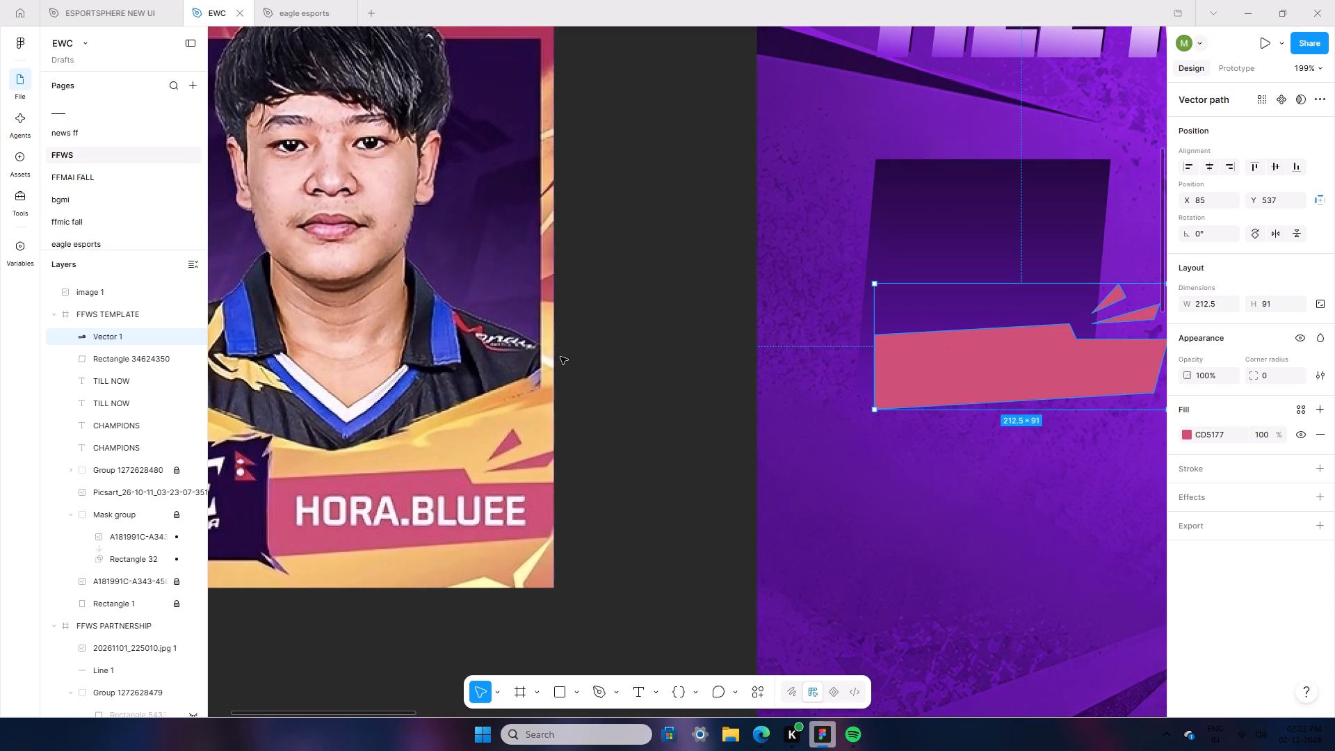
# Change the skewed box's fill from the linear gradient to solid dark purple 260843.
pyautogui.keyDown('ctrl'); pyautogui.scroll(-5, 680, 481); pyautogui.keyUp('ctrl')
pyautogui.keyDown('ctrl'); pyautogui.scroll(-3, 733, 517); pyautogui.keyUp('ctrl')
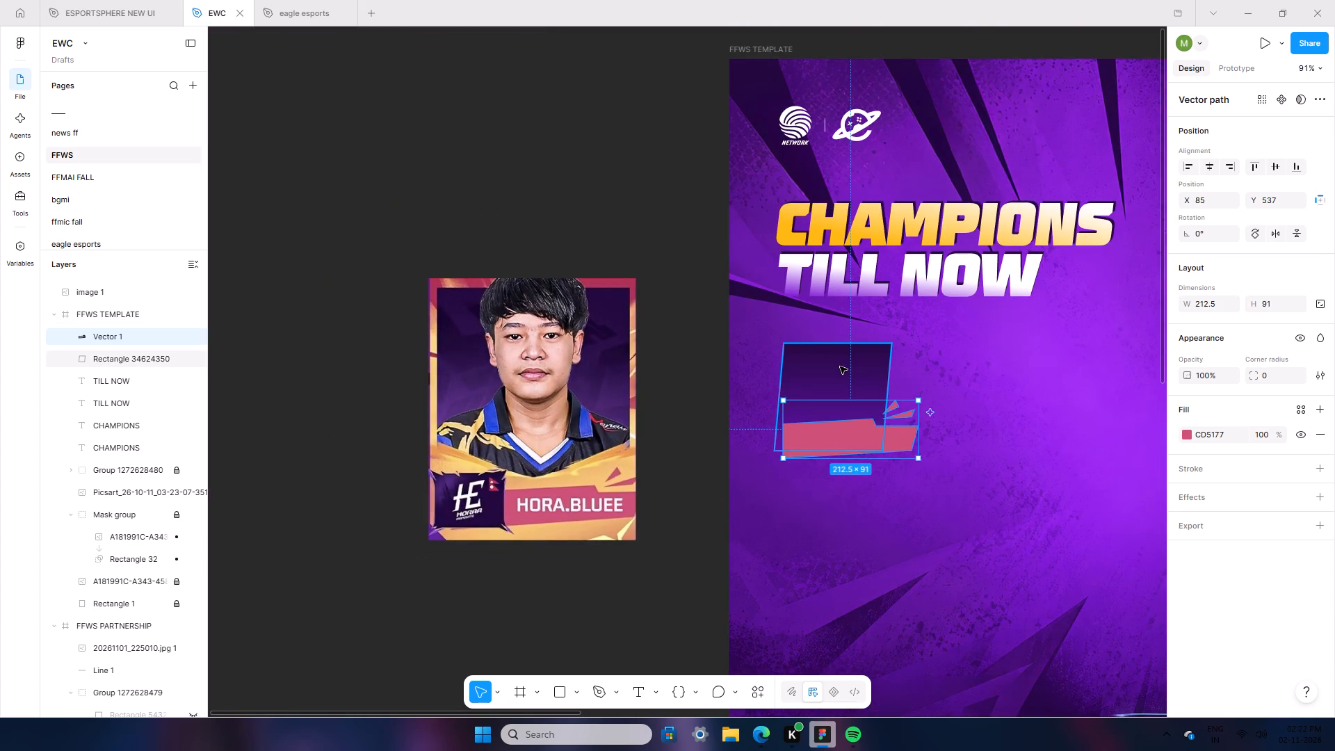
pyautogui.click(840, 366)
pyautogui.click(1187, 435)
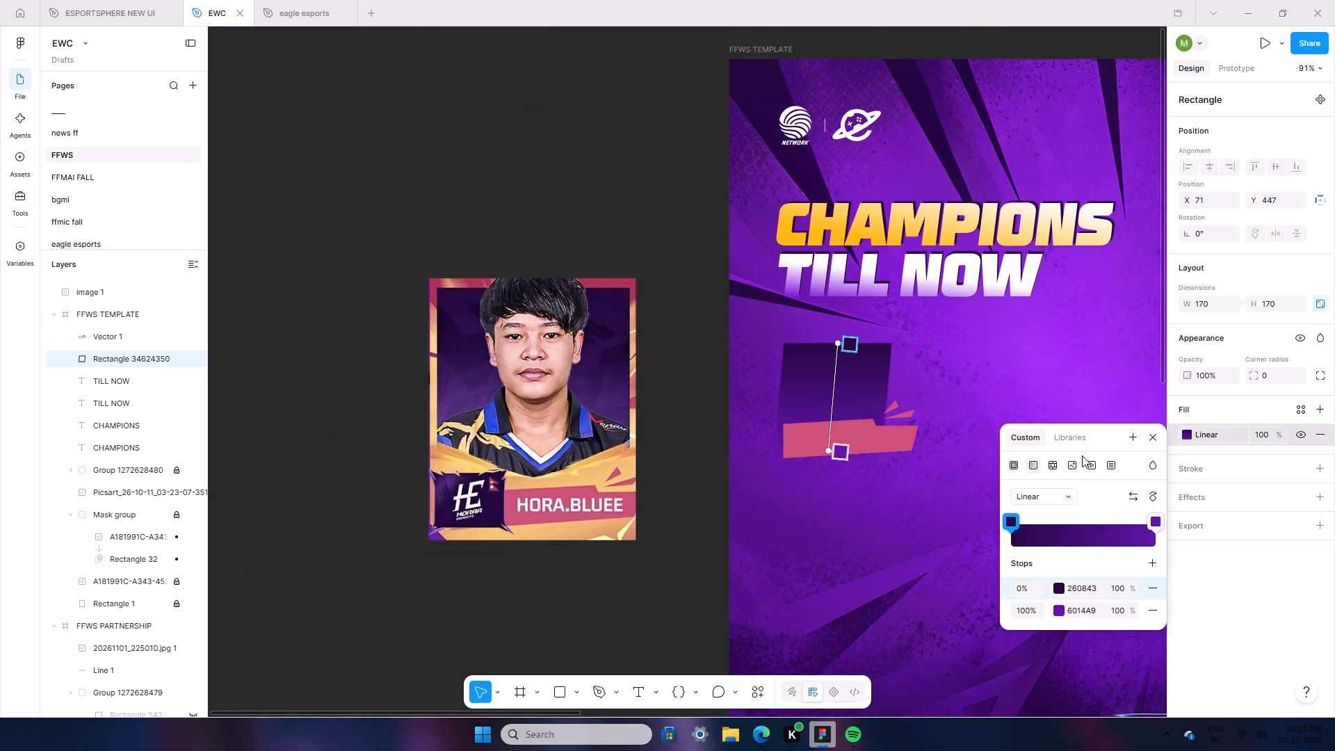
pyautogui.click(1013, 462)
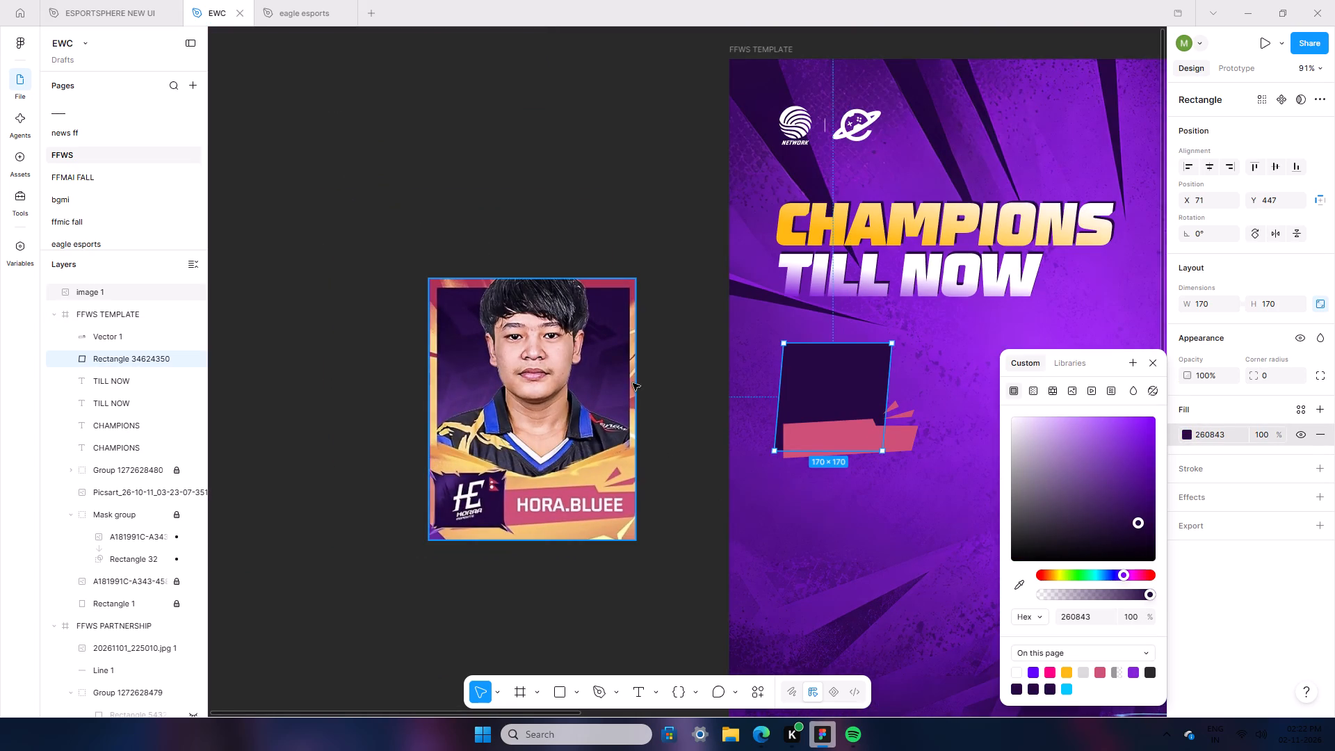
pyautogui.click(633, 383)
# Lock the pink banner's proportions and scale it down to about 149 × 64 so it fits inside the skewed box.
pyautogui.click(812, 426)
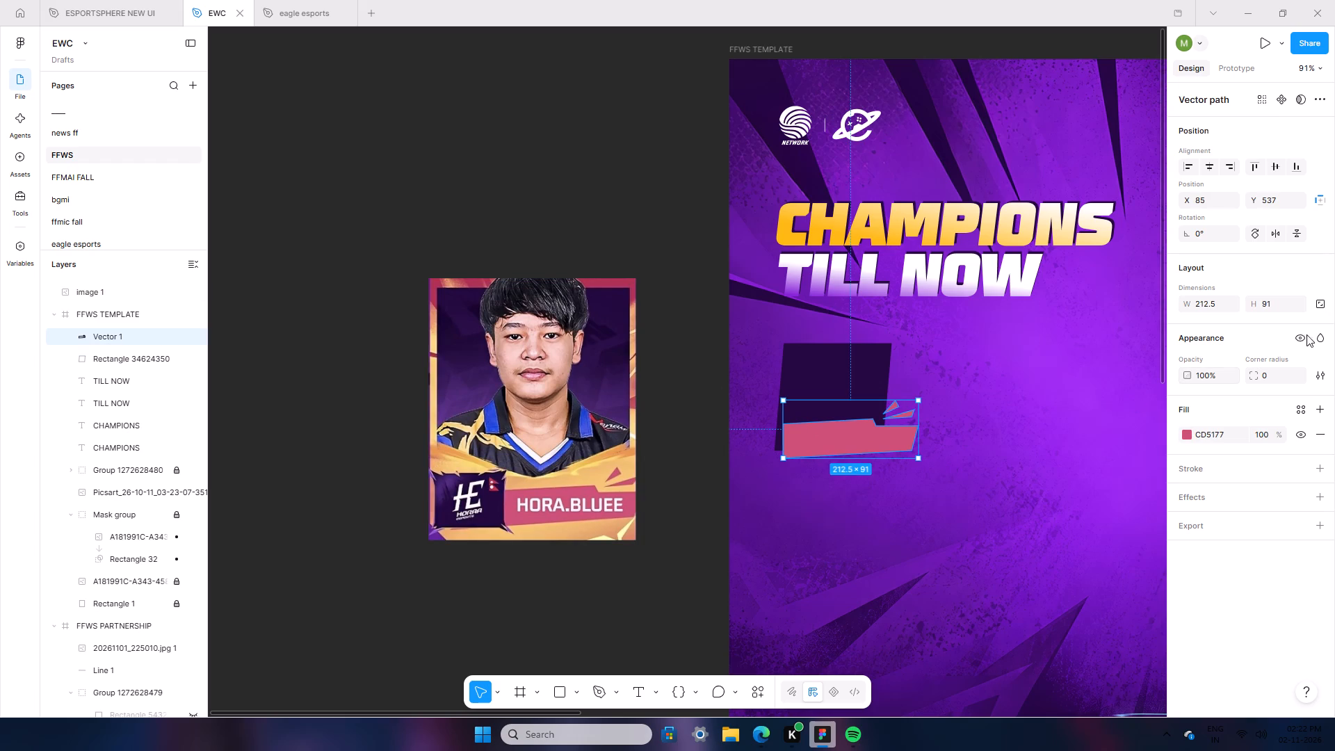
pyautogui.click(1320, 307)
pyautogui.moveTo(916, 459); pyautogui.dragTo(877, 441)
pyautogui.click(719, 444)
# Rotate the pink banner to about -5.76° and enlarge it to about 190 × 81.5, spanning the skewed box's lower edge.
pyautogui.keyDown('ctrl'); pyautogui.scroll(6, 804, 540); pyautogui.keyUp('ctrl')
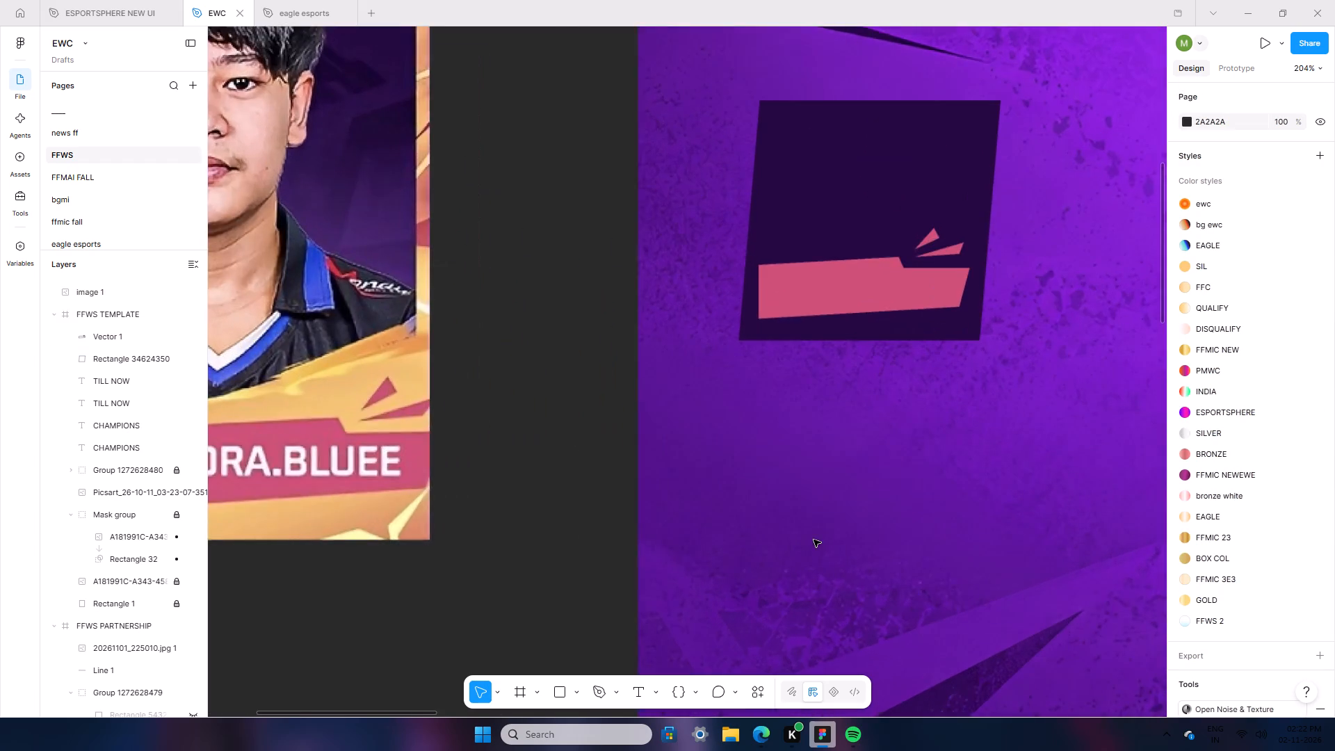
pyautogui.keyDown('ctrl'); pyautogui.scroll(5, 814, 540); pyautogui.keyUp('ctrl')
pyautogui.scroll(-5, 948, 423)
pyautogui.scroll(11, 928, 380)
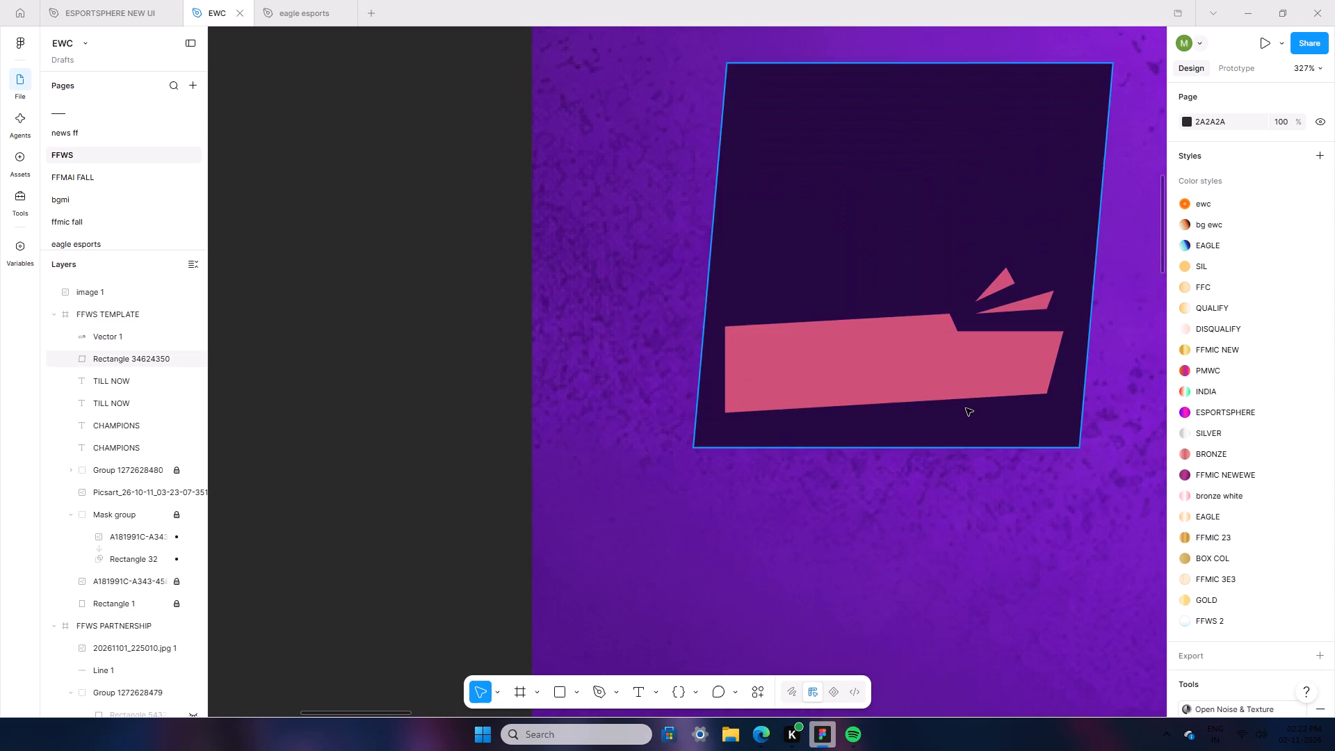
pyautogui.click(955, 377)
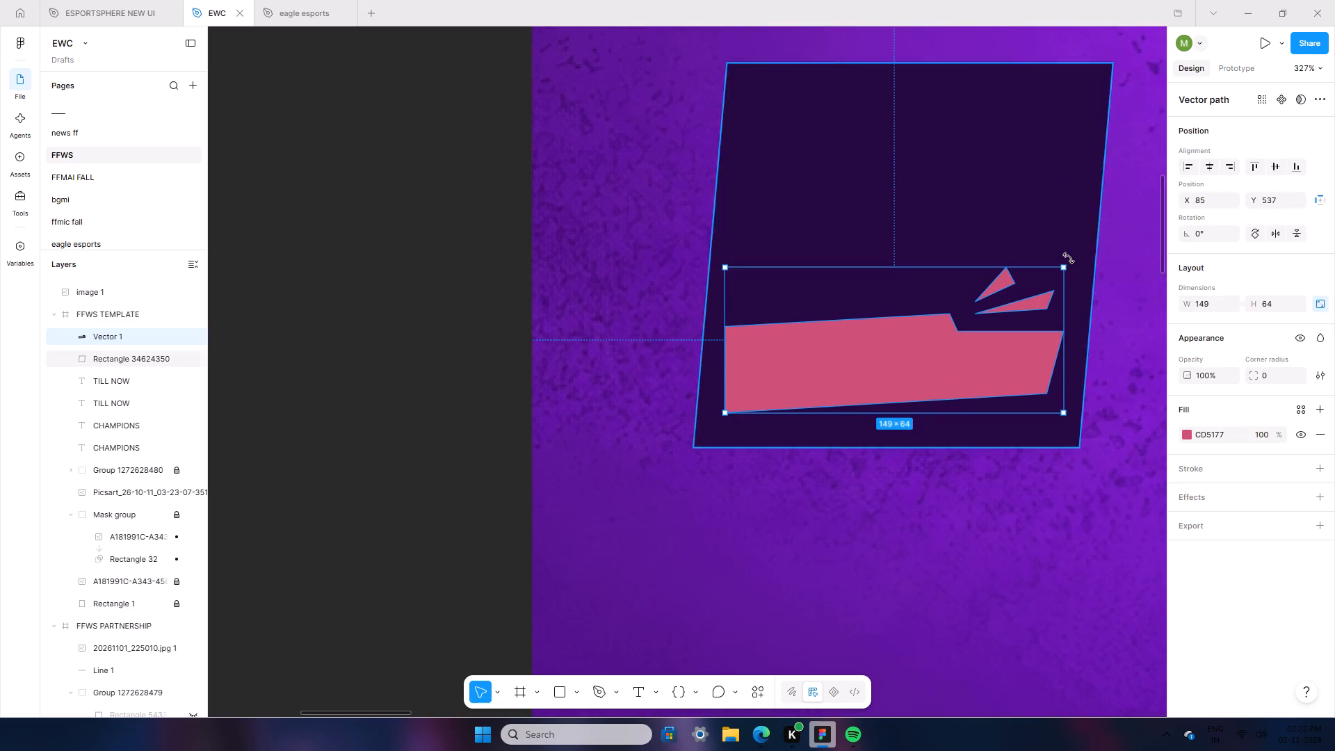
pyautogui.moveTo(1069, 258); pyautogui.dragTo(1078, 264)
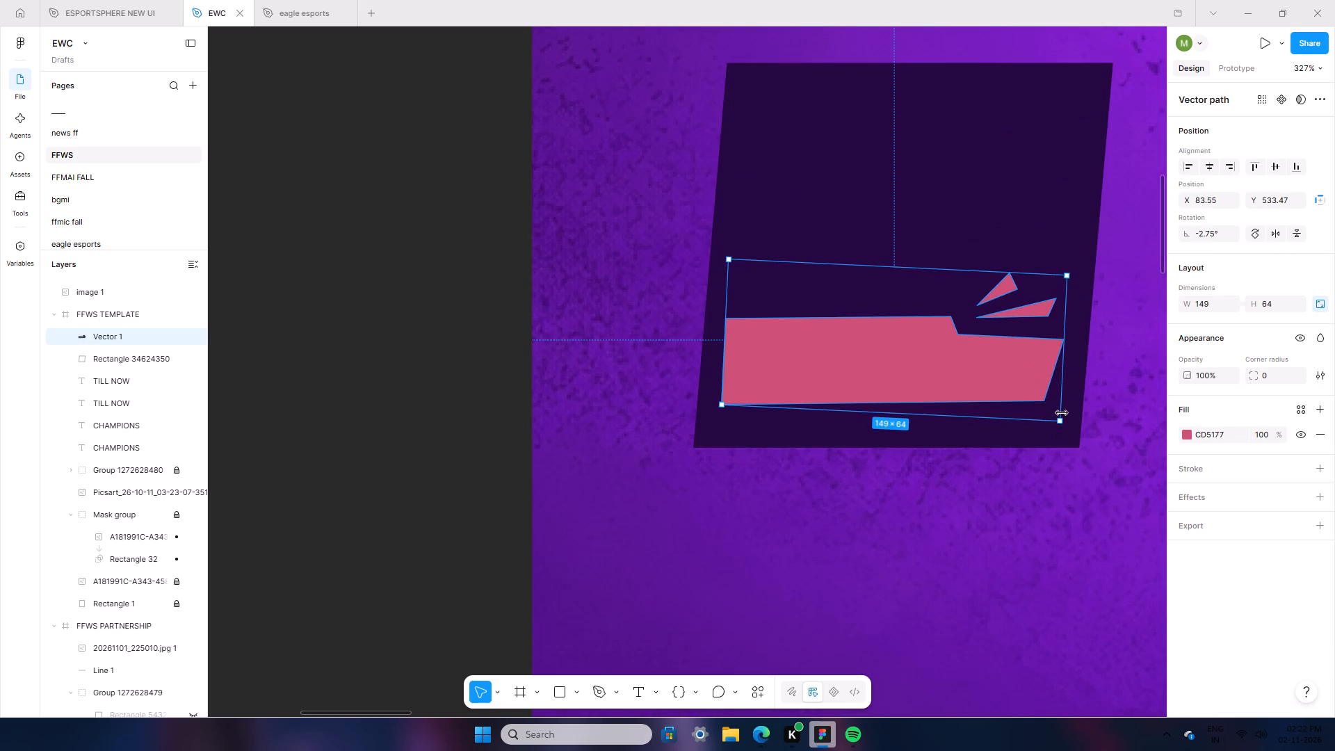
pyautogui.moveTo(1060, 417); pyautogui.dragTo(1094, 463)
pyautogui.moveTo(1055, 426); pyautogui.dragTo(1025, 440)
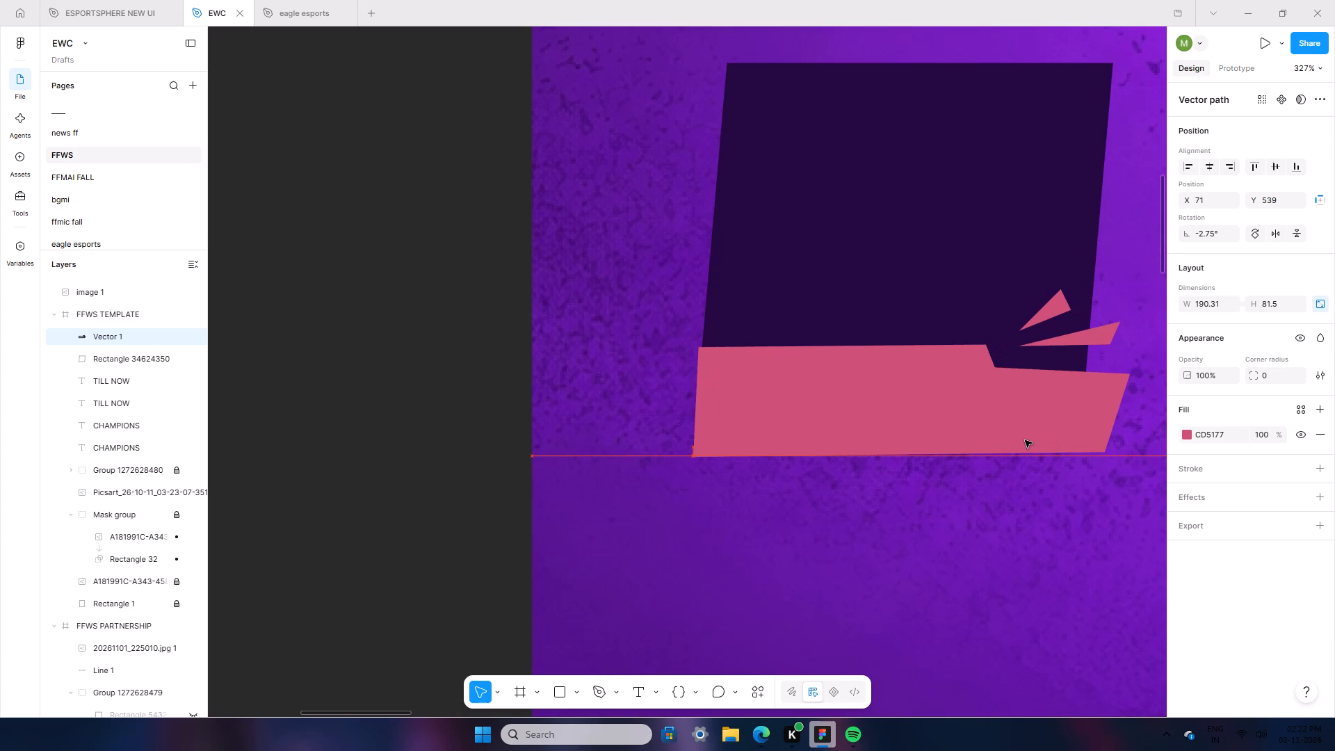
pyautogui.moveTo(1025, 440); pyautogui.dragTo(1014, 441)
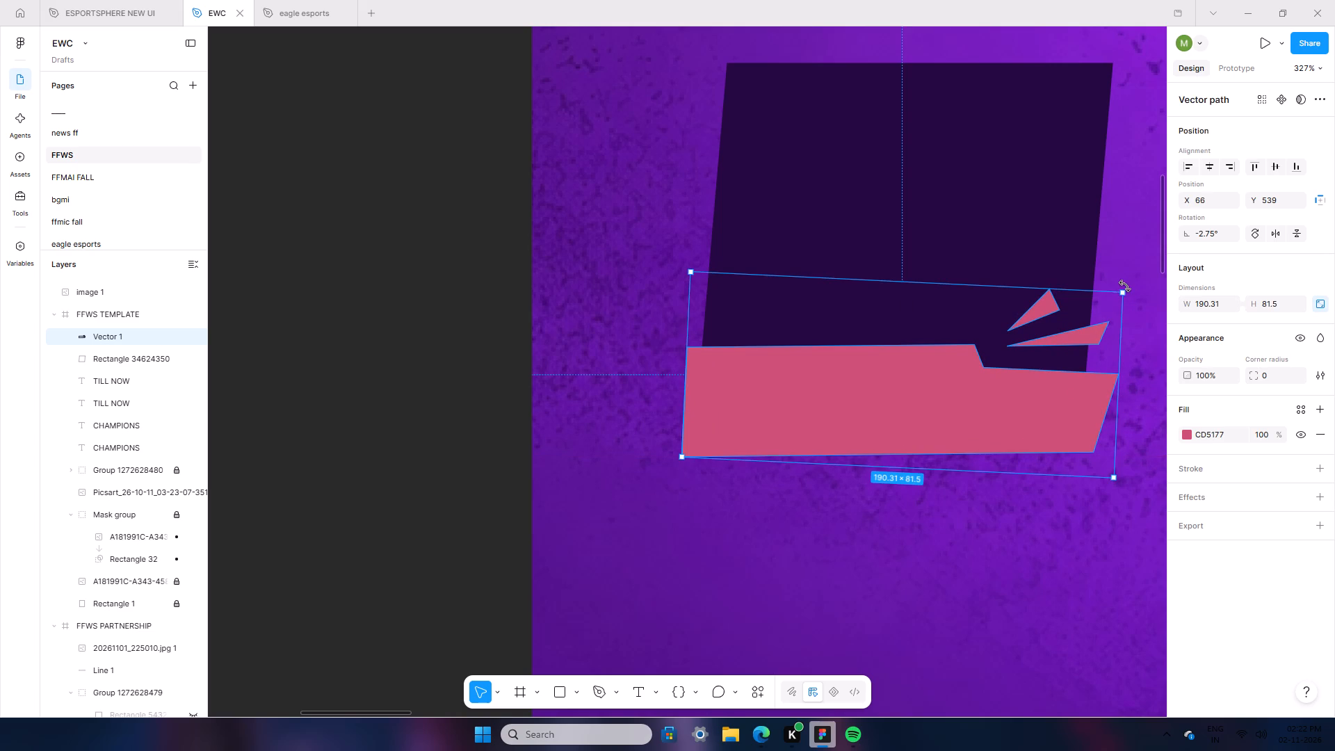
pyautogui.moveTo(1125, 286); pyautogui.dragTo(1140, 294)
pyautogui.click(420, 363)
# Brighten the banner's pink fill to FA5E8E.
pyautogui.keyDown('ctrl'); pyautogui.scroll(-18, 421, 362); pyautogui.keyUp('ctrl')
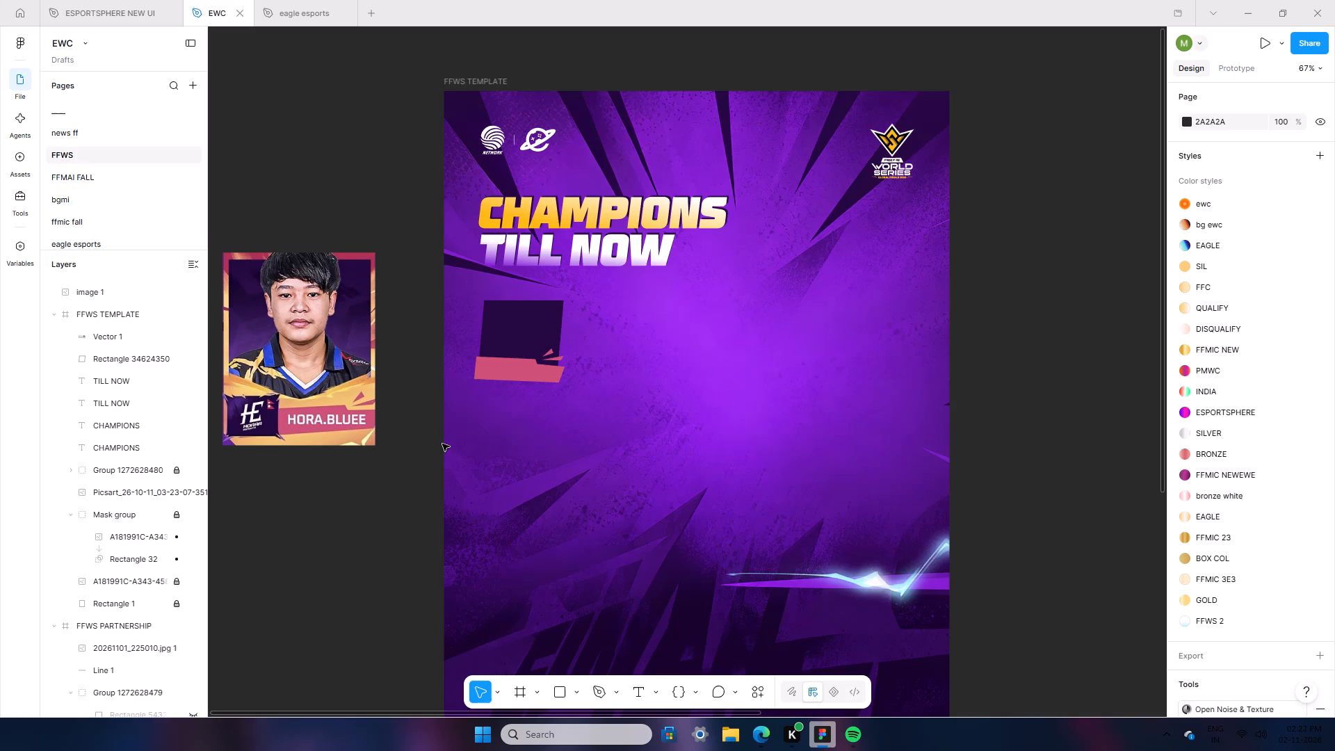
pyautogui.scroll(1, 458, 469)
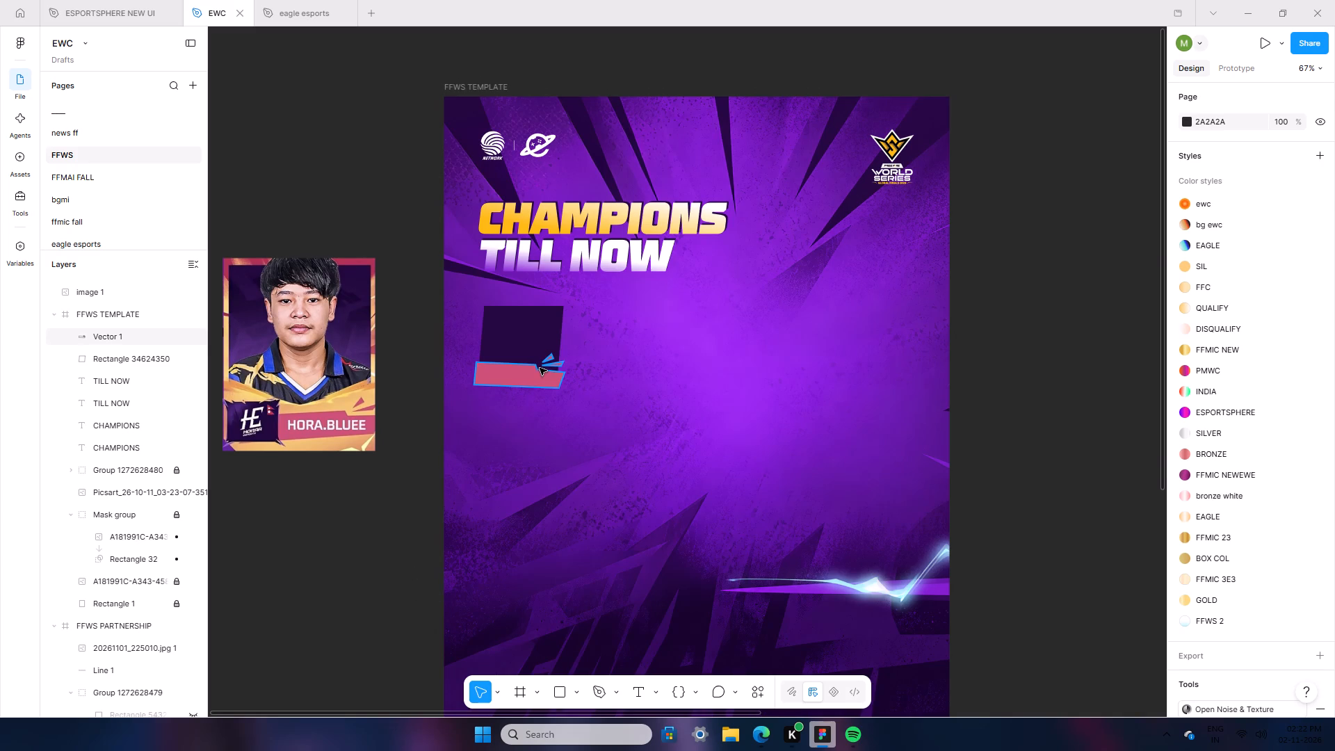
pyautogui.click(540, 368)
pyautogui.click(1186, 433)
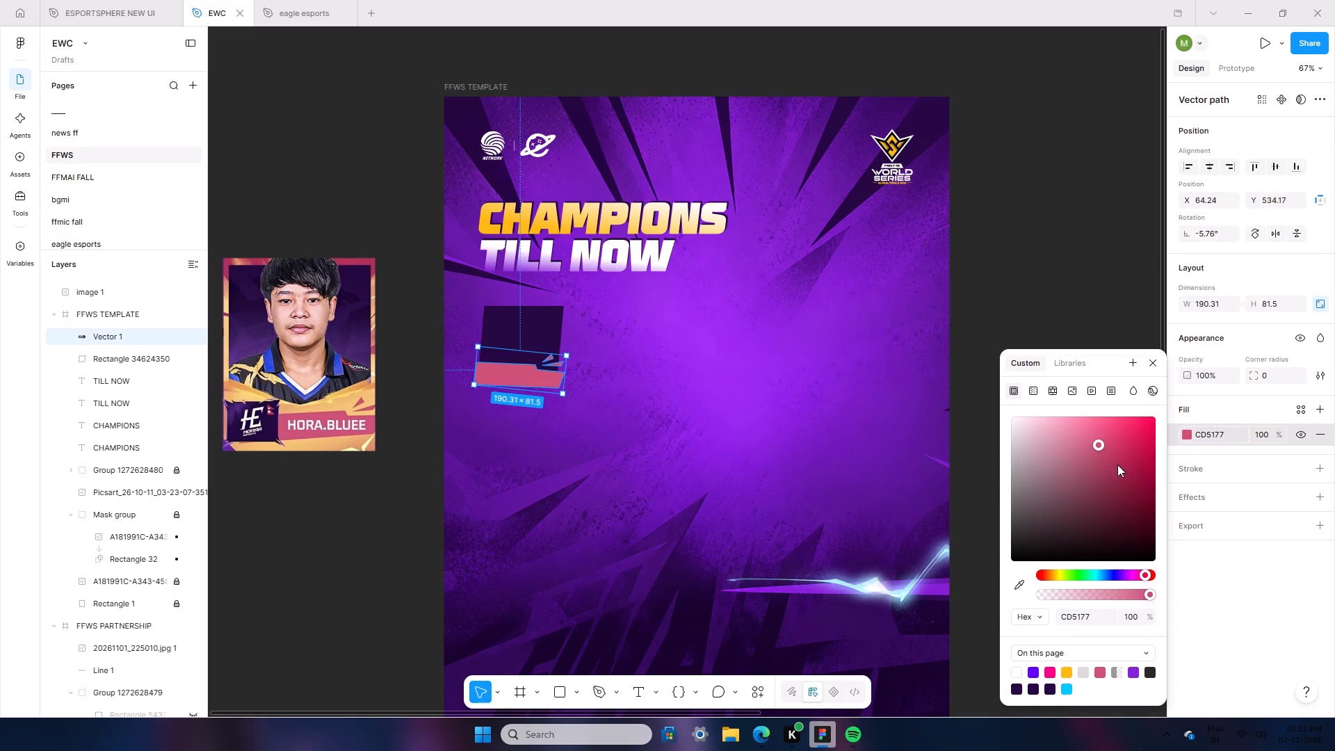
pyautogui.moveTo(1102, 440); pyautogui.dragTo(1101, 419)
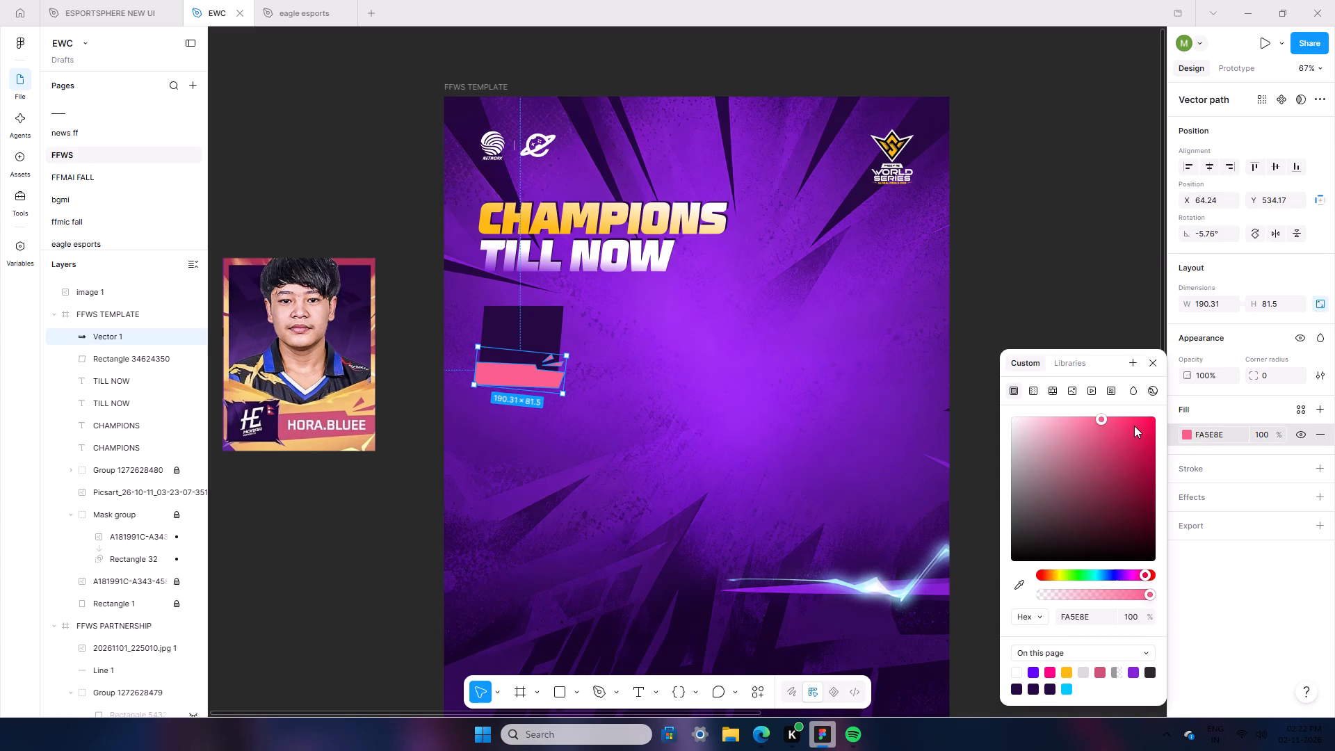
pyautogui.doubleClick(1045, 292)
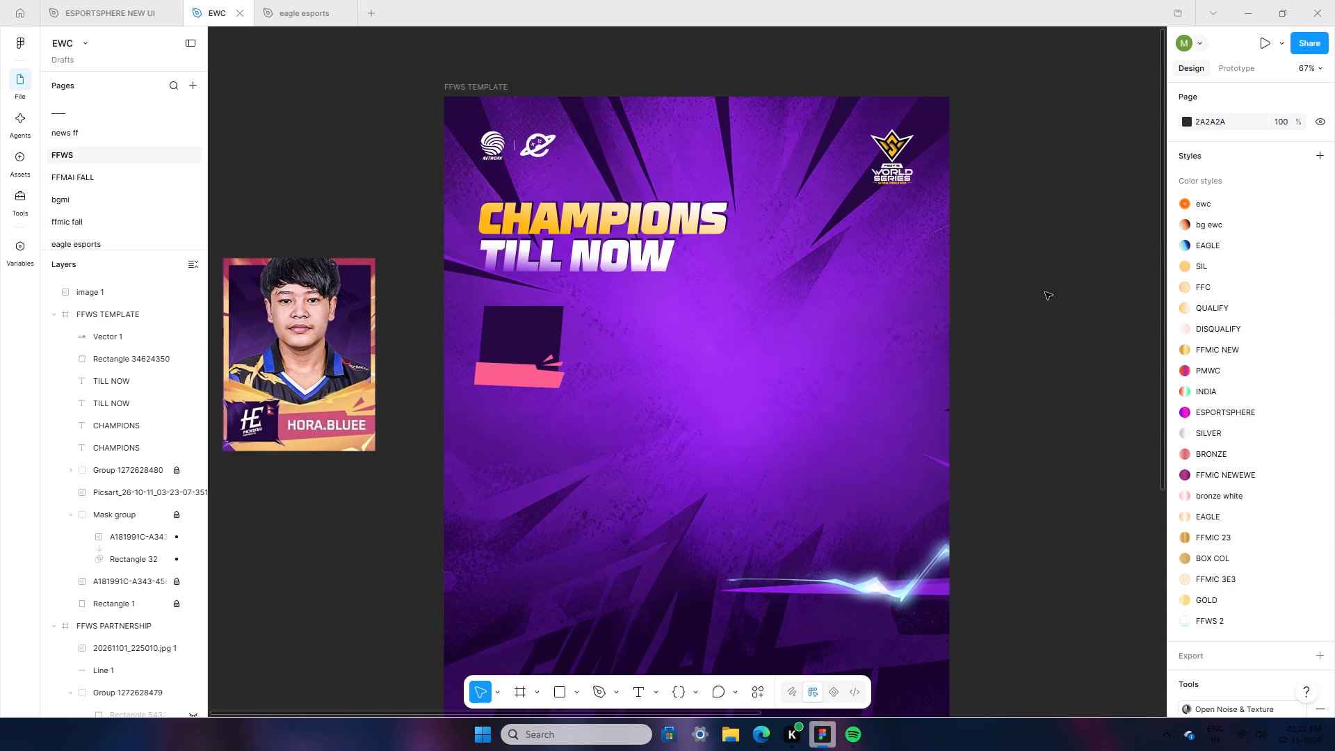
# Switch the skewed box's fill from solid 260843 to a linear gradient.
pyautogui.click(515, 325)
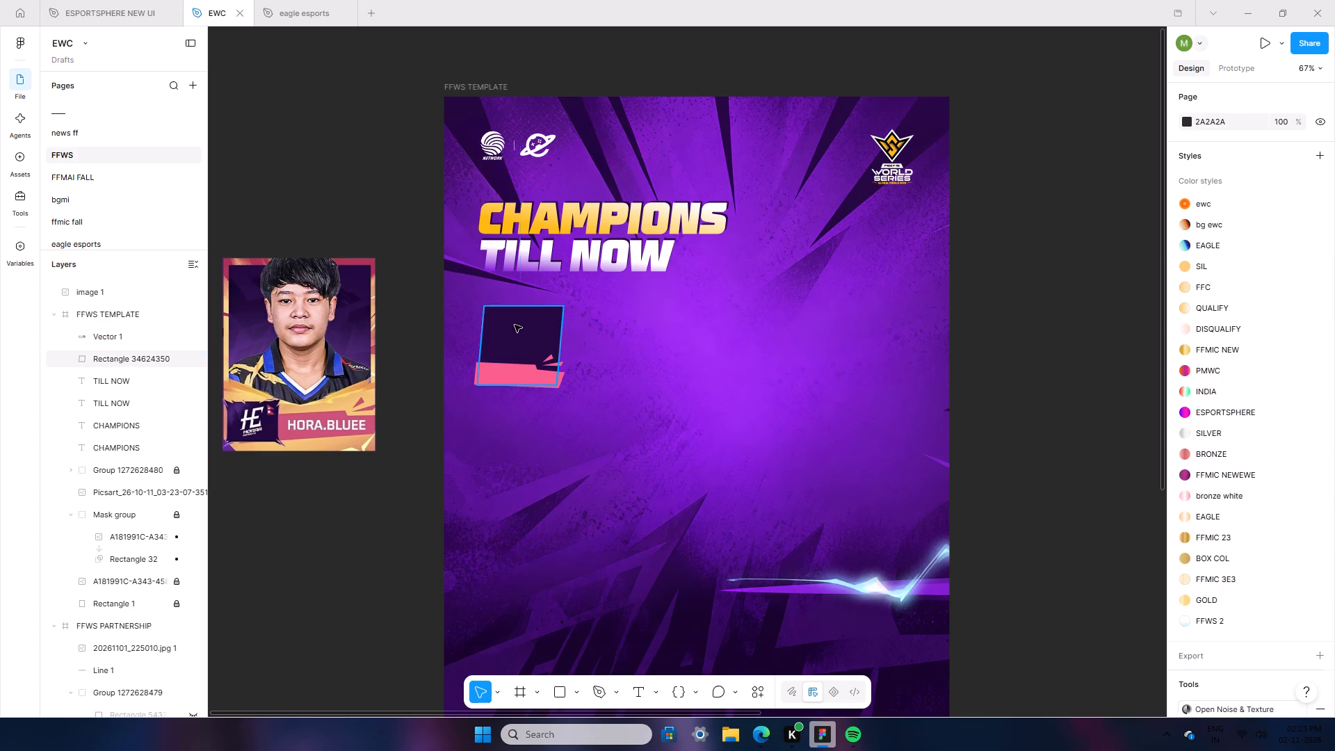
pyautogui.click(1188, 435)
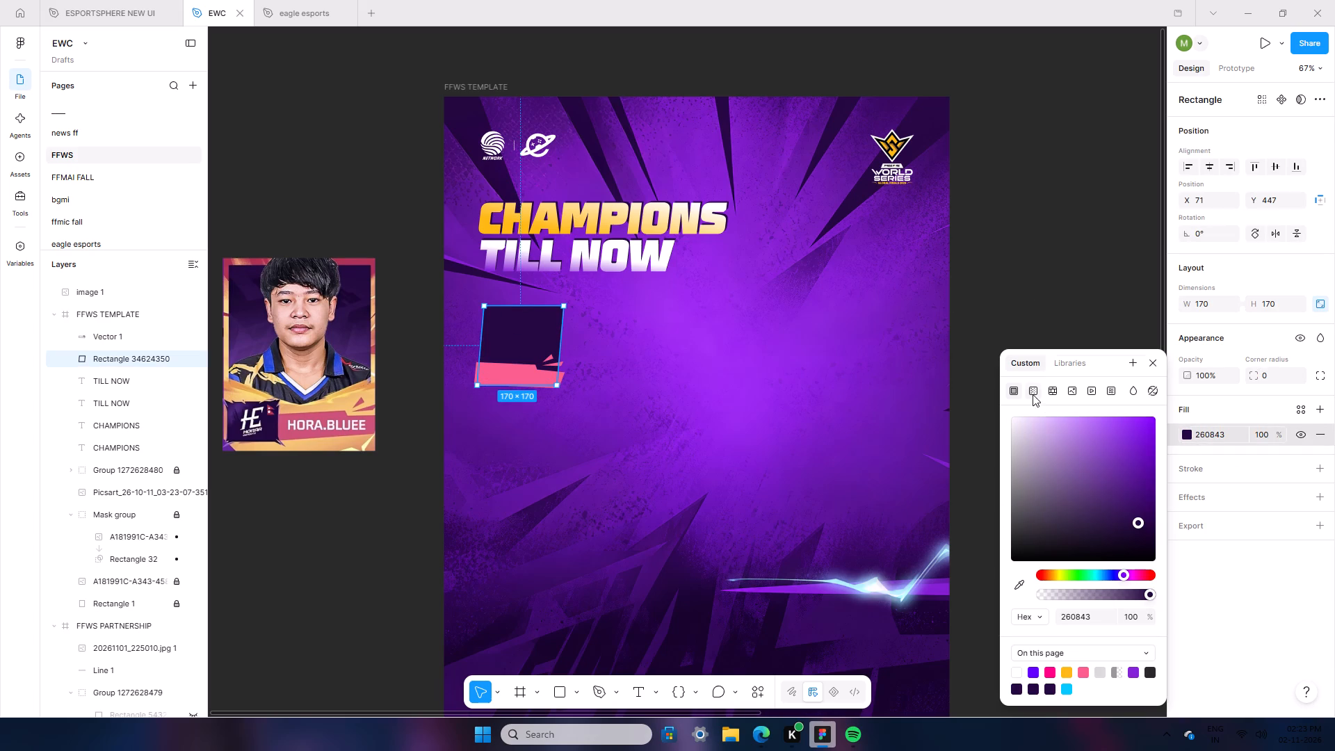
pyautogui.click(1033, 394)
pyautogui.doubleClick(1018, 240)
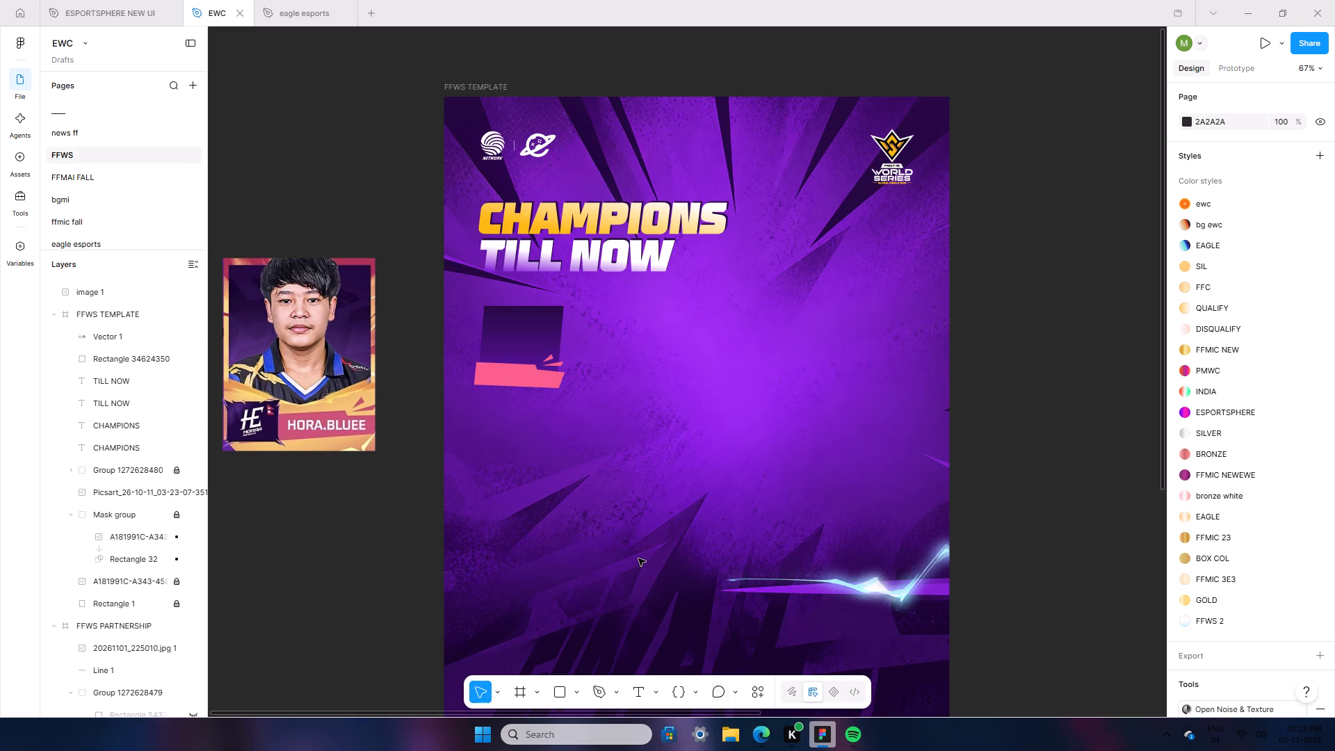
# Copy the Free Fire World Series logo image from the template's header.
pyautogui.doubleClick(882, 171)
pyautogui.rightClick(882, 171)
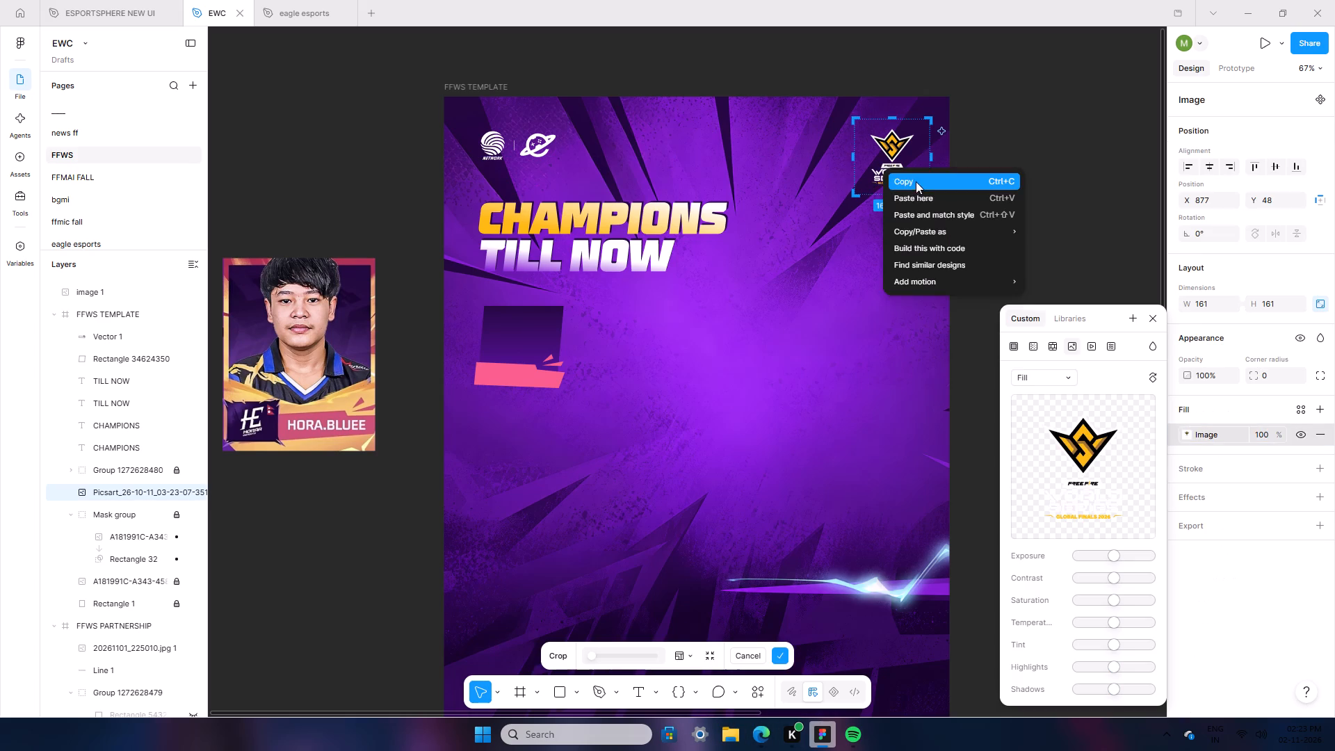
pyautogui.click(924, 187)
pyautogui.doubleClick(997, 239)
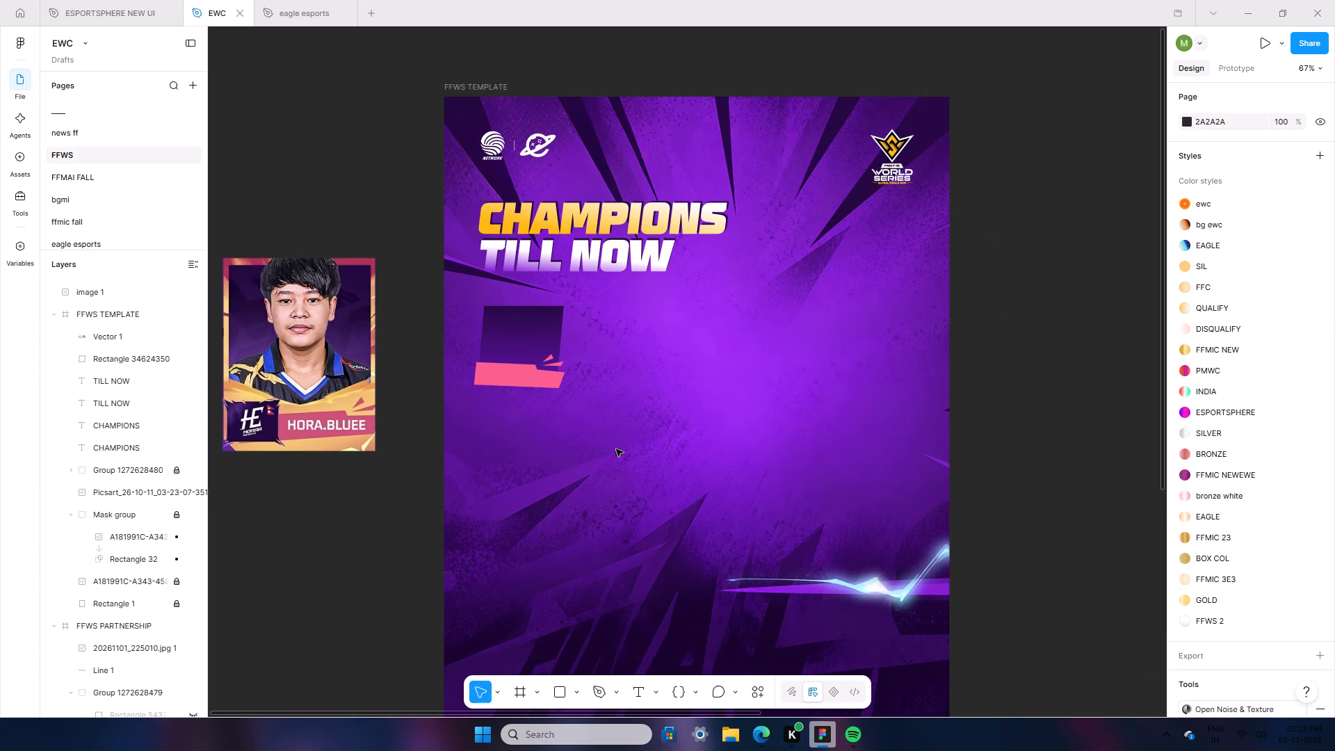
# Find the S8UL logo image in the Downloads folder and place it on the canvas below the player card.
pyautogui.scroll(-5, 606, 453)
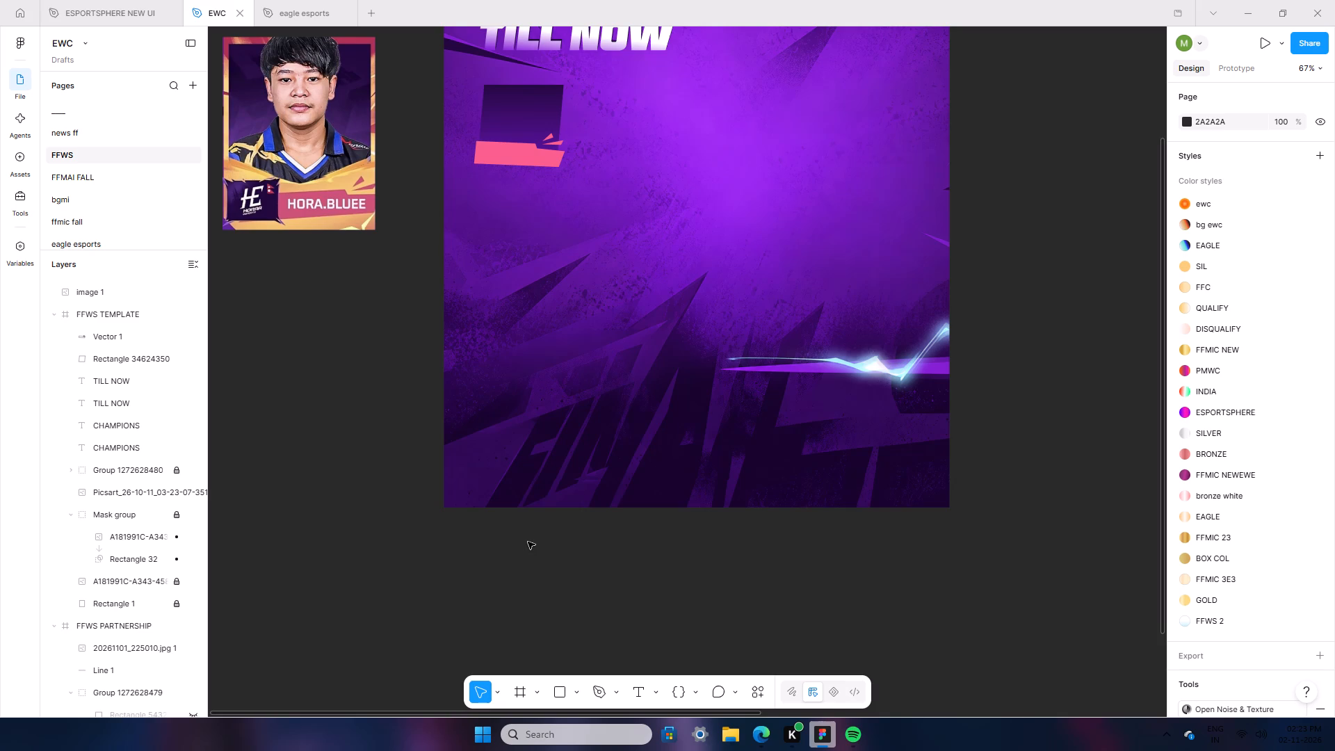
pyautogui.click(574, 696)
pyautogui.click(651, 662)
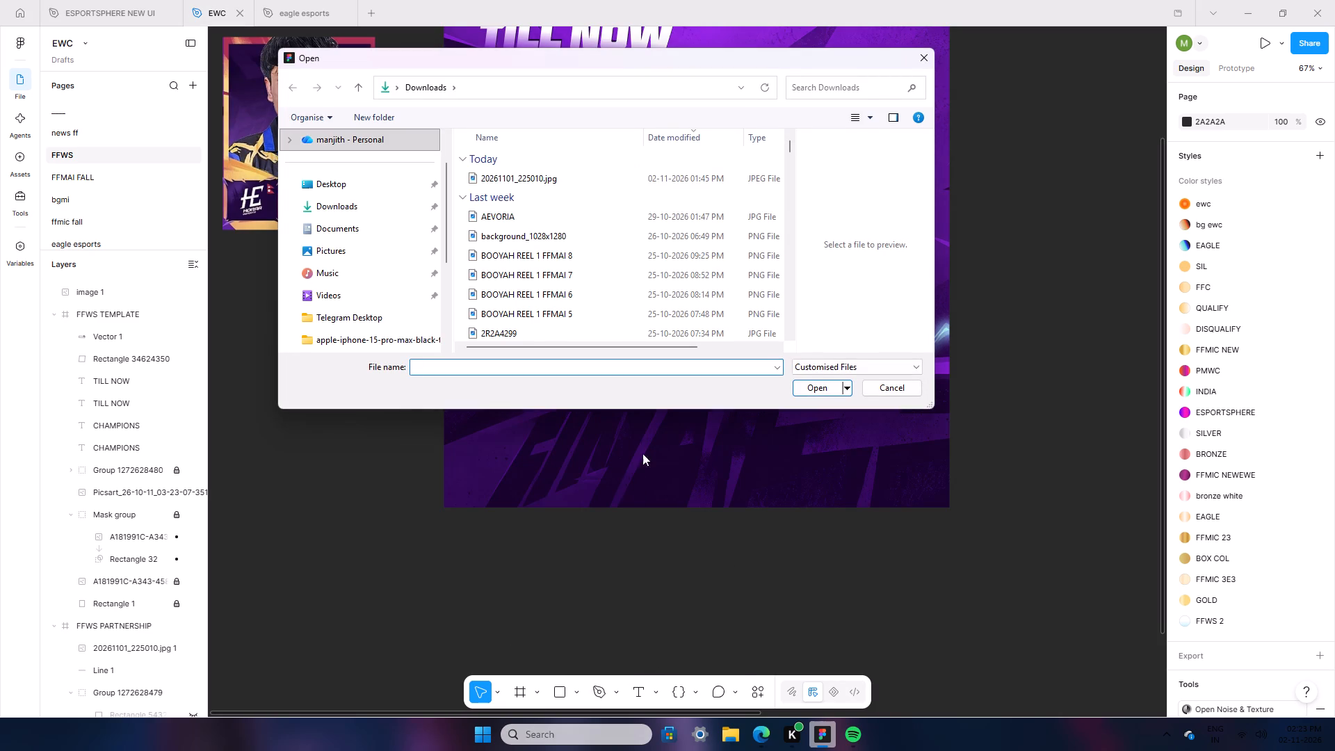
pyautogui.click(848, 89)
pyautogui.write('S8UL')
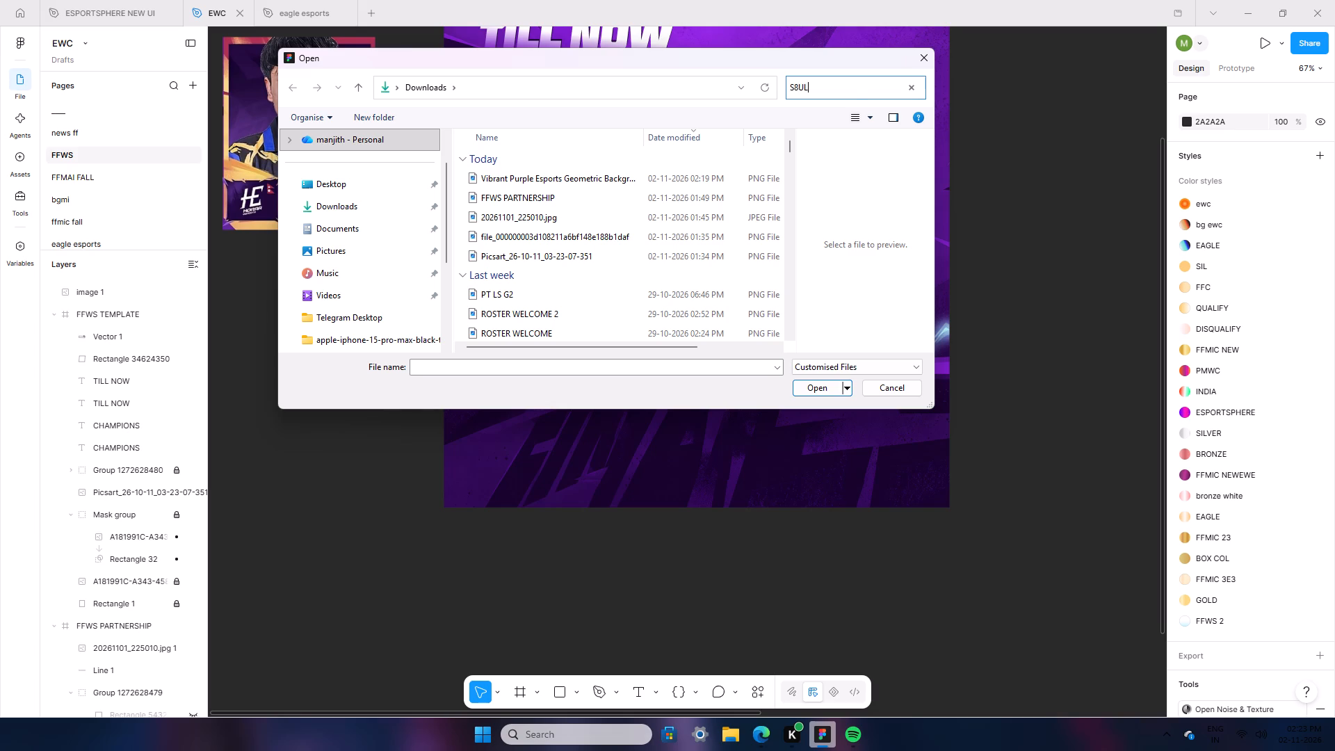
pyautogui.click(494, 280)
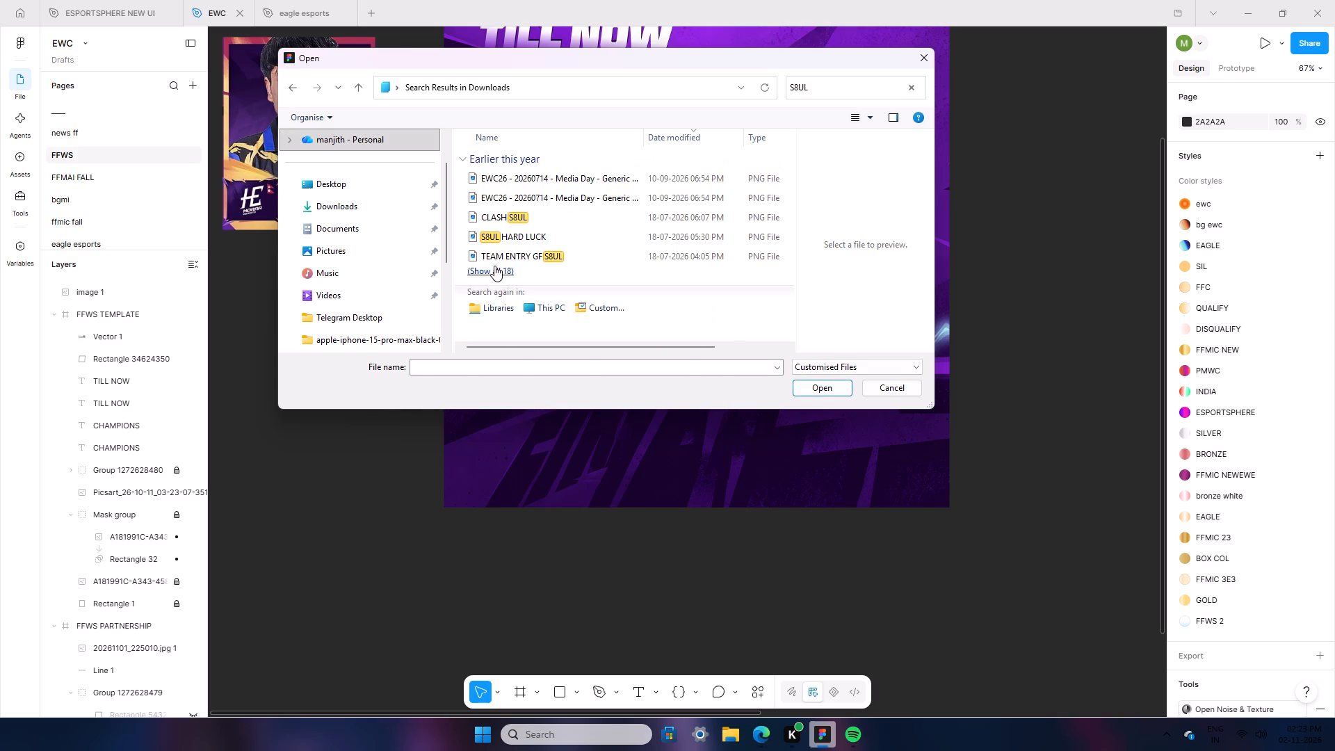
pyautogui.click(494, 266)
pyautogui.scroll(-6, 528, 330)
pyautogui.scroll(3, 527, 218)
pyautogui.scroll(1, 519, 288)
pyautogui.scroll(-4, 528, 316)
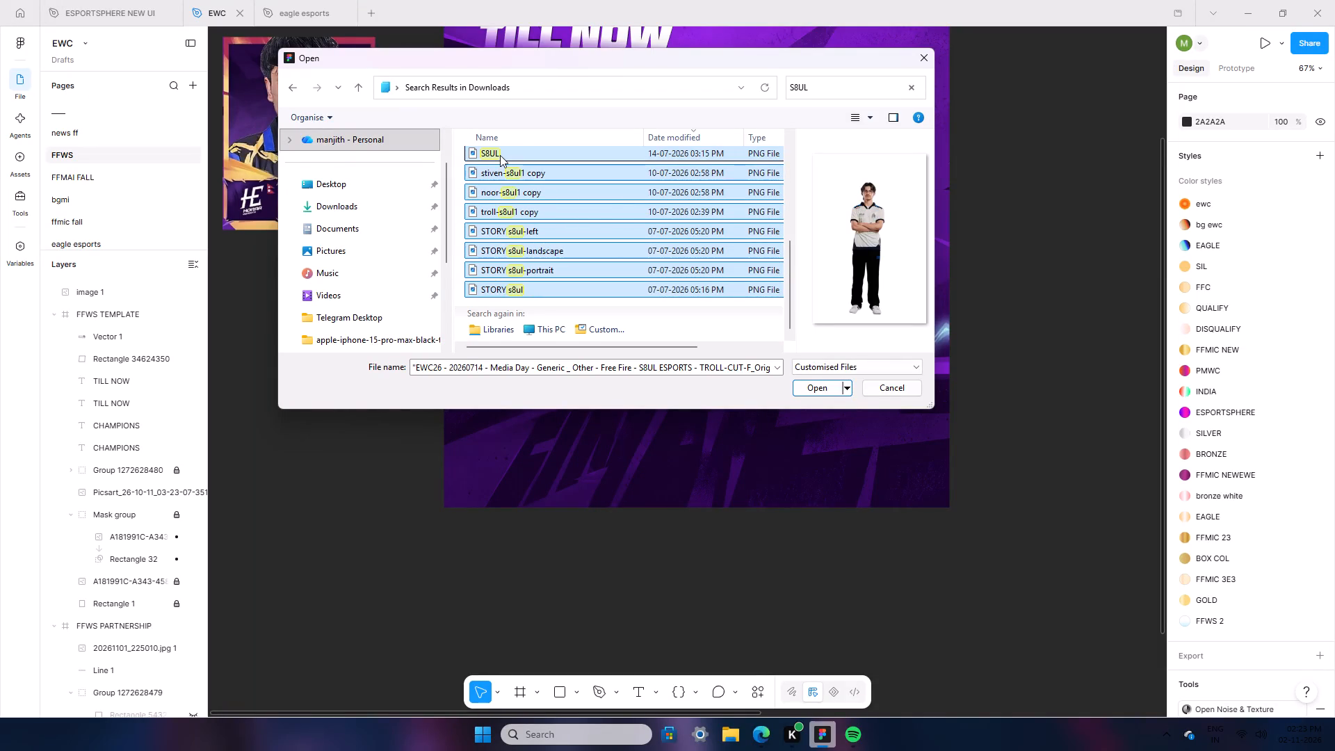
pyautogui.doubleClick(500, 155)
pyautogui.click(283, 465)
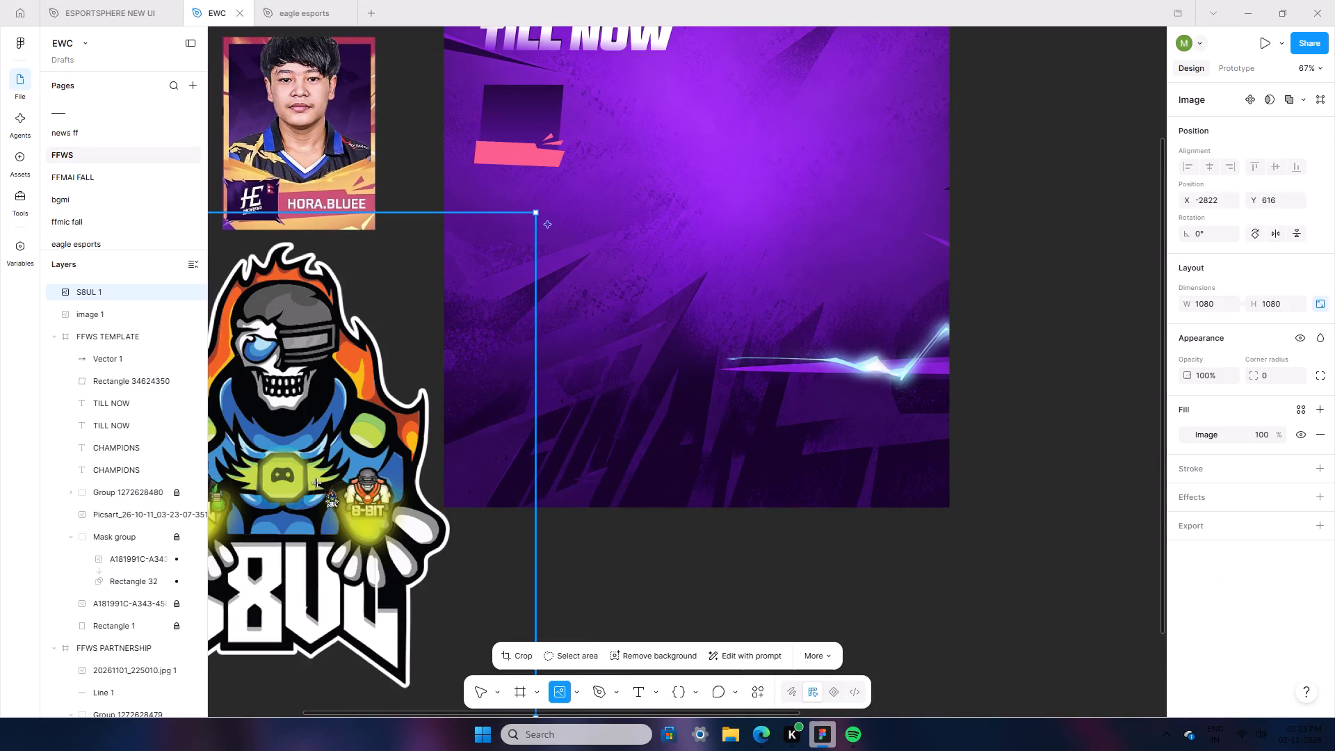
# Scale the S8UL logo down to 84 × 84, keeping its proportions, and bring it close to the template.
pyautogui.moveTo(537, 578); pyautogui.dragTo(313, 508)
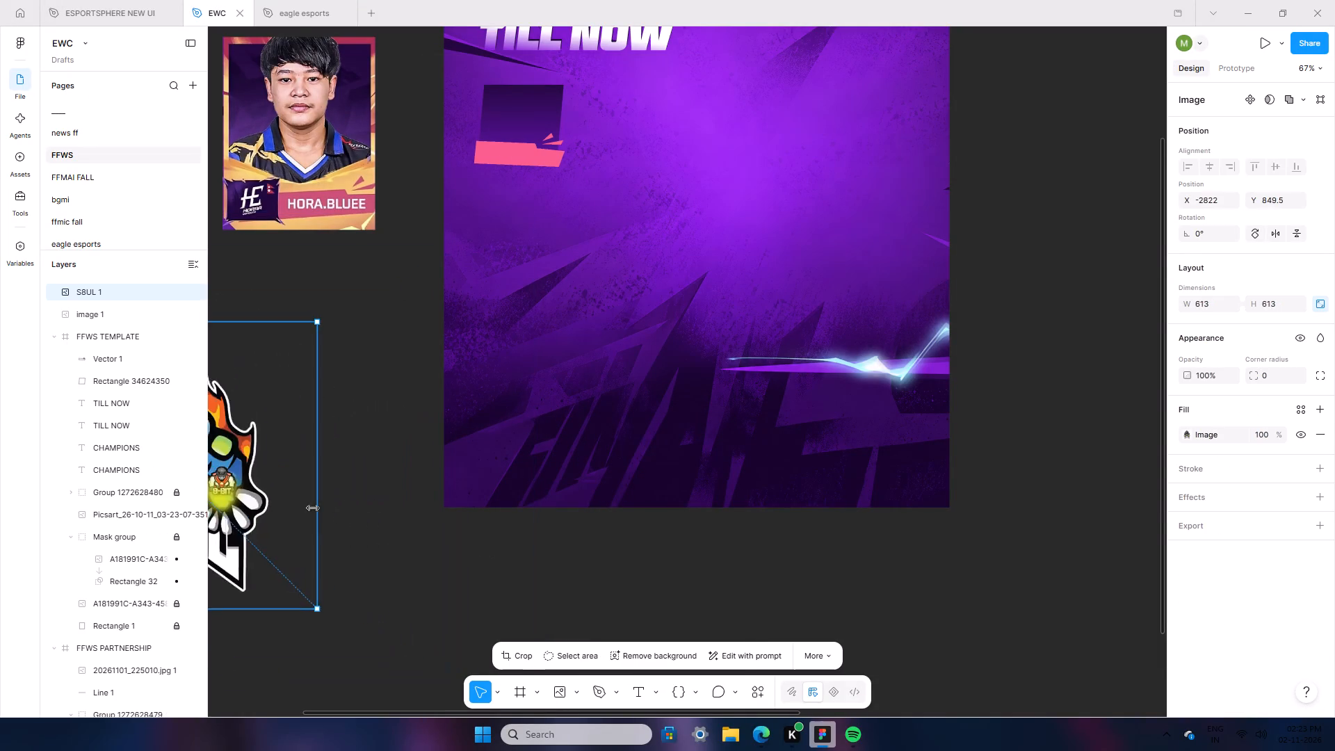
pyautogui.moveTo(313, 508); pyautogui.dragTo(250, 485)
pyautogui.moveTo(236, 474); pyautogui.dragTo(433, 548)
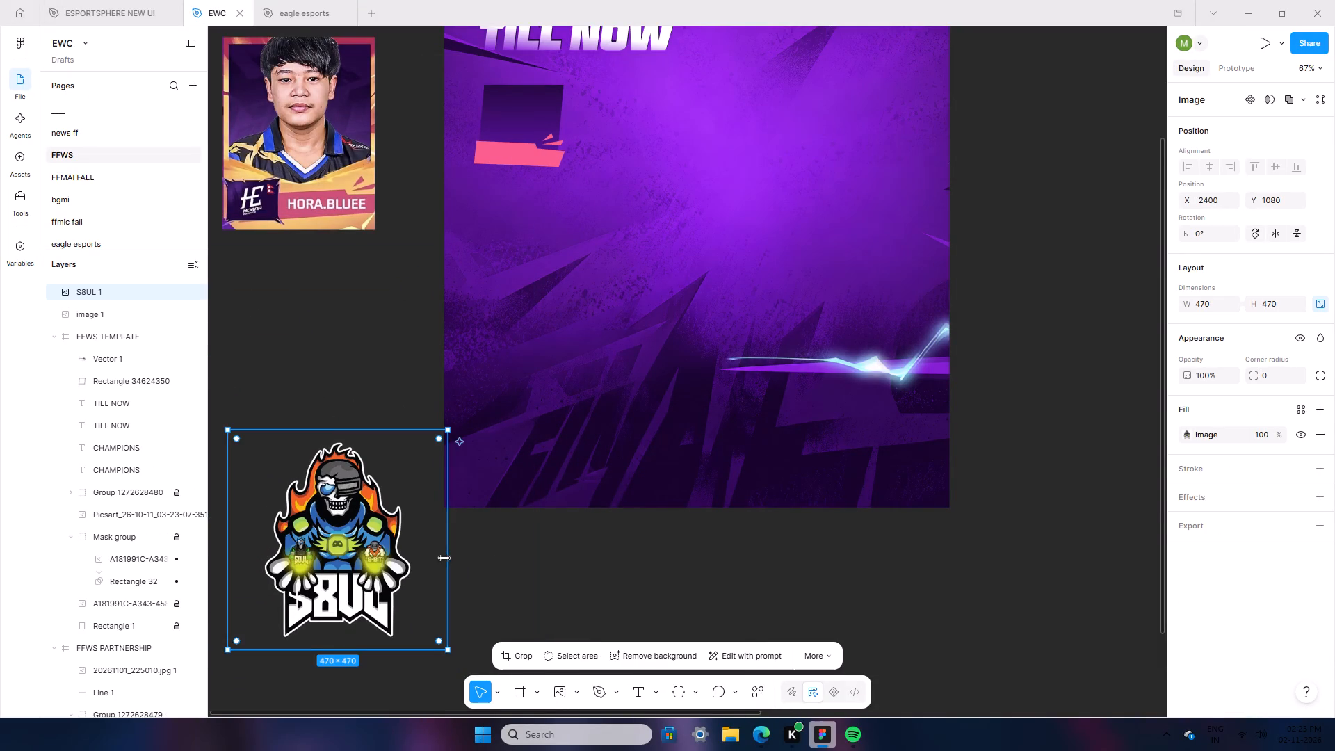
pyautogui.moveTo(444, 558); pyautogui.dragTo(298, 542)
pyautogui.moveTo(254, 550); pyautogui.dragTo(416, 308)
pyautogui.scroll(5, 342, 476)
pyautogui.scroll(5, 362, 561)
pyautogui.keyDown('ctrl'); pyautogui.scroll(4, 332, 669); pyautogui.keyUp('ctrl')
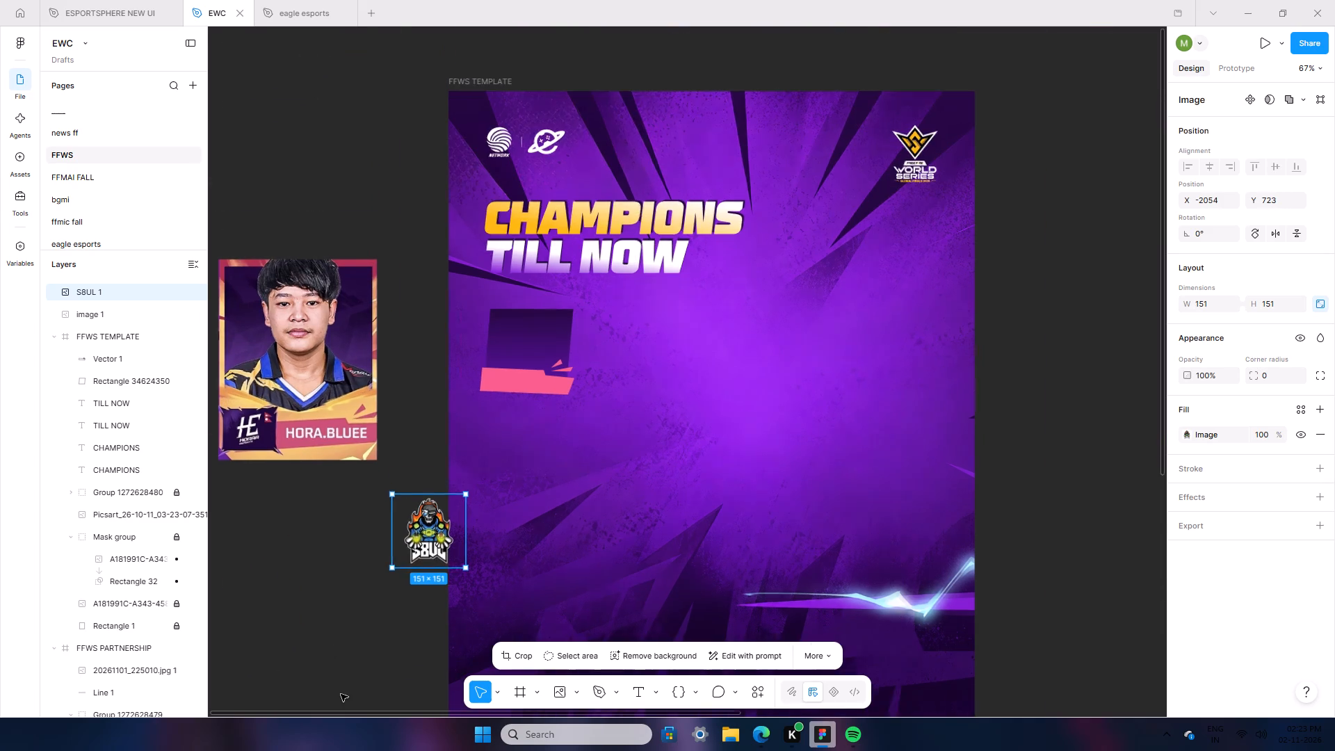
pyautogui.keyDown('ctrl'); pyautogui.scroll(2, 341, 694); pyautogui.keyUp('ctrl')
pyautogui.moveTo(530, 467); pyautogui.dragTo(540, 439)
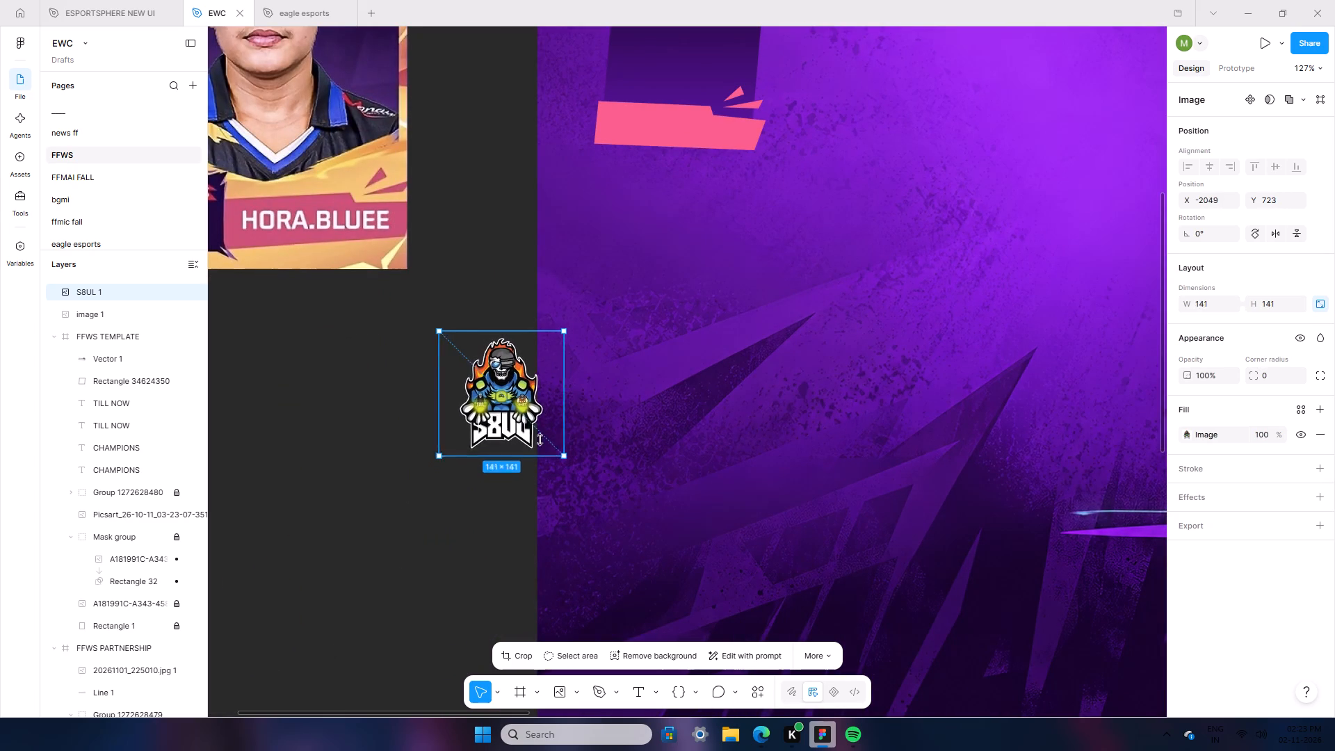
pyautogui.moveTo(540, 439); pyautogui.dragTo(537, 405)
# Move the S8UL logo into the template, centred in the skewed gradient box above the pink banner.
pyautogui.scroll(6, 556, 478)
pyautogui.moveTo(471, 605); pyautogui.dragTo(639, 324)
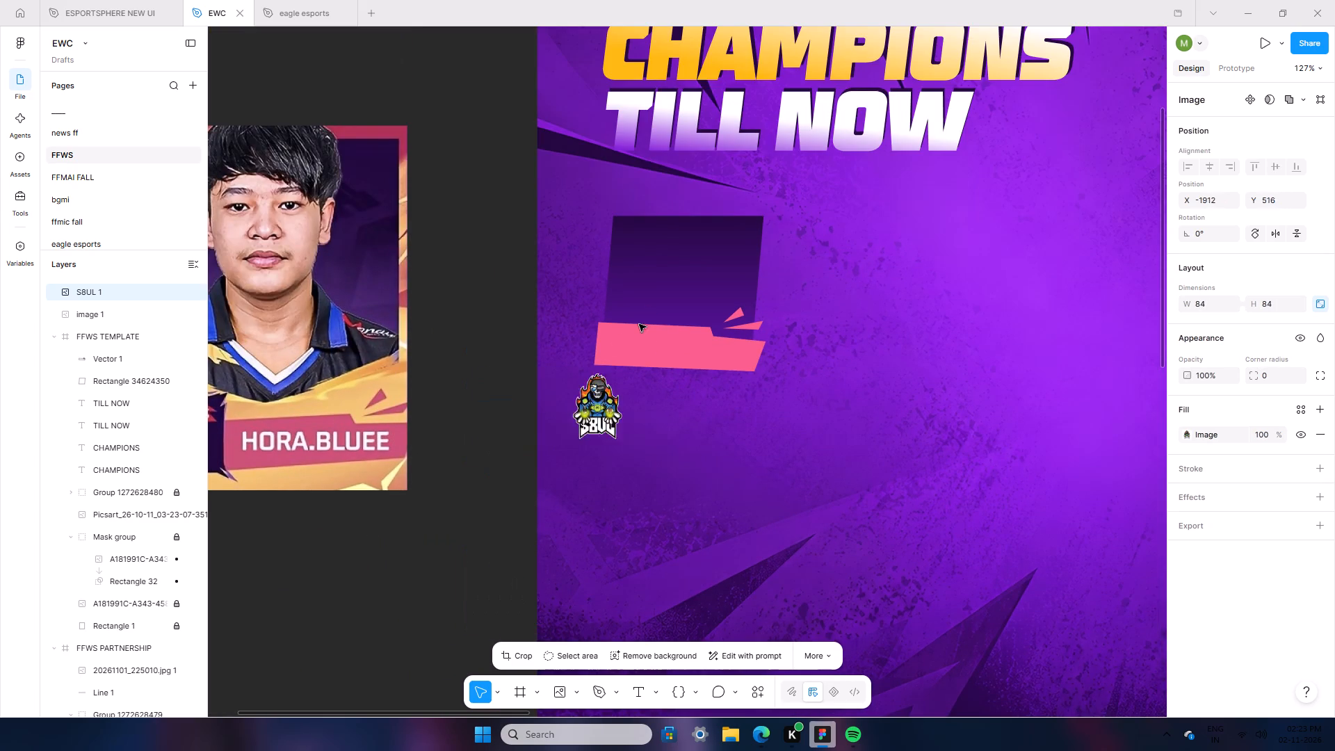
pyautogui.moveTo(639, 324); pyautogui.dragTo(647, 286)
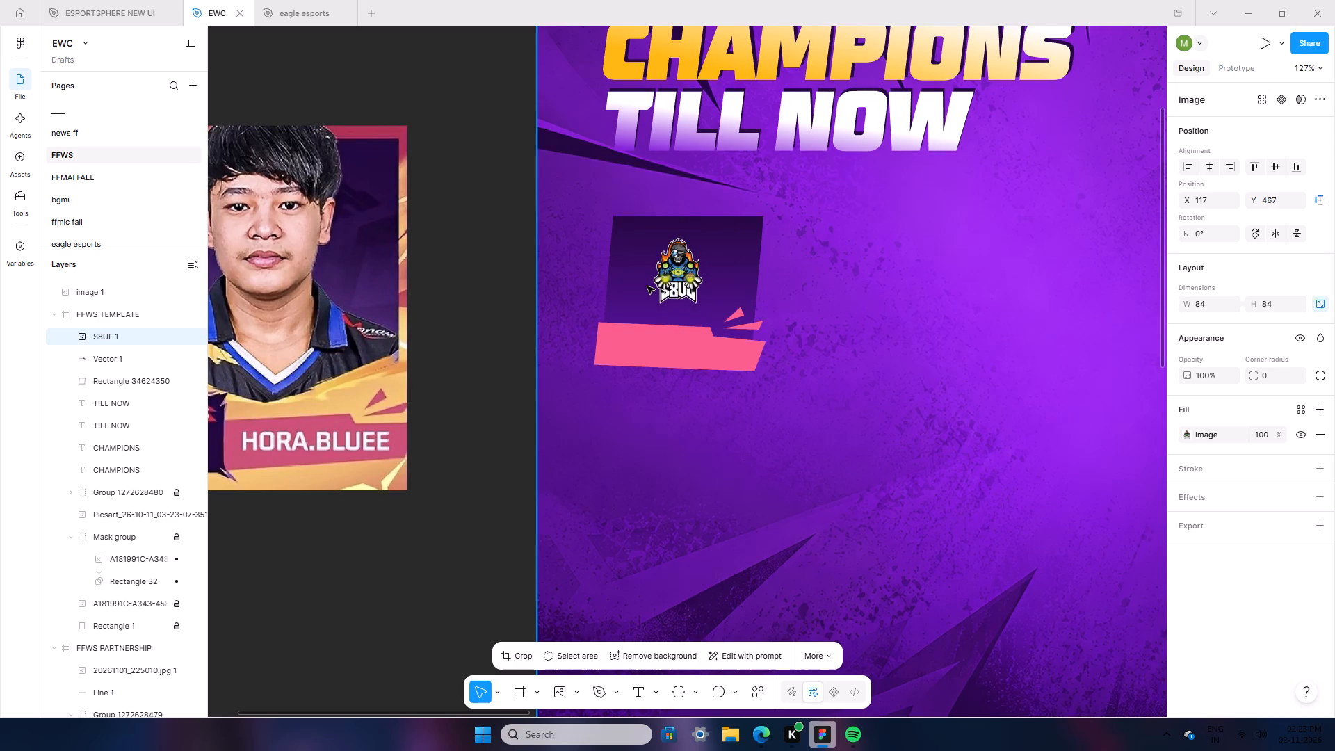
pyautogui.moveTo(647, 286); pyautogui.dragTo(652, 294)
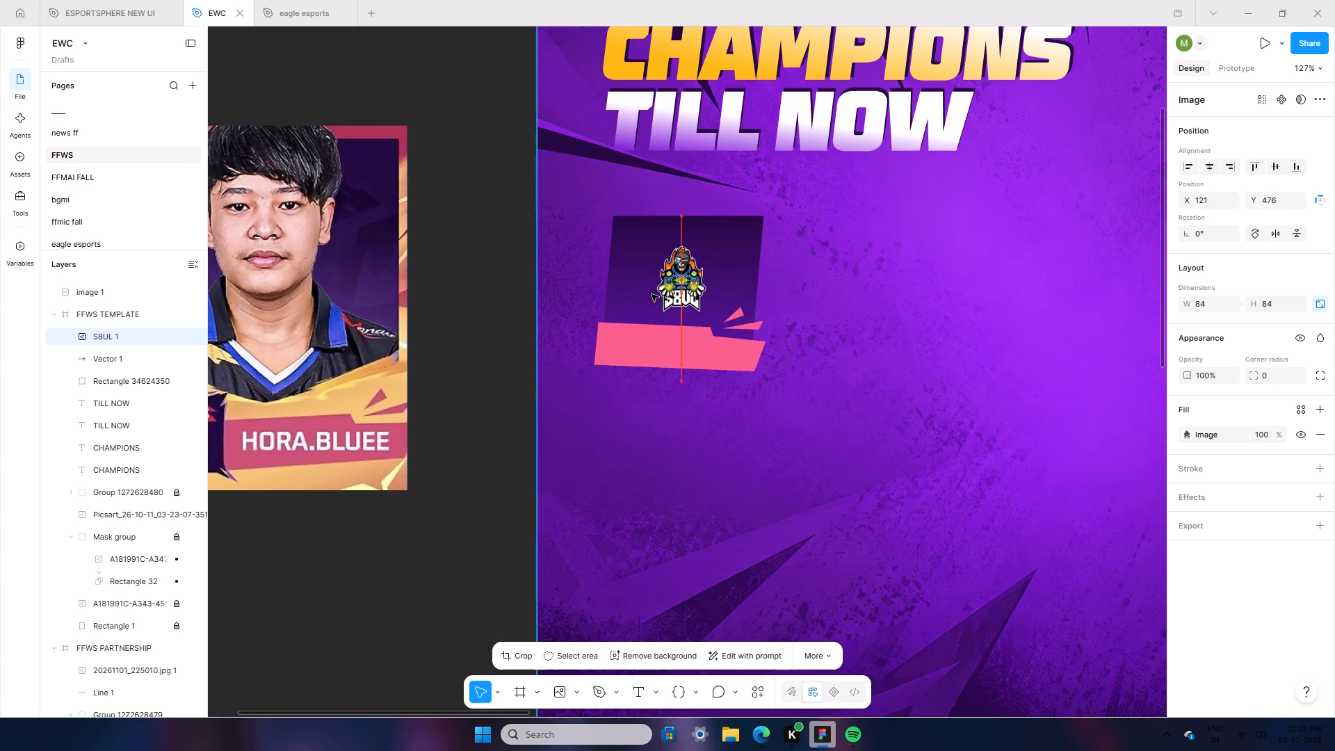
pyautogui.moveTo(652, 294); pyautogui.dragTo(651, 289)
pyautogui.click(465, 366)
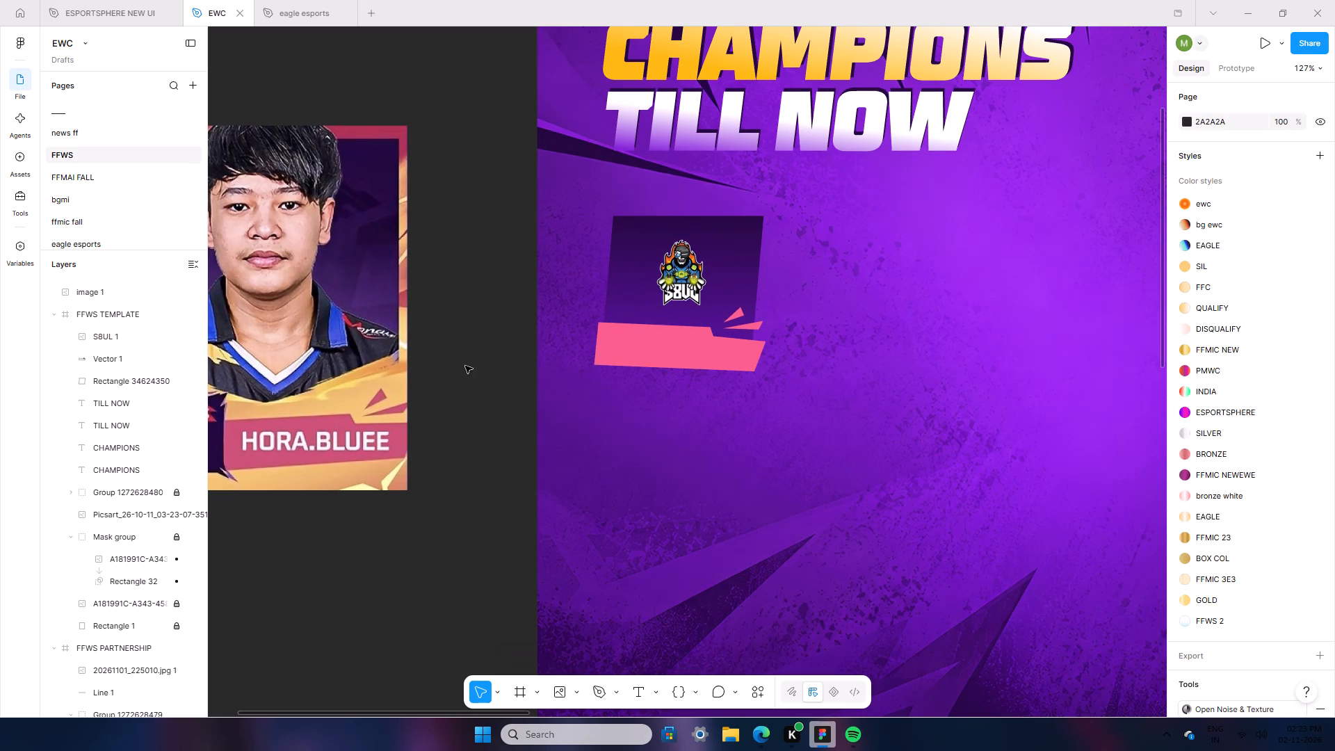
# Add a white text layer reading S8UL ESPORTS on the canvas below the player card.
pyautogui.click(641, 686)
pyautogui.click(449, 572)
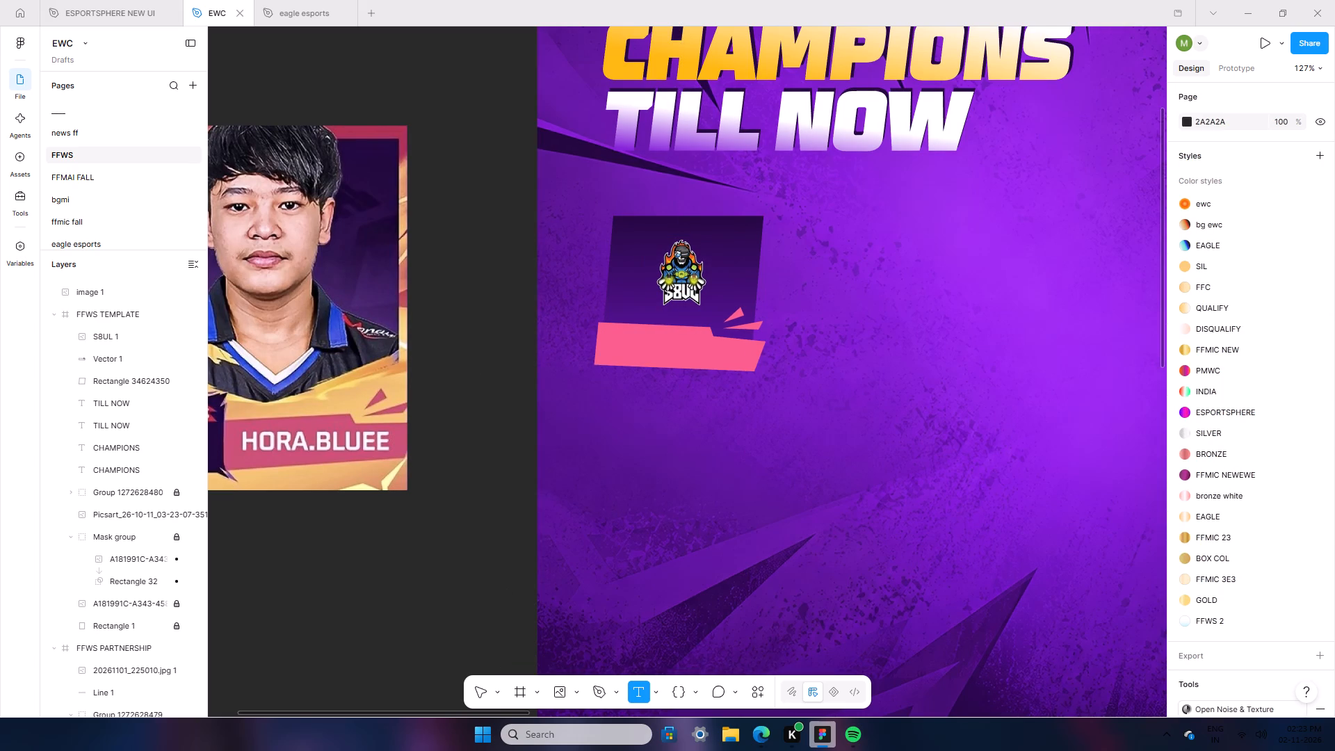
pyautogui.press('s')
pyautogui.press('8')
pyautogui.write('UL ESPOR')
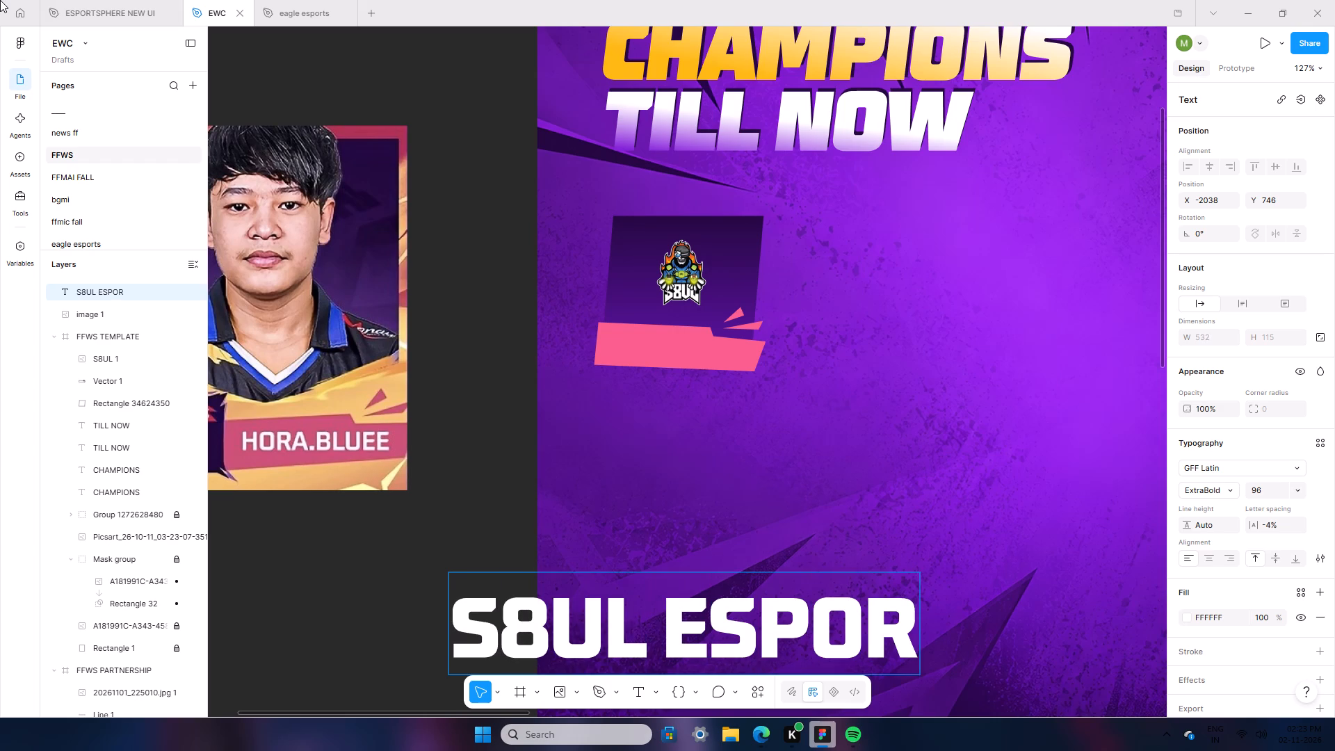
pyautogui.write('TS')
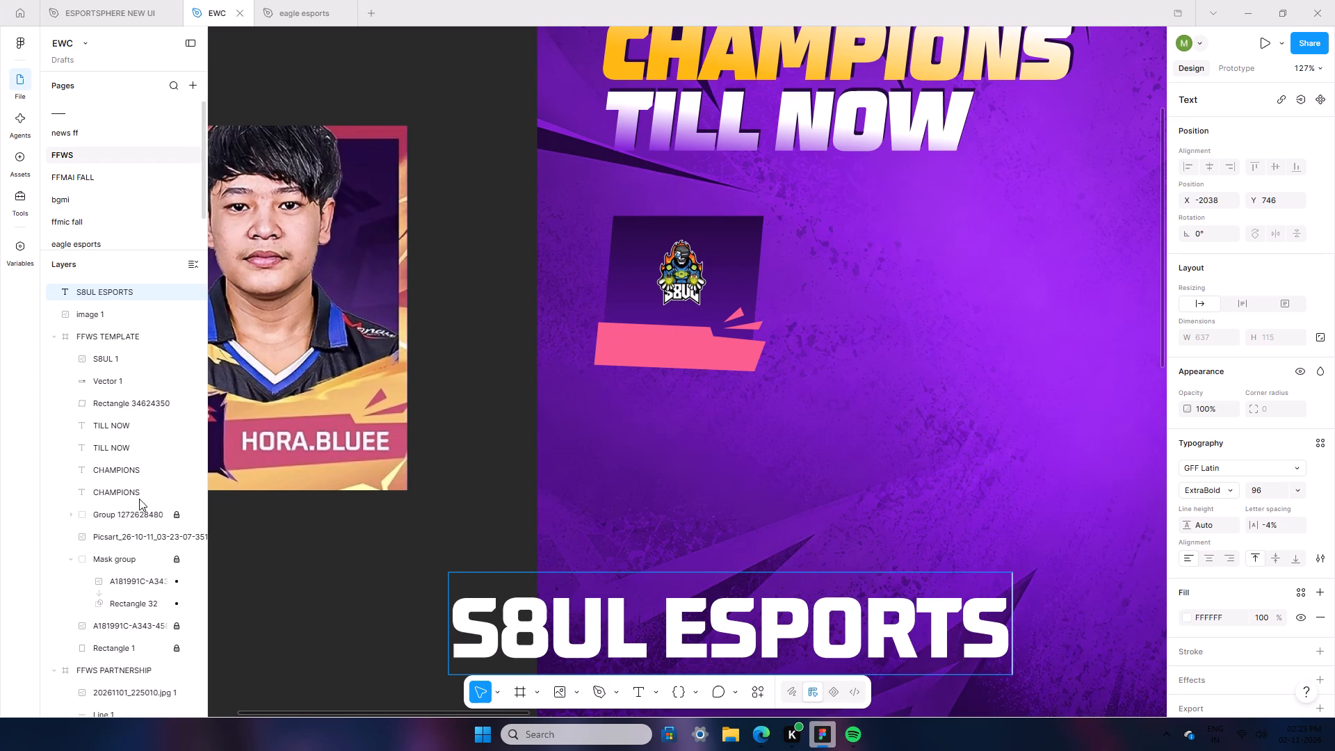
pyautogui.click(373, 576)
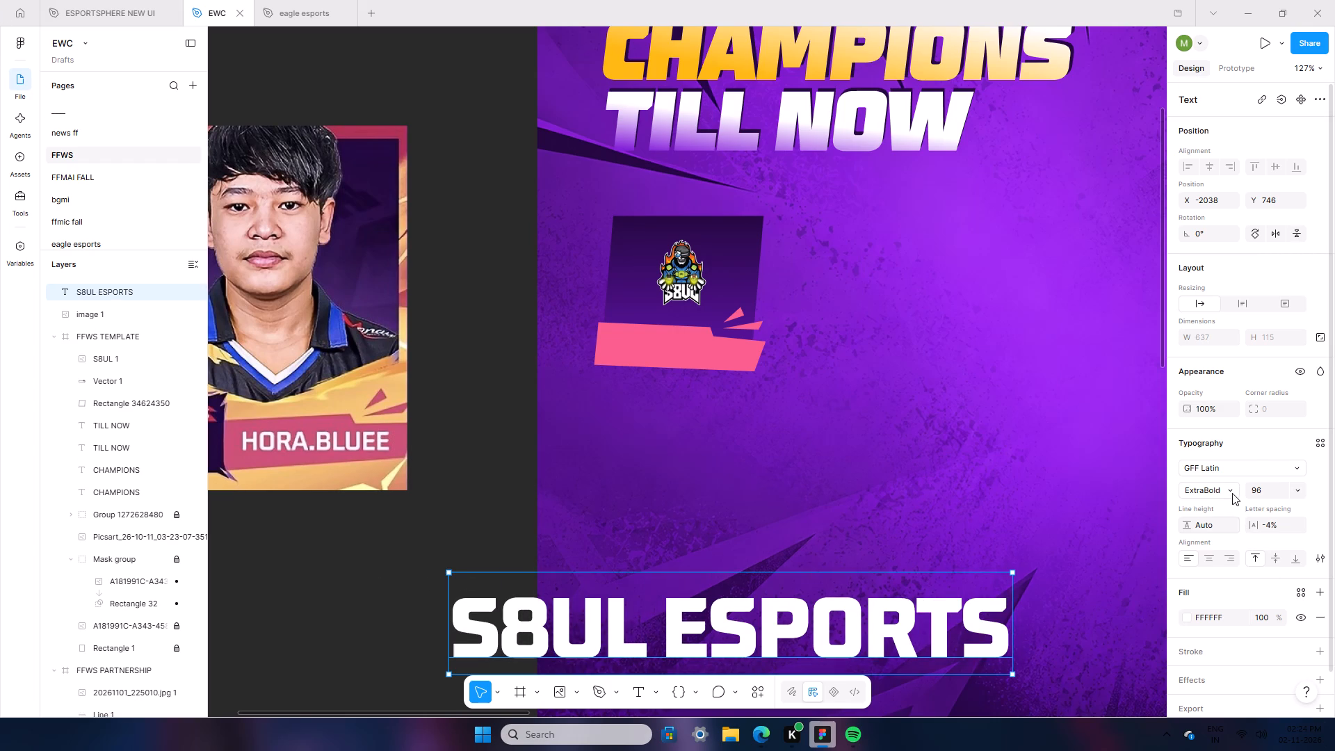
# Set the S8UL ESPORTS text to Bold weight at size 16.
pyautogui.click(1232, 496)
pyautogui.click(1225, 478)
pyautogui.click(1297, 494)
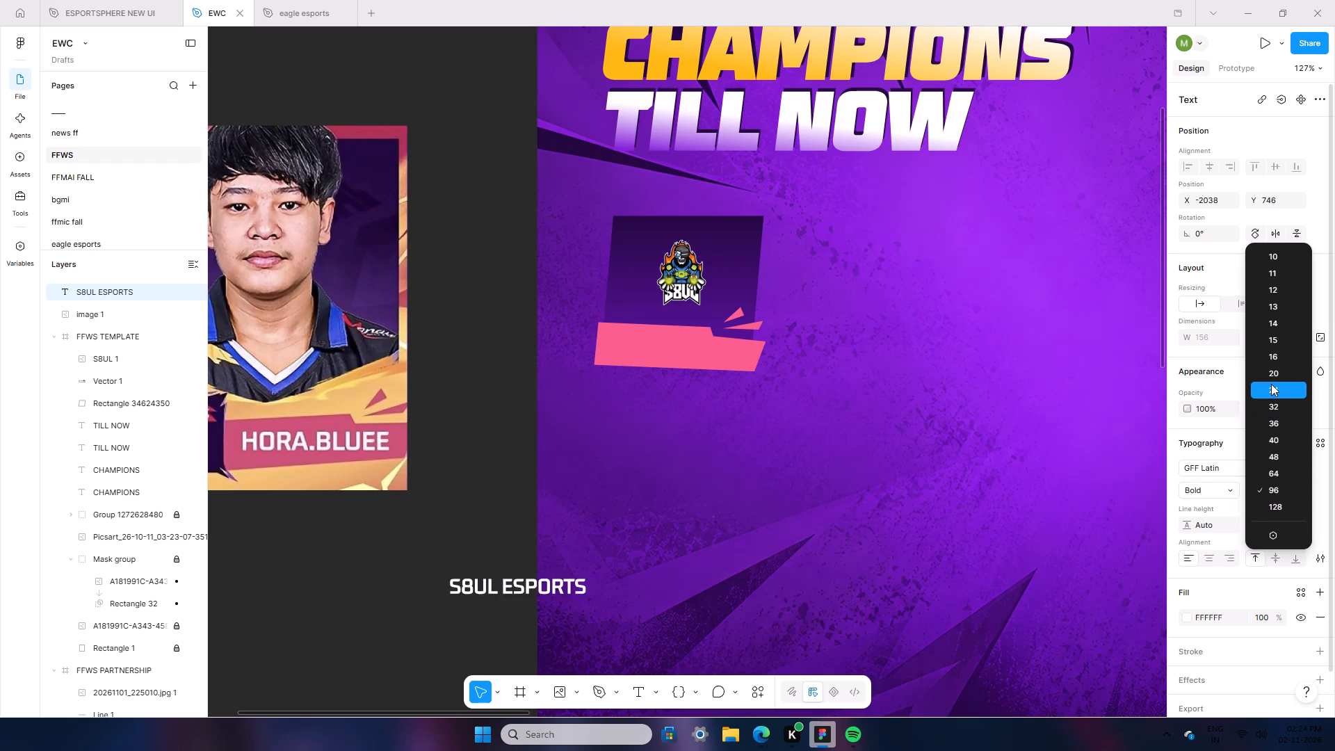
pyautogui.click(1272, 355)
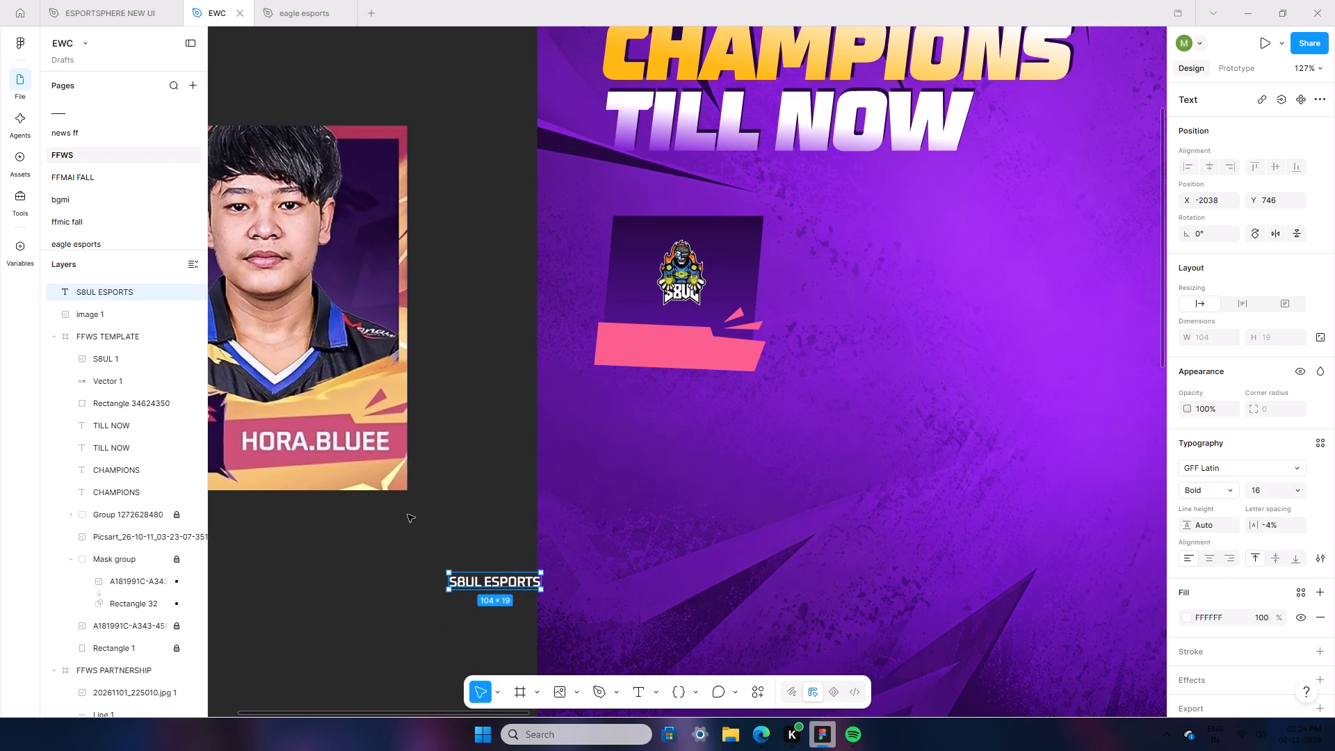
# Place the S8UL ESPORTS text on the pink banner and rotate it to about -2.95°.
pyautogui.moveTo(494, 582); pyautogui.dragTo(668, 345)
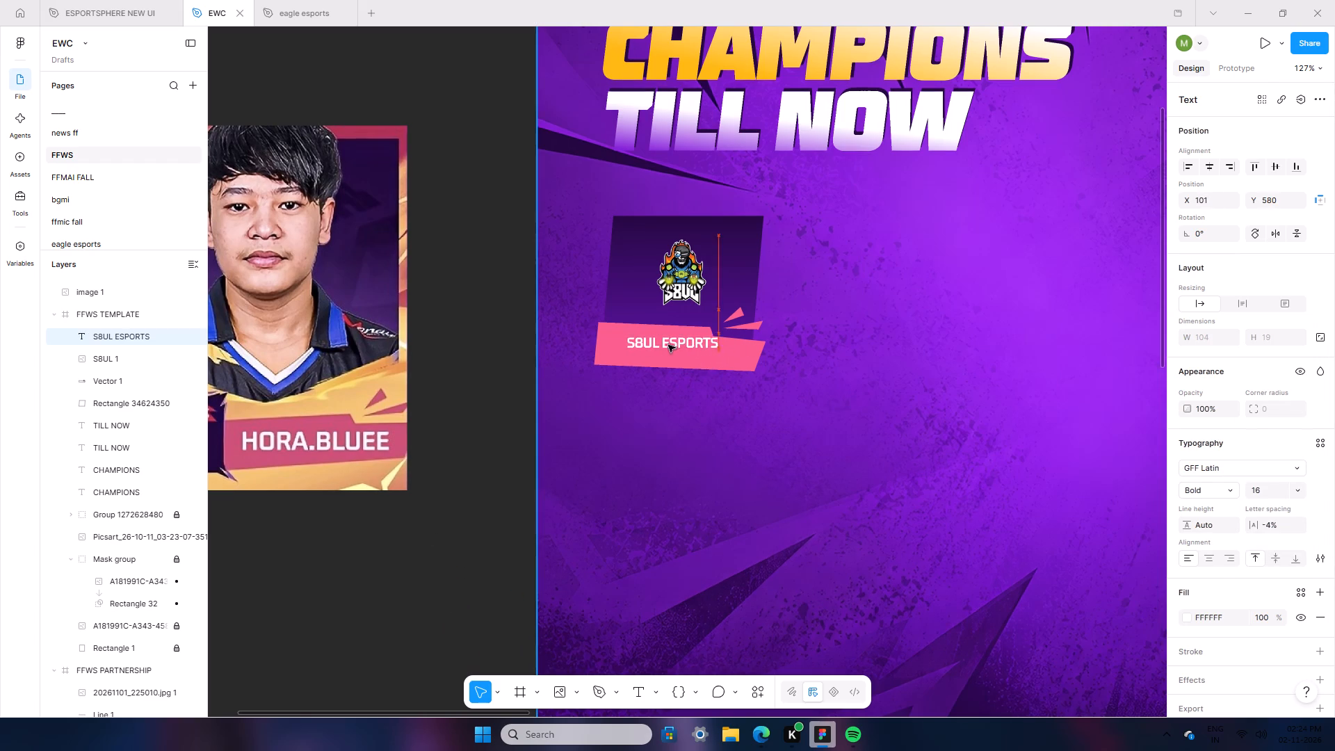
pyautogui.moveTo(668, 345); pyautogui.dragTo(663, 347)
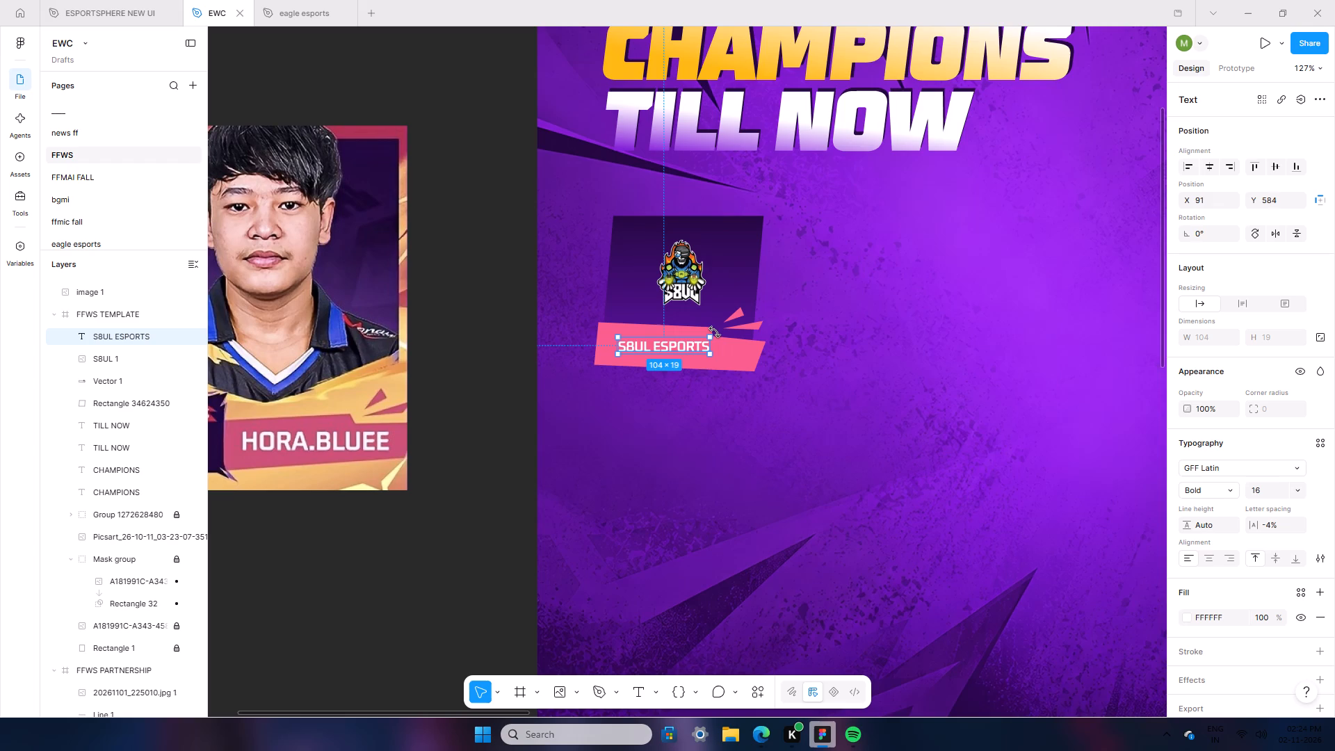
pyautogui.click(715, 332)
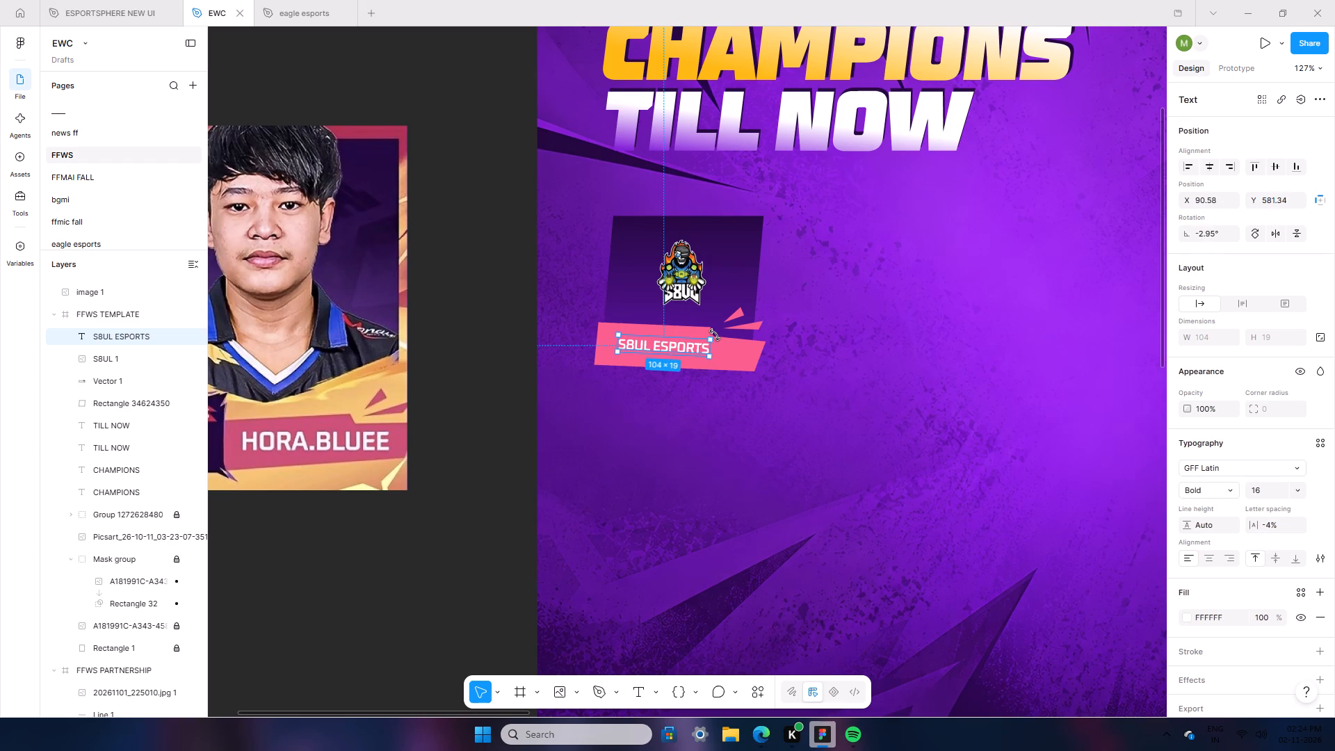
pyautogui.click(476, 390)
# Set the pink banner's rotation to 0°.
pyautogui.keyDown('ctrl'); pyautogui.scroll(-7, 471, 391); pyautogui.keyUp('ctrl')
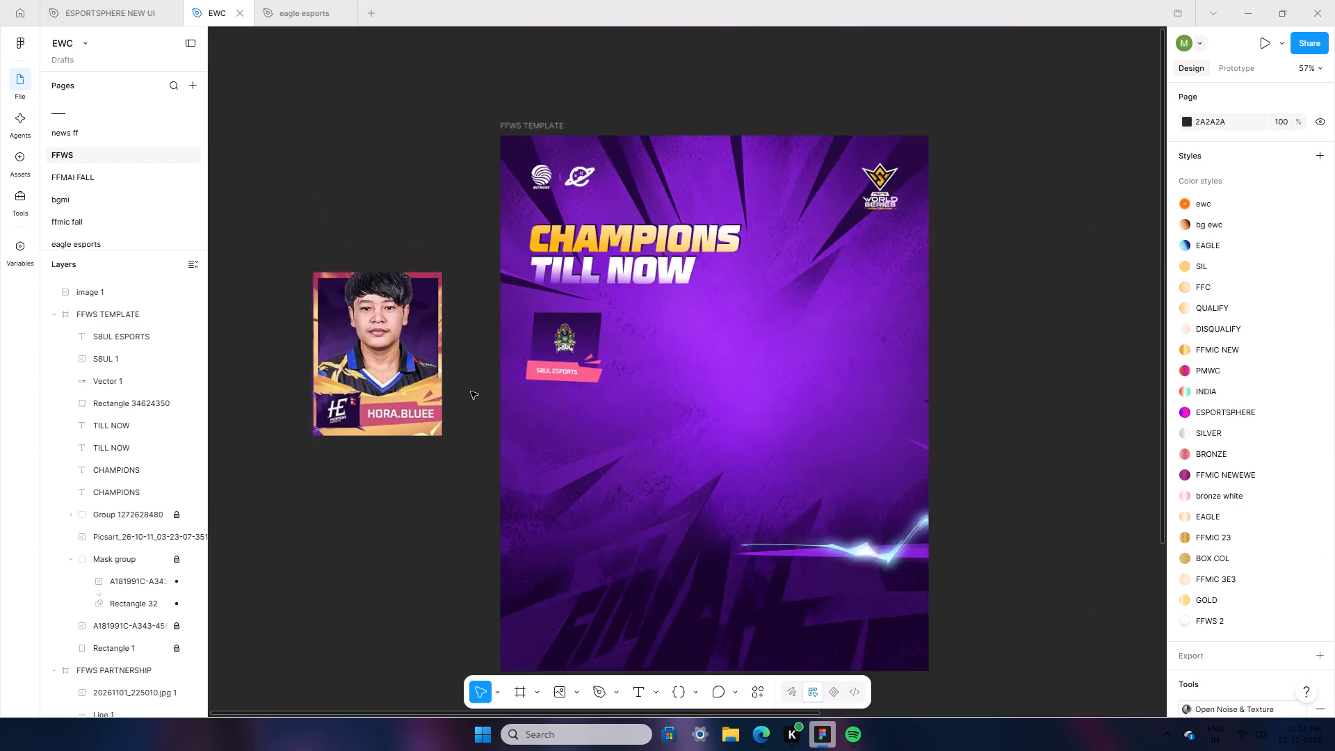
pyautogui.keyDown('ctrl'); pyautogui.scroll(-4, 471, 391); pyautogui.keyUp('ctrl')
pyautogui.keyDown('ctrl'); pyautogui.scroll(6, 458, 560); pyautogui.keyUp('ctrl')
pyautogui.scroll(7, 498, 628)
pyautogui.keyDown('ctrl'); pyautogui.scroll(6, 498, 628); pyautogui.keyUp('ctrl')
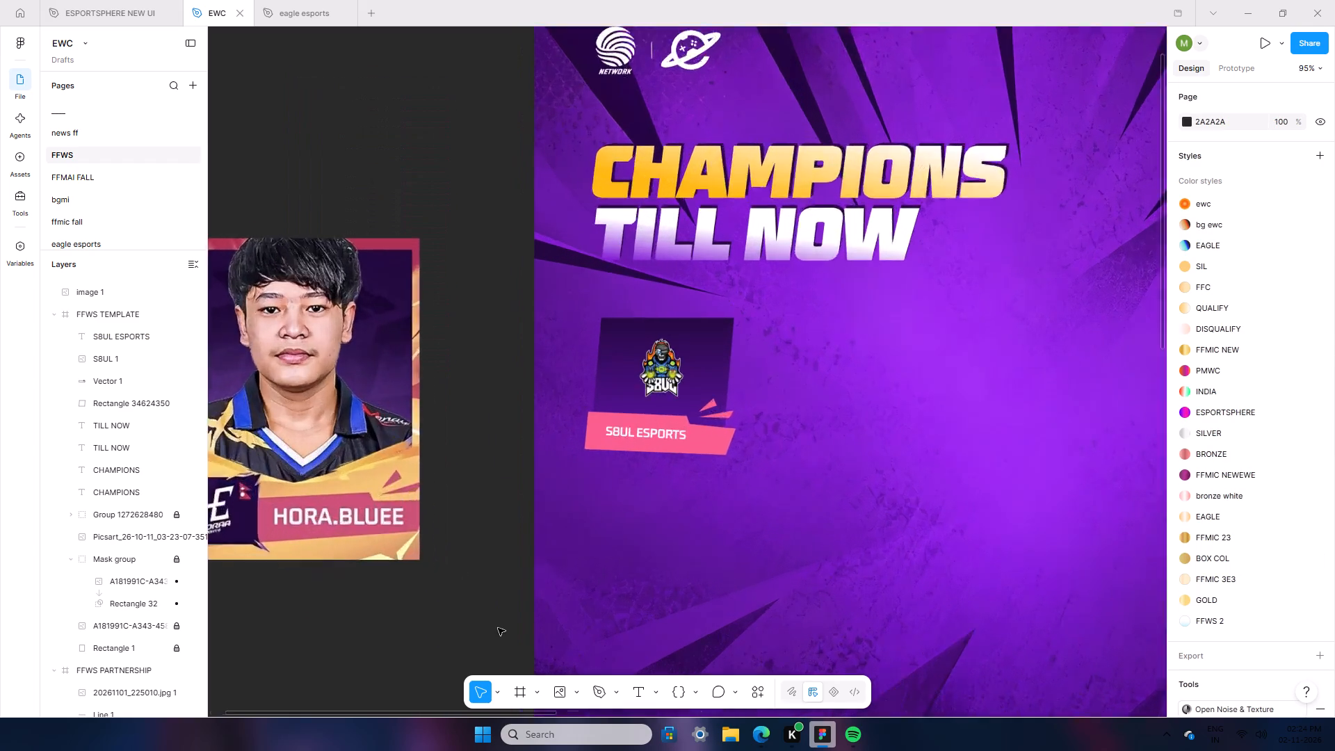
pyautogui.keyDown('ctrl'); pyautogui.scroll(1, 498, 628); pyautogui.keyUp('ctrl')
pyautogui.keyDown('ctrl'); pyautogui.scroll(5, 602, 581); pyautogui.keyUp('ctrl')
pyautogui.click(969, 186)
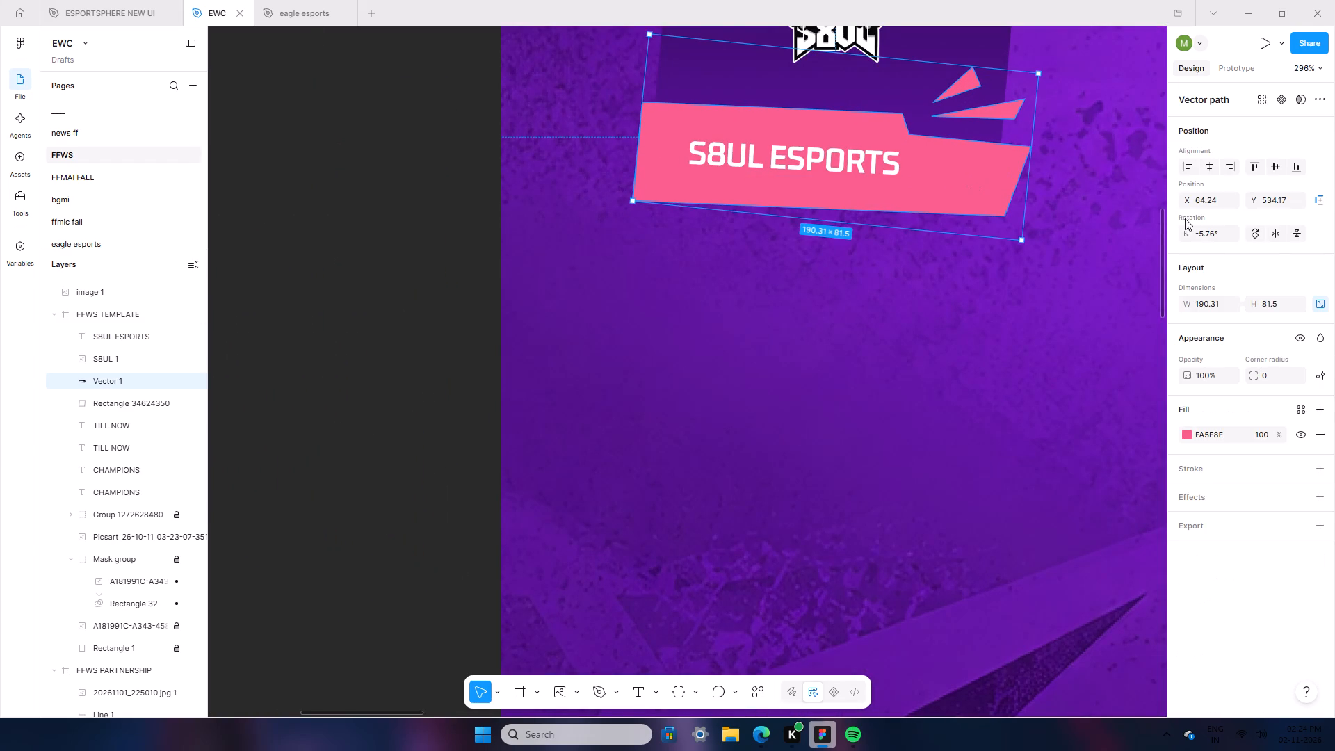
pyautogui.click(1206, 229)
pyautogui.press('0')
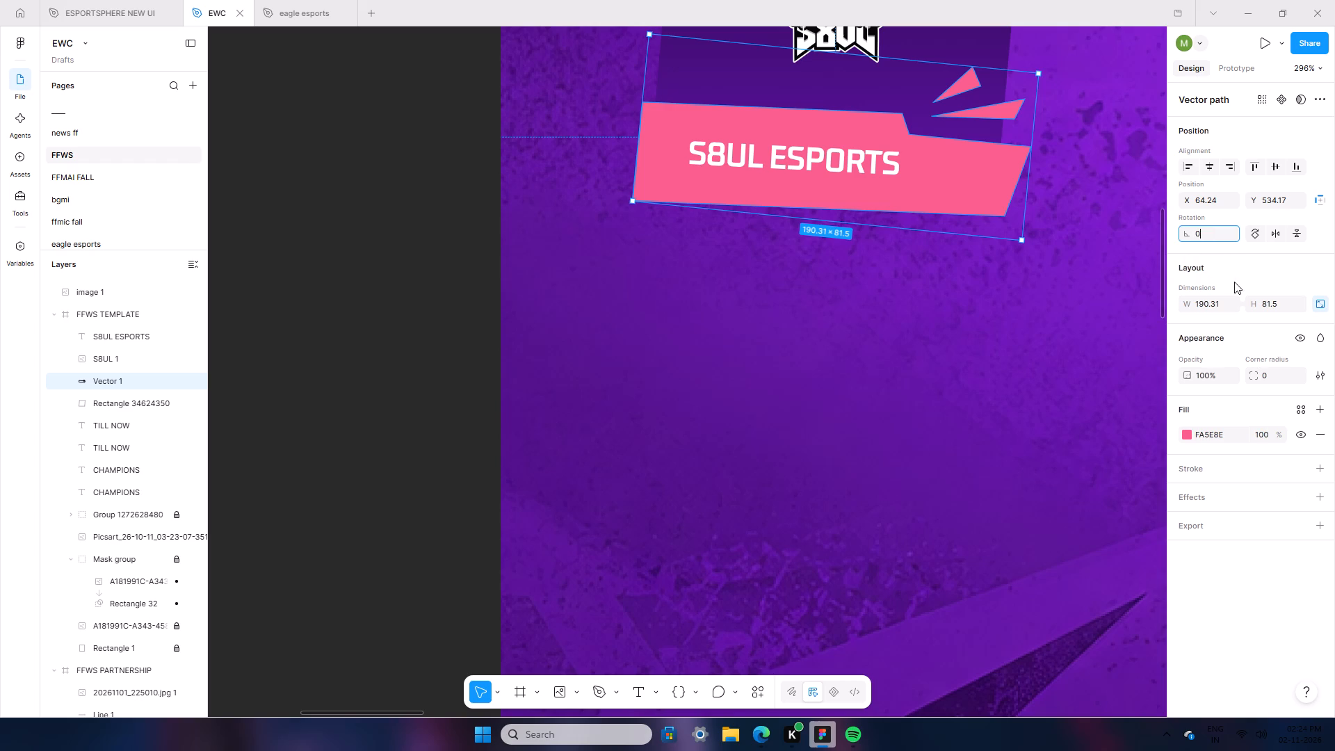
pyautogui.click(1234, 282)
pyautogui.moveTo(493, 299); pyautogui.dragTo(485, 293)
# Change the weight of the S8UL ESPORTS text on the pink banner to Black.
pyautogui.keyDown('ctrl'); pyautogui.scroll(-6, 485, 298); pyautogui.keyUp('ctrl')
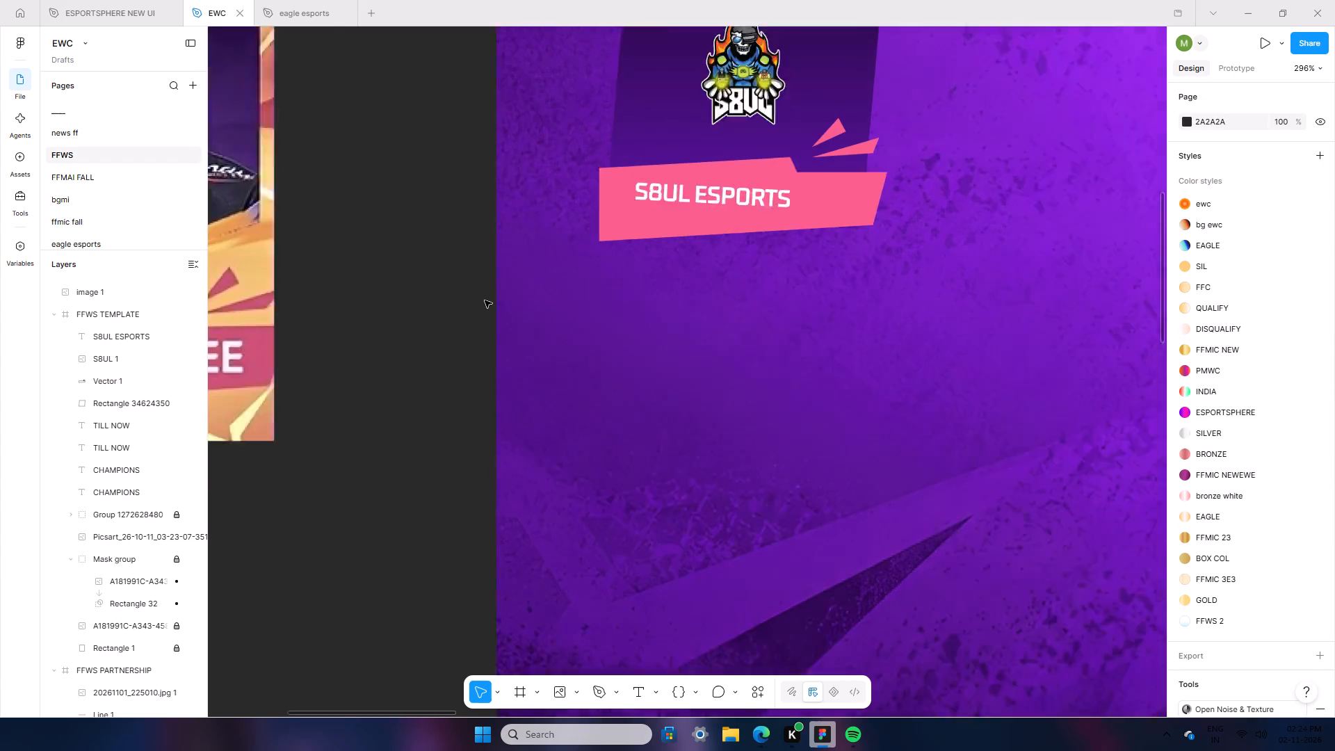
pyautogui.scroll(-5, 485, 308)
pyautogui.keyDown('ctrl'); pyautogui.scroll(-9, 487, 314); pyautogui.keyUp('ctrl')
pyautogui.scroll(5, 464, 375)
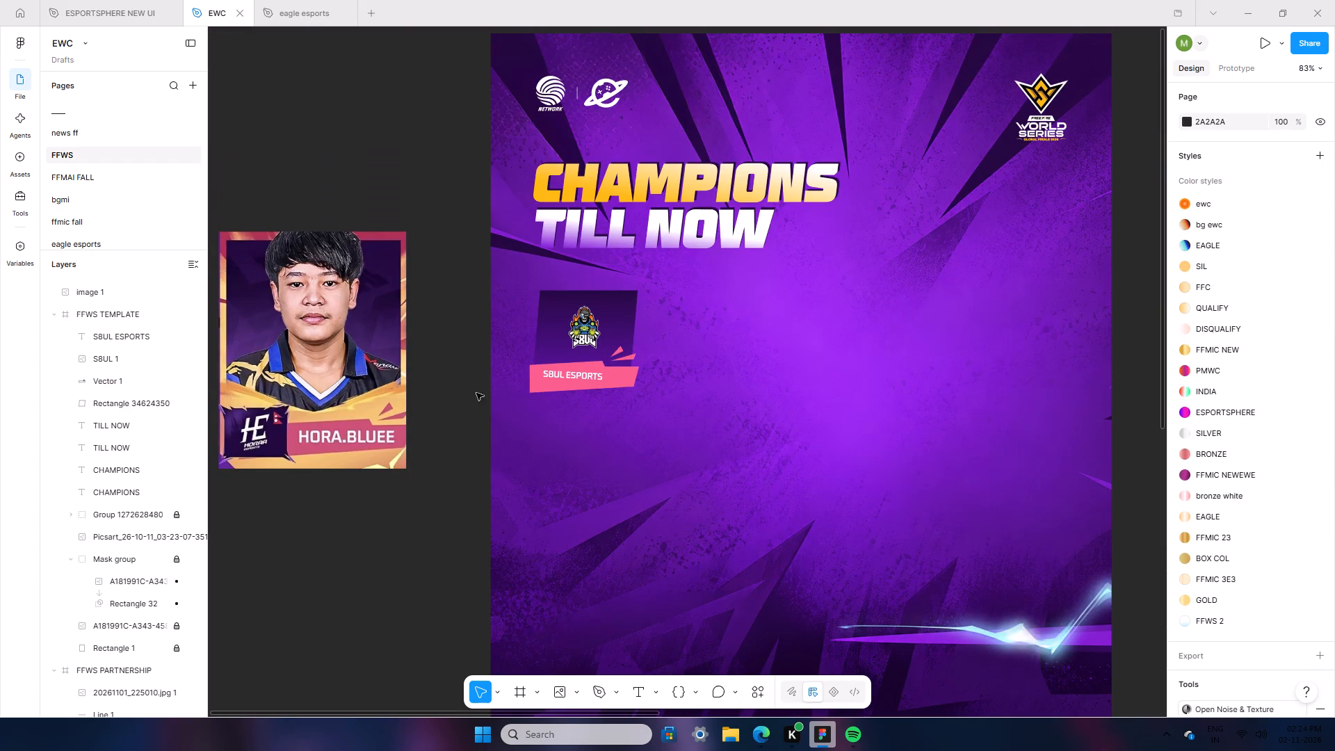
pyautogui.scroll(7, 455, 538)
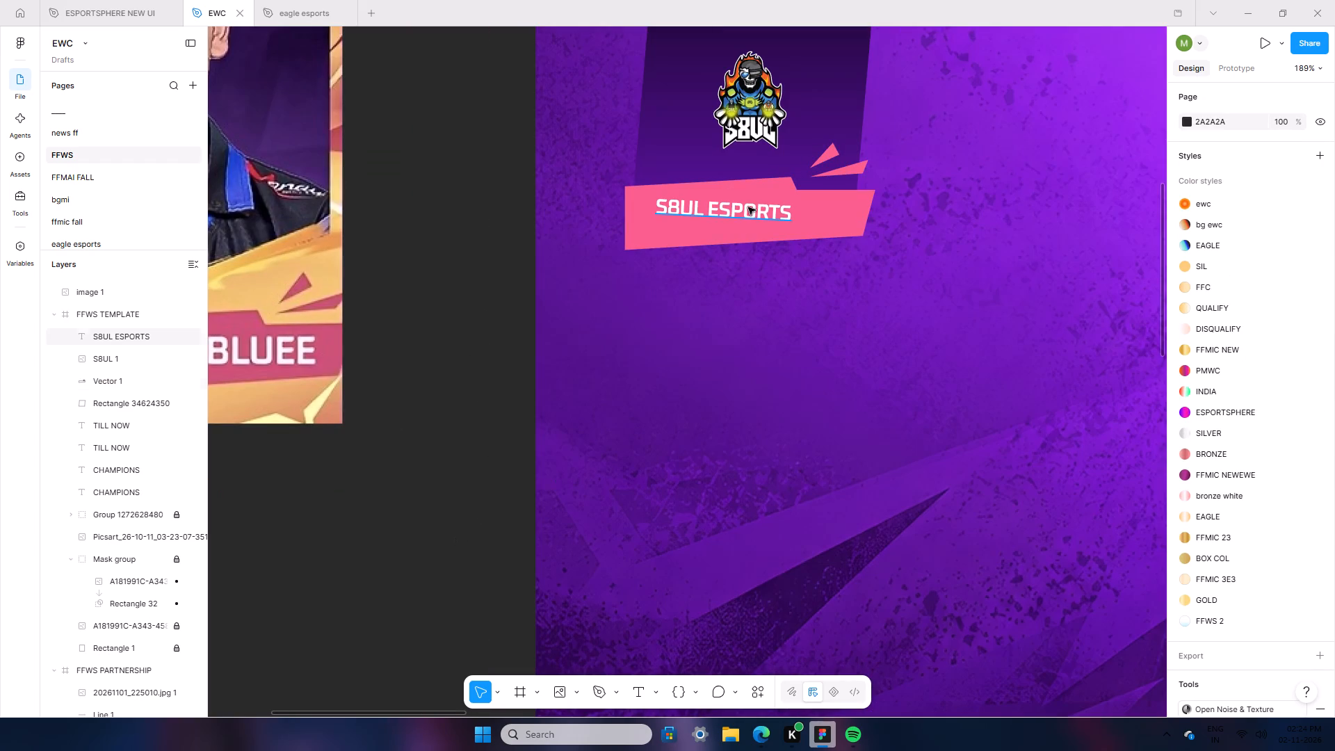
pyautogui.click(748, 207)
pyautogui.click(1232, 489)
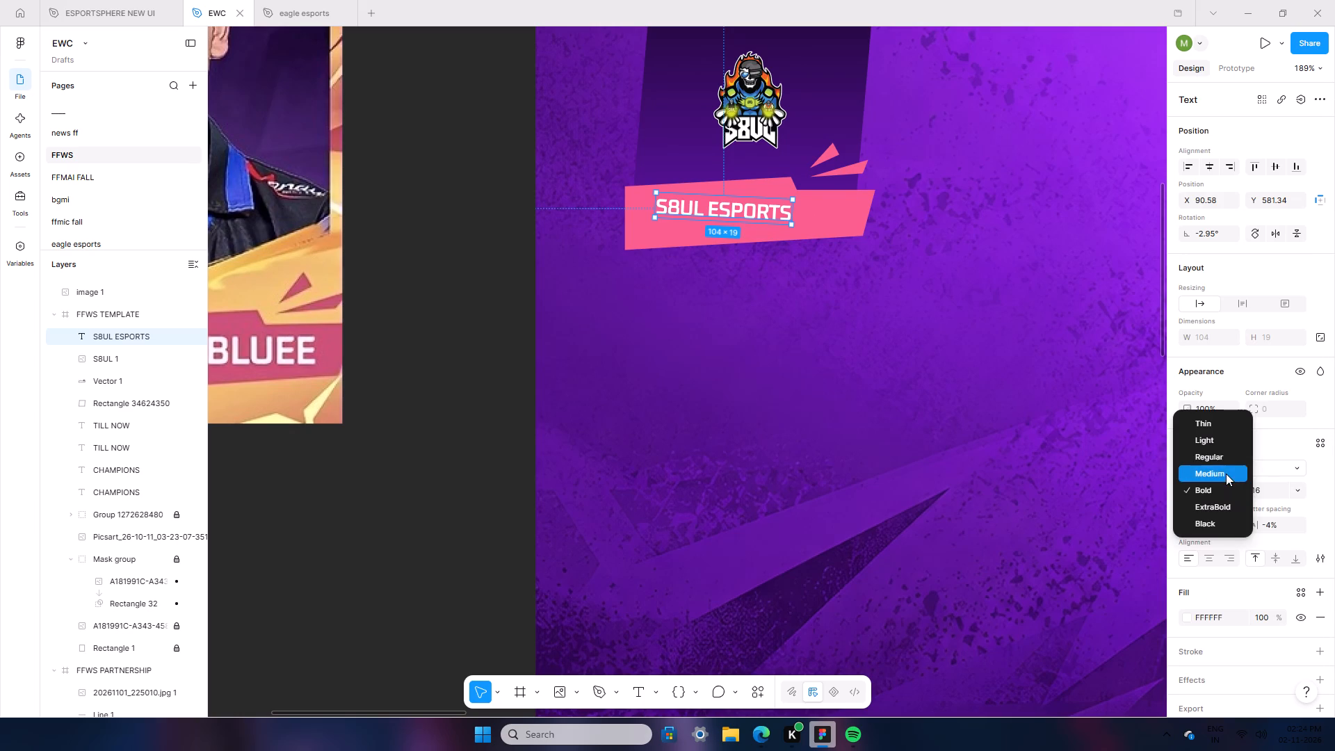
pyautogui.click(1236, 515)
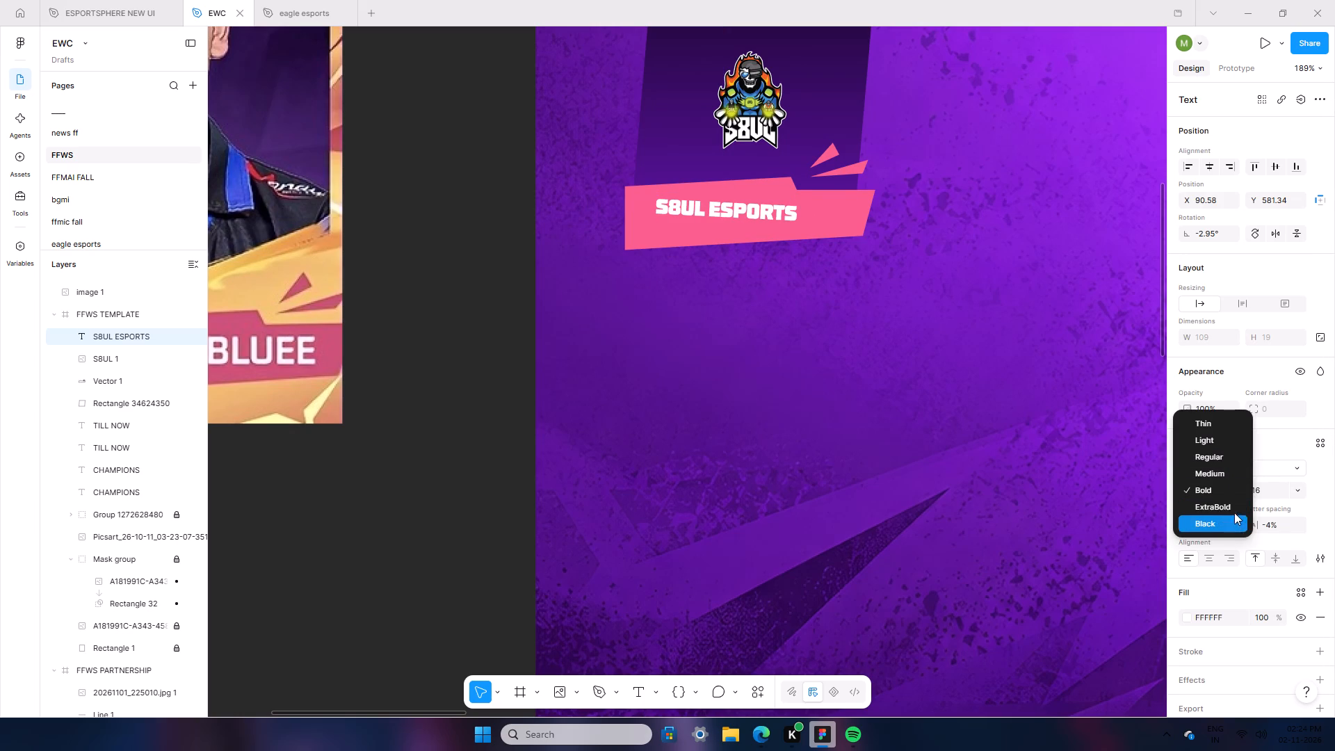
# Rotate the S8UL ESPORTS text to about 2.98° and reposition it on the pink banner at X 87, Y 587.
pyautogui.moveTo(800, 194); pyautogui.dragTo(799, 186)
pyautogui.moveTo(779, 207); pyautogui.dragTo(775, 214)
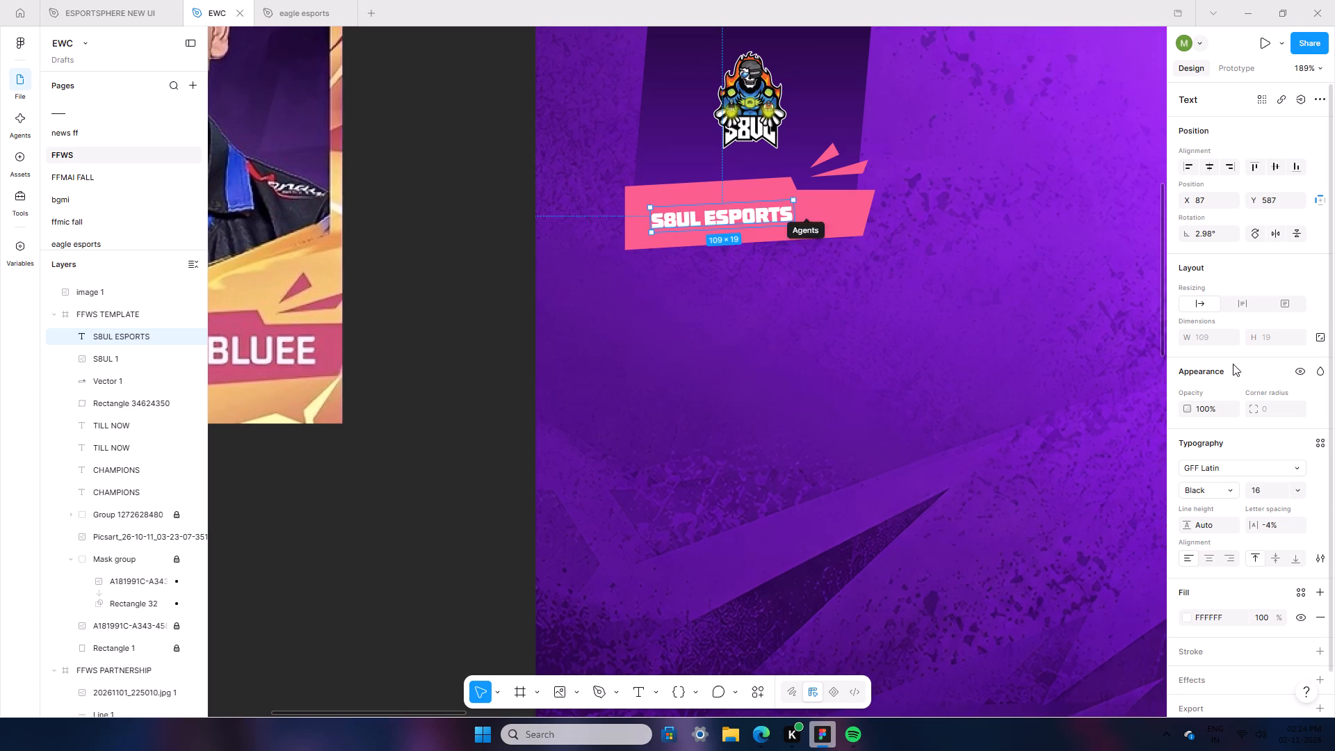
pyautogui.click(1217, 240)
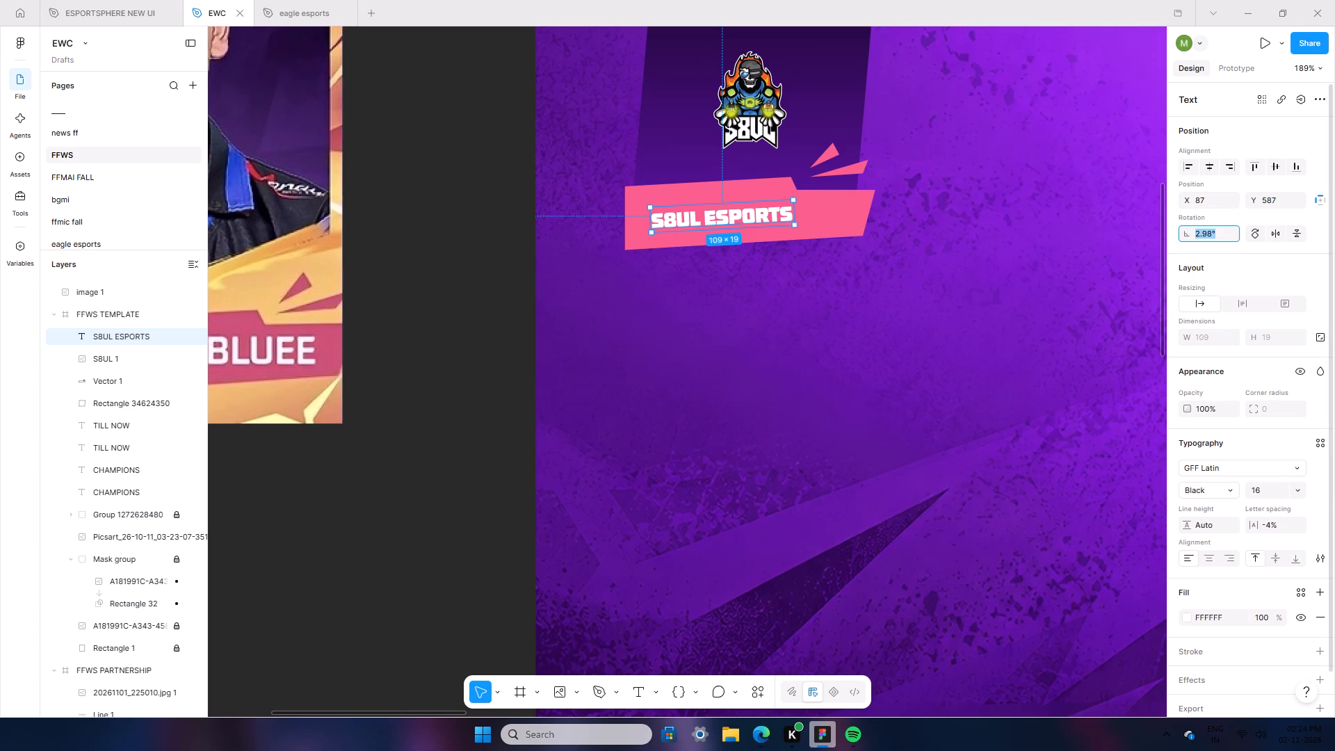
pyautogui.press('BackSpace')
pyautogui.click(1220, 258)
# Set the rotation of the S8UL ESPORTS text on the pink banner to 0°.
pyautogui.click(1201, 234)
pyautogui.write('12')
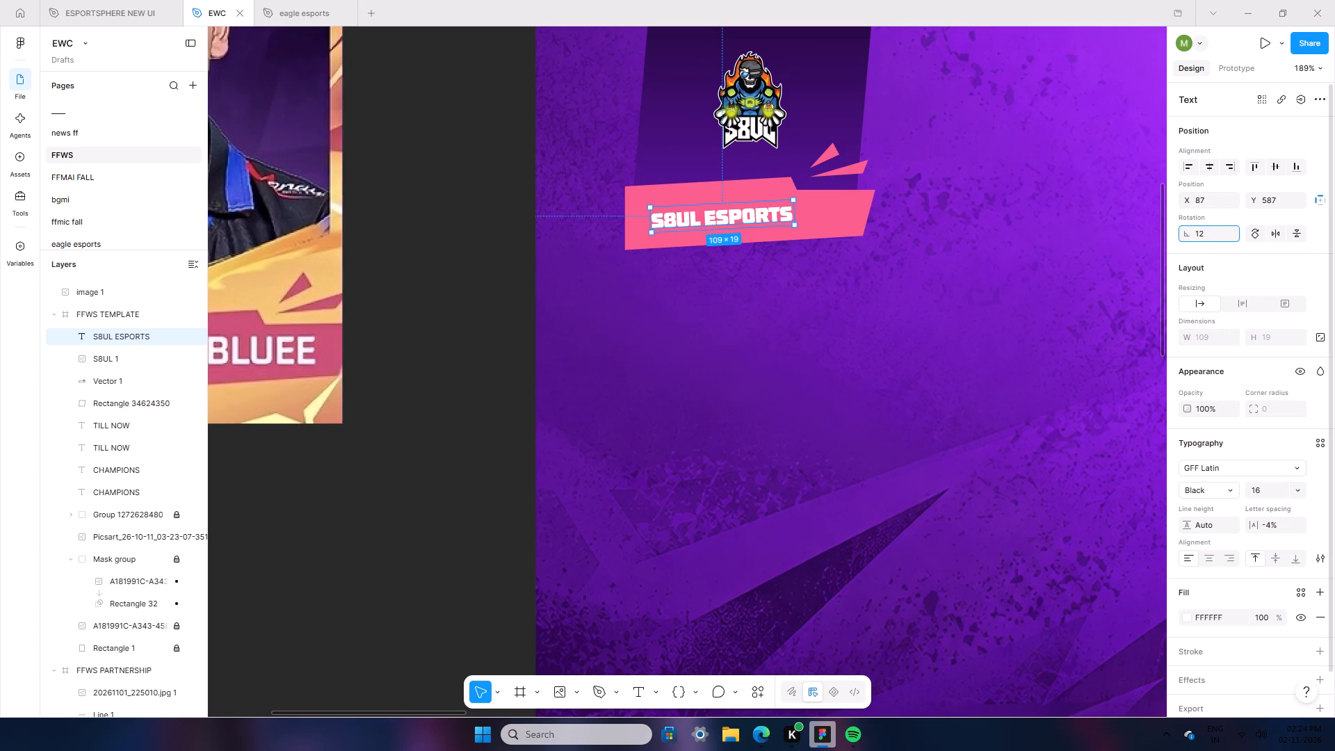
pyautogui.press('BackSpace')
pyautogui.press('BackSpace')
pyautogui.press('0')
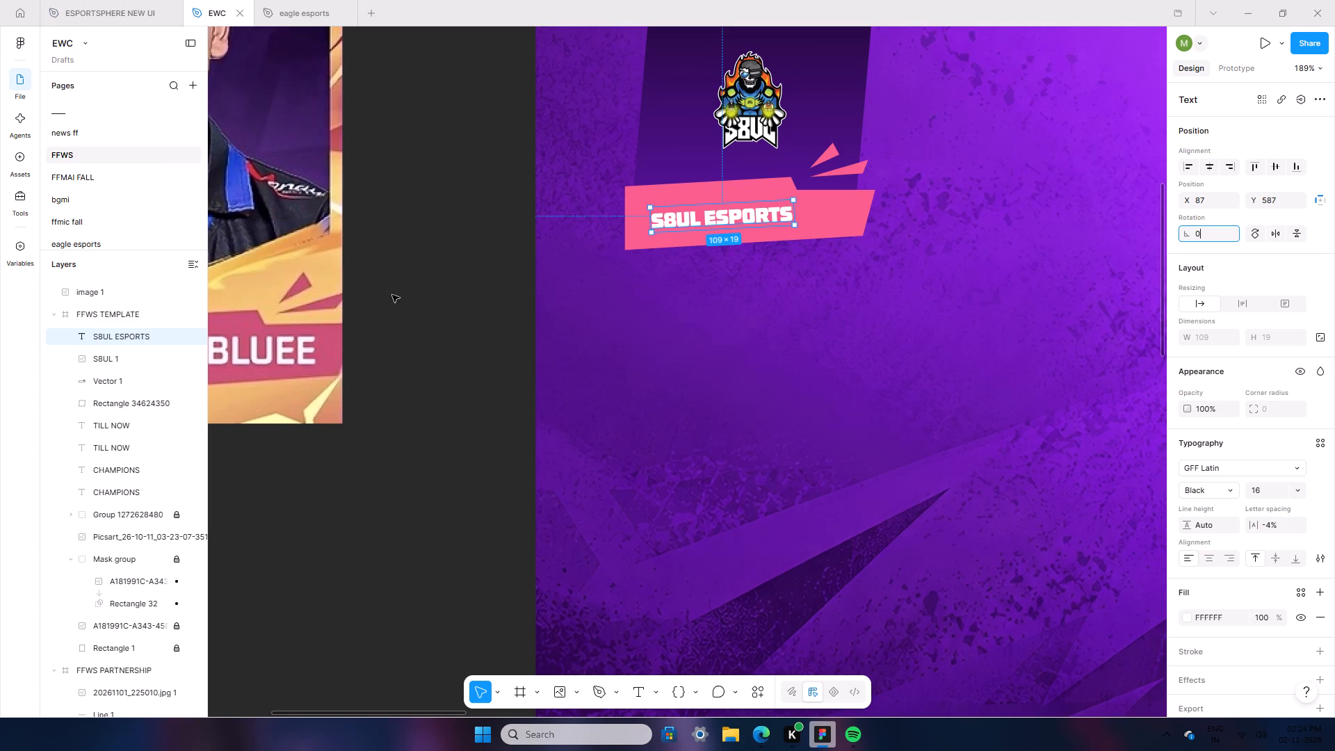
pyautogui.click(392, 295)
# Set the S8UL ESPORTS text size to 20 and nudge it up to Y 584.82 on the pink banner.
pyautogui.click(747, 221)
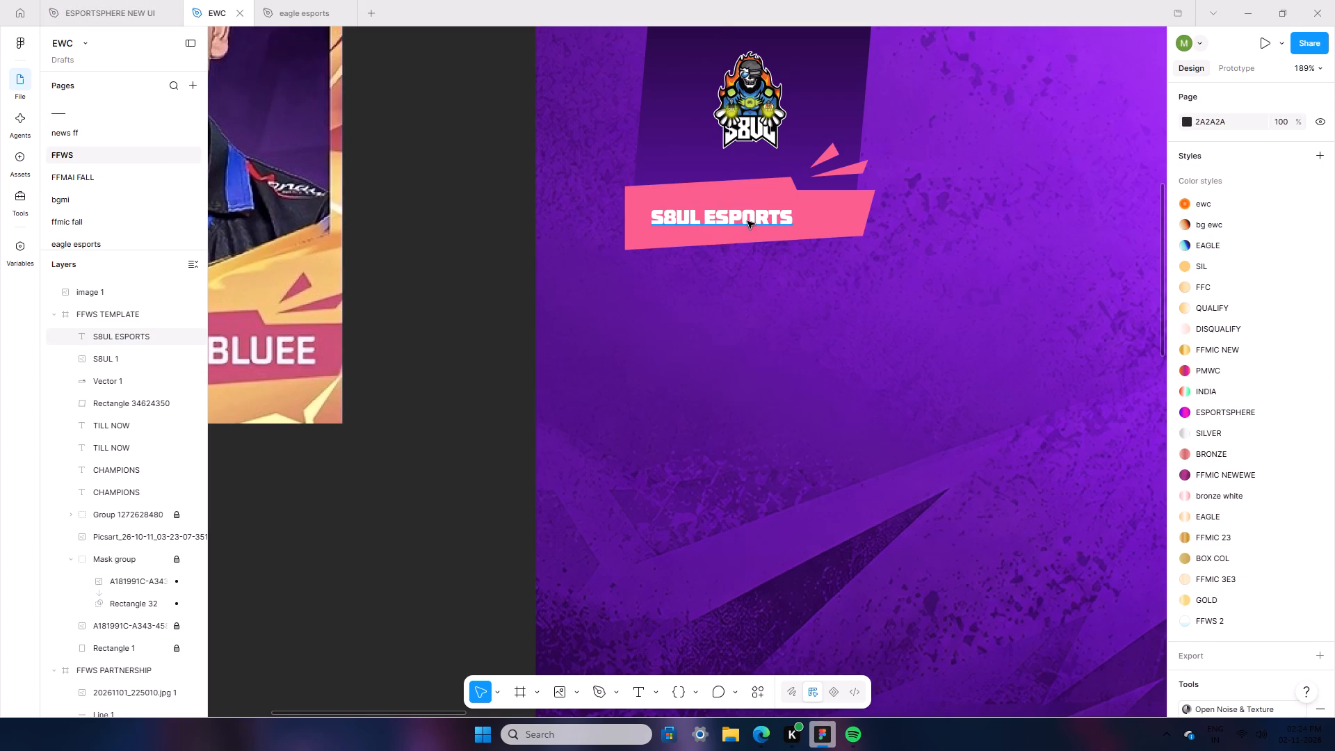
pyautogui.click(1301, 487)
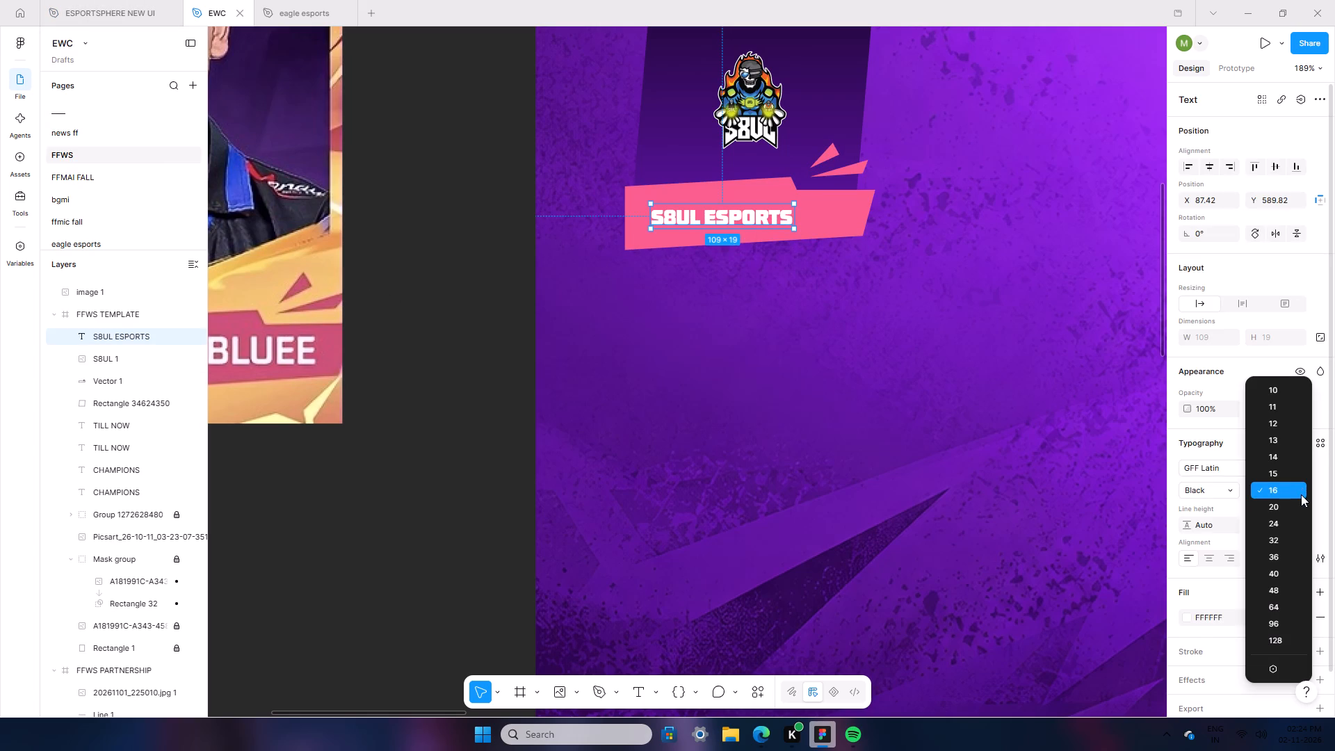
pyautogui.click(1302, 500)
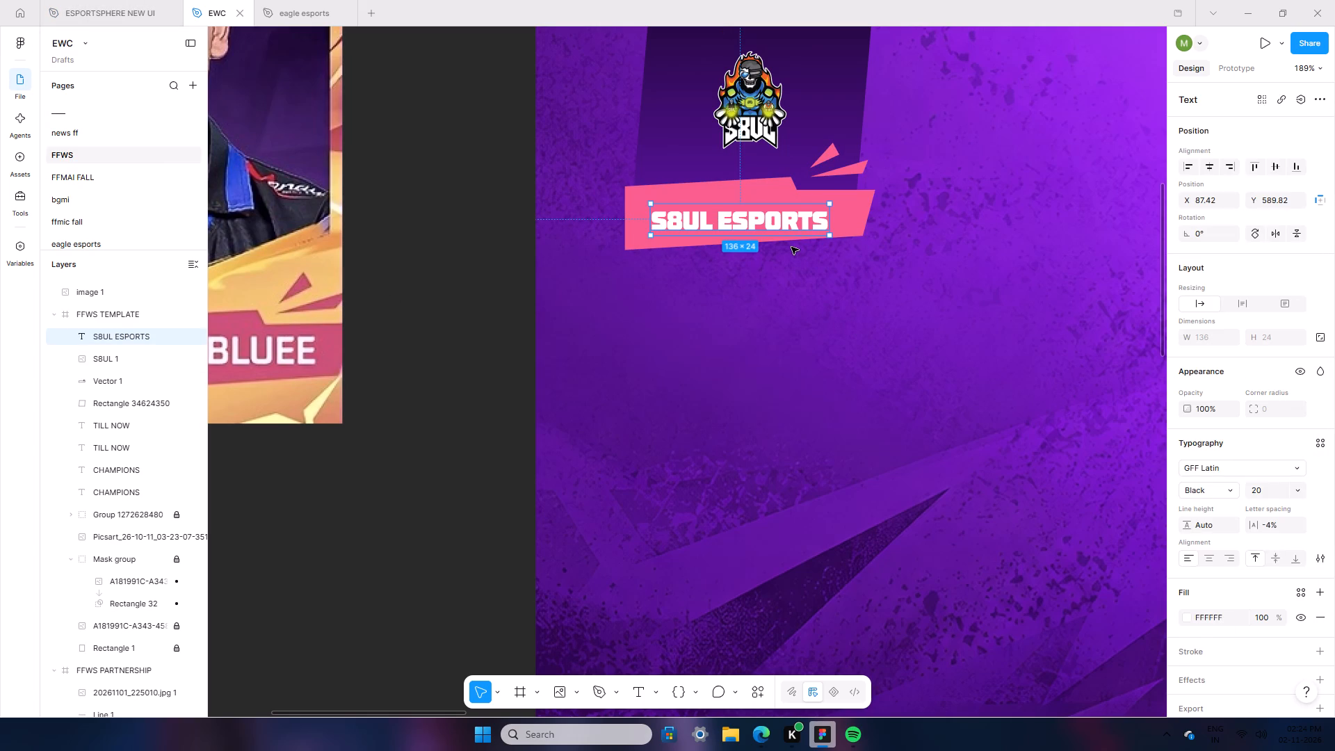
pyautogui.press('Up')
pyautogui.press('Up')
pyautogui.press('Up')
pyautogui.press('Up')
pyautogui.press('Up')
pyautogui.click(408, 352)
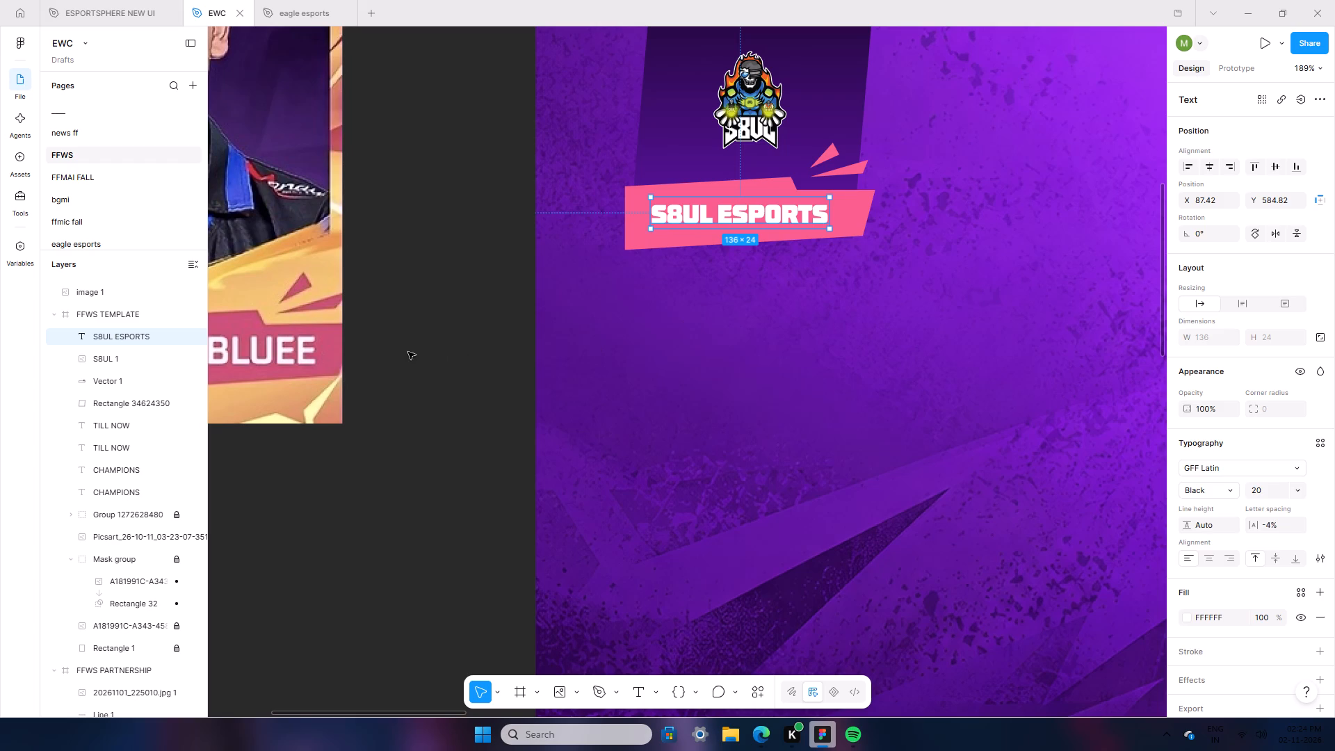
# Paste a copy of the S8UL ESPORTS text on the empty canvas beside the template and change its wording to FFWS 2019.
pyautogui.scroll(-9, 407, 353)
pyautogui.scroll(6, 371, 472)
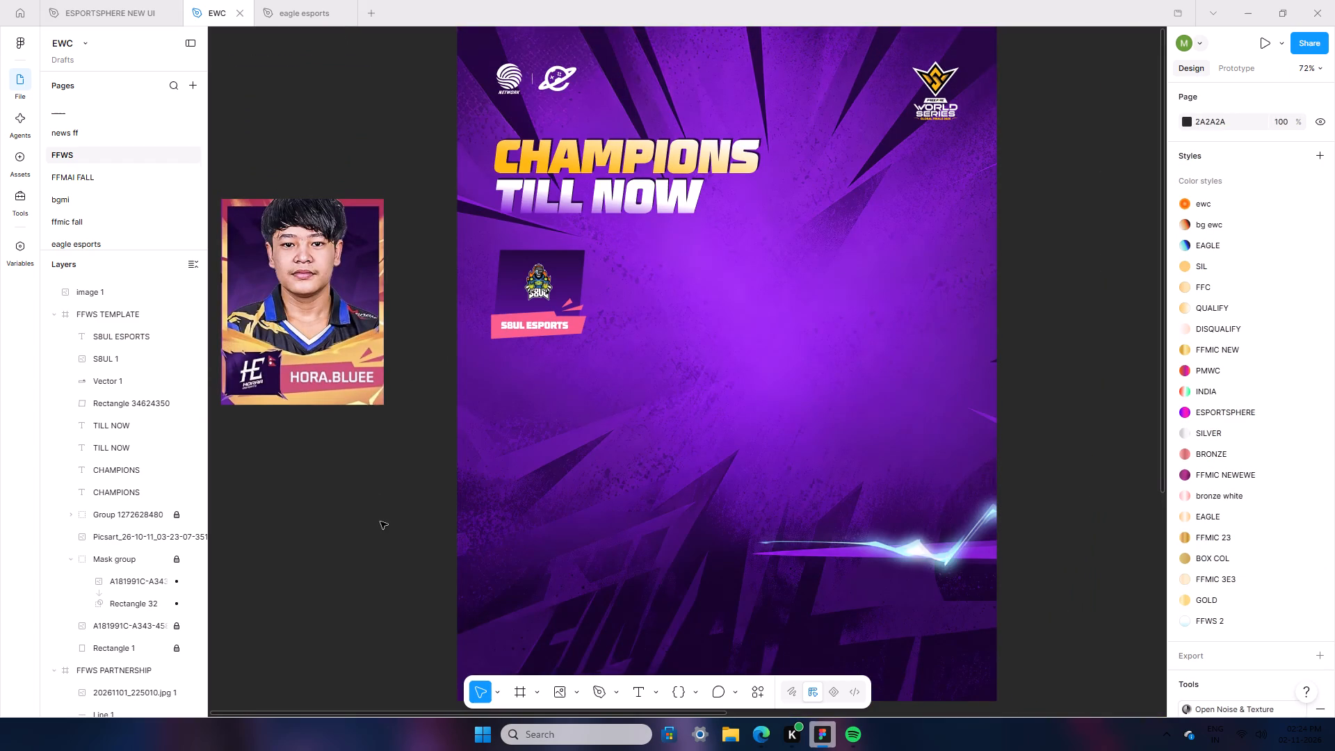
pyautogui.scroll(15, 380, 522)
pyautogui.scroll(8, 509, 481)
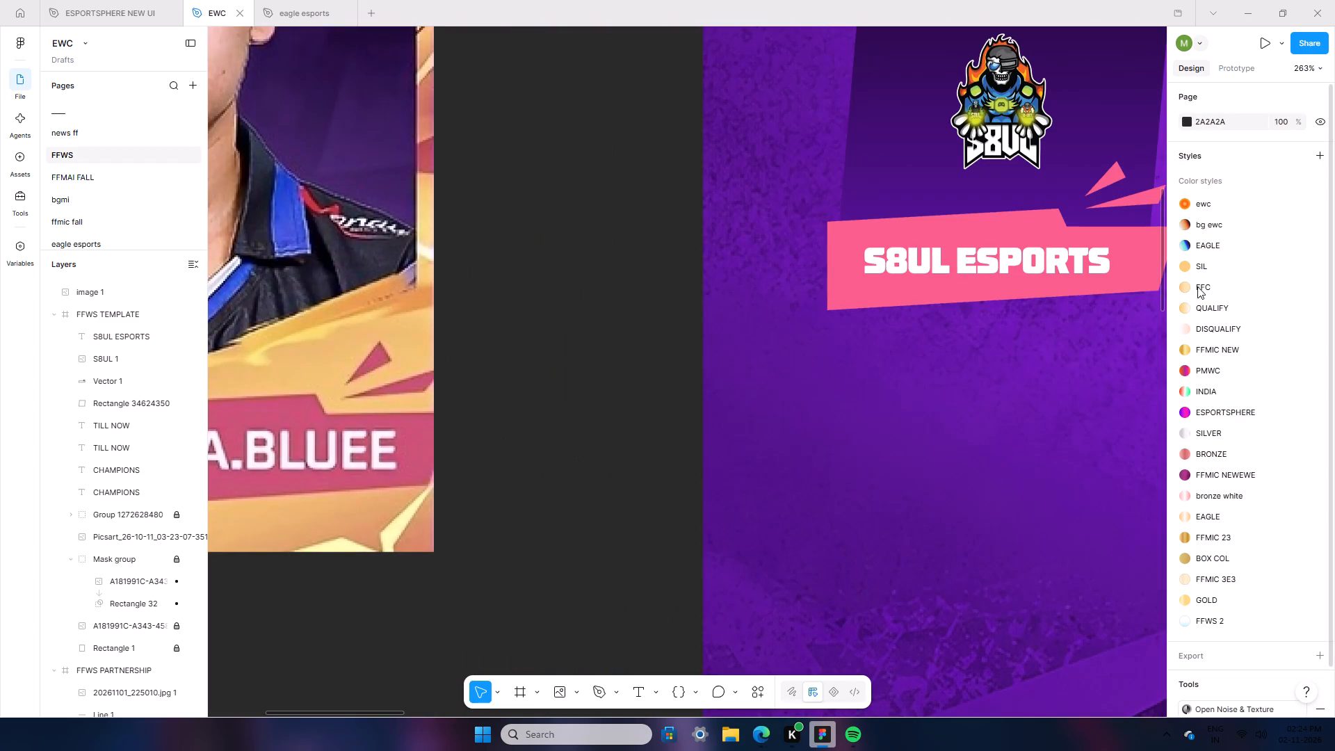
pyautogui.rightClick(1040, 280)
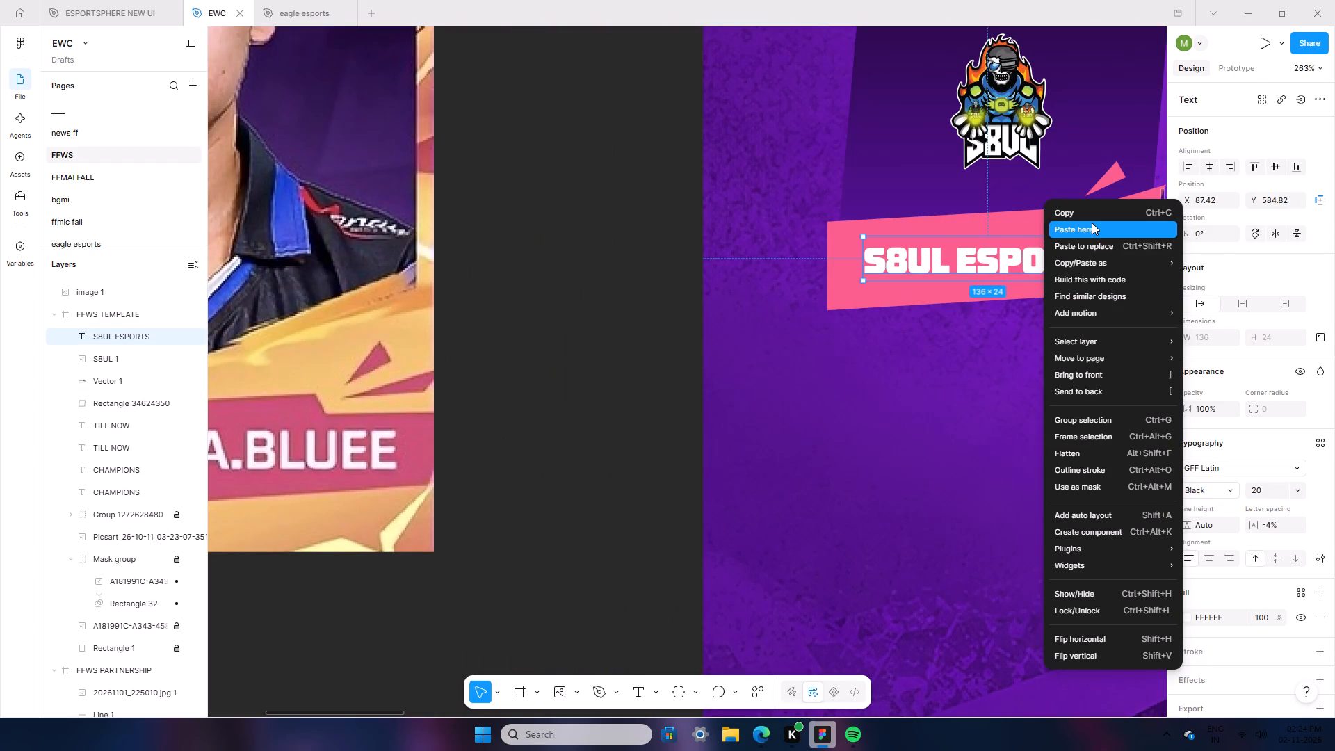
pyautogui.click(1086, 218)
pyautogui.click(520, 401)
pyautogui.rightClick(520, 401)
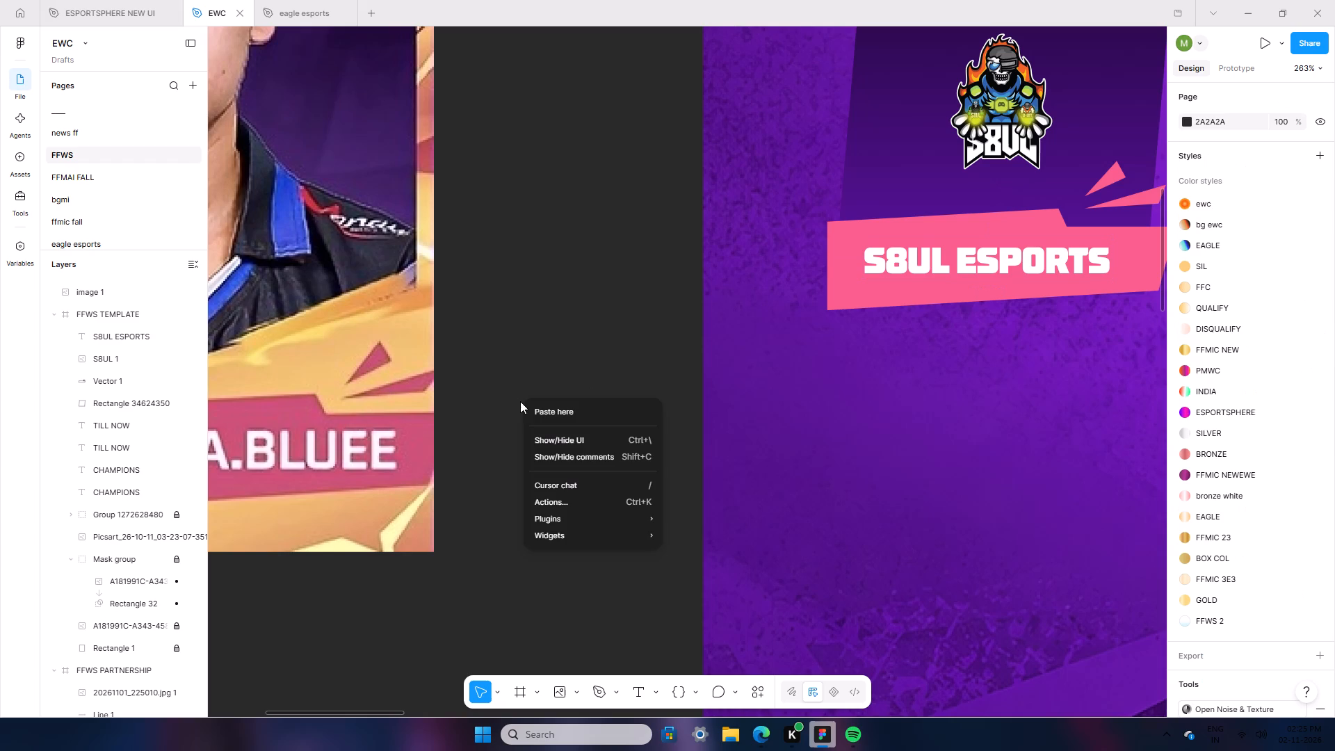
pyautogui.click(535, 412)
pyautogui.doubleClick(578, 420)
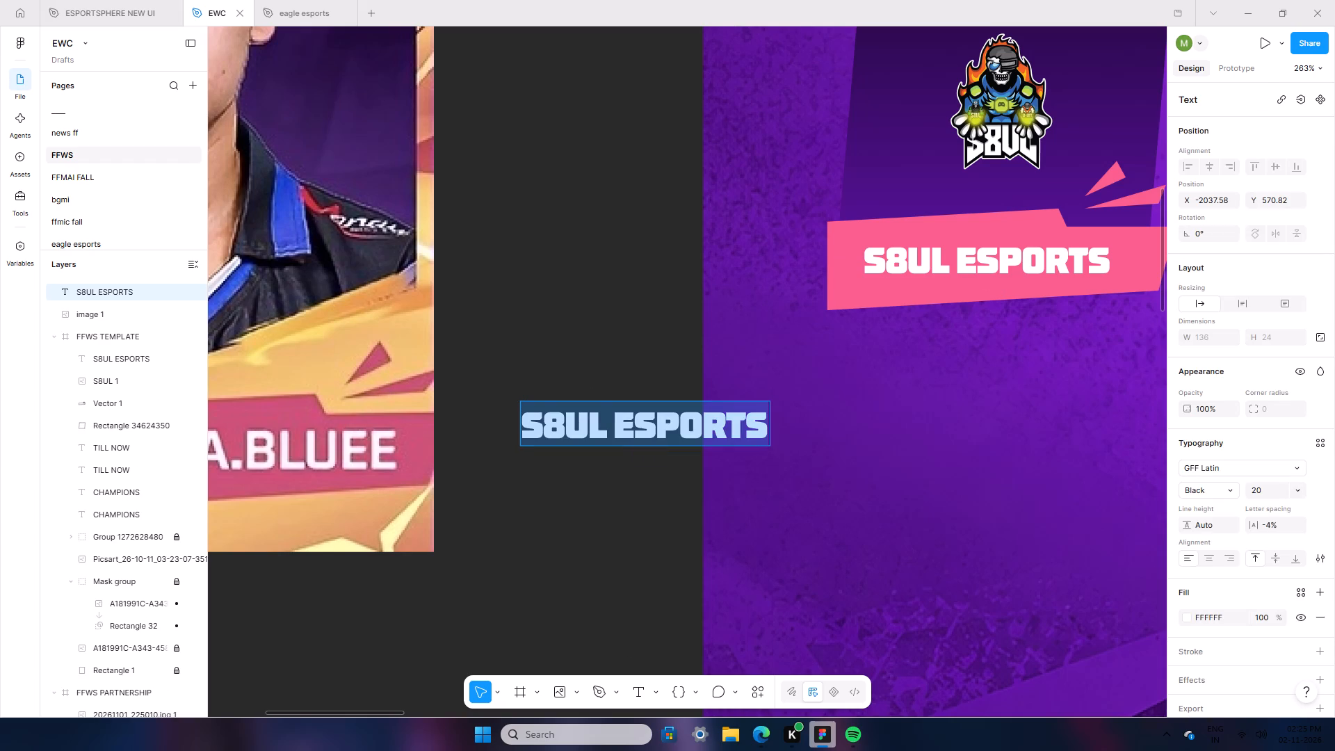
pyautogui.write('FFWS')
pyautogui.press('space')
pyautogui.write('2019')
pyautogui.click(658, 499)
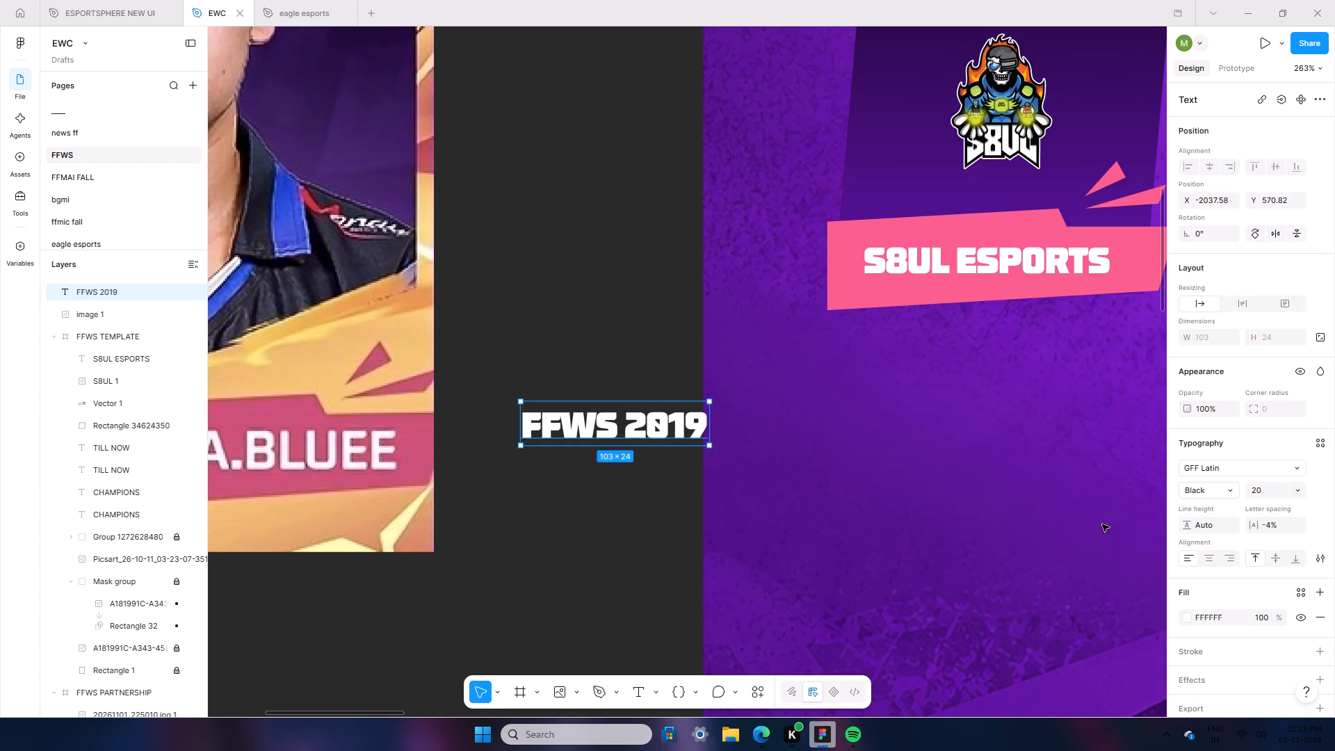
# Set the FFWS 2019 text to ExtraBold weight and size 13.
pyautogui.click(1231, 490)
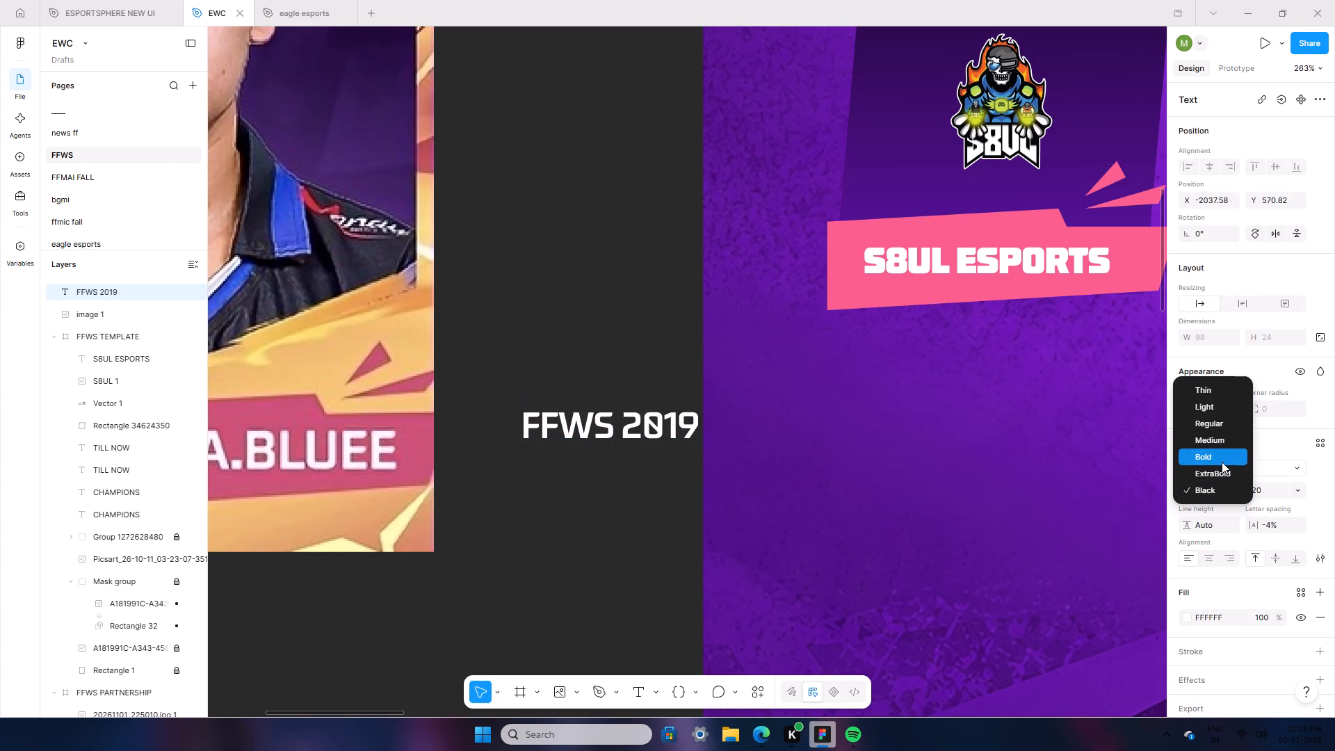
pyautogui.click(1227, 472)
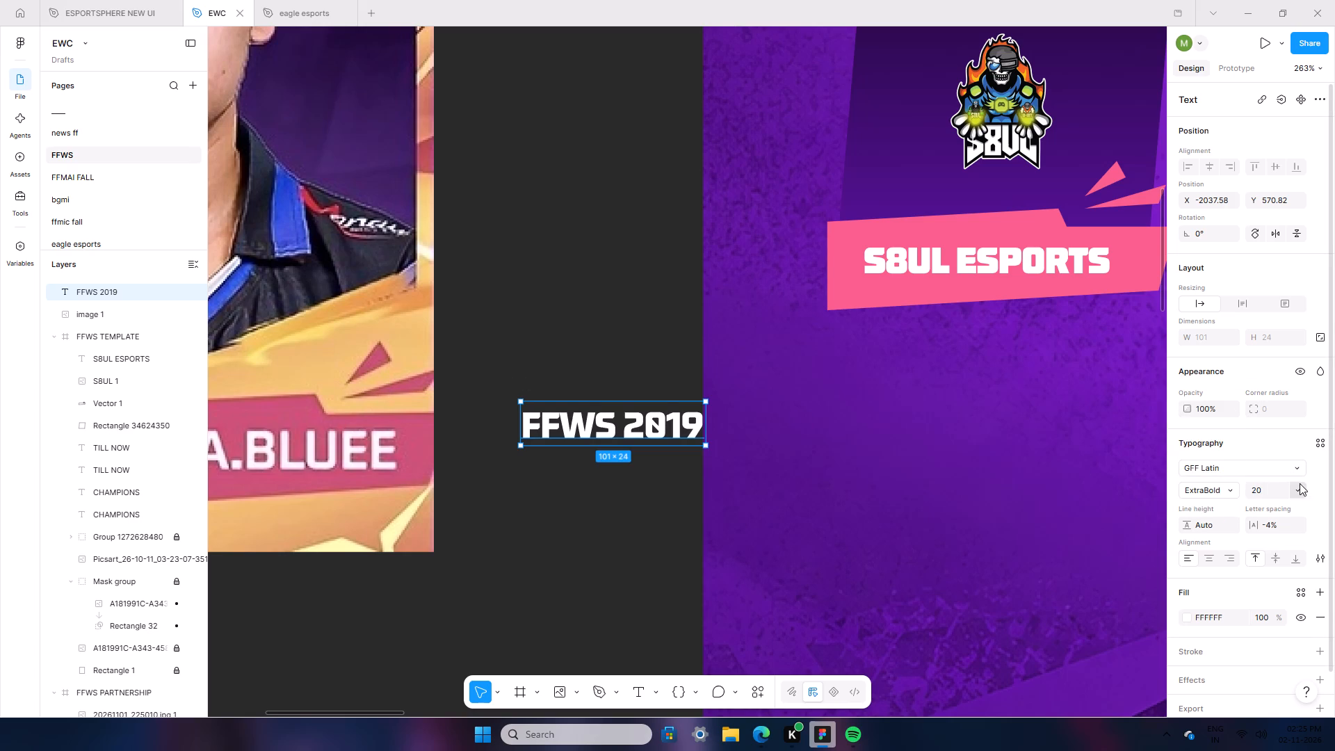
pyautogui.click(1300, 483)
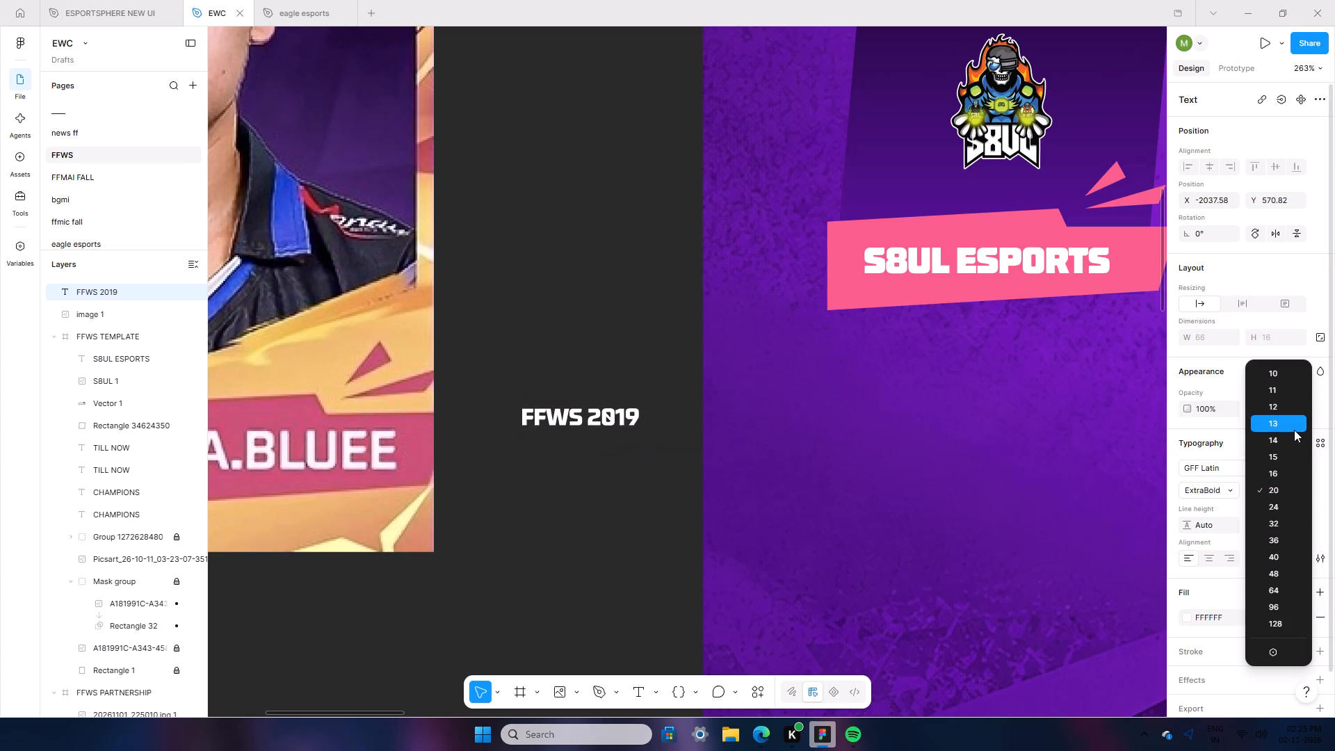
pyautogui.click(1294, 430)
# Stack the FFWS 2019 text at X 88, Y 578 above the S8UL ESPORTS text at X 88, Y 589 on the pink banner.
pyautogui.moveTo(628, 409); pyautogui.dragTo(982, 235)
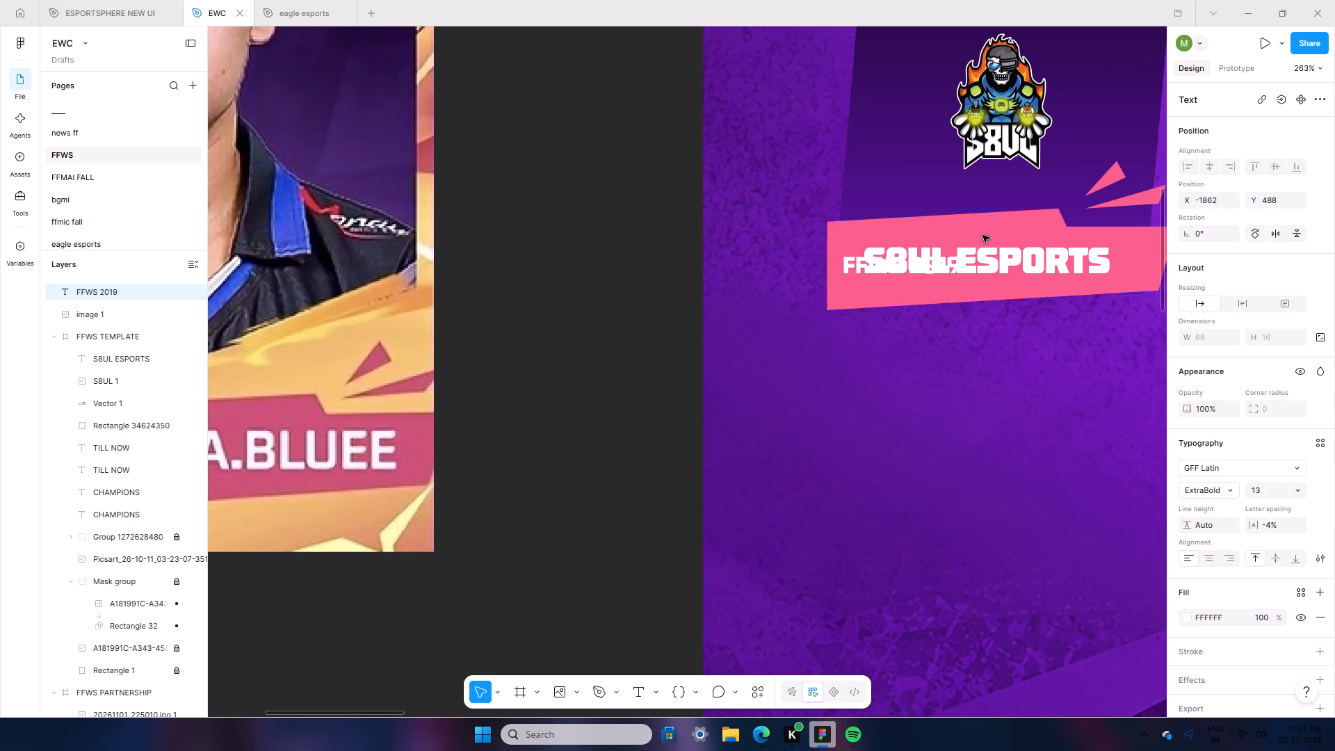
pyautogui.moveTo(982, 235); pyautogui.dragTo(971, 227)
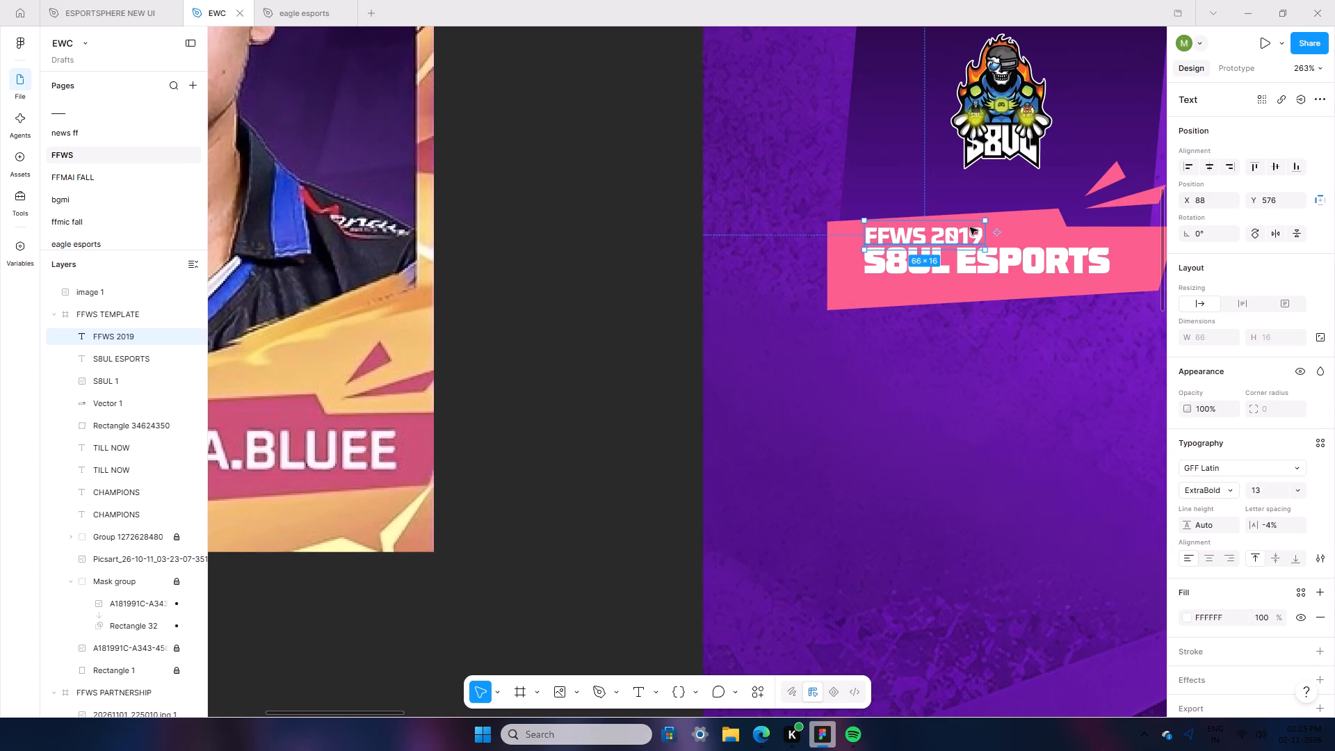
pyautogui.scroll(5, 1042, 423)
pyautogui.click(1055, 485)
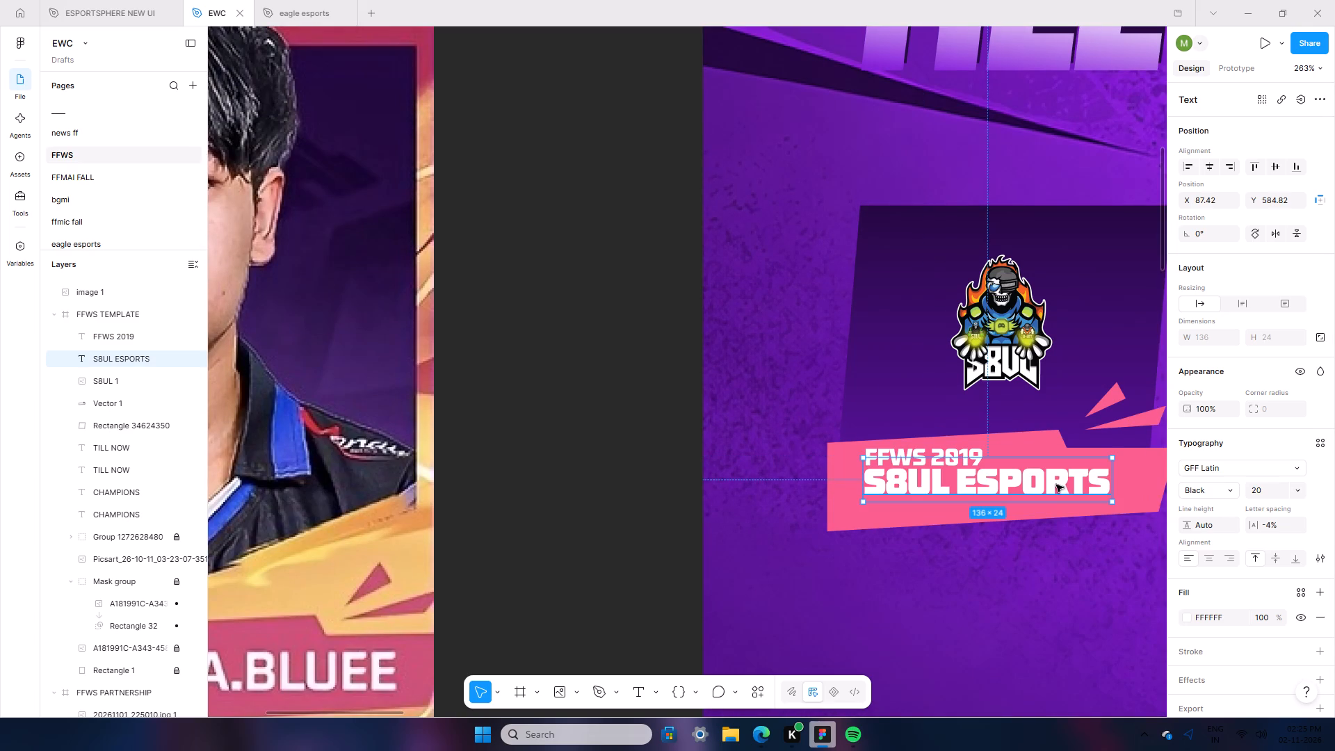
pyautogui.moveTo(1015, 483); pyautogui.dragTo(1017, 492)
pyautogui.click(977, 460)
pyautogui.press('Down')
pyautogui.press('Down')
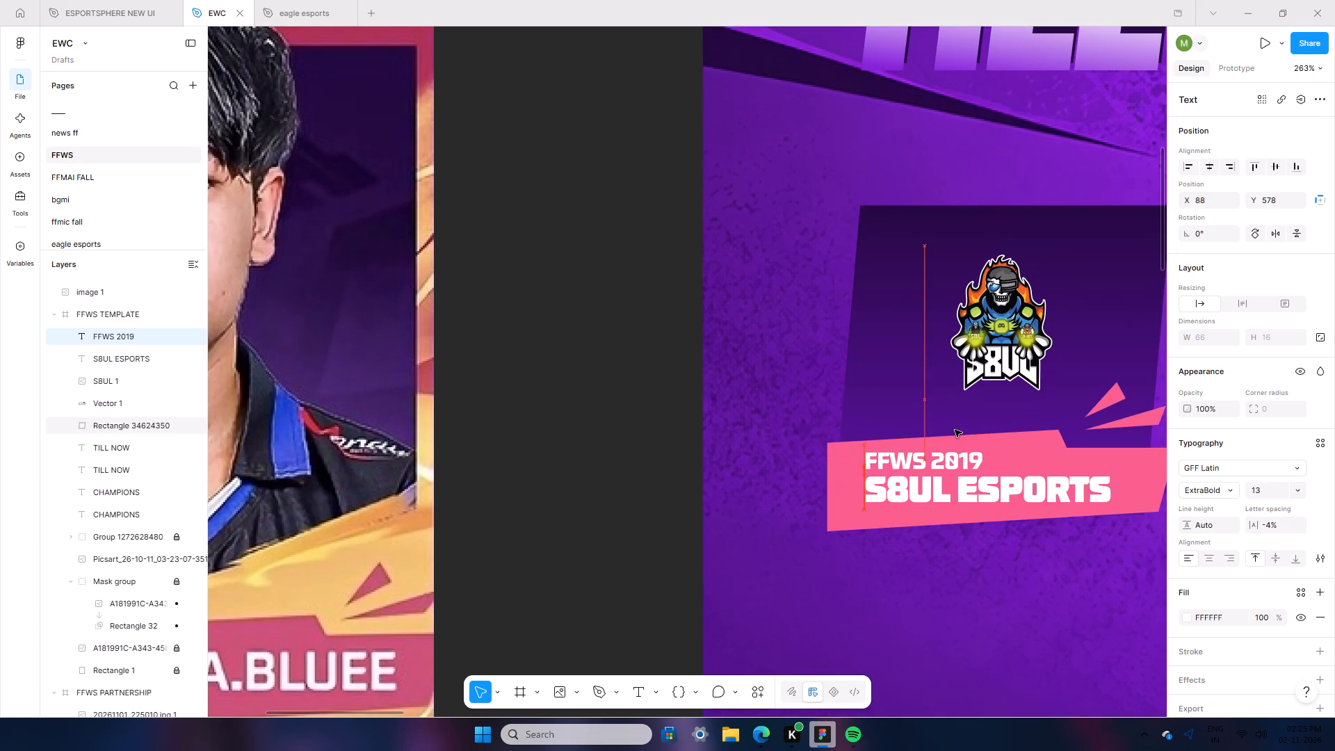
pyautogui.press('Down')
pyautogui.press('Up')
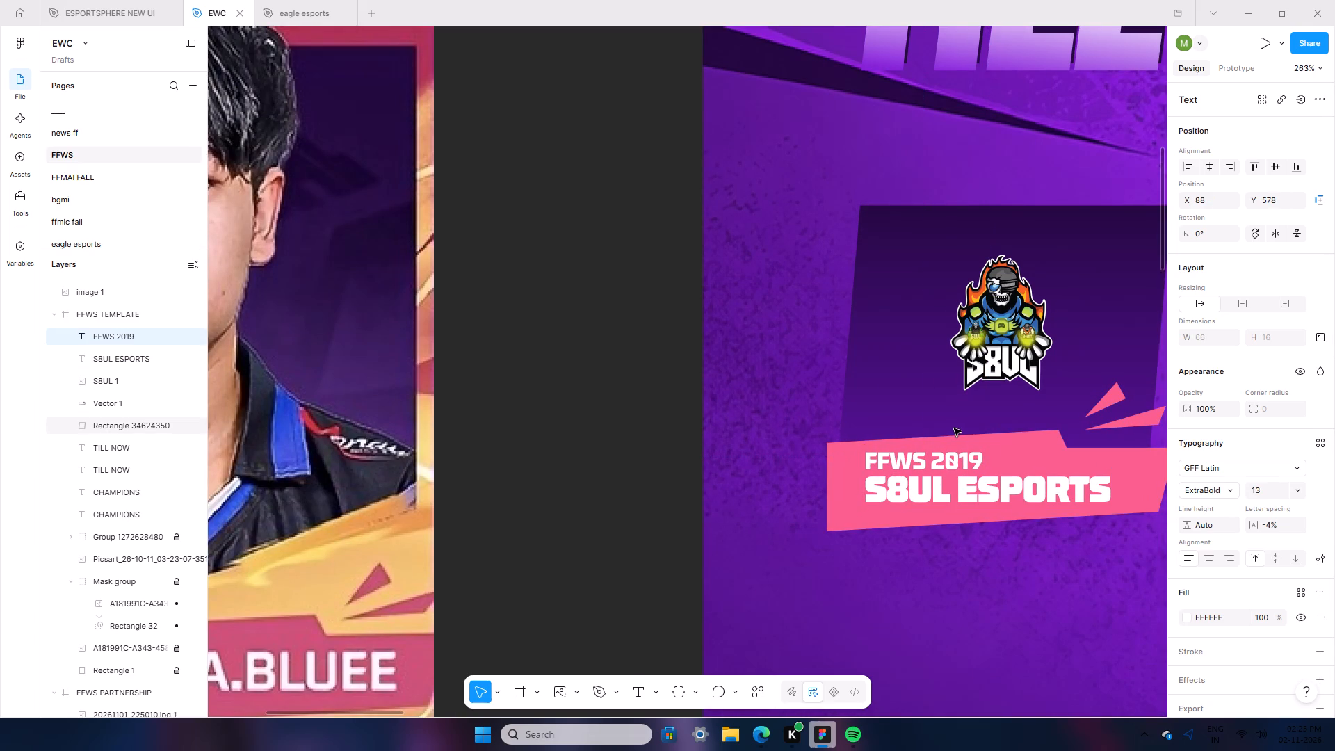
pyautogui.click(528, 355)
# Examine the S8UL card and its two-line banner text up close and against the whole post layout.
pyautogui.keyDown('ctrl'); pyautogui.scroll(-12, 528, 357); pyautogui.keyUp('ctrl')
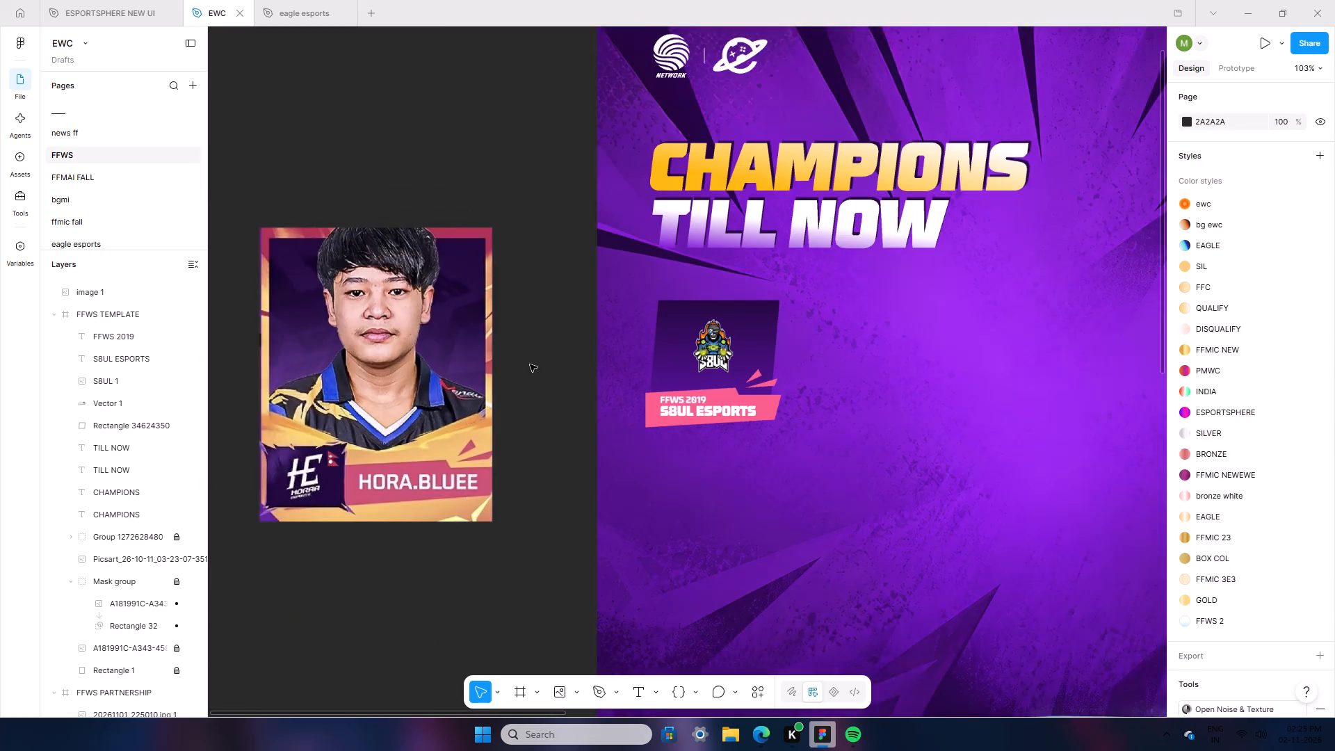
pyautogui.scroll(-5, 530, 364)
pyautogui.keyDown('ctrl'); pyautogui.scroll(-5, 582, 404); pyautogui.keyUp('ctrl')
pyautogui.scroll(4, 576, 460)
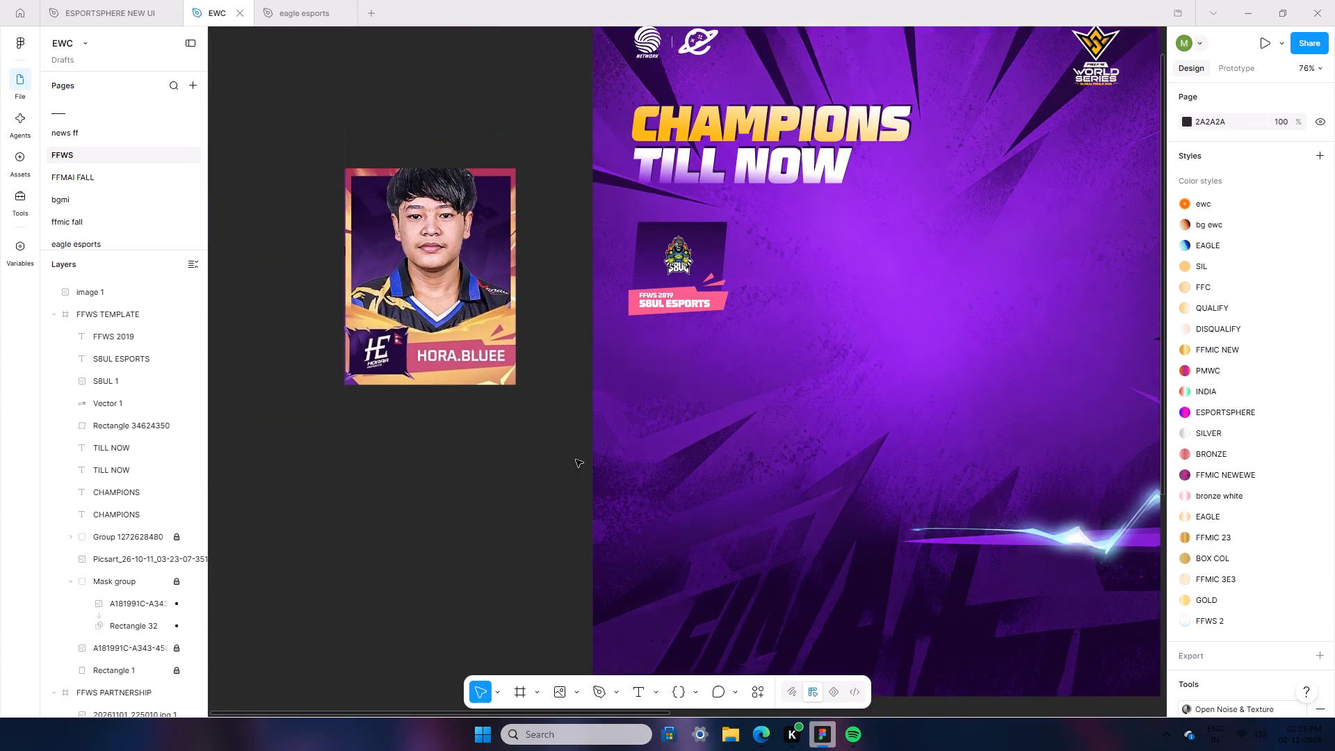
pyautogui.scroll(7, 743, 532)
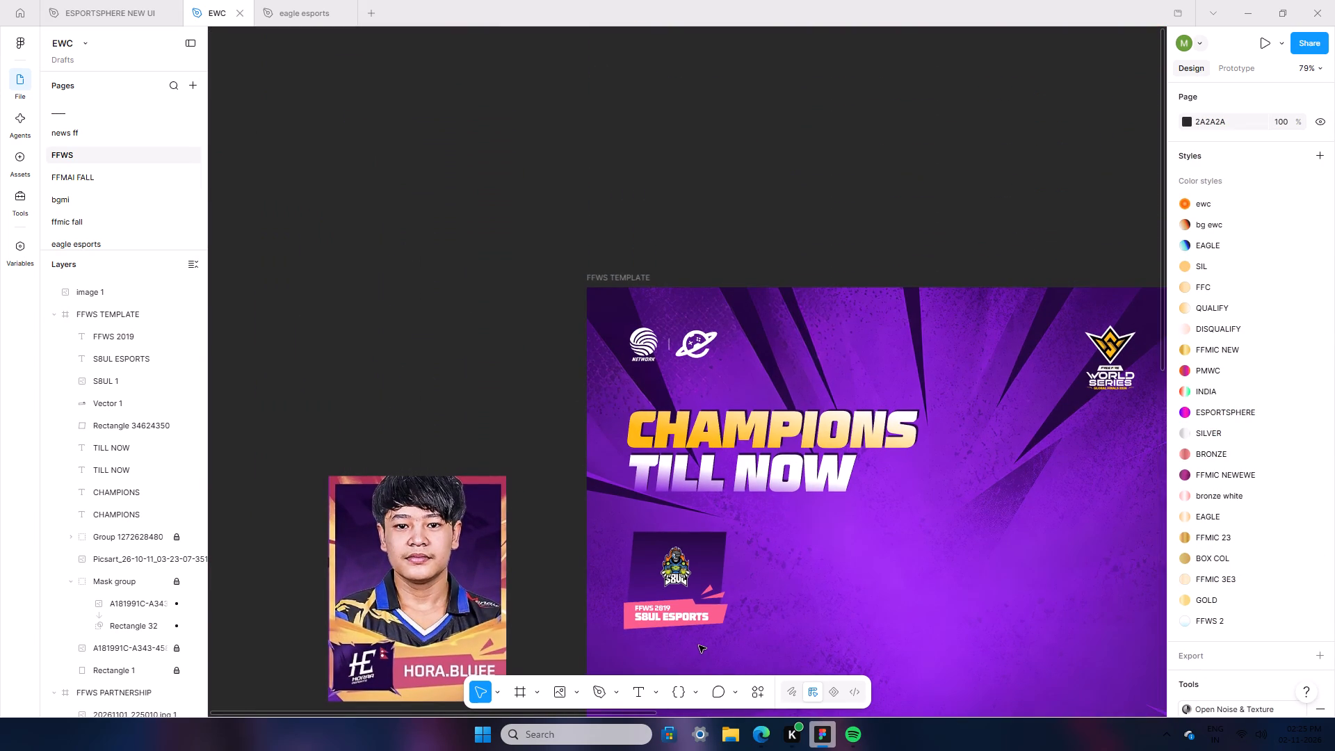
pyautogui.keyDown('ctrl'); pyautogui.scroll(6, 702, 653); pyautogui.keyUp('ctrl')
pyautogui.scroll(-9, 709, 518)
pyautogui.scroll(8, 706, 554)
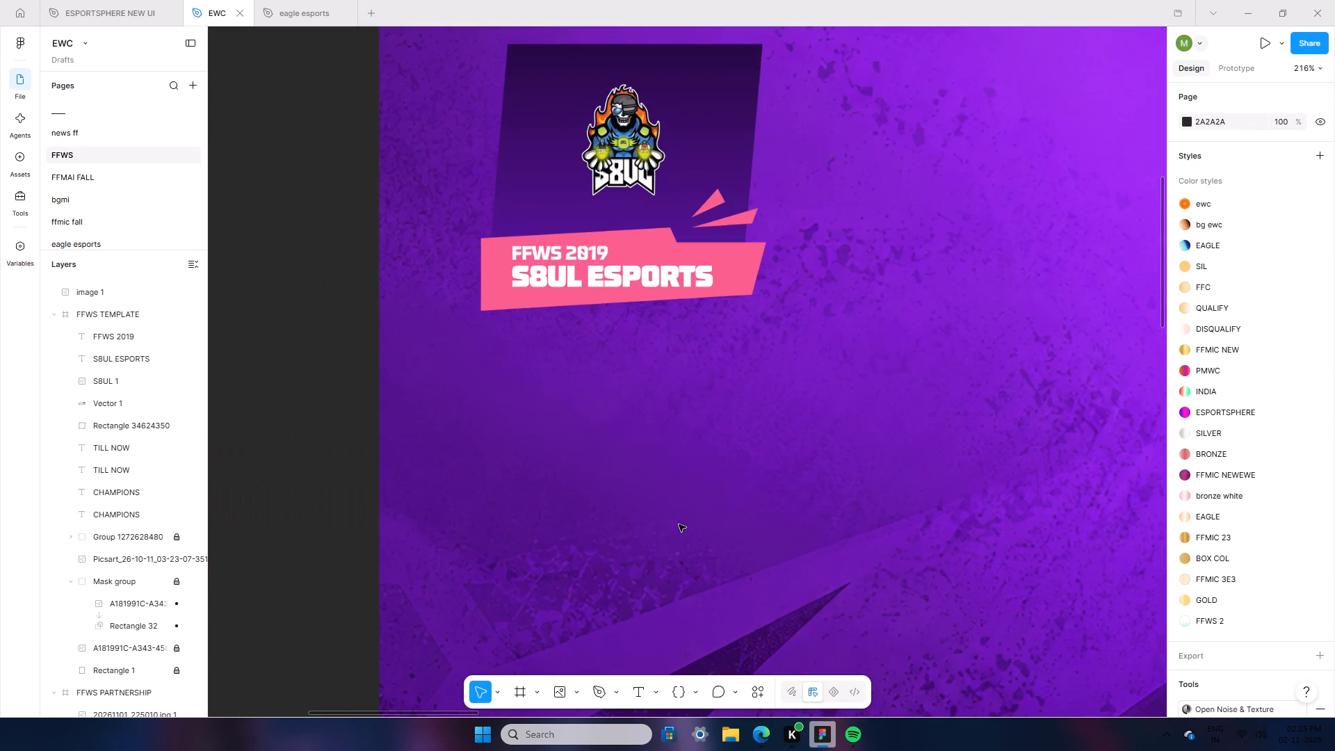
pyautogui.scroll(-8, 559, 544)
pyautogui.keyDown('ctrl'); pyautogui.scroll(-8, 494, 551); pyautogui.keyUp('ctrl')
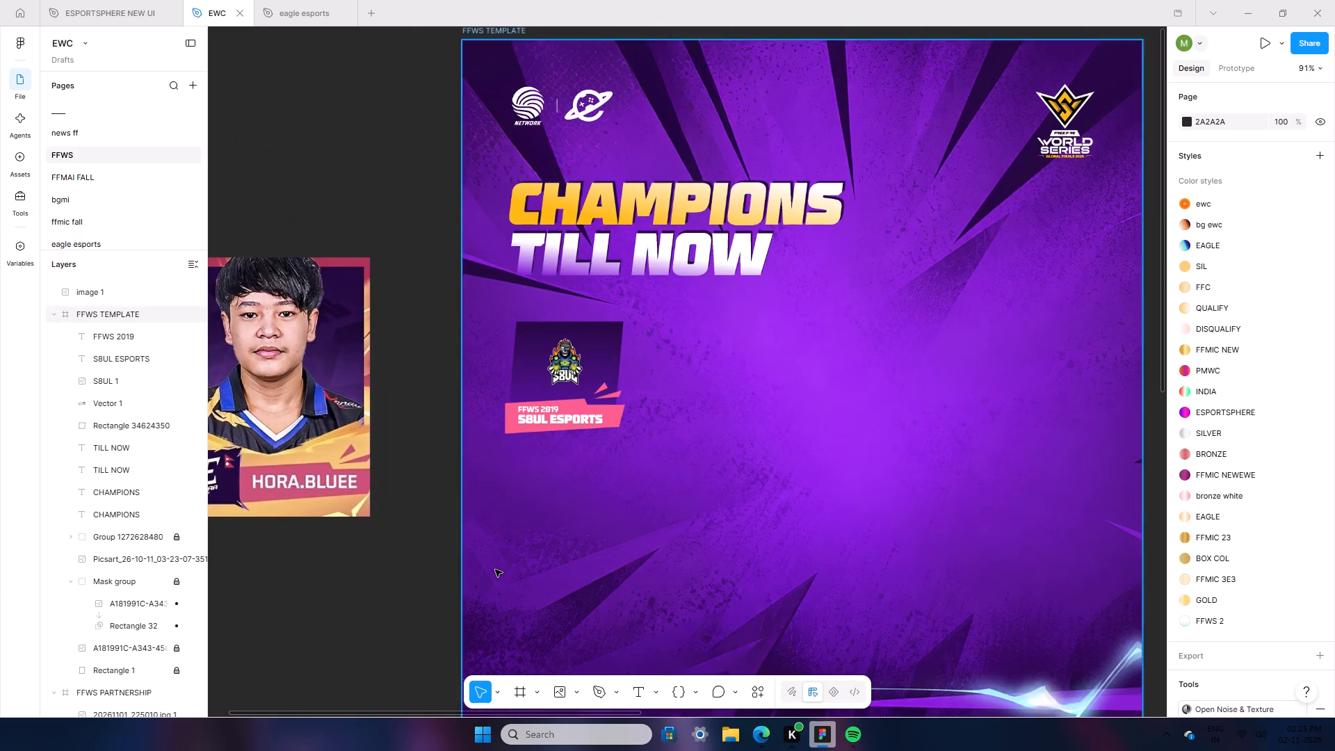
# Recolour the FFWS 2019 text with the dark purple 280847 sampled from the skewed box behind the logo.
pyautogui.keyDown('ctrl'); pyautogui.scroll(7, 550, 490); pyautogui.keyUp('ctrl')
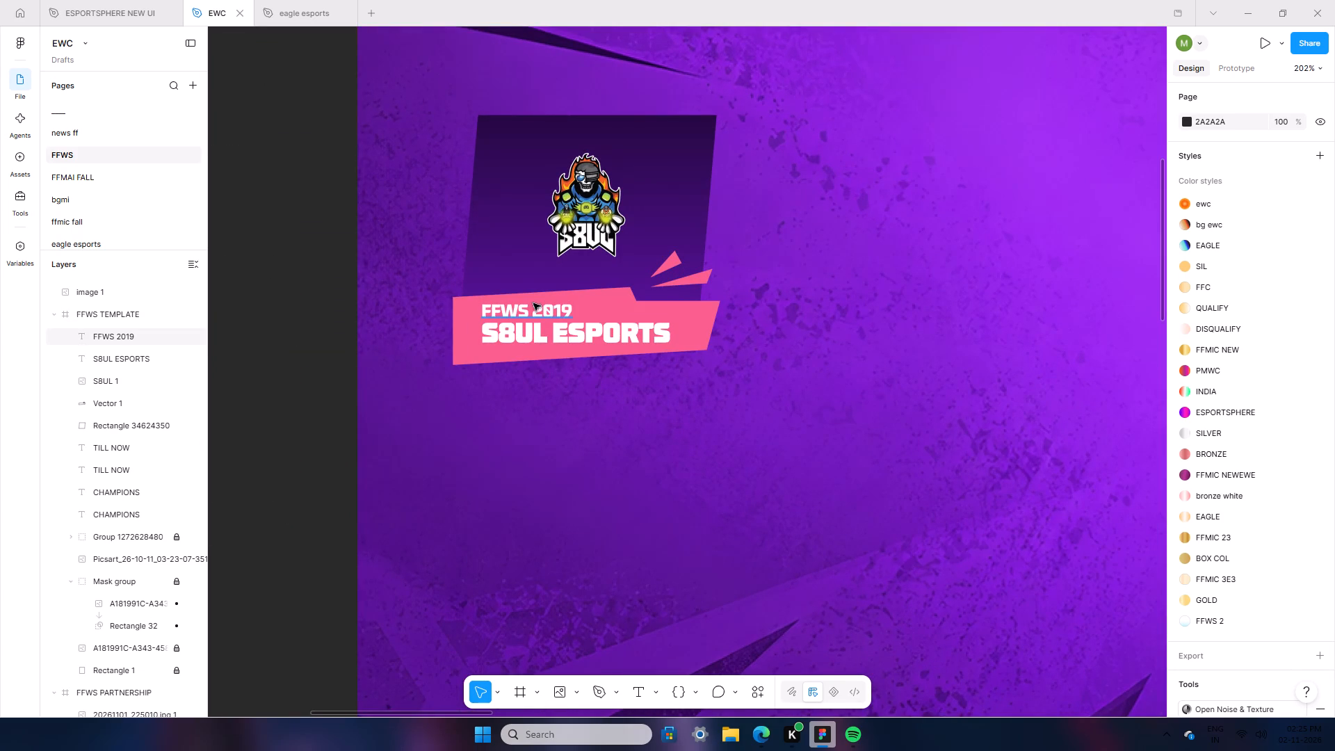
pyautogui.click(533, 303)
pyautogui.click(1184, 616)
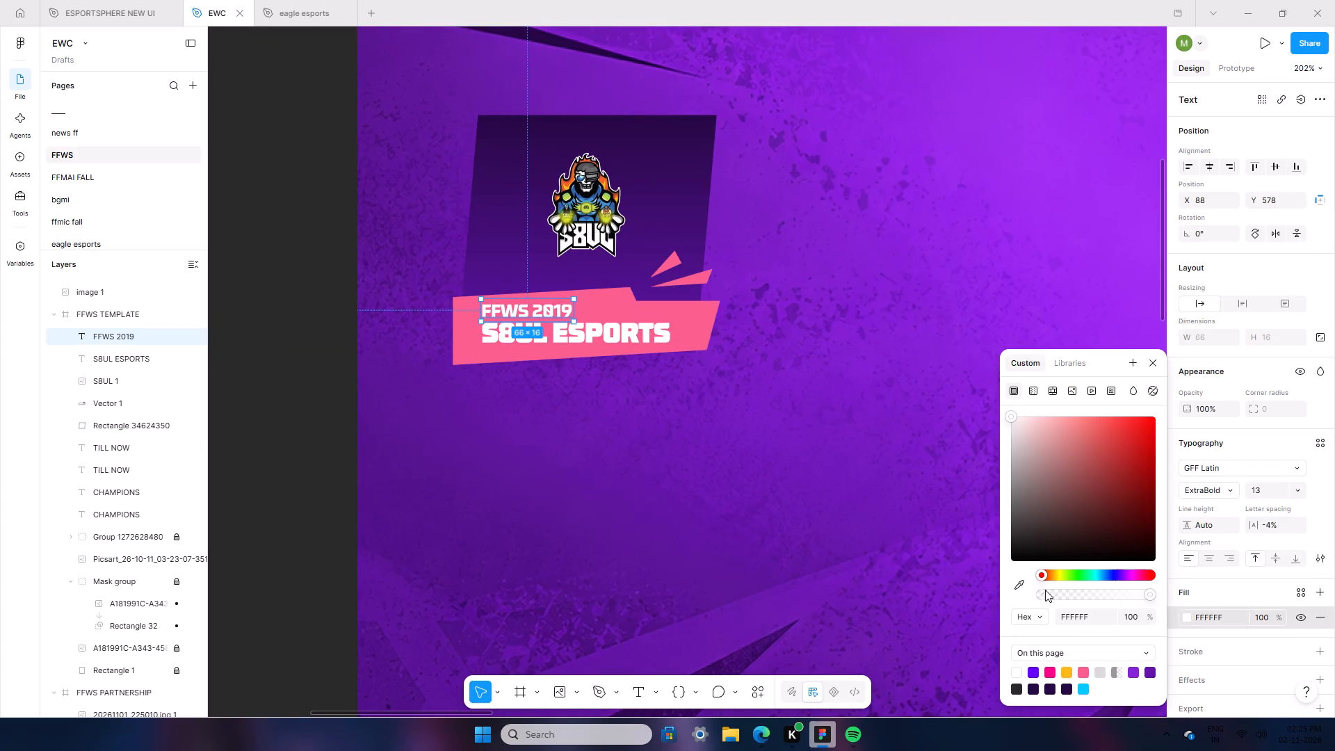
pyautogui.click(1026, 586)
pyautogui.click(700, 126)
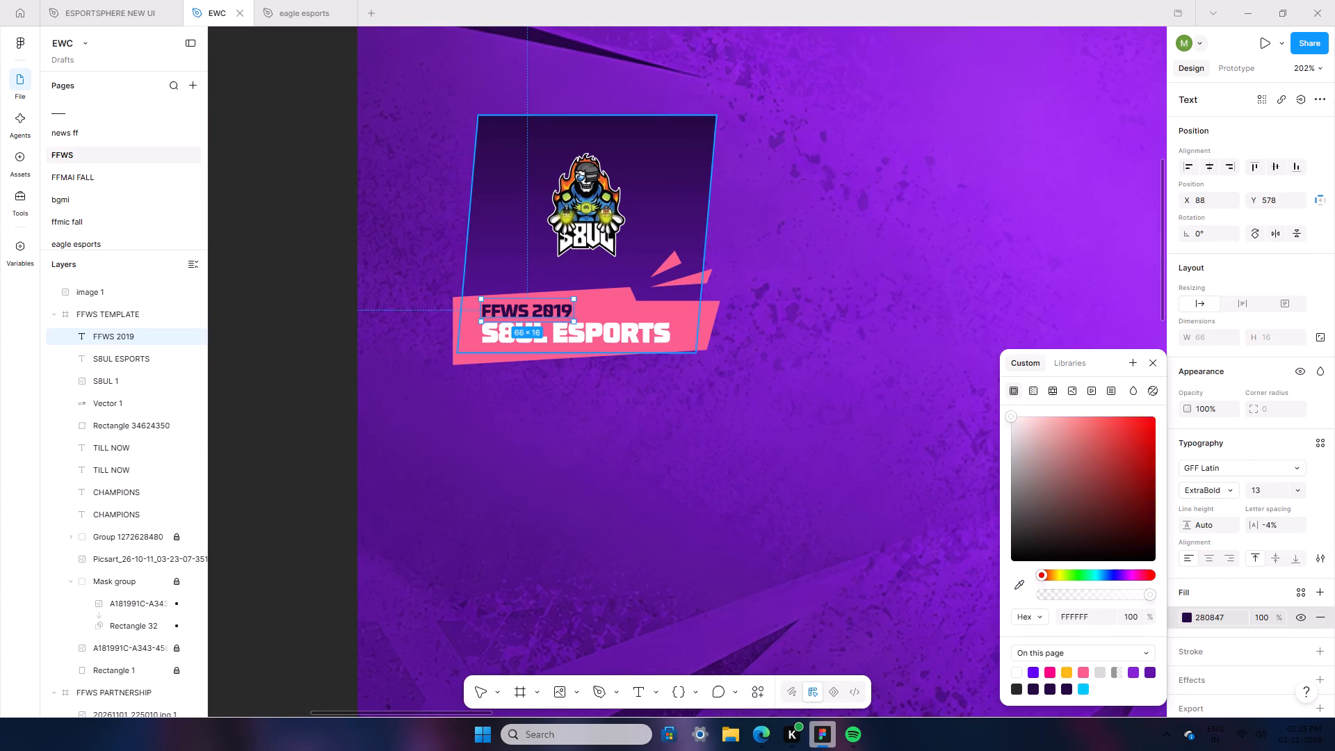
pyautogui.click(296, 202)
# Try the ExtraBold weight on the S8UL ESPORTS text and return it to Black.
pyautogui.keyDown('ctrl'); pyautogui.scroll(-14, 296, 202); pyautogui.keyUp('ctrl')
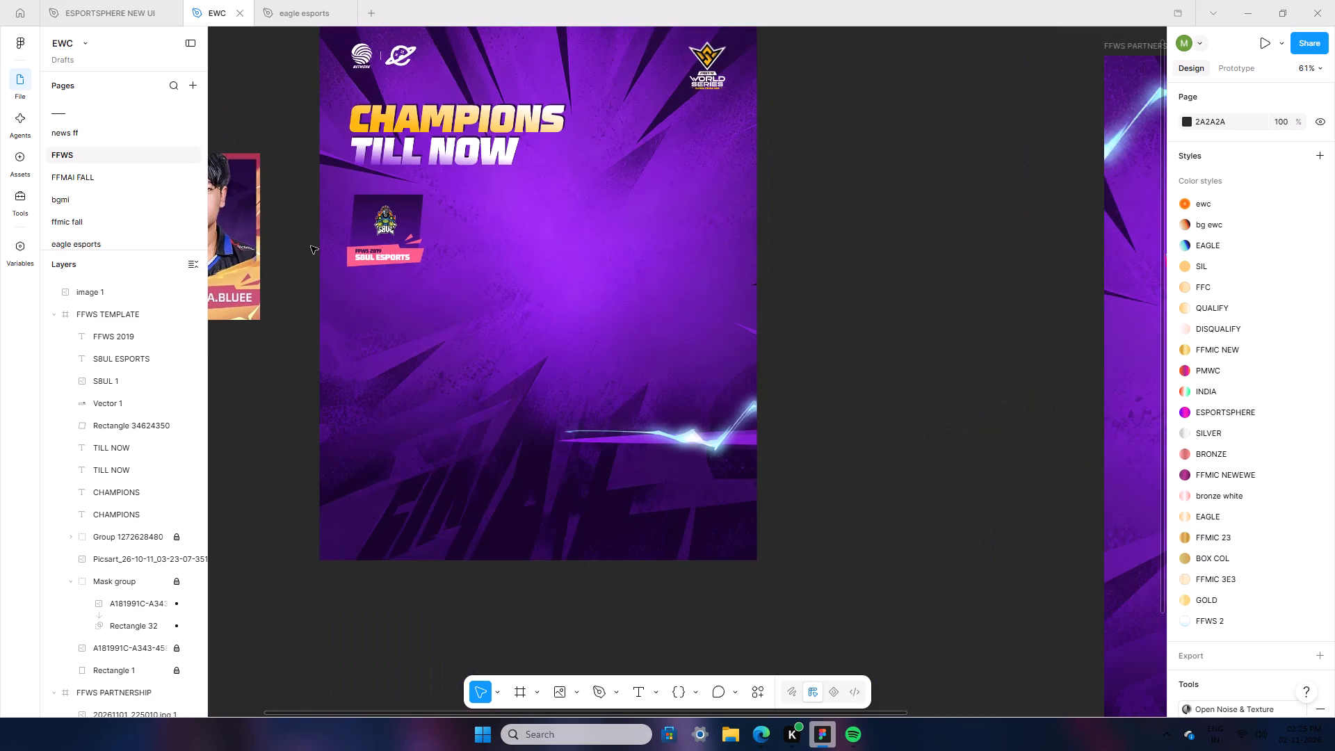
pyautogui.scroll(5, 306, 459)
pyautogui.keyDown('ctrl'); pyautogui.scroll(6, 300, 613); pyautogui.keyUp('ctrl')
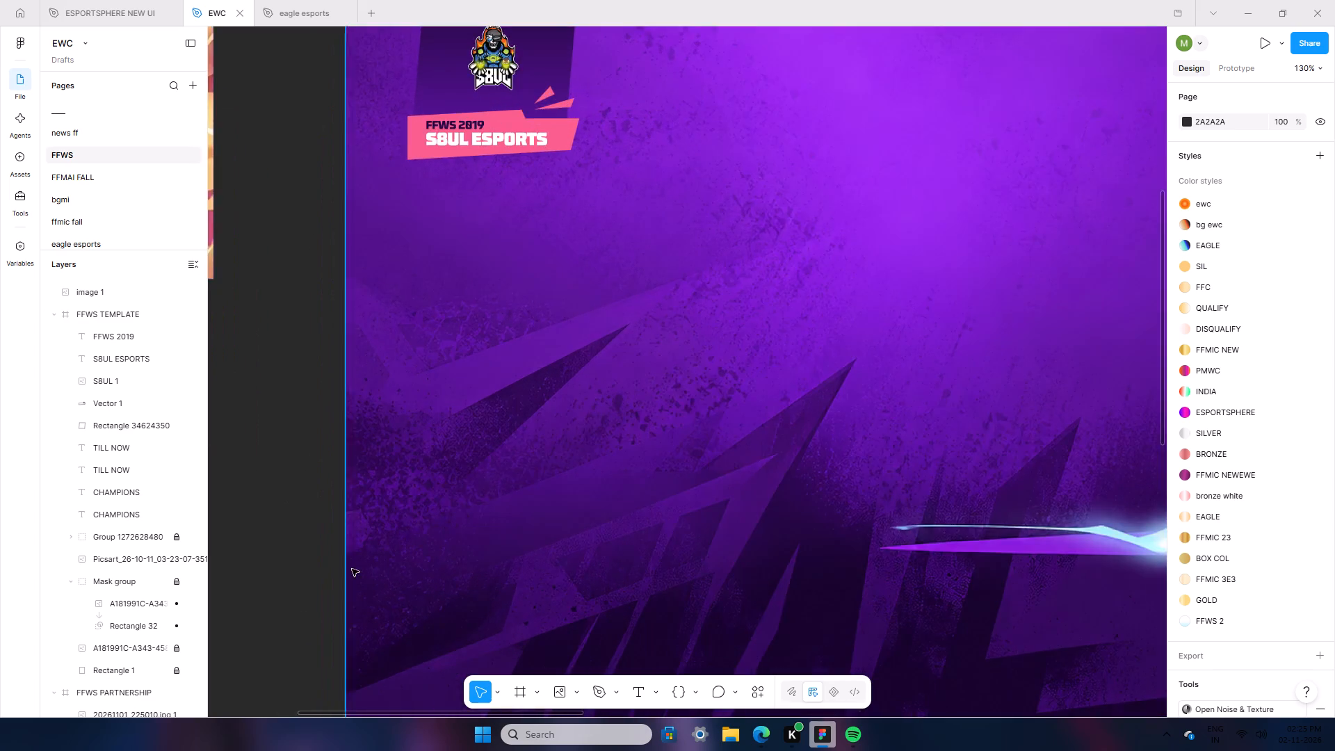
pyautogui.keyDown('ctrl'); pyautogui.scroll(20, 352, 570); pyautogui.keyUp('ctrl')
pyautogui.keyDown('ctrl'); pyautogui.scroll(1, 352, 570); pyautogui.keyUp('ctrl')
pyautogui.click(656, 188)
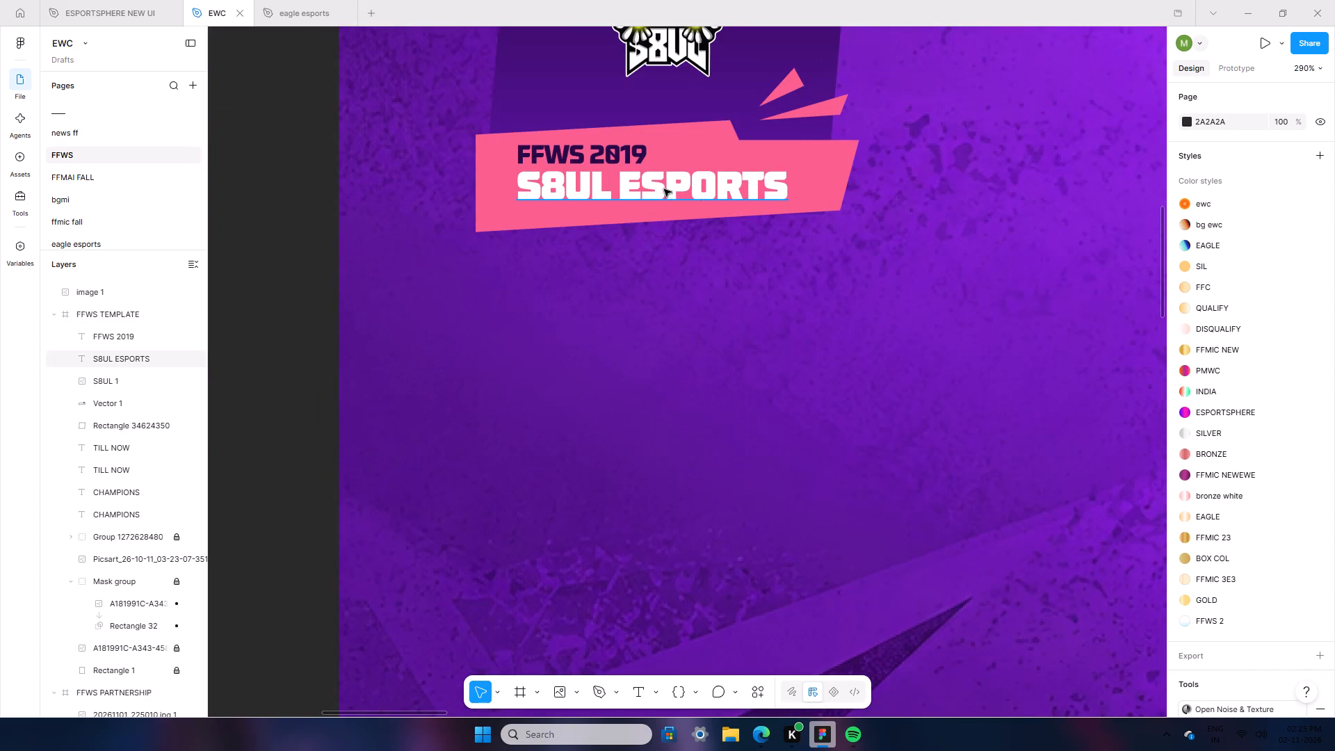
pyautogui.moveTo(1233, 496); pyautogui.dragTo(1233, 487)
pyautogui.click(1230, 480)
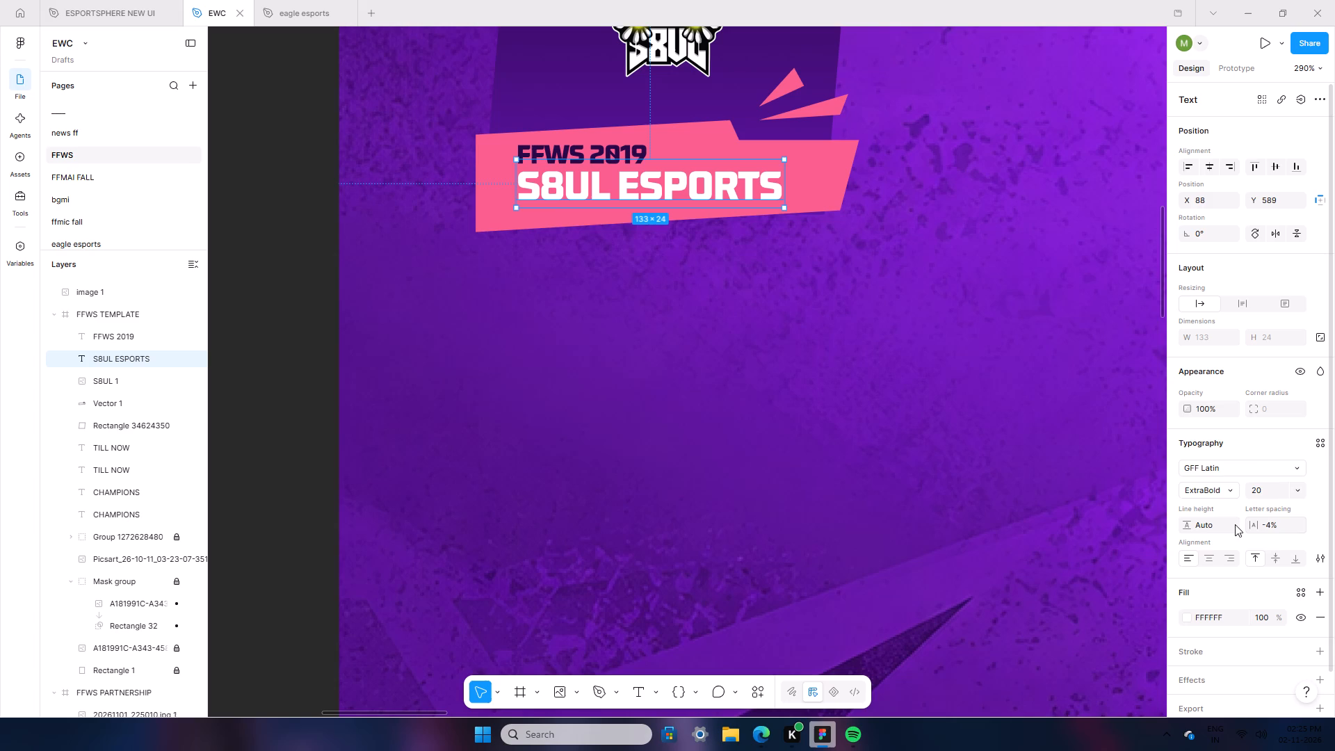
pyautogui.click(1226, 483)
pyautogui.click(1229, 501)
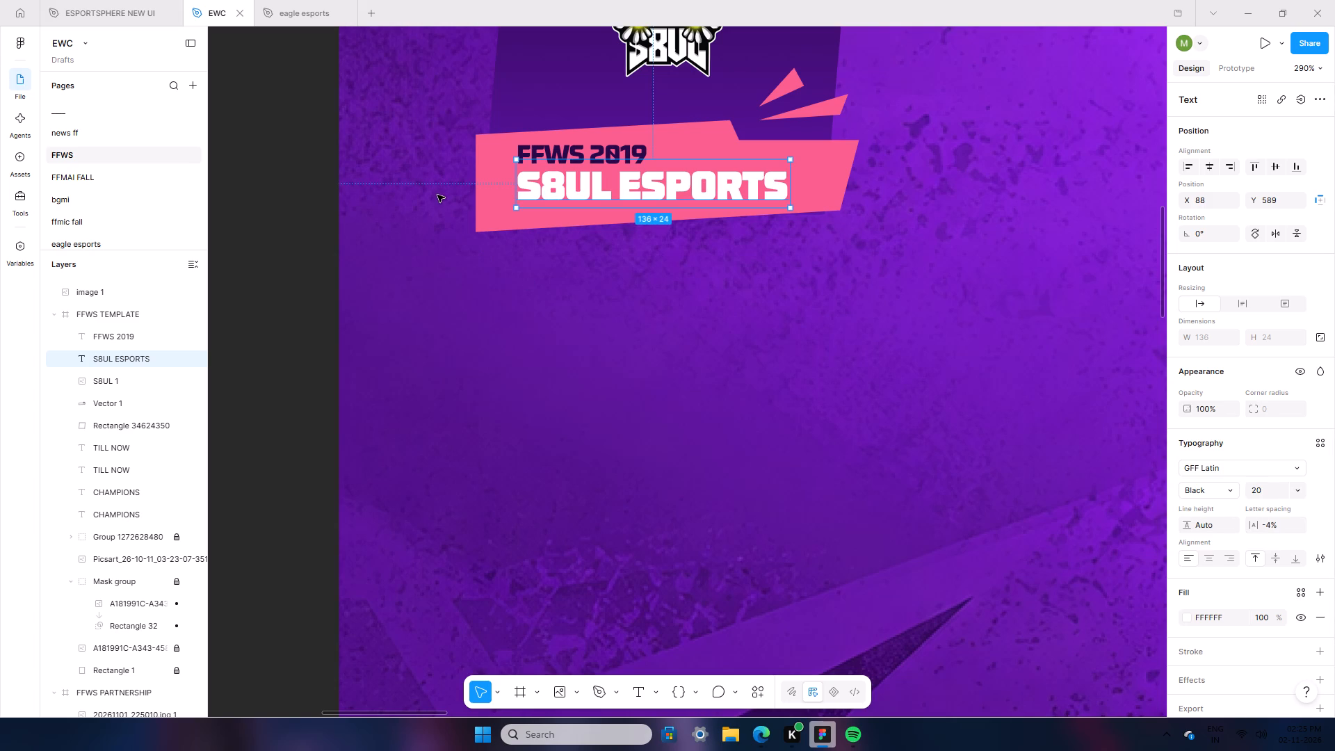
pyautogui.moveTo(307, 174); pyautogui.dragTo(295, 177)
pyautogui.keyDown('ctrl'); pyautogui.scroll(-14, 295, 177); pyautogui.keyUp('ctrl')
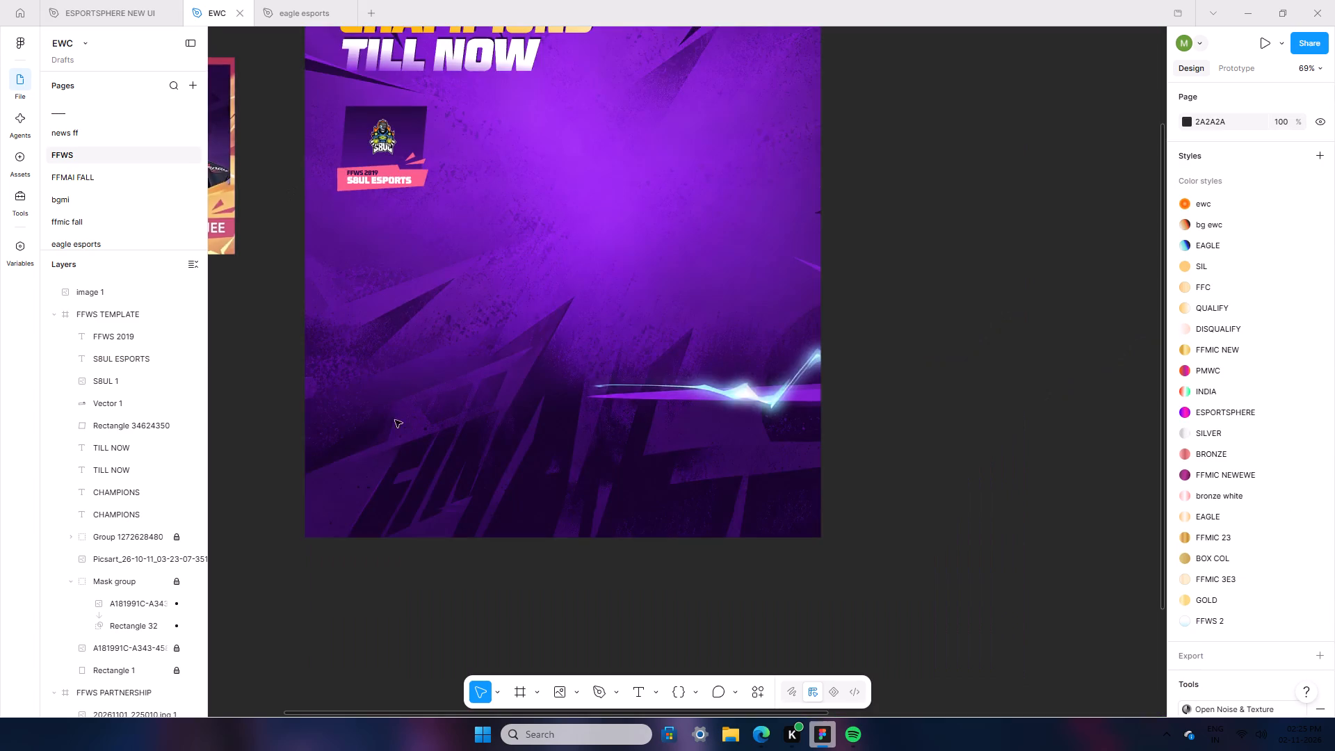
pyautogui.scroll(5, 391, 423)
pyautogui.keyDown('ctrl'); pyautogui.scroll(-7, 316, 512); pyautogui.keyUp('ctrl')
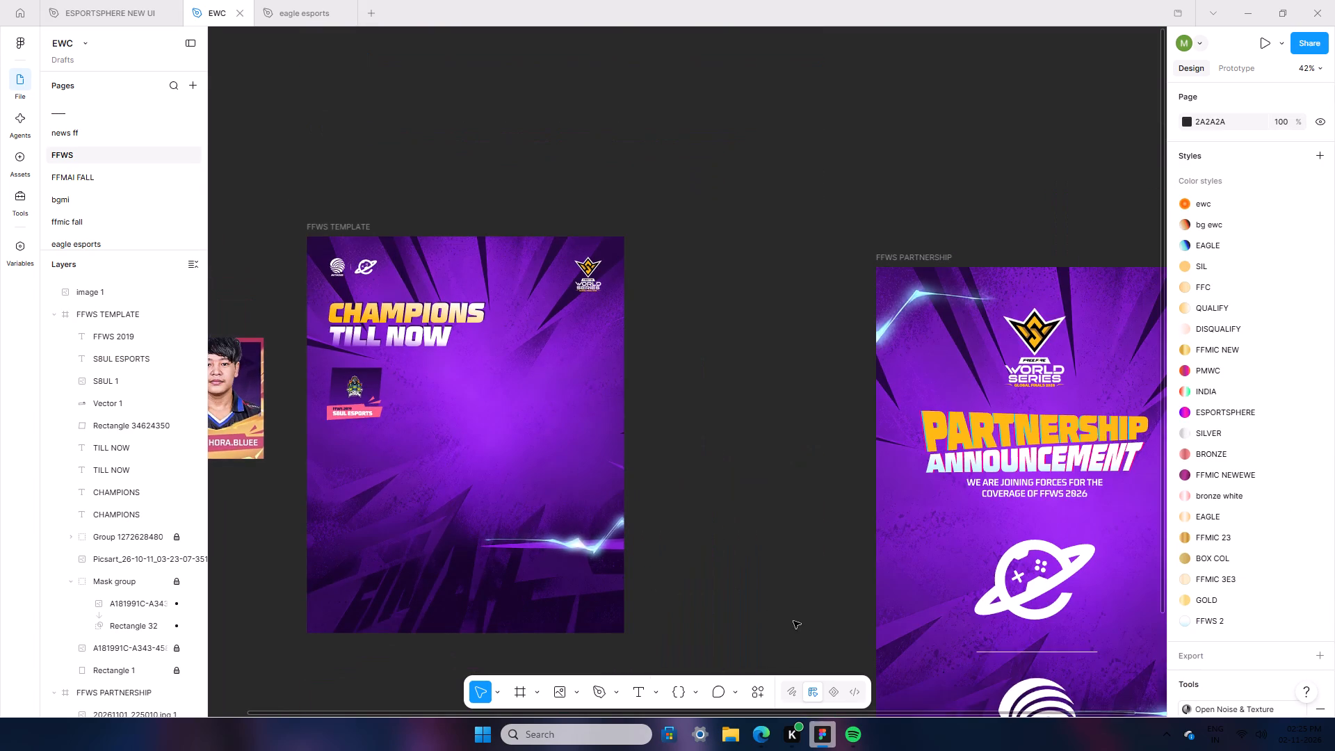
# Duplicate the card's skewed purple box and place the copy at X 68, Y 448, layered directly beneath the original.
pyautogui.scroll(-5, 544, 557)
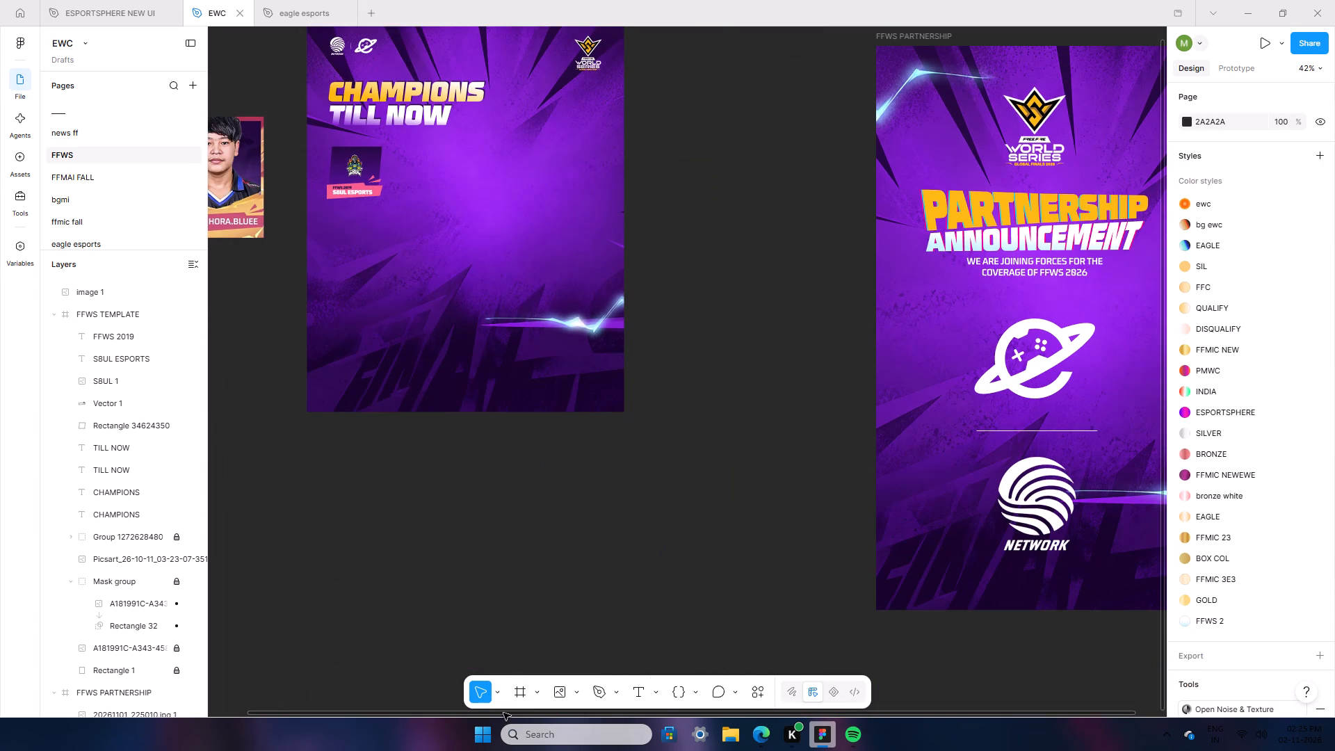
pyautogui.moveTo(503, 713); pyautogui.dragTo(300, 686)
pyautogui.scroll(1, 401, 702)
pyautogui.scroll(8, 410, 506)
pyautogui.keyDown('ctrl'); pyautogui.scroll(7, 408, 505); pyautogui.keyUp('ctrl')
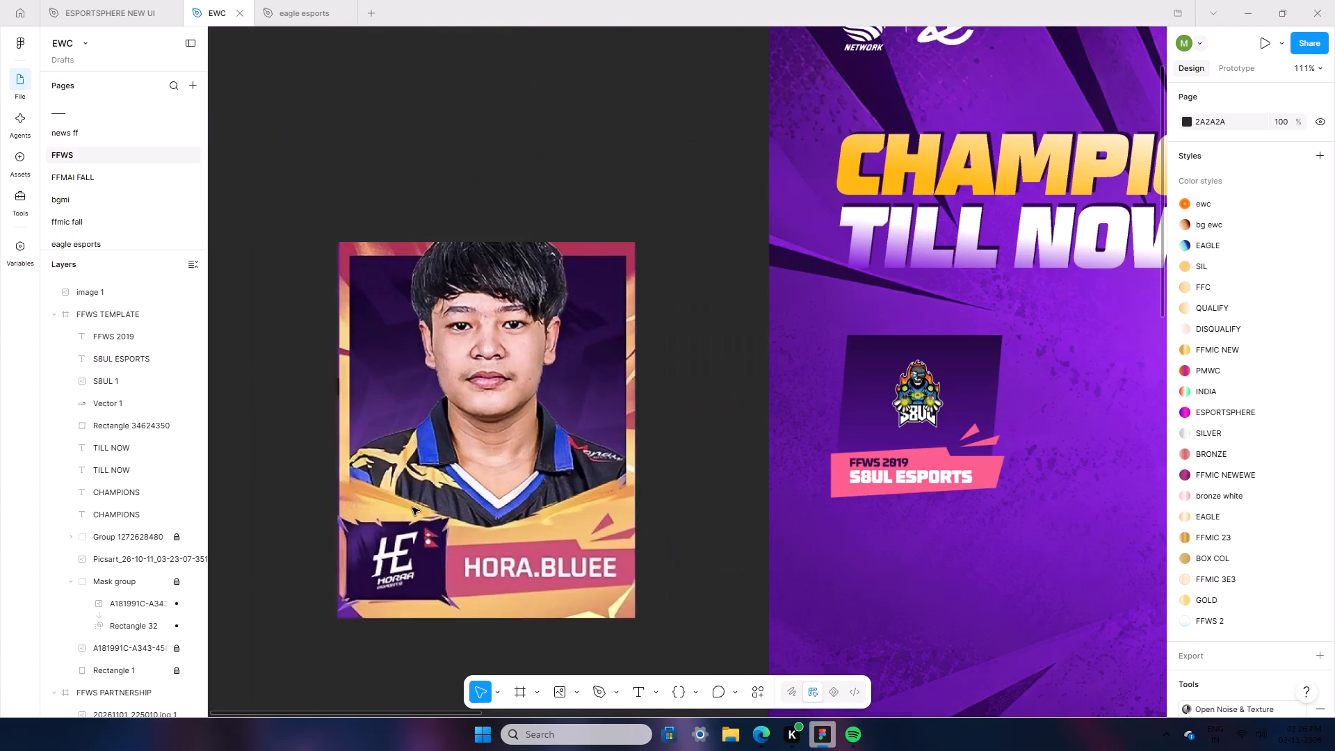
pyautogui.click(994, 390)
pyautogui.rightClick(994, 390)
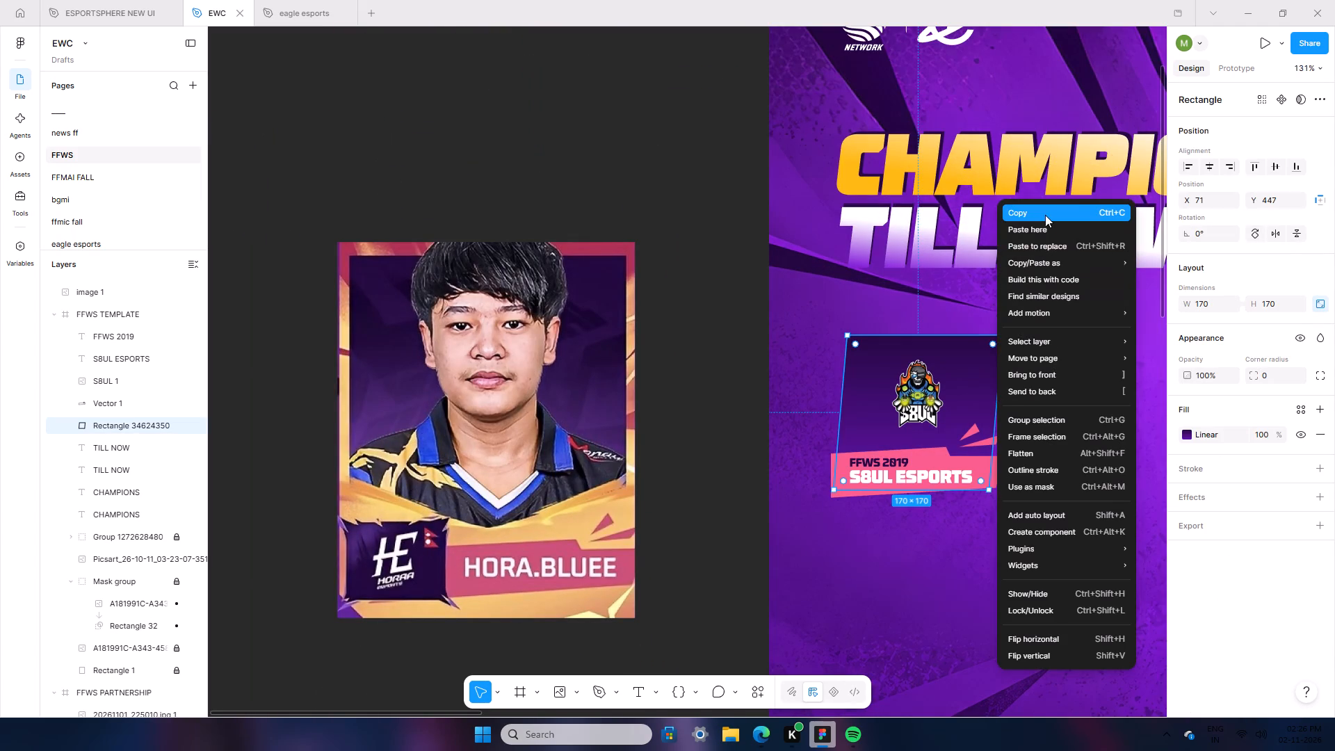
pyautogui.click(1045, 214)
pyautogui.rightClick(700, 378)
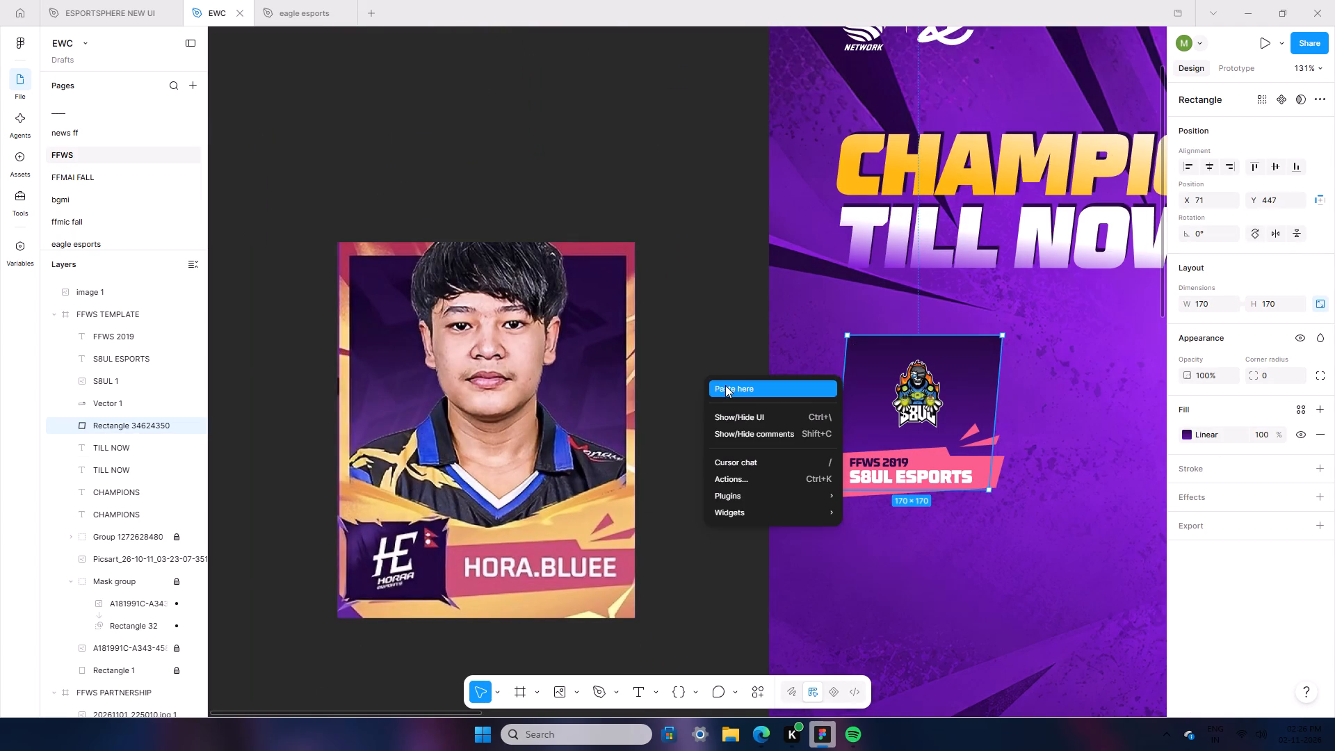
pyautogui.click(725, 385)
pyautogui.moveTo(770, 469); pyautogui.dragTo(914, 423)
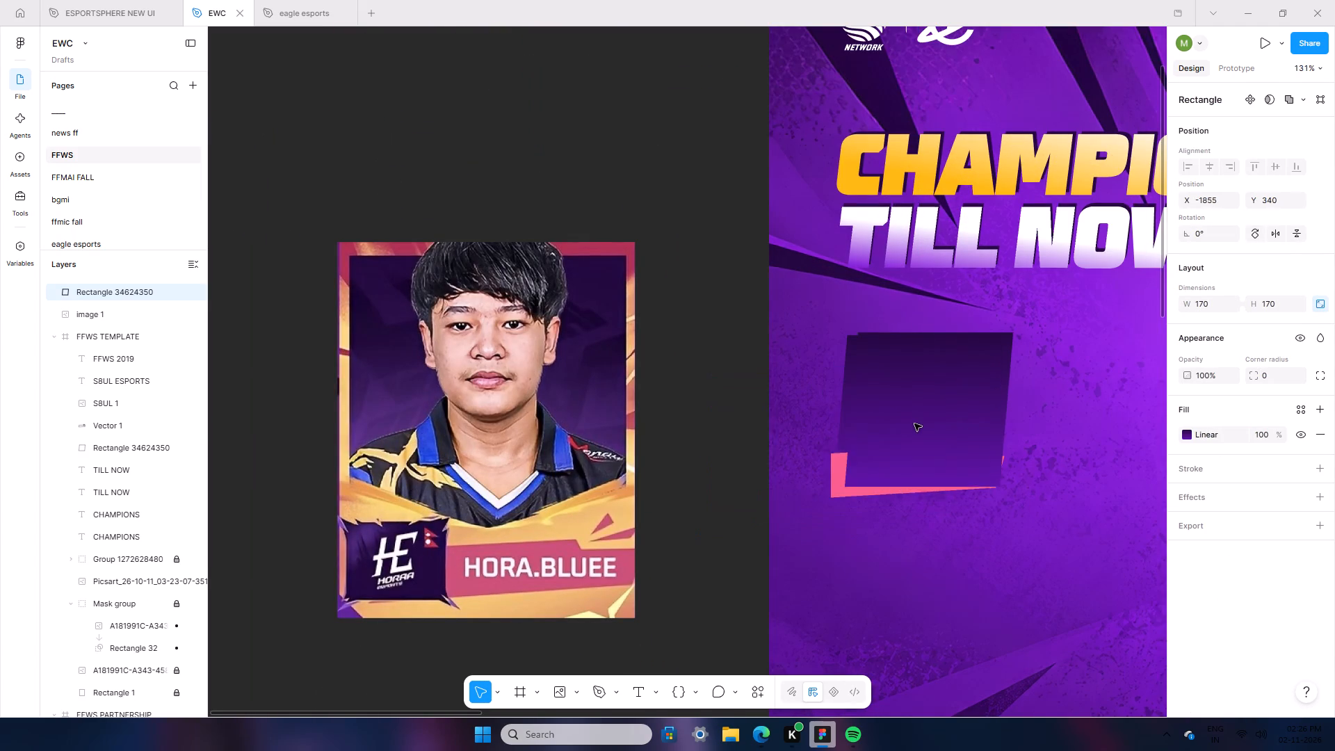
pyautogui.moveTo(914, 423); pyautogui.dragTo(900, 426)
pyautogui.moveTo(117, 291); pyautogui.dragTo(141, 455)
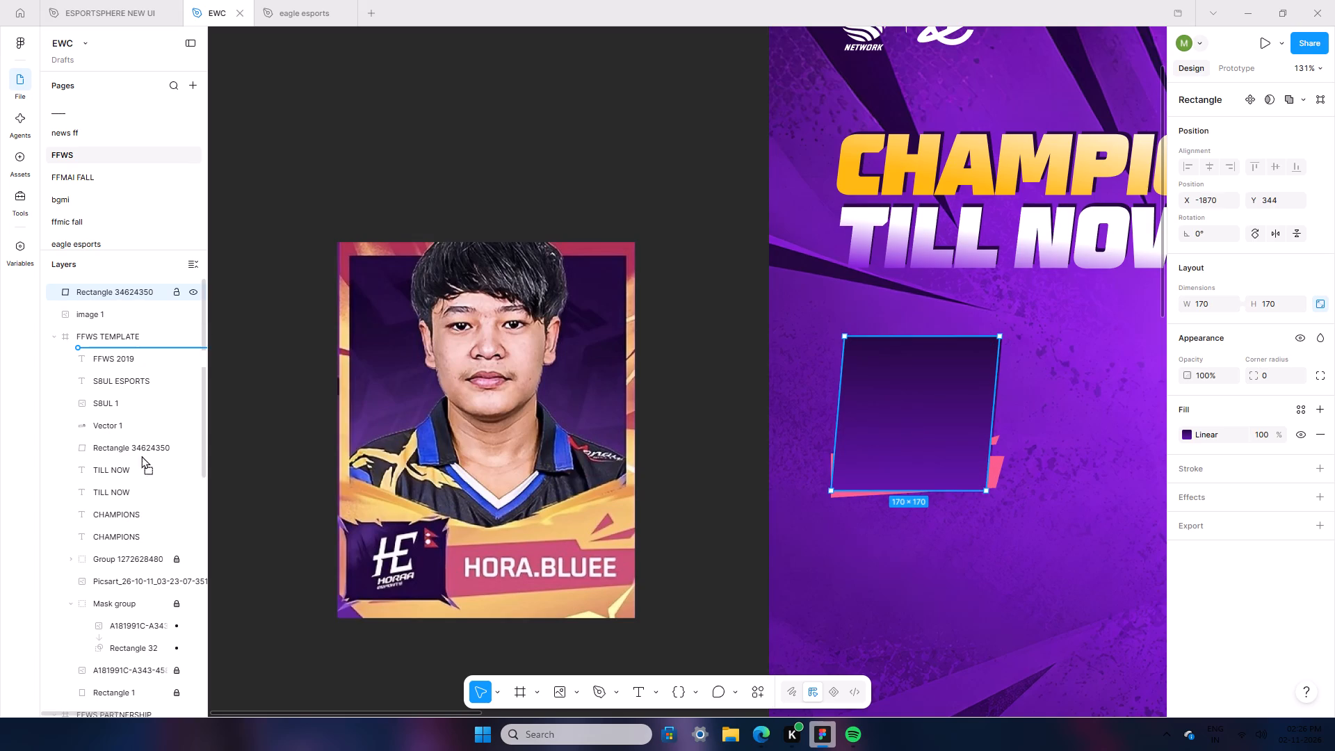
pyautogui.moveTo(141, 455); pyautogui.dragTo(119, 449)
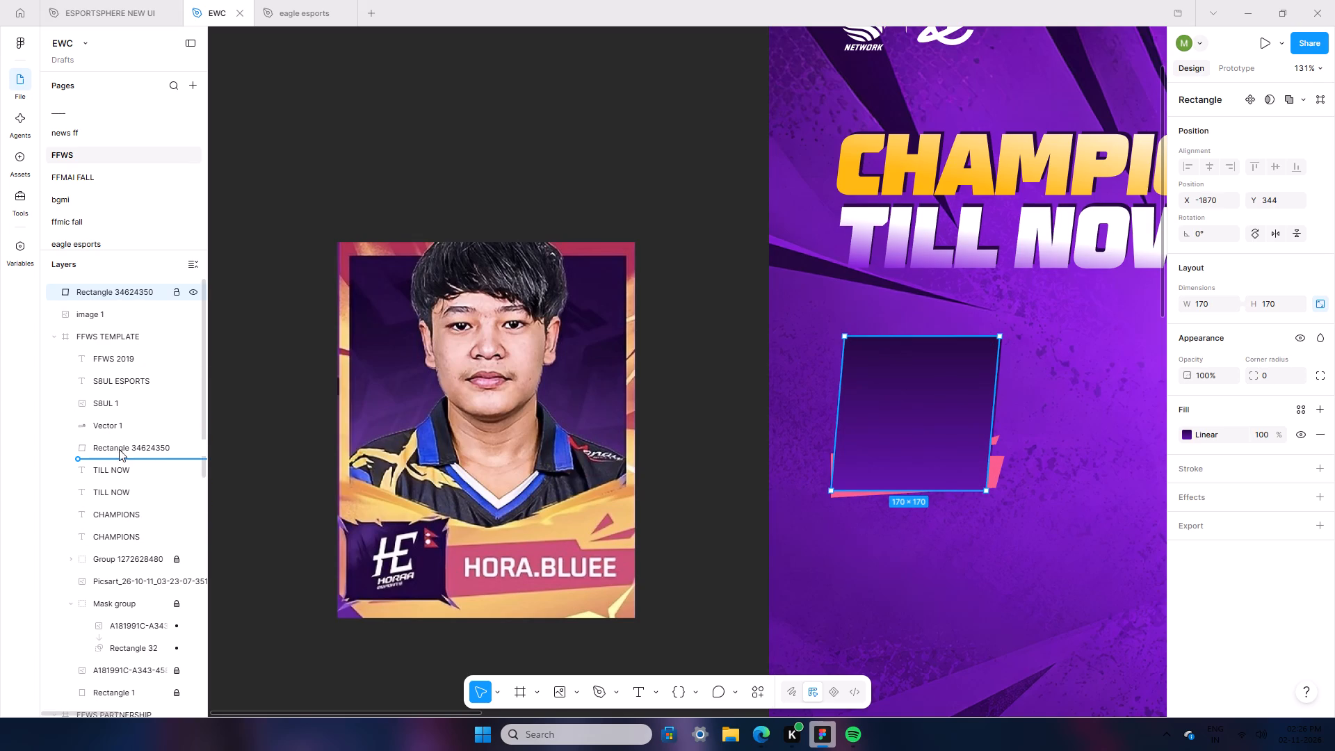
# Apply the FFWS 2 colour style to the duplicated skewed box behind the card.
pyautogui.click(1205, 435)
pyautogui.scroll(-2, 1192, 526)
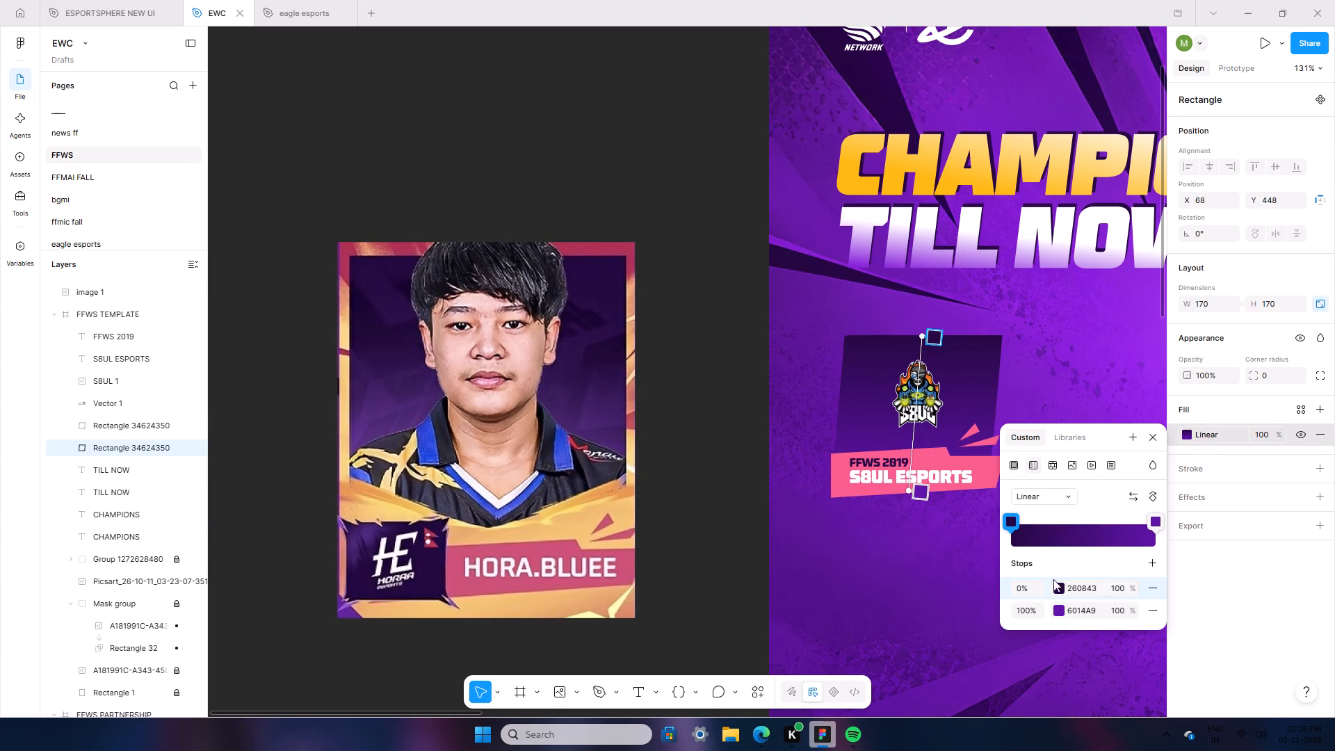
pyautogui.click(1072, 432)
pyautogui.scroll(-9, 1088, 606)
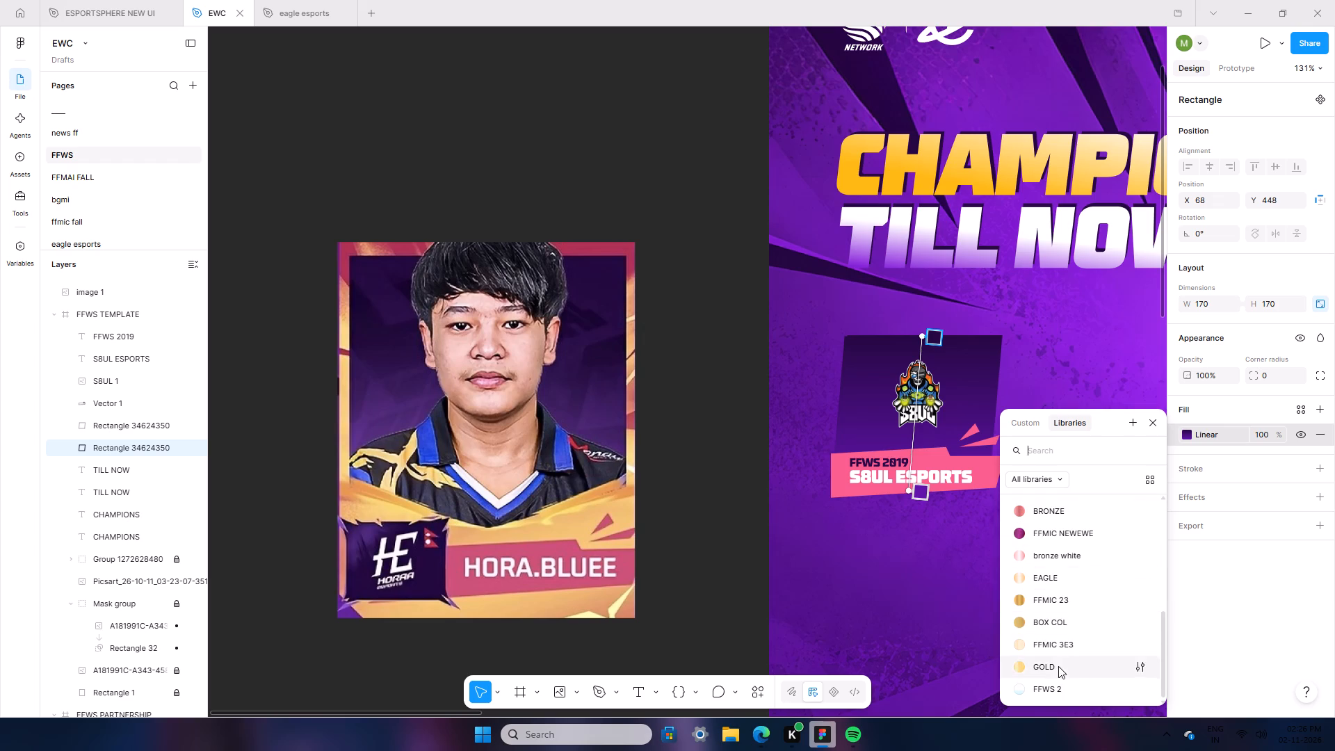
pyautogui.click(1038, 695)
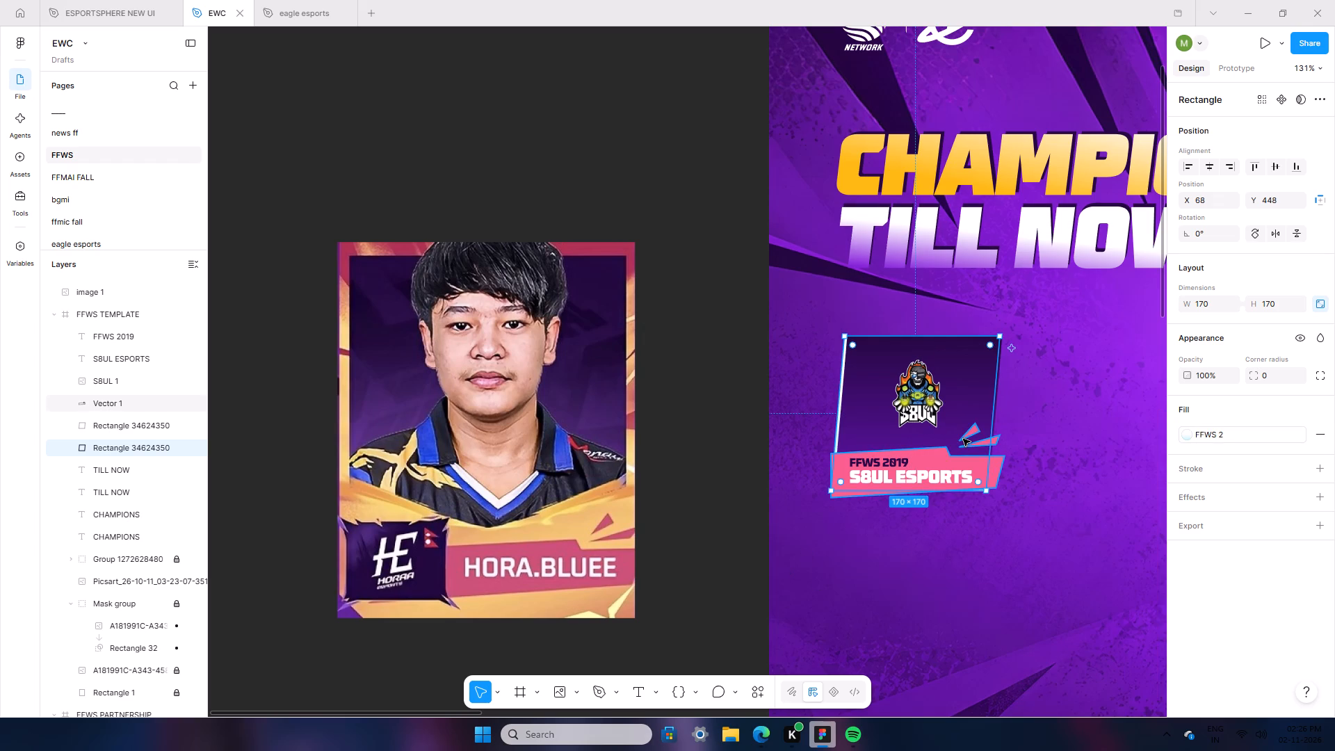
# Nudge the duplicated skewed box up to Y 444 to form an edge around the original box.
pyautogui.press('Up')
pyautogui.press('Up')
pyautogui.press('Up')
pyautogui.press('Up')
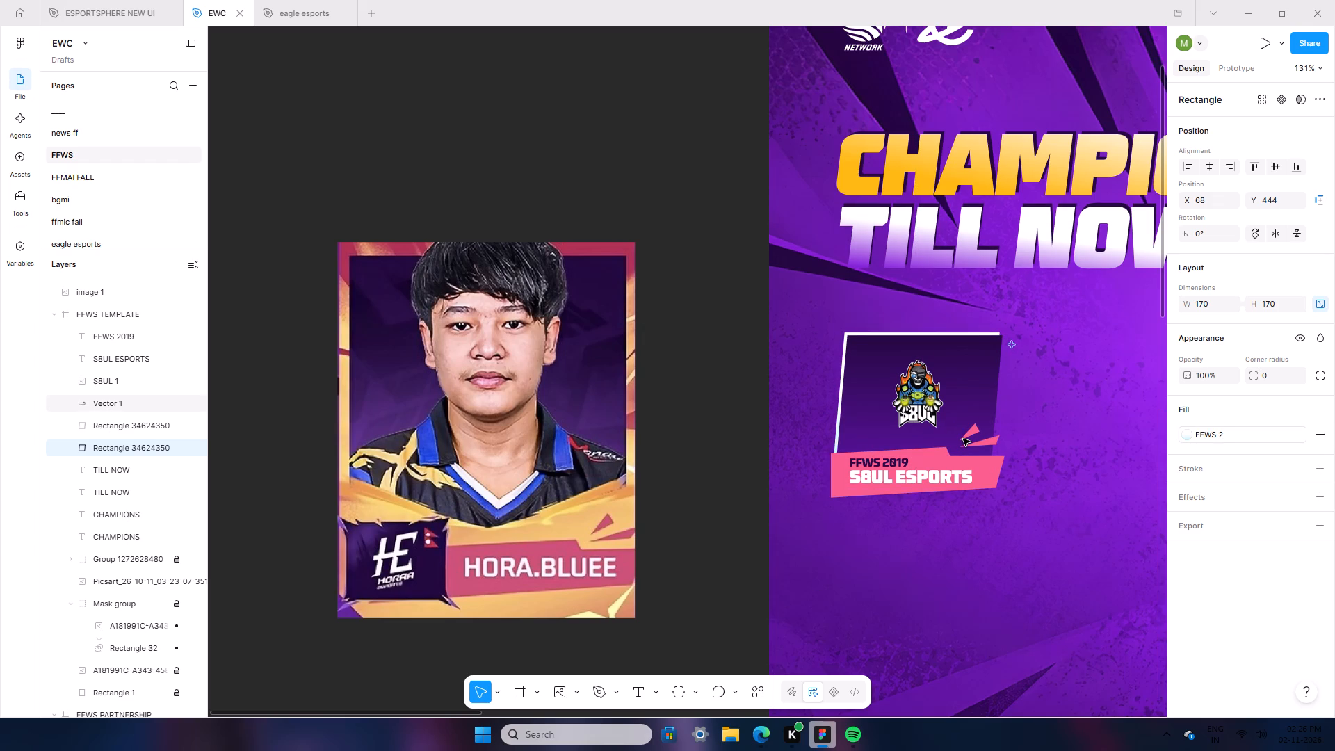
pyautogui.click(731, 435)
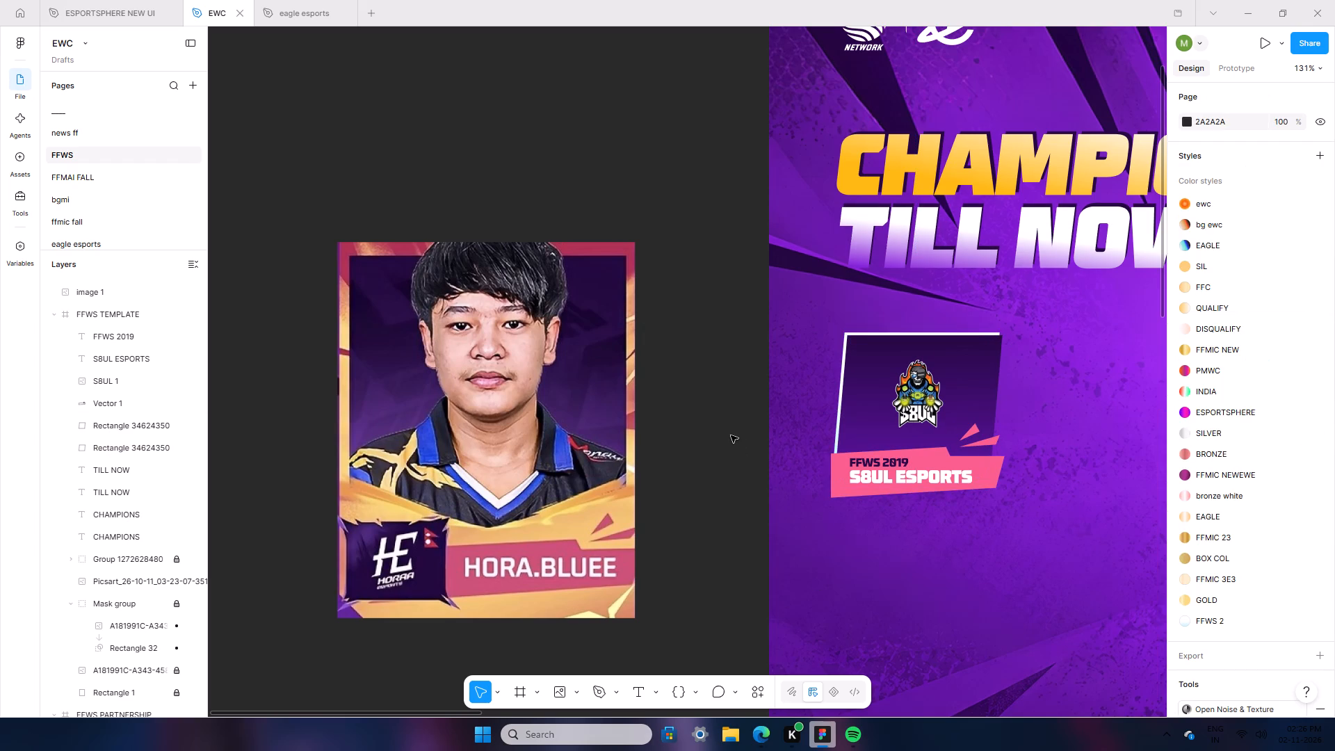
# Replace the rear skewed box's fill with a solid golden orange sampled from the HORA.BLUEE reference card.
pyautogui.scroll(-3, 731, 435)
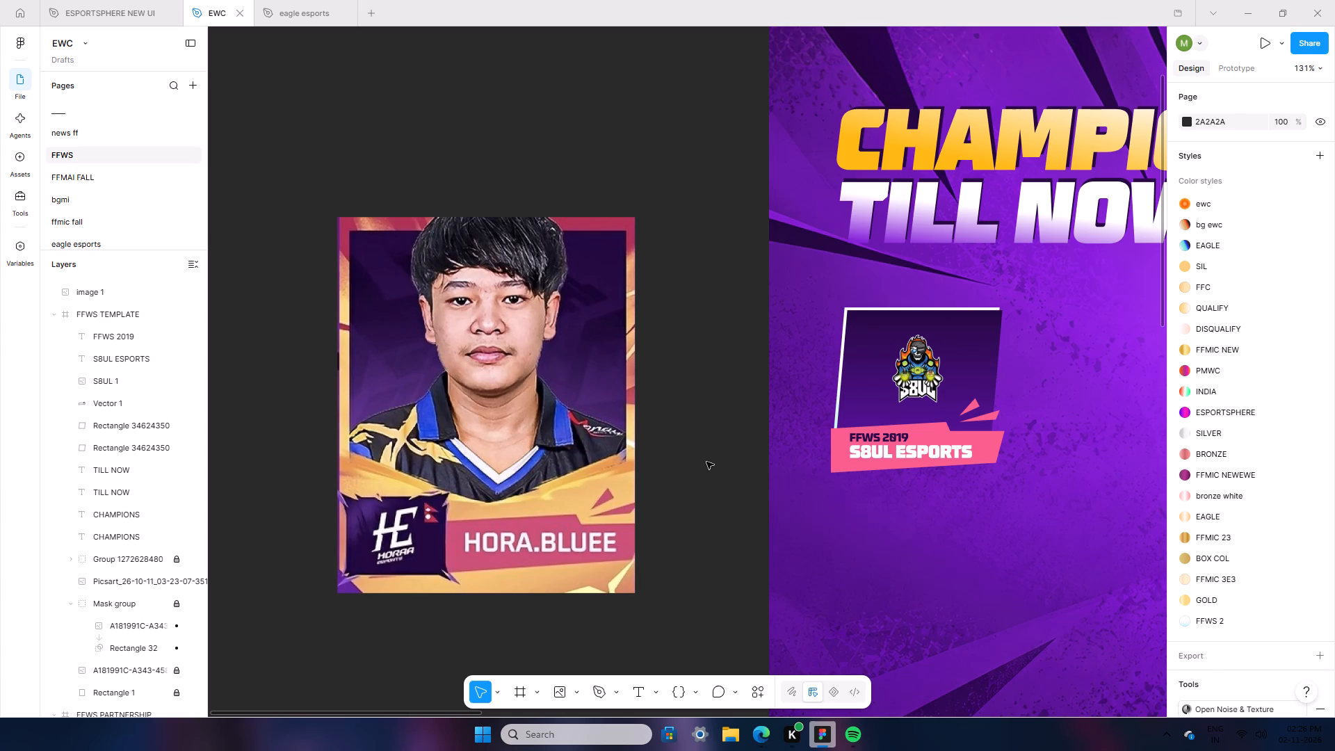
pyautogui.click(92, 423)
pyautogui.click(145, 454)
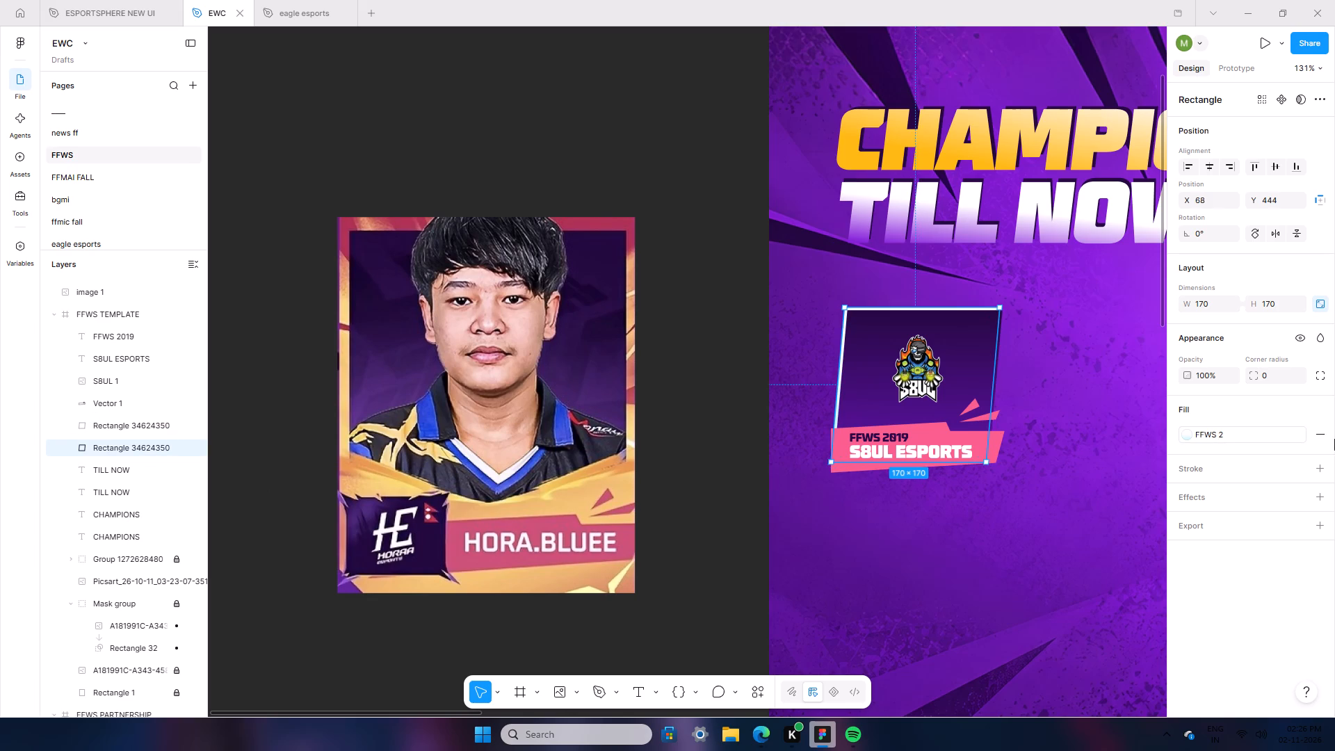
pyautogui.click(1204, 434)
pyautogui.click(1032, 417)
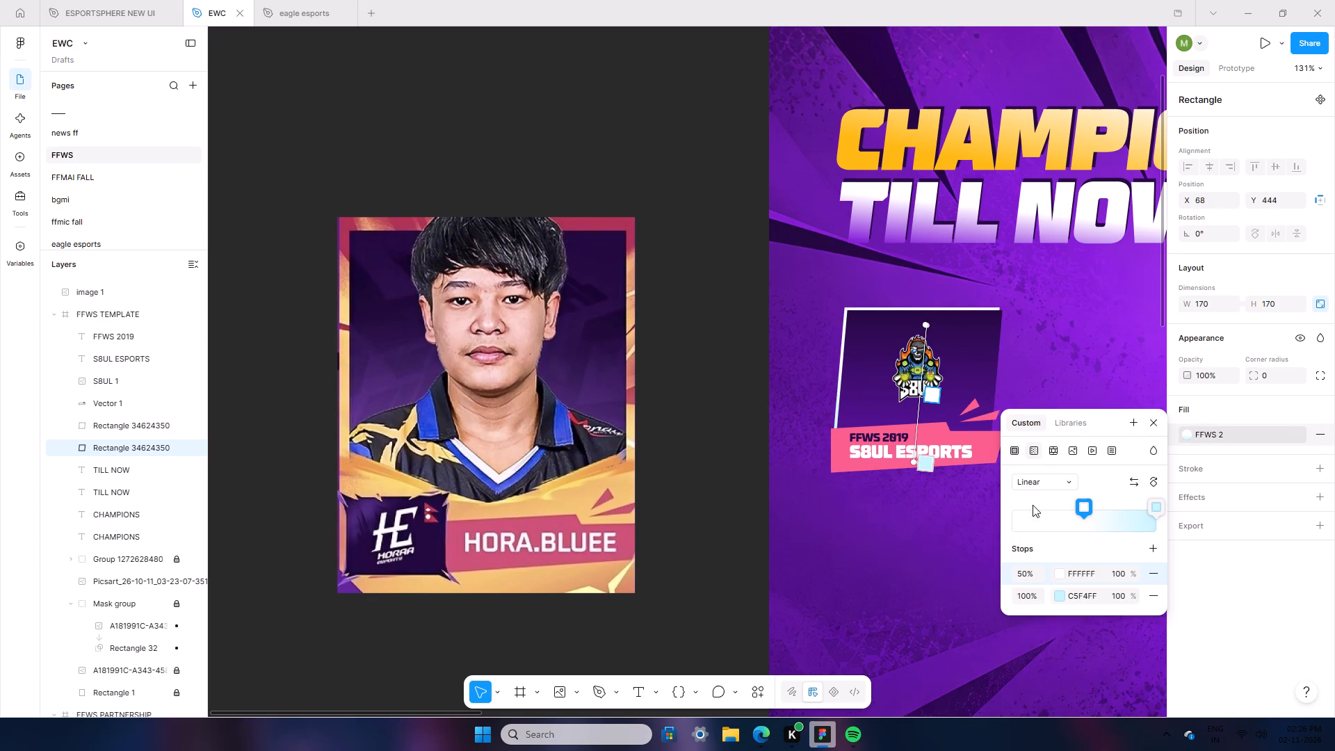
pyautogui.click(1017, 455)
pyautogui.click(1018, 590)
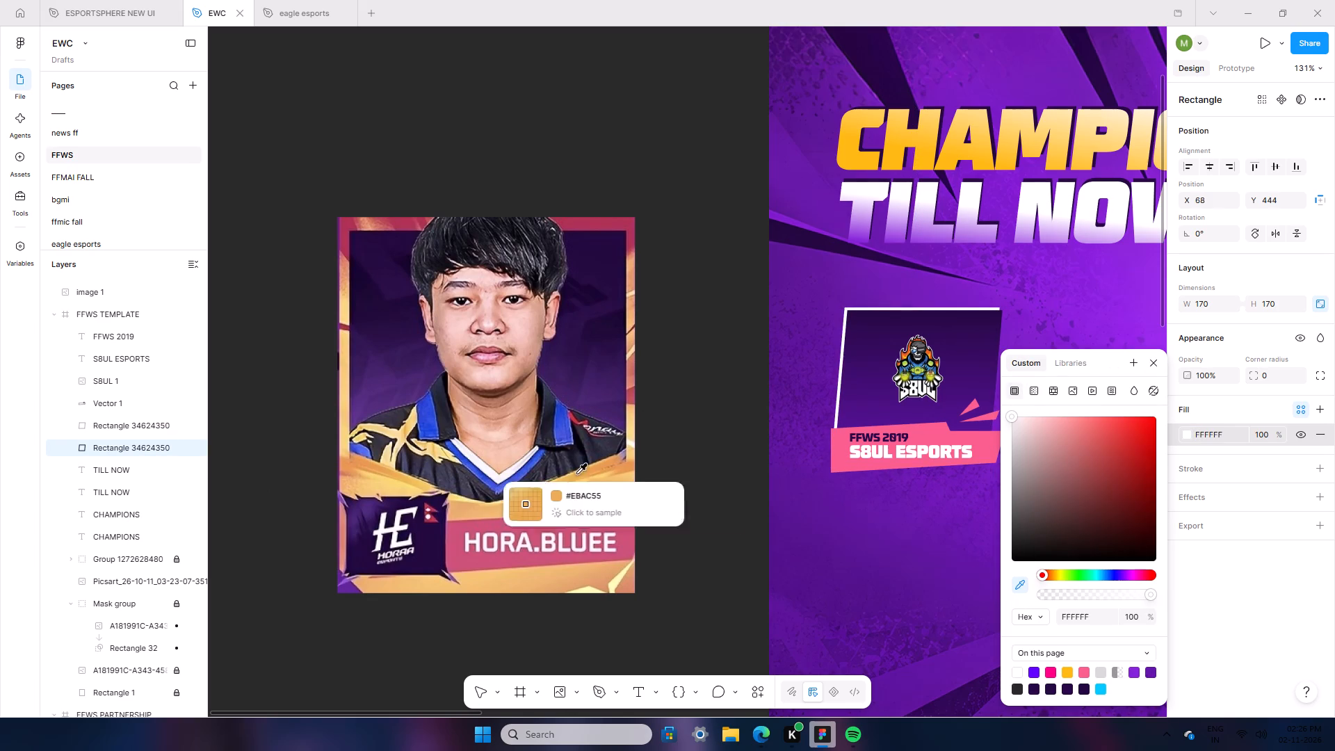
pyautogui.click(569, 492)
pyautogui.click(741, 480)
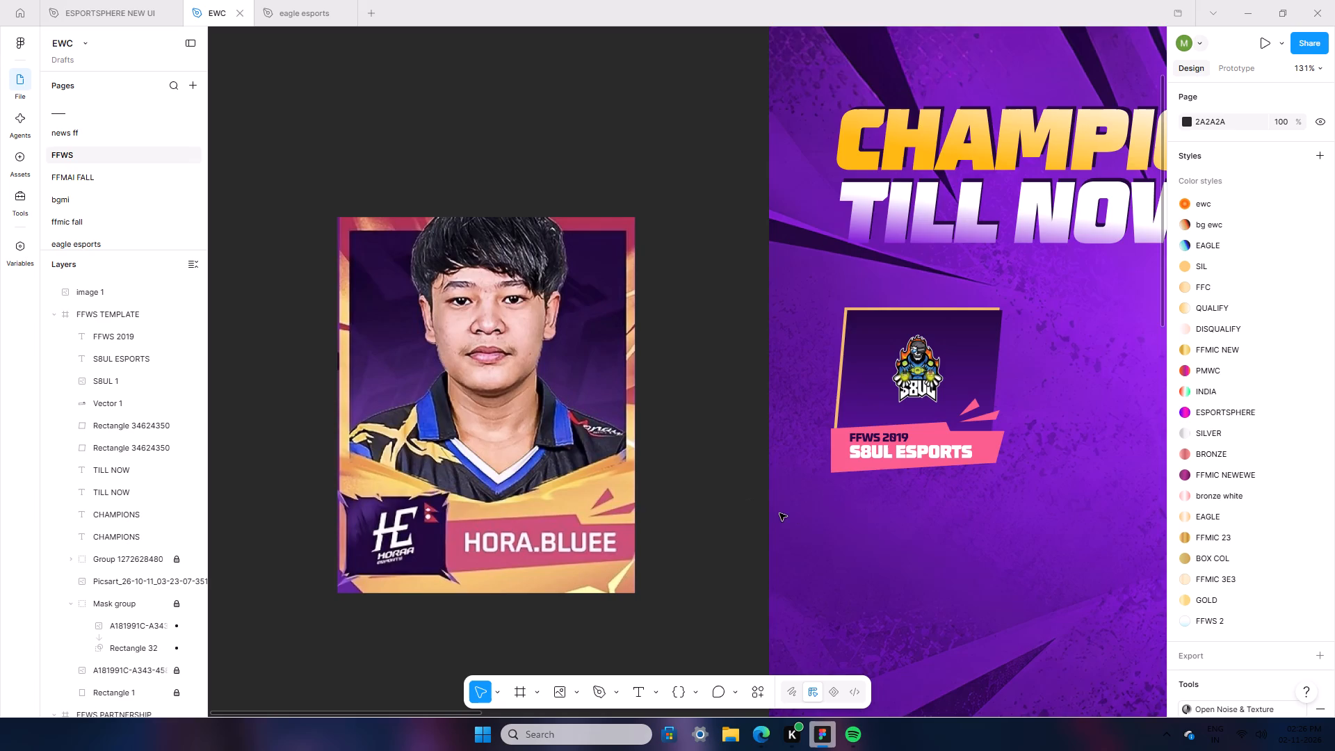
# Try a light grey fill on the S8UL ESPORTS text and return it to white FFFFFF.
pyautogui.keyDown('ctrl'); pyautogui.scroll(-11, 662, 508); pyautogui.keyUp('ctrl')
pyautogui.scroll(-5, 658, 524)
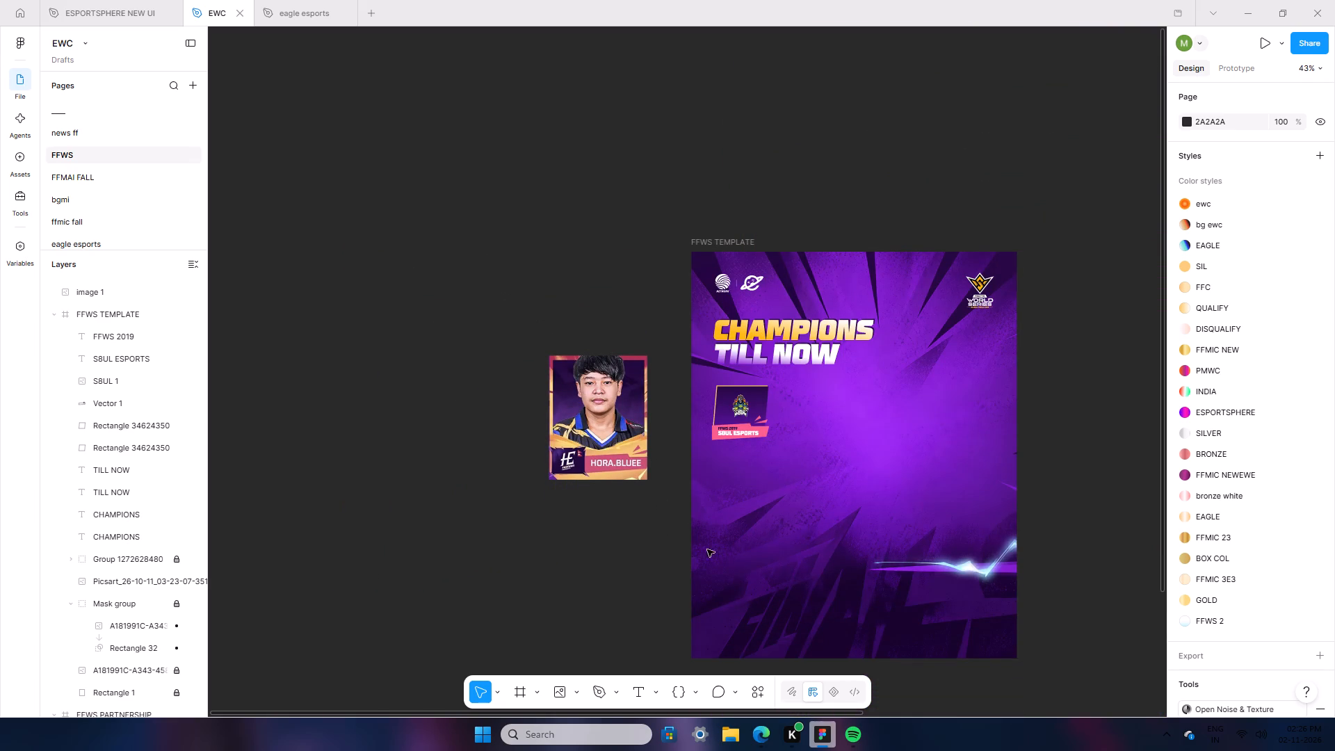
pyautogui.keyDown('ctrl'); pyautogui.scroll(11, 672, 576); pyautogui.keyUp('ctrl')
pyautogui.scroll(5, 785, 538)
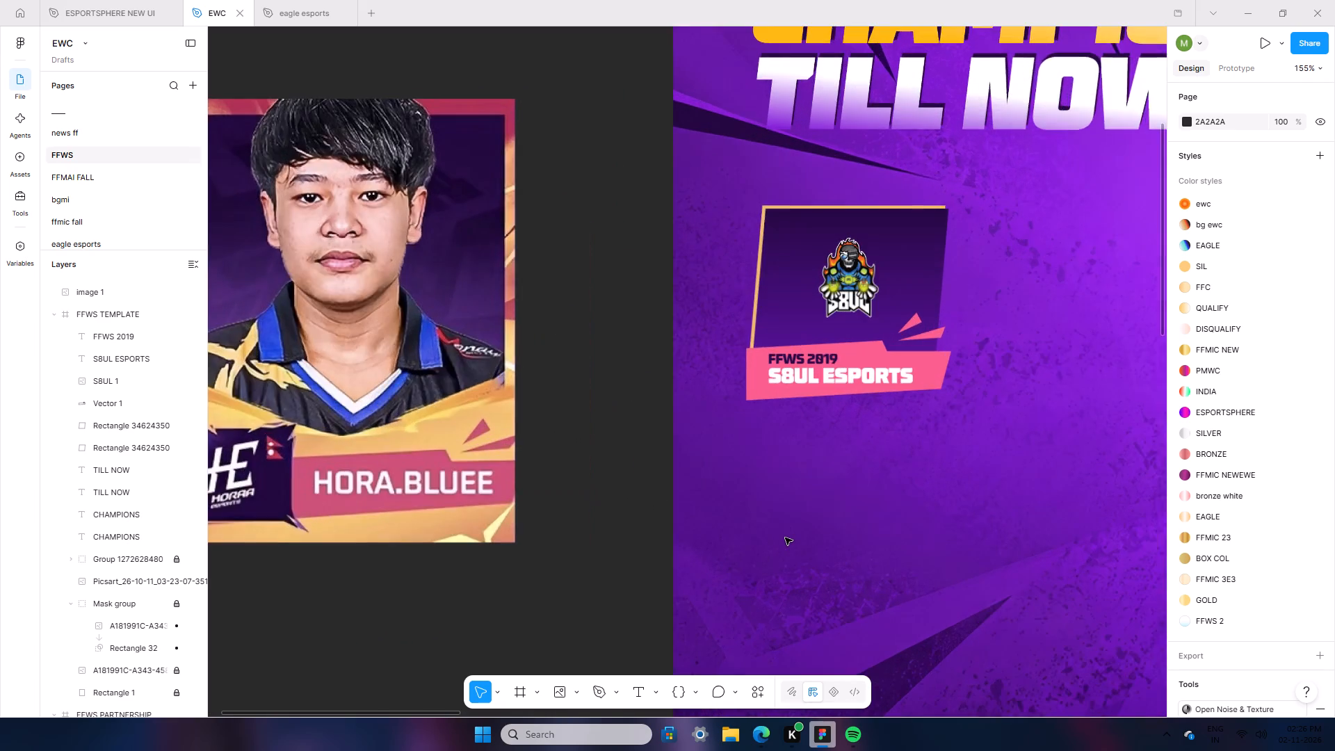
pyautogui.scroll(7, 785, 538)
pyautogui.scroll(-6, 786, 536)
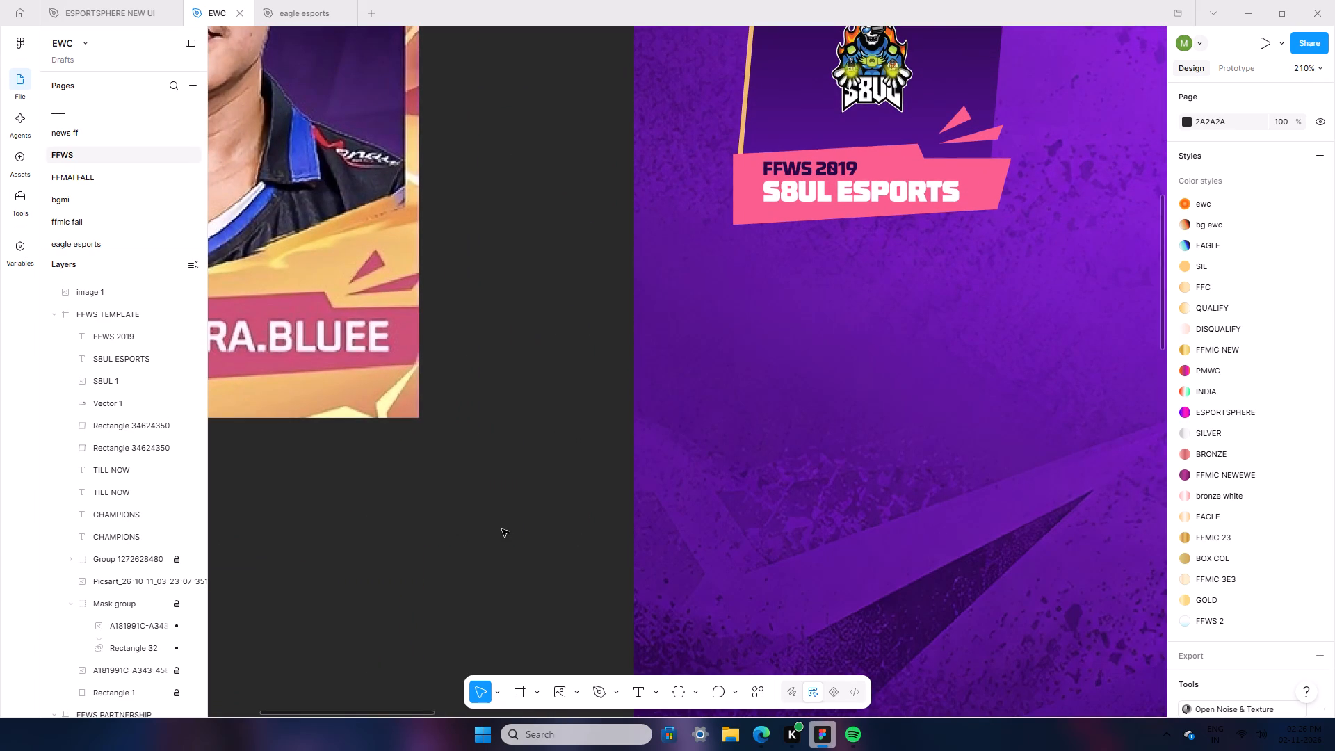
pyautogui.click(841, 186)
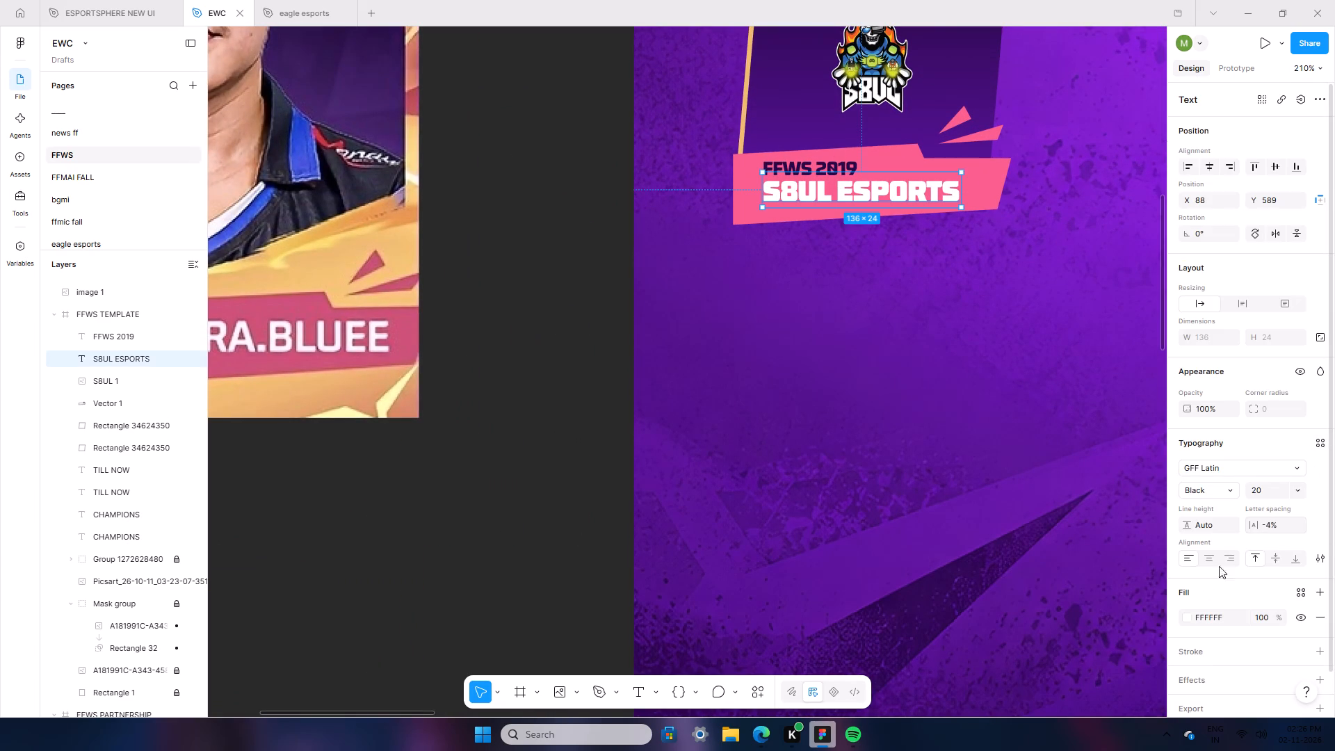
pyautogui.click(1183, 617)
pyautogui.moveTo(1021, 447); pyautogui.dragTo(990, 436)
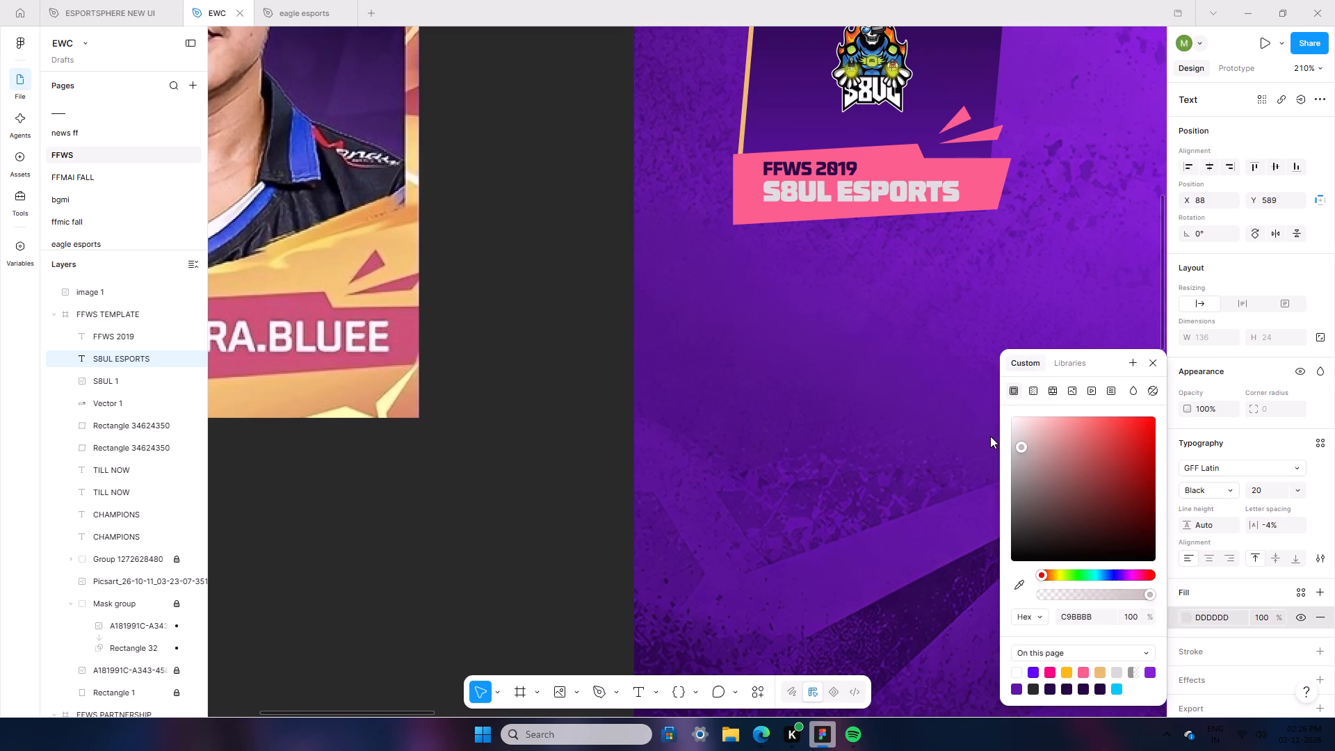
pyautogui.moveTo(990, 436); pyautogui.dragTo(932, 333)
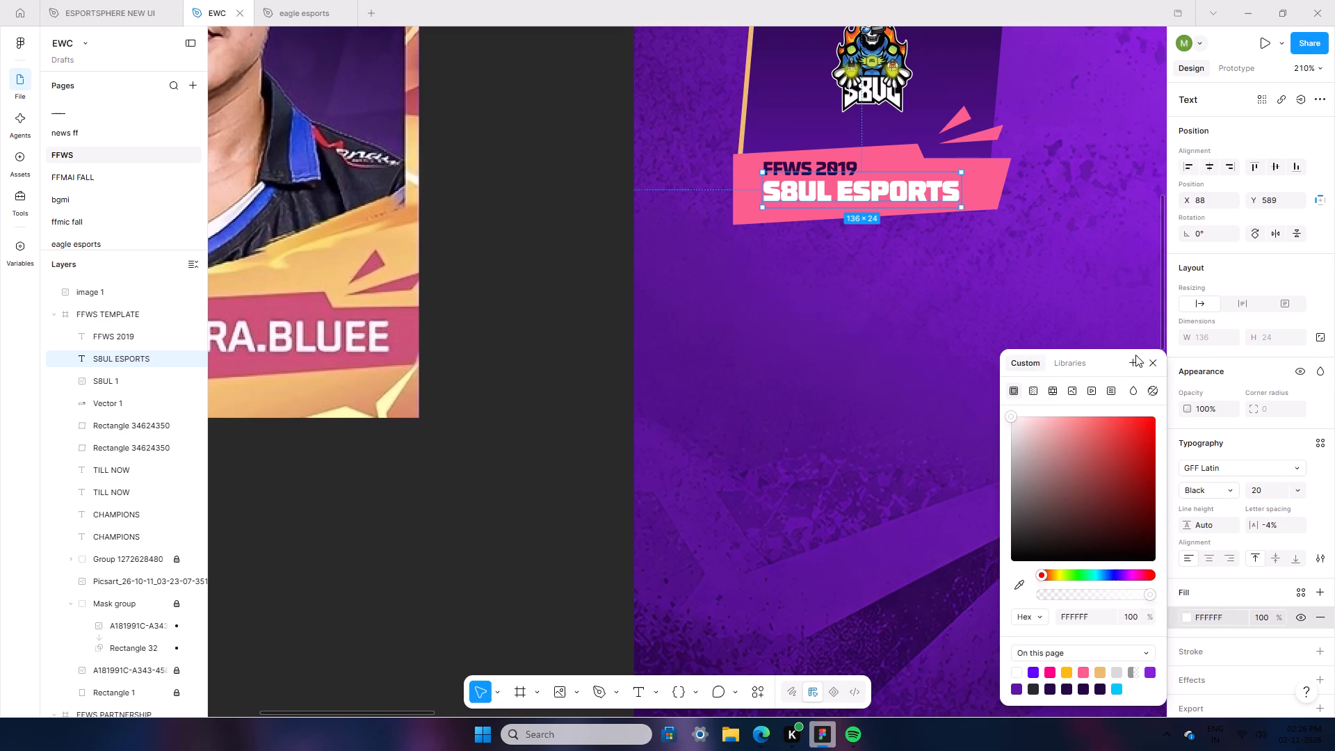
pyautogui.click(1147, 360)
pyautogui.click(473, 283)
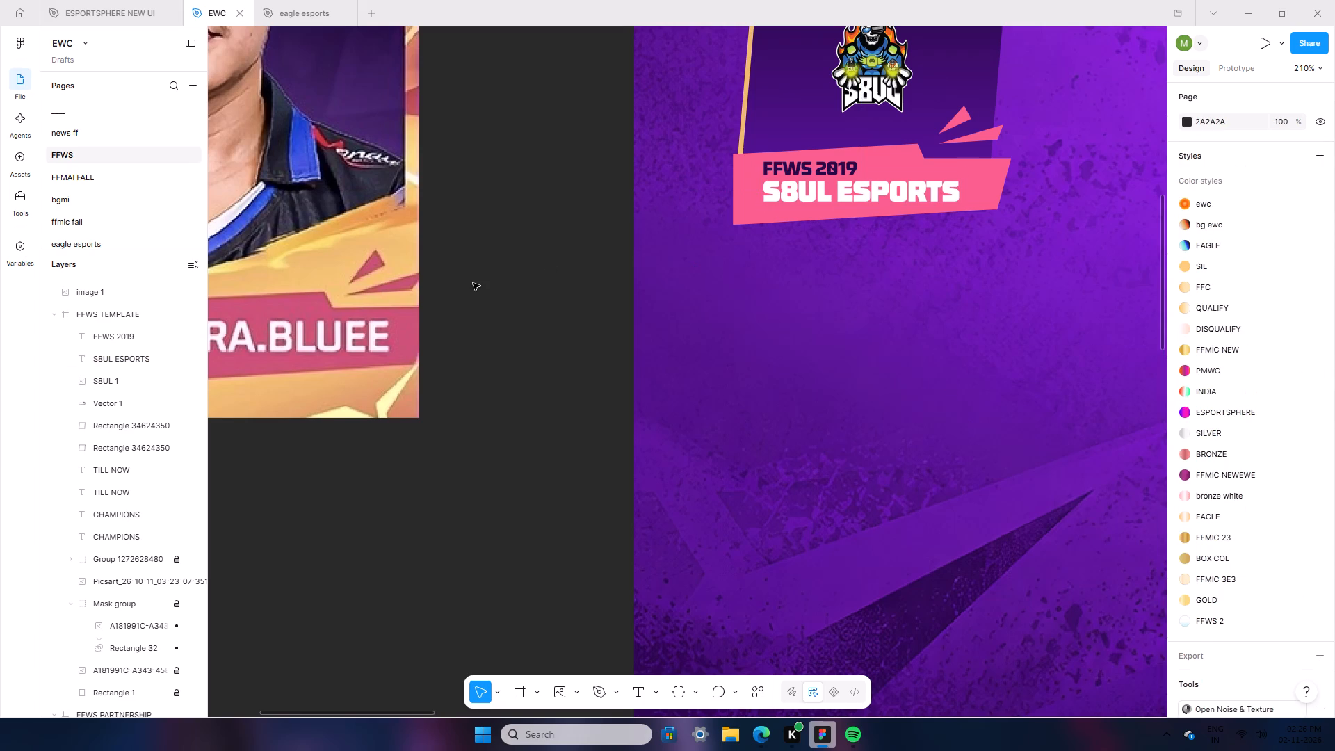
# Copy the Free Fire World Series logo from the template header and paste it beside the S8UL card.
pyautogui.keyDown('ctrl'); pyautogui.scroll(-13, 473, 283); pyautogui.keyUp('ctrl')
pyautogui.scroll(5, 512, 312)
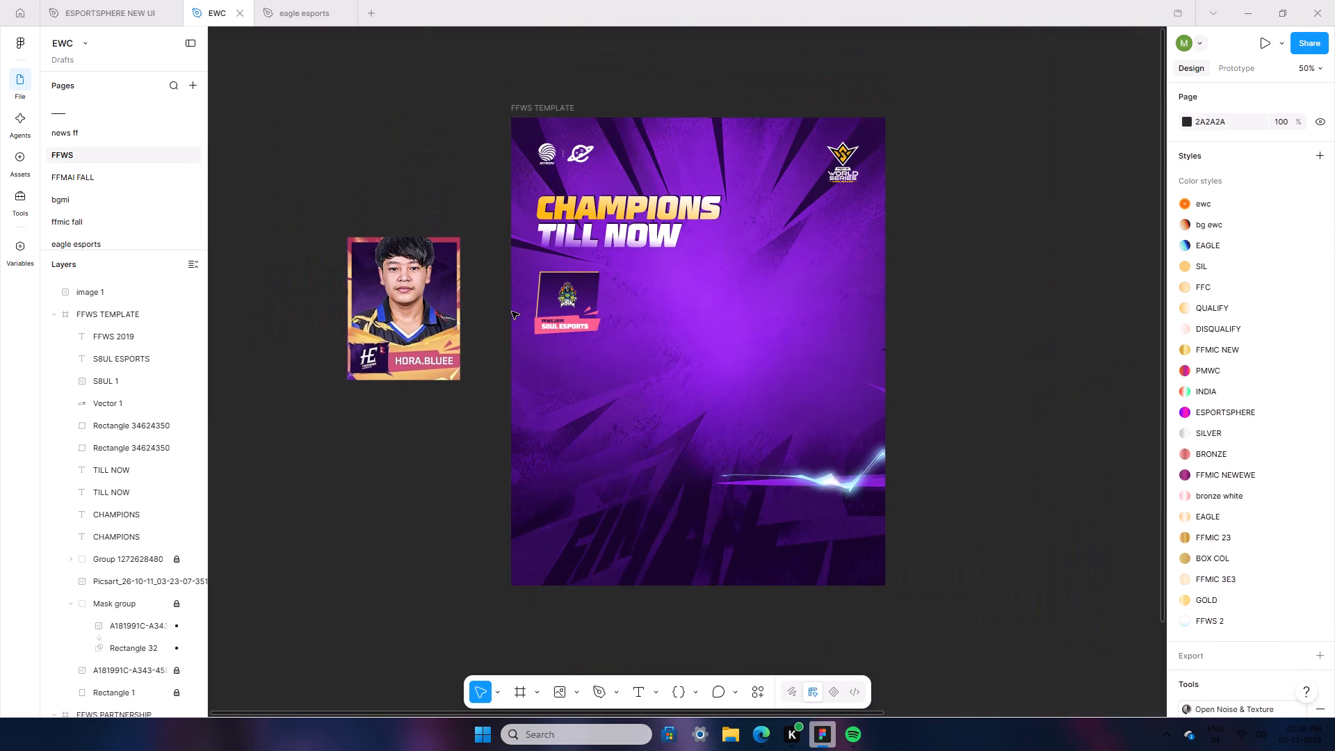
pyautogui.scroll(5, 474, 496)
pyautogui.keyDown('ctrl'); pyautogui.scroll(8, 458, 601); pyautogui.keyUp('ctrl')
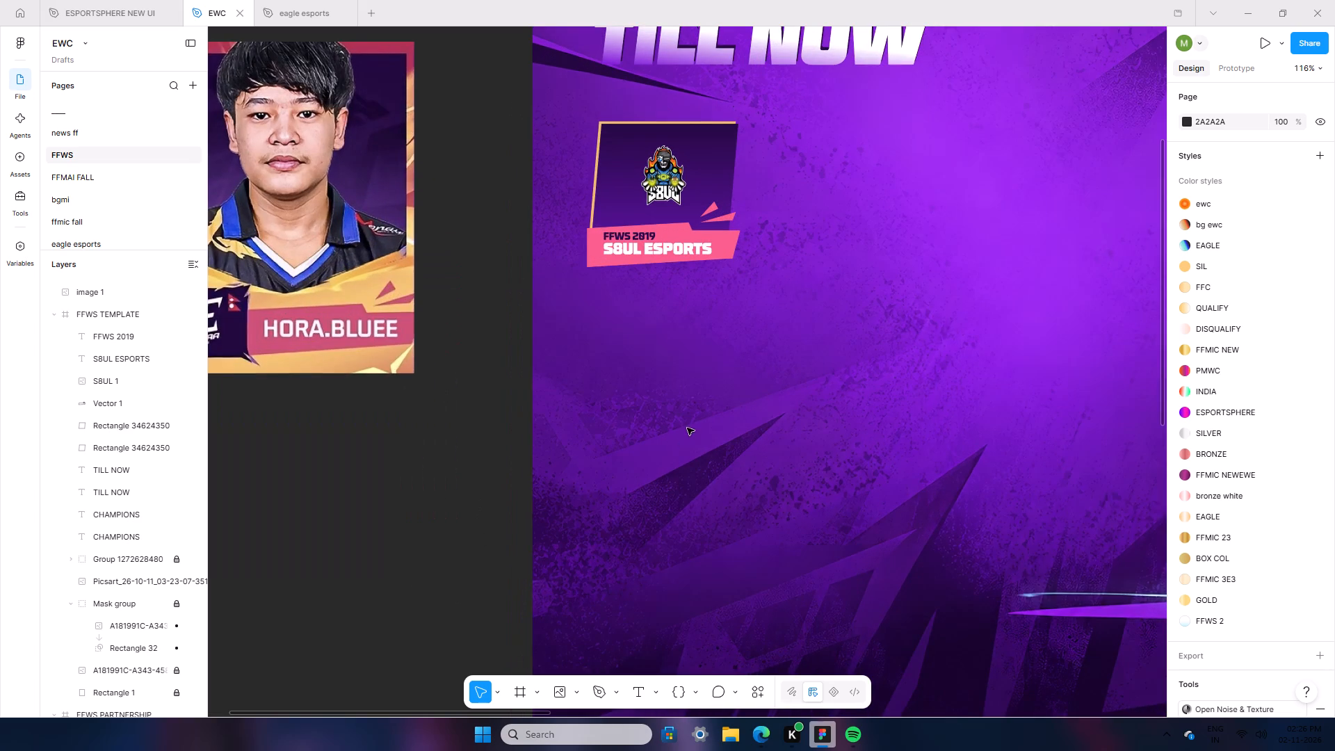
pyautogui.scroll(7, 963, 494)
pyautogui.keyDown('ctrl'); pyautogui.scroll(-9, 963, 493); pyautogui.keyUp('ctrl')
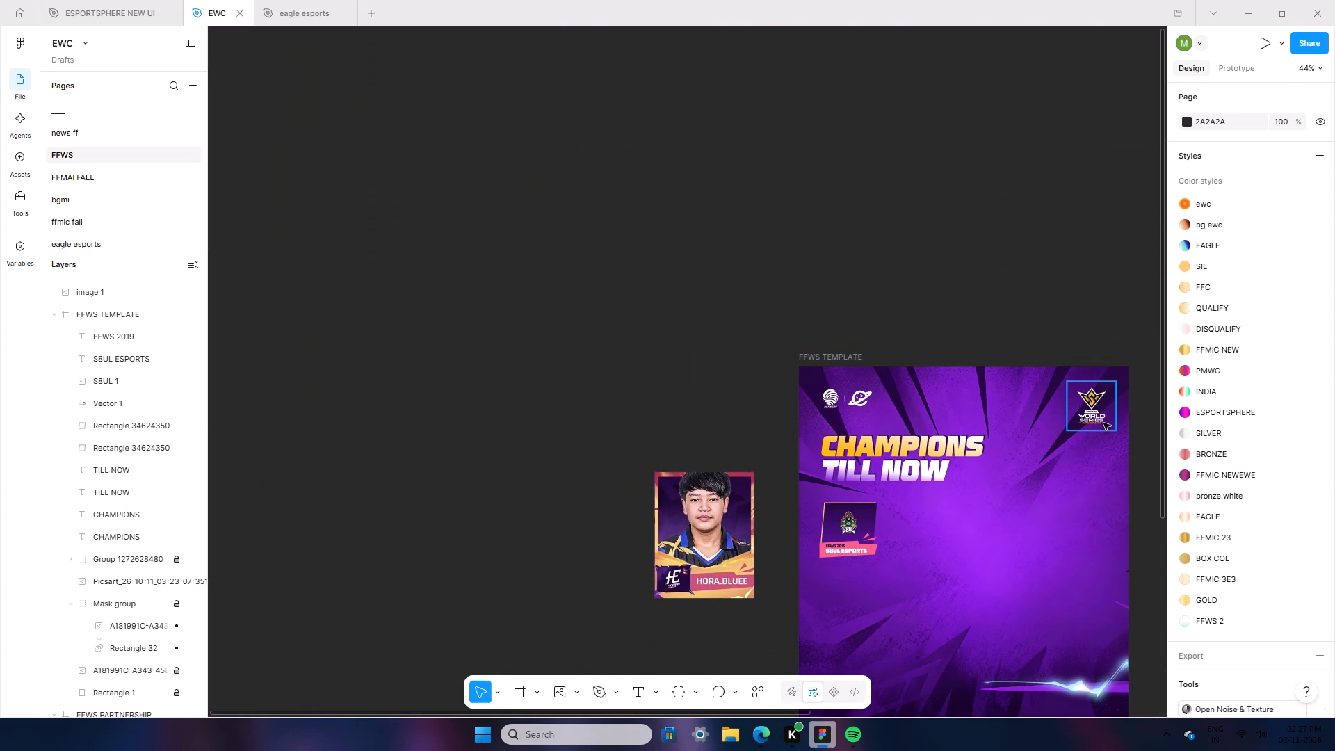
pyautogui.click(1105, 417)
pyautogui.rightClick(1101, 417)
pyautogui.click(1157, 212)
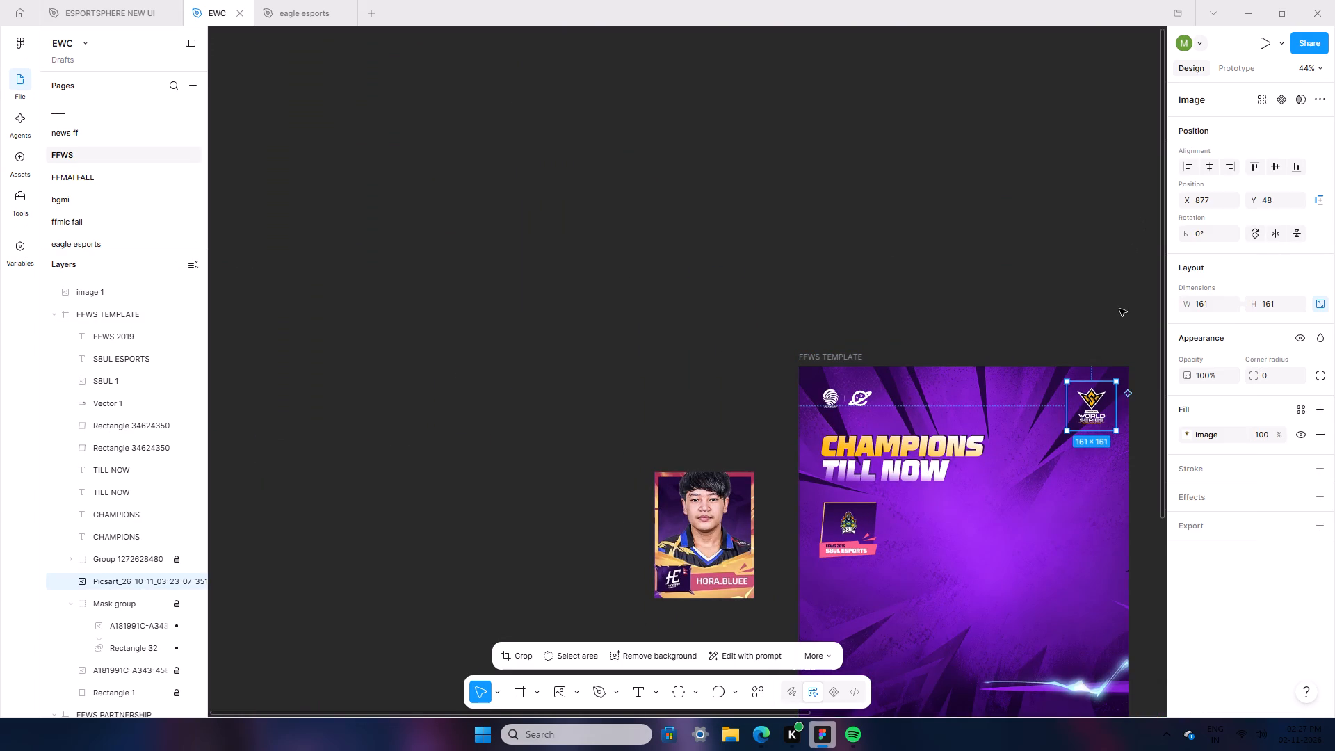
pyautogui.keyDown('ctrl'); pyautogui.scroll(10, 770, 542); pyautogui.keyUp('ctrl')
pyautogui.rightClick(740, 373)
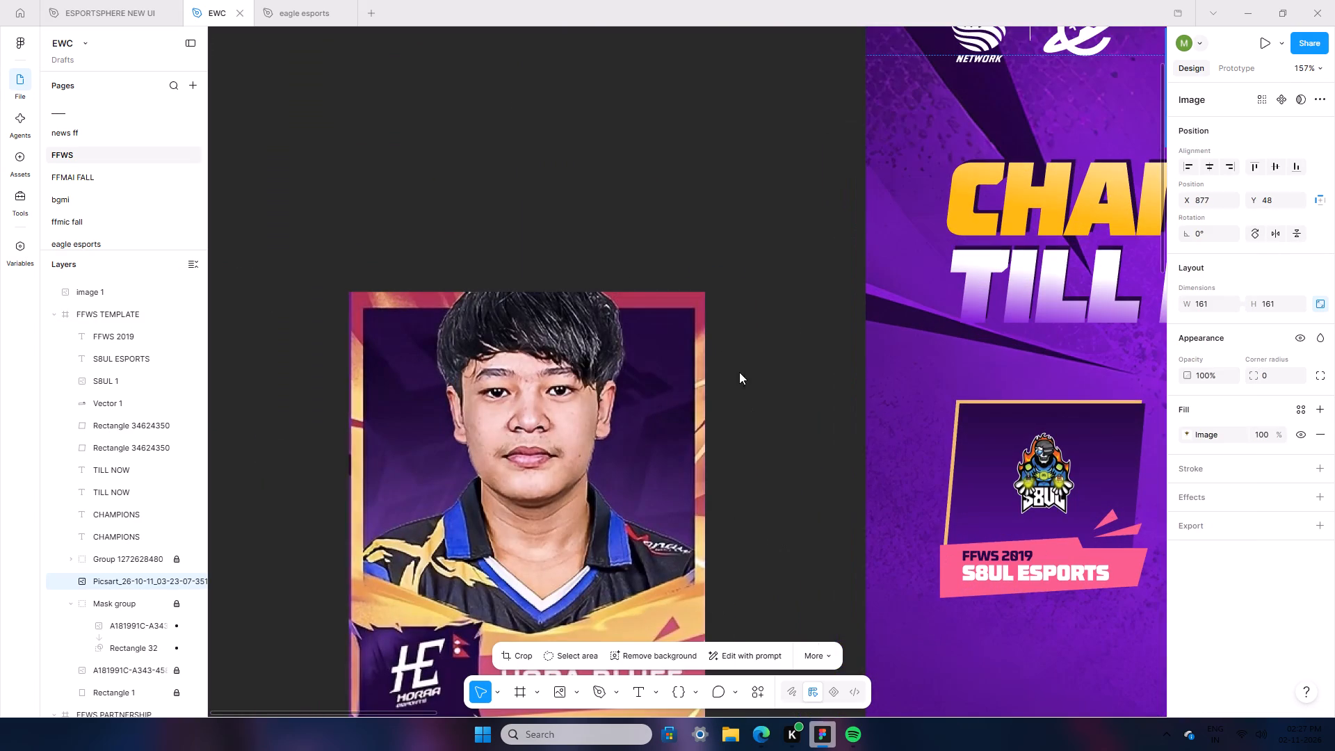
pyautogui.click(760, 387)
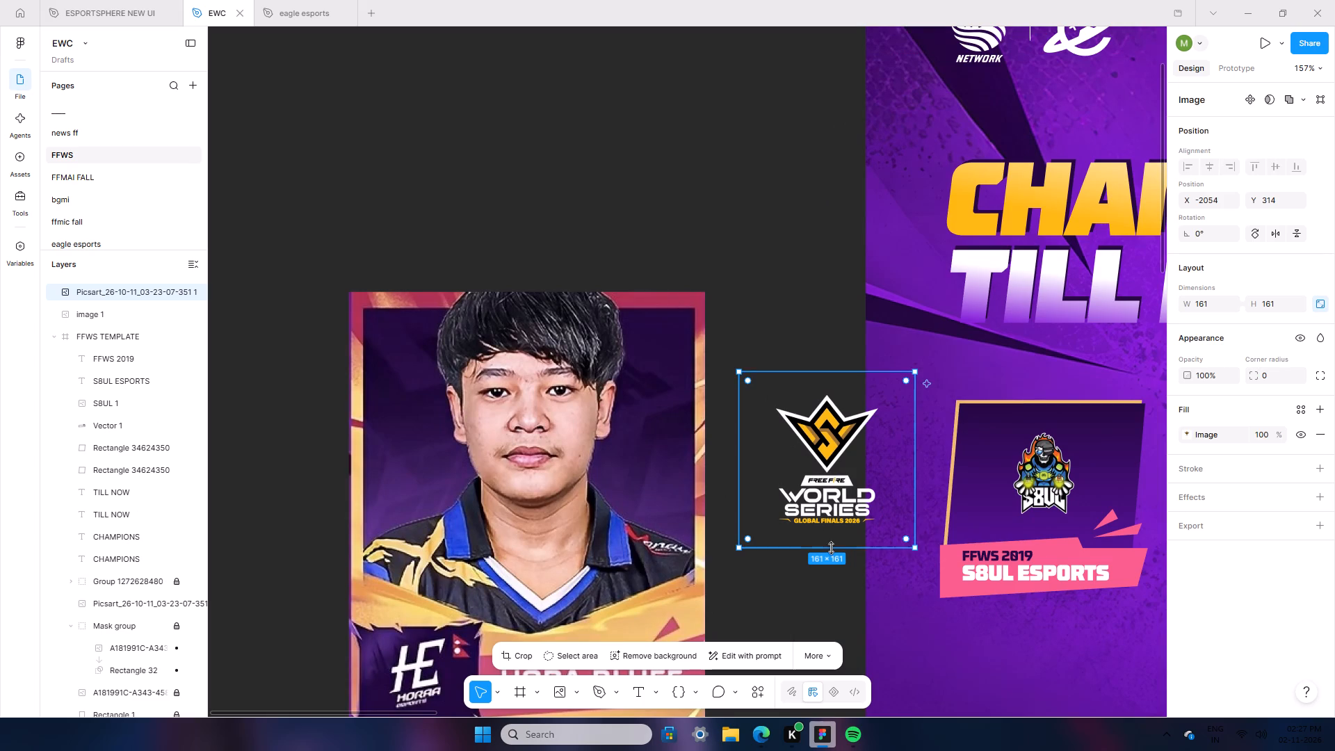
# Scale the World Series logo copy down to 58 × 58 and place it over the S8UL card's upper-right corner.
pyautogui.moveTo(832, 547); pyautogui.dragTo(820, 451)
pyautogui.moveTo(820, 448); pyautogui.dragTo(820, 435)
pyautogui.moveTo(820, 402); pyautogui.dragTo(988, 413)
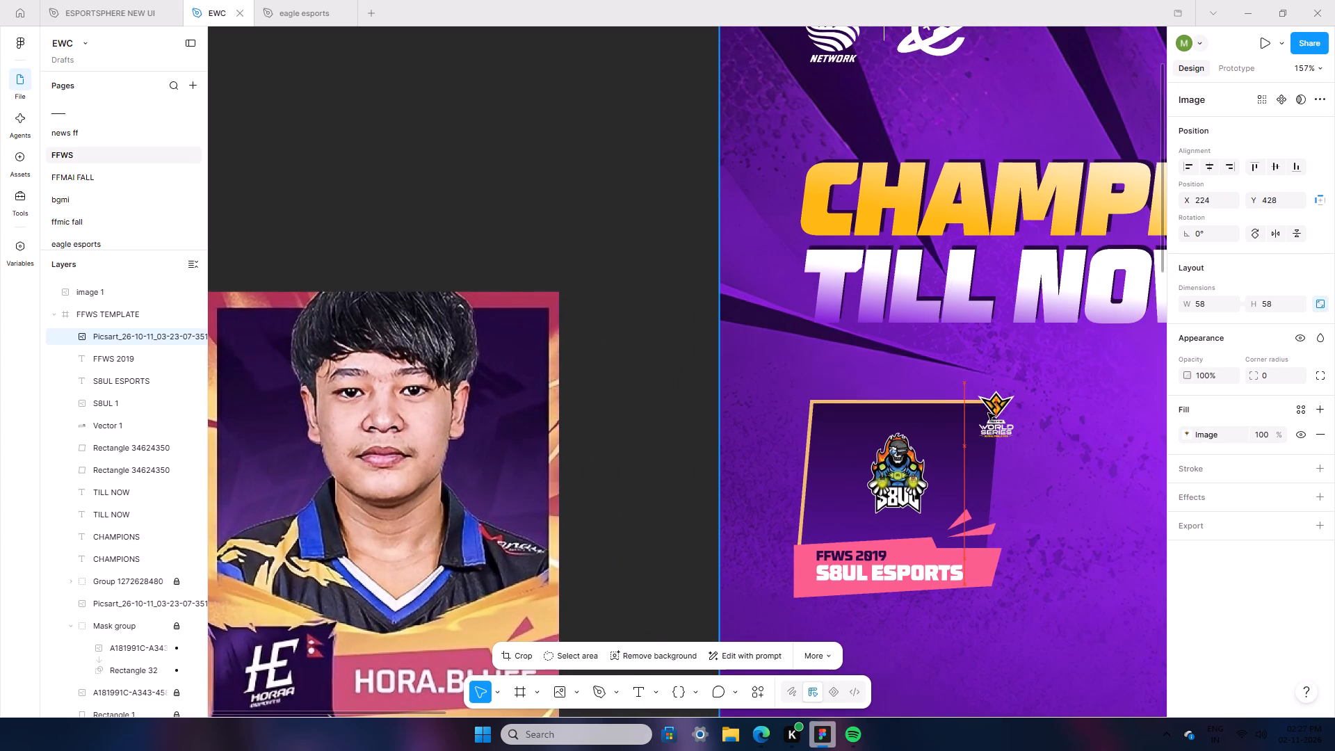
pyautogui.moveTo(988, 413); pyautogui.dragTo(990, 407)
pyautogui.click(633, 386)
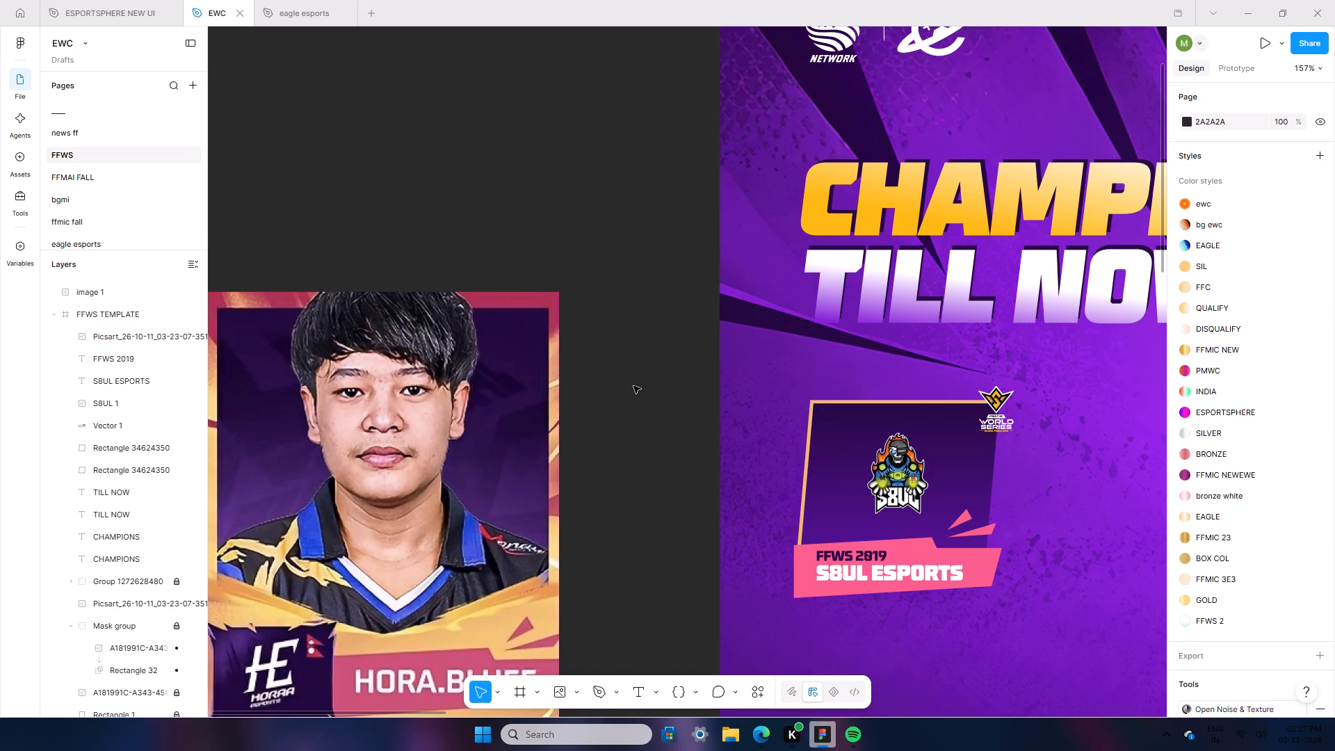
# Group the S8UL card's boxes, banner, texts, team logo and World Series logo into a single group.
pyautogui.keyDown('ctrl'); pyautogui.scroll(-8, 633, 386); pyautogui.keyUp('ctrl')
pyautogui.scroll(-6, 636, 388)
pyautogui.click(759, 117)
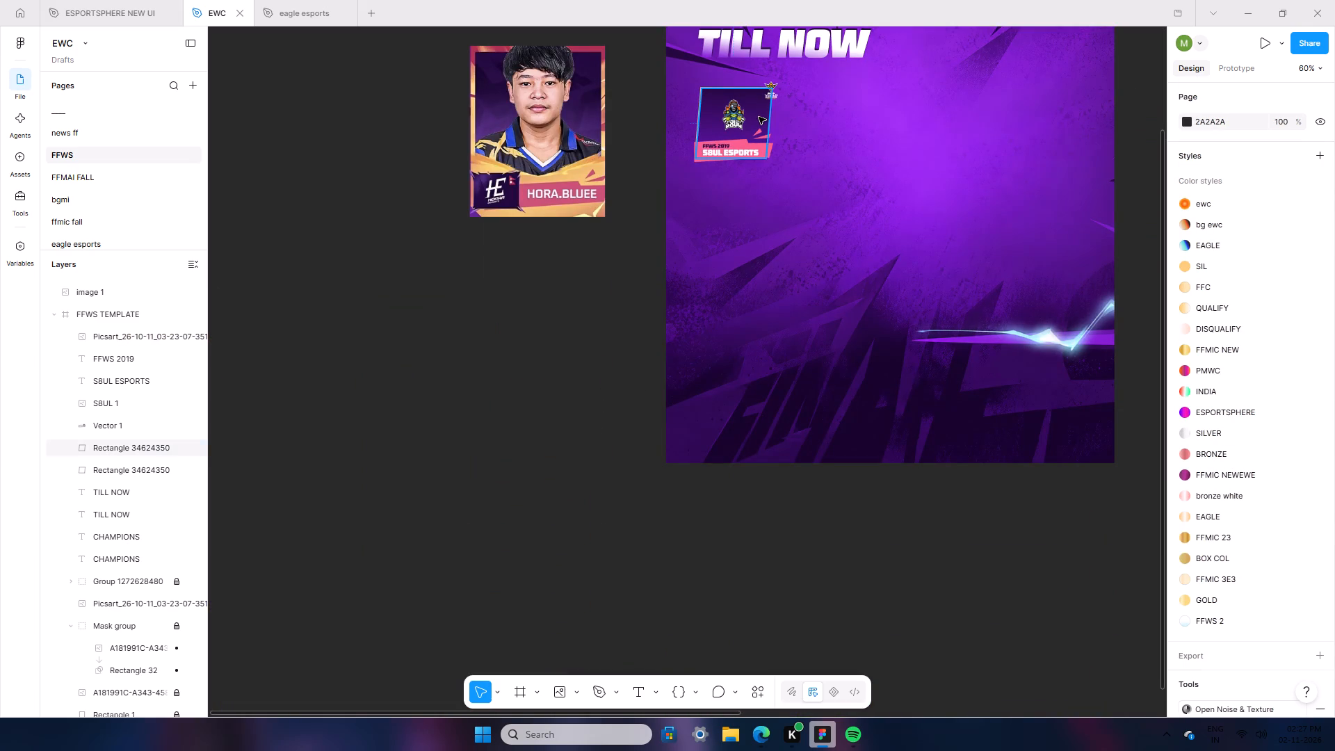
pyautogui.click(647, 72)
pyautogui.scroll(5, 615, 252)
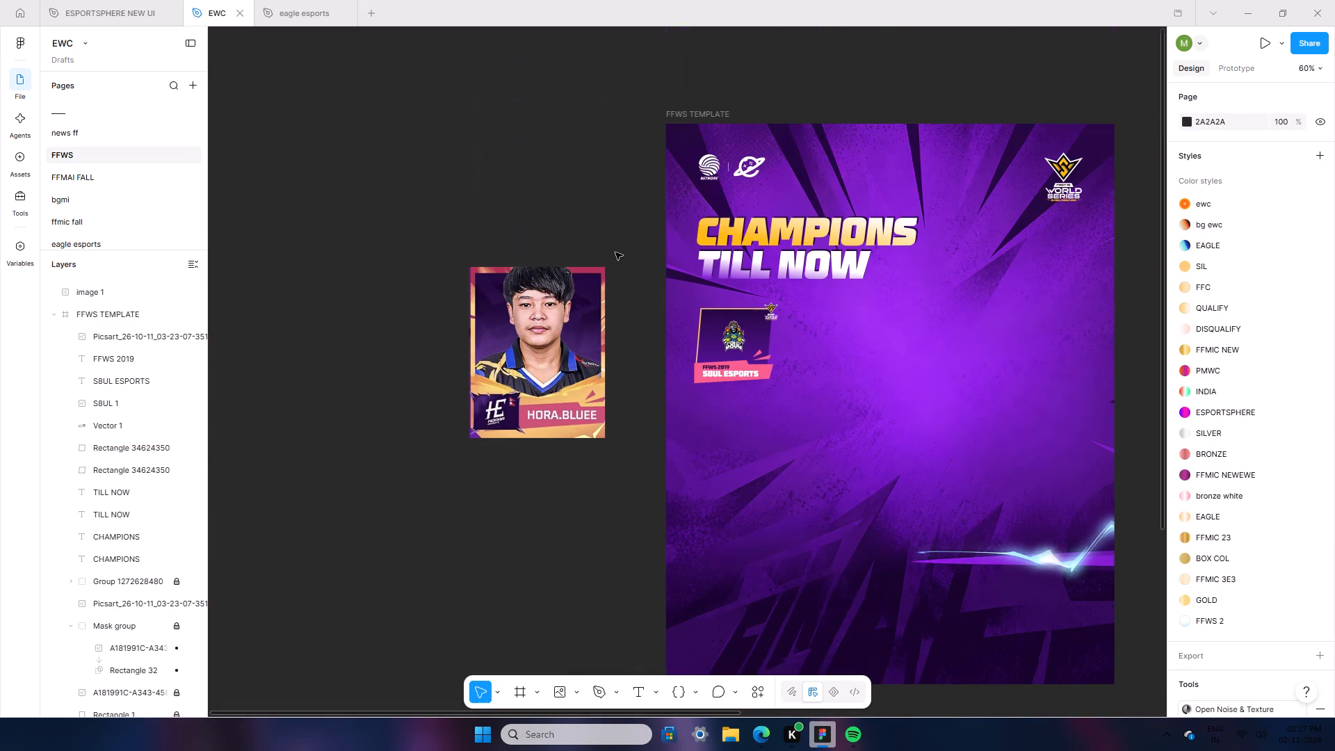
pyautogui.moveTo(669, 286); pyautogui.dragTo(780, 424)
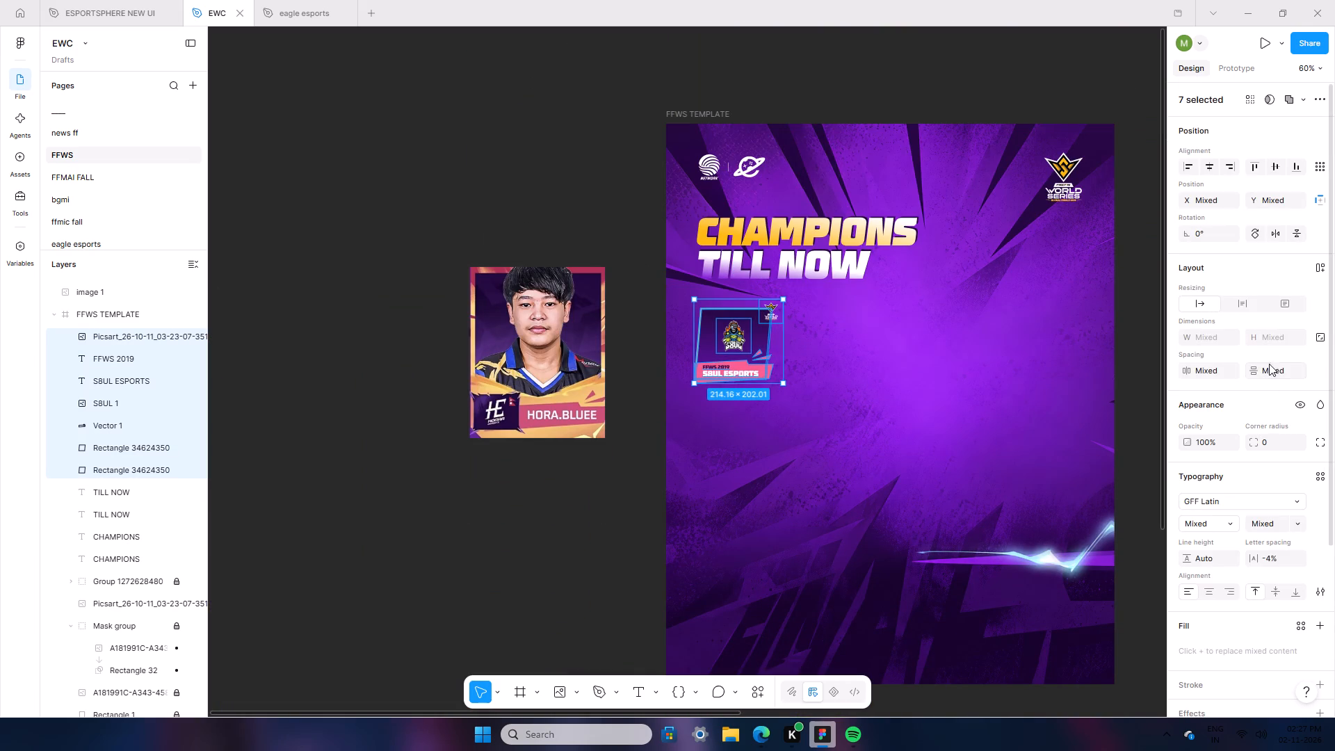
pyautogui.rightClick(735, 357)
pyautogui.click(802, 404)
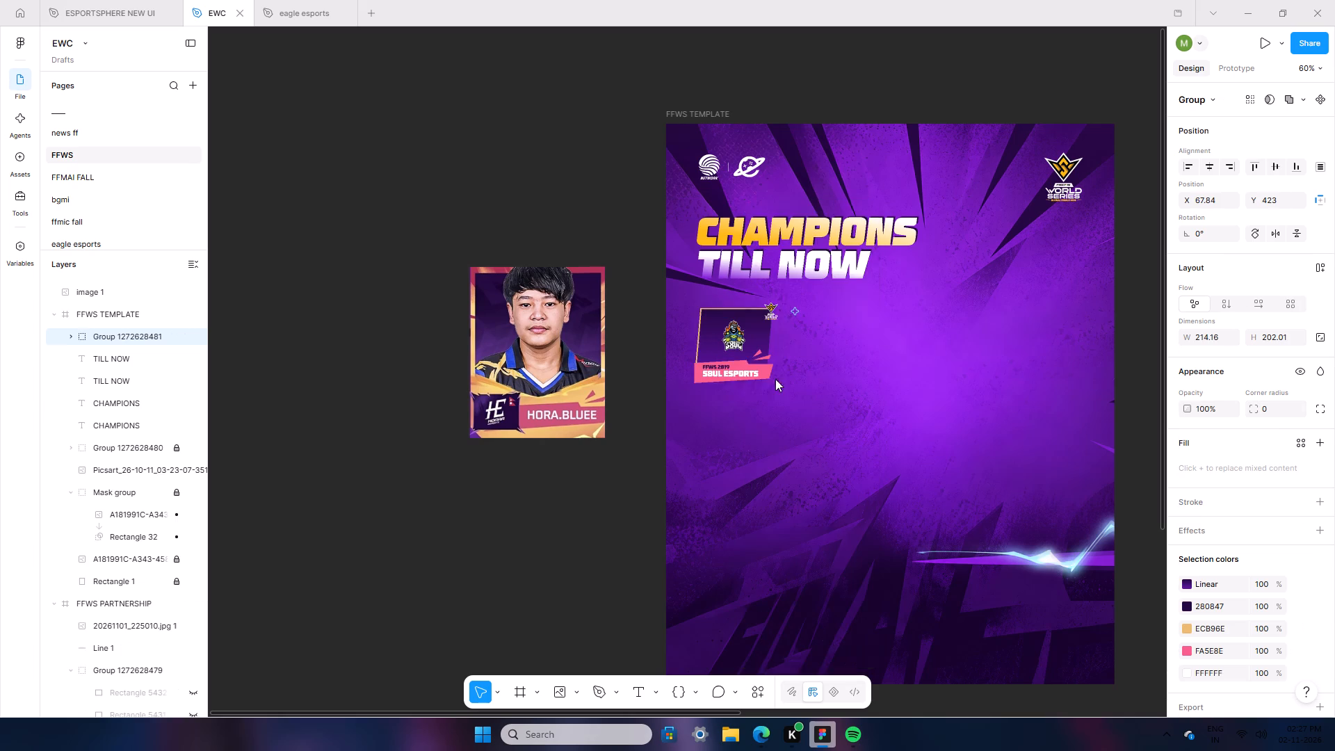
pyautogui.rightClick(752, 360)
pyautogui.click(836, 176)
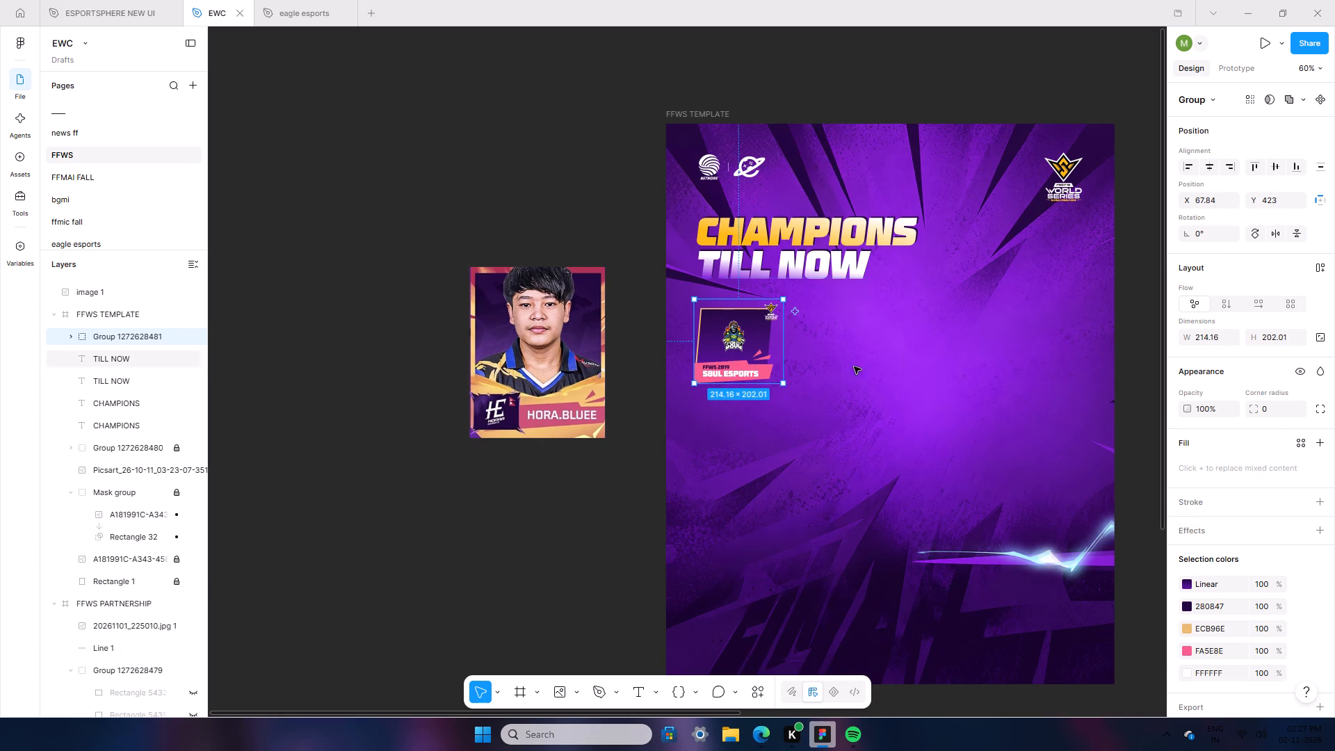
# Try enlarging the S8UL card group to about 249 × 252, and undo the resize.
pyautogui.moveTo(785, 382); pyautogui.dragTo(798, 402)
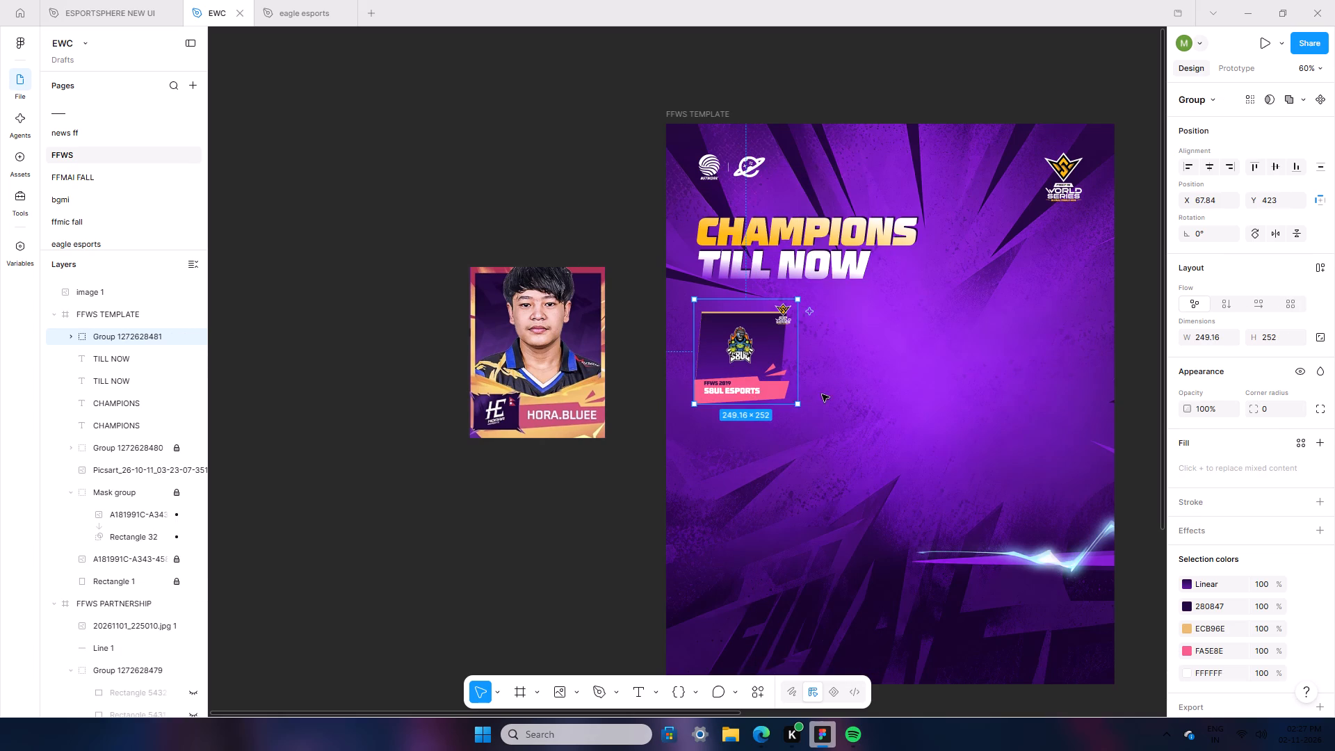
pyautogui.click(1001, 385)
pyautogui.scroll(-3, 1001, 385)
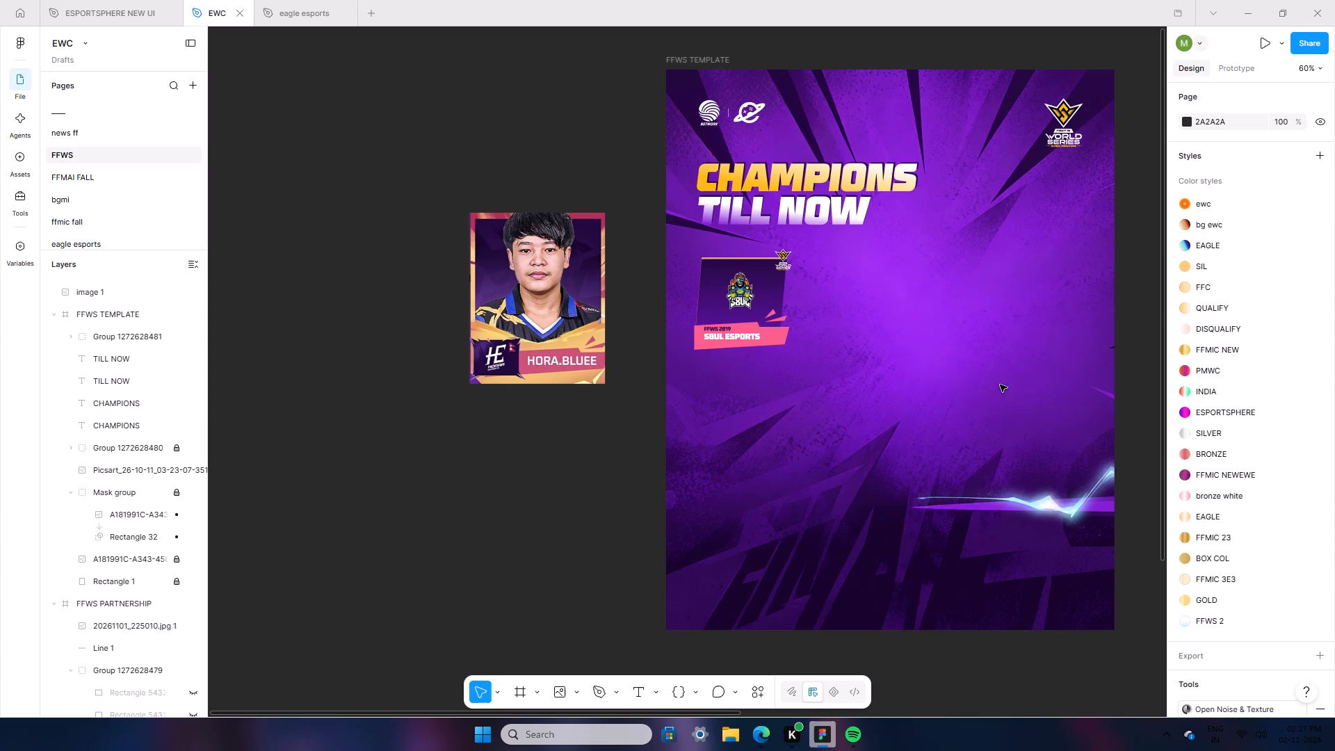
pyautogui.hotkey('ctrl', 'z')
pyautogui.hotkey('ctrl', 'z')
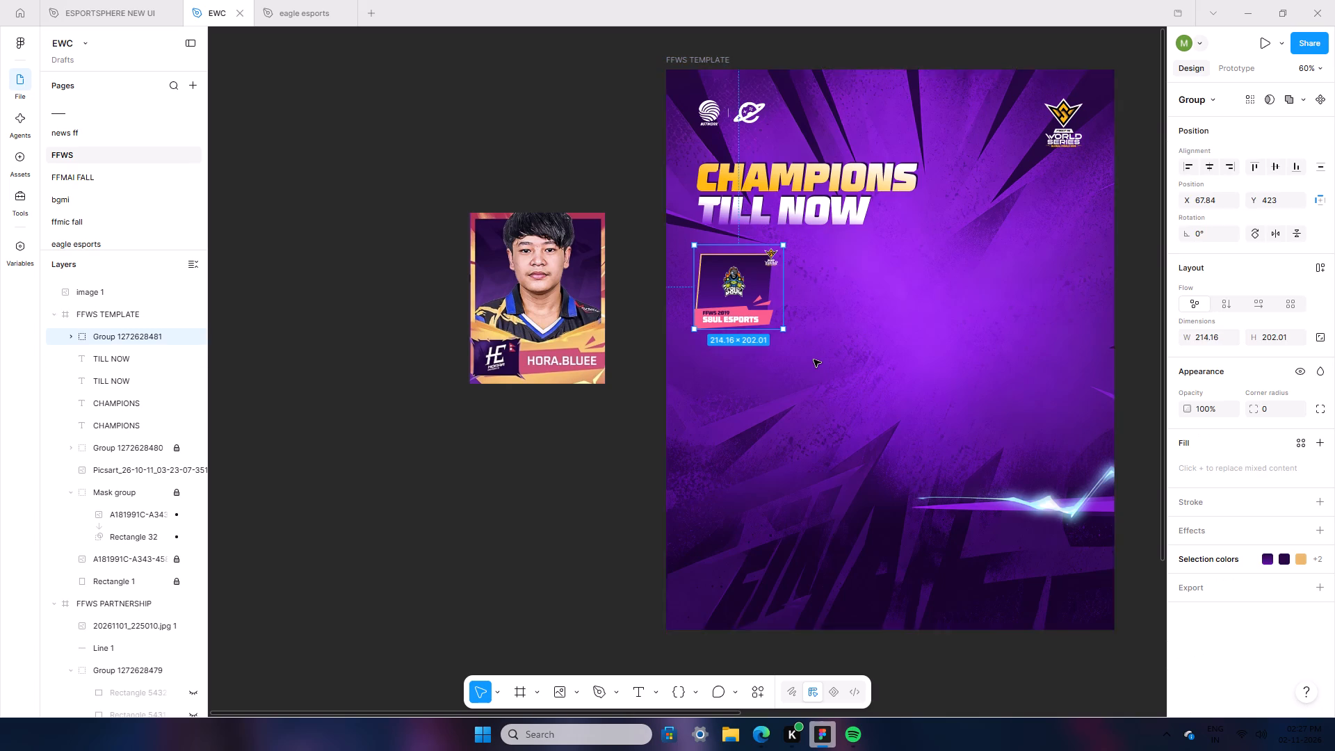
# Set the font weight of the FFWS 2019 text on the S8UL card to Black.
pyautogui.click(647, 437)
pyautogui.scroll(10, 585, 527)
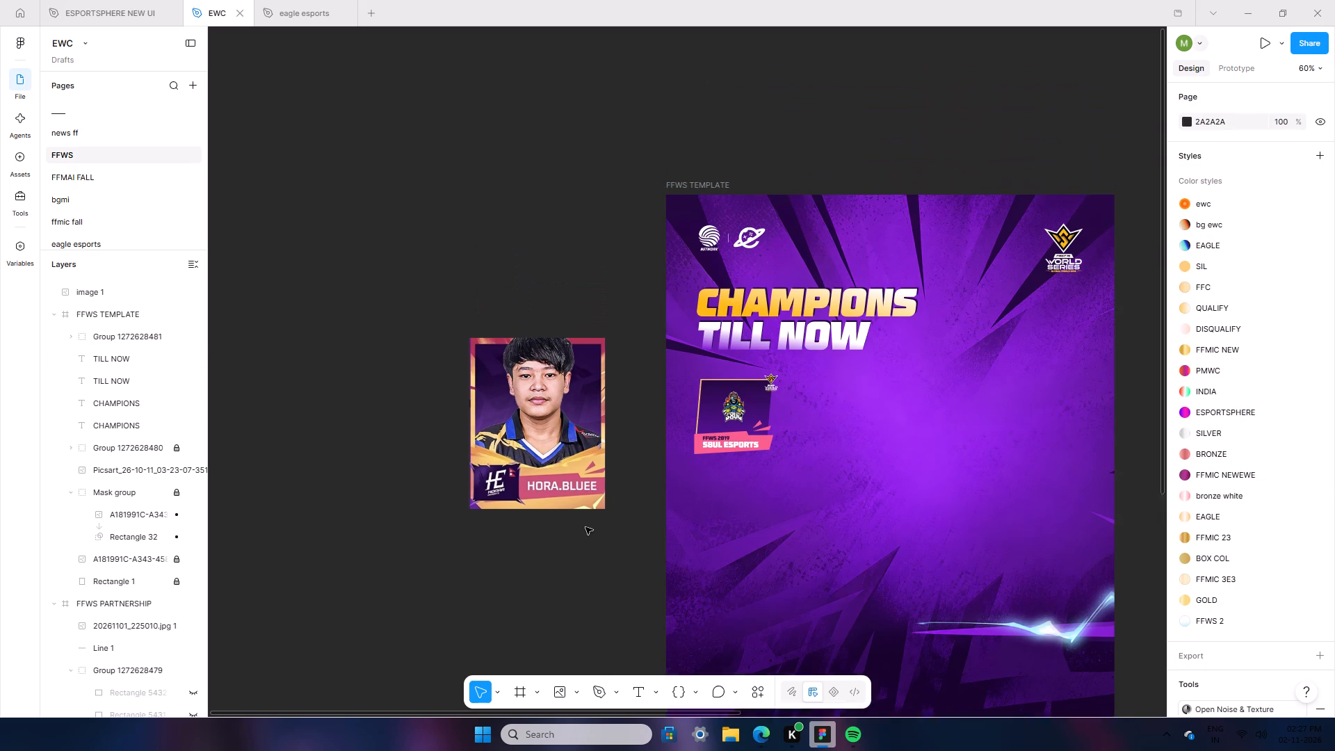
pyautogui.scroll(1, 585, 527)
pyautogui.scroll(1, 693, 644)
pyautogui.keyDown('ctrl'); pyautogui.scroll(12, 684, 633); pyautogui.keyUp('ctrl')
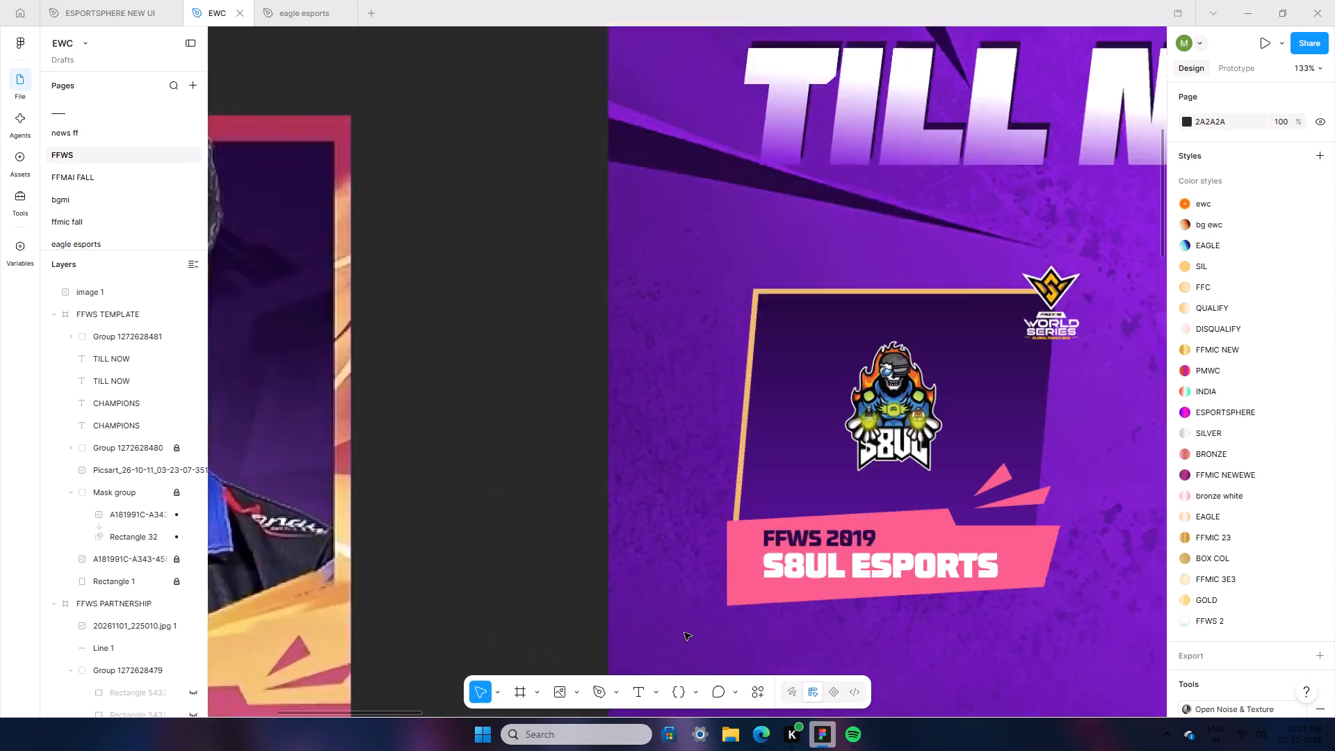
pyautogui.keyDown('ctrl'); pyautogui.scroll(1, 684, 633); pyautogui.keyUp('ctrl')
pyautogui.doubleClick(896, 496)
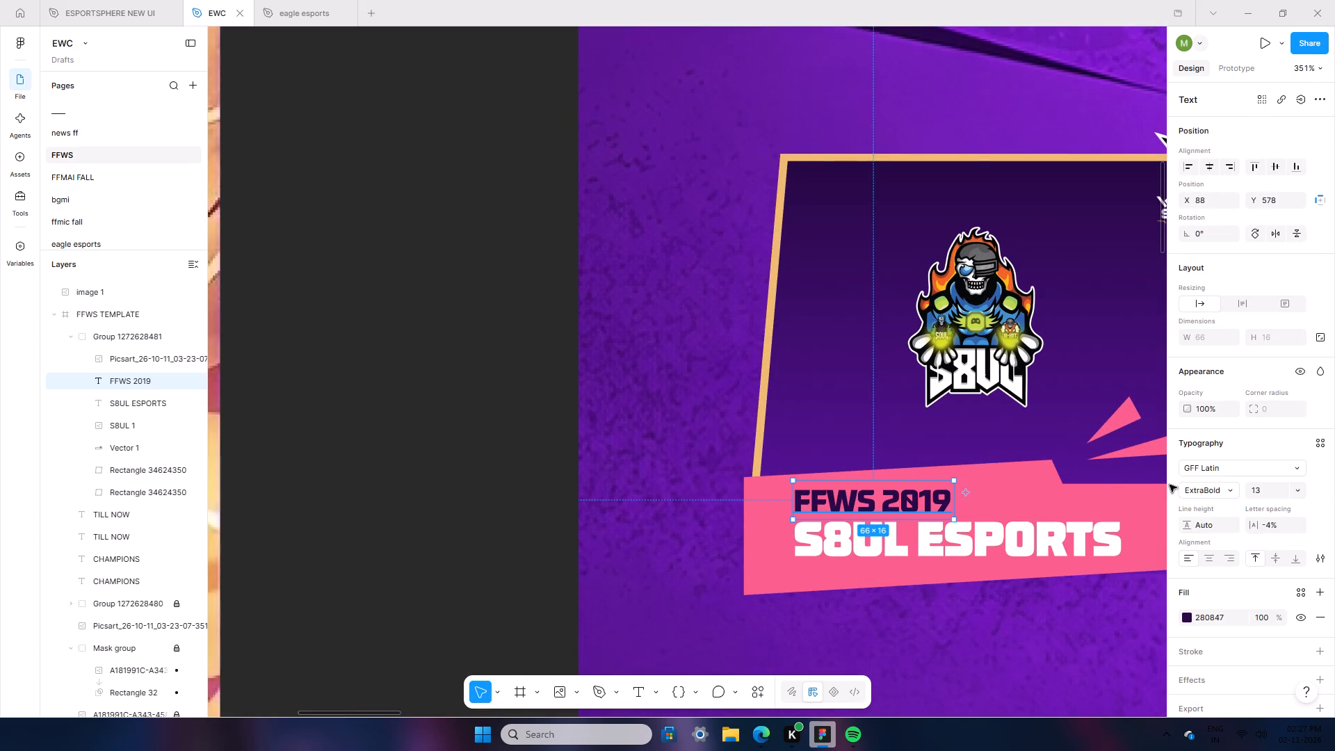
pyautogui.click(1230, 494)
pyautogui.click(1230, 502)
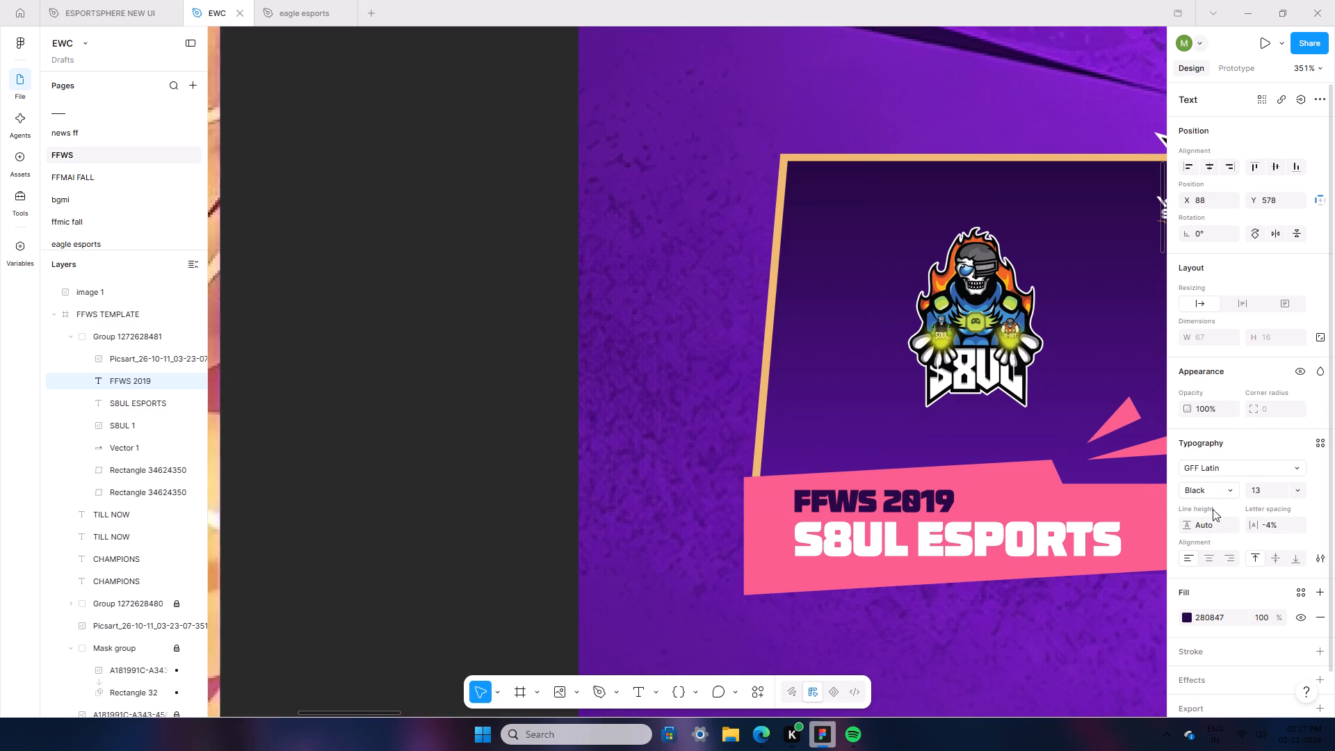
pyautogui.click(532, 247)
# Change the FFWS 2019 text's fill to white FFFFFF.
pyautogui.keyDown('ctrl'); pyautogui.scroll(-11, 531, 247); pyautogui.keyUp('ctrl')
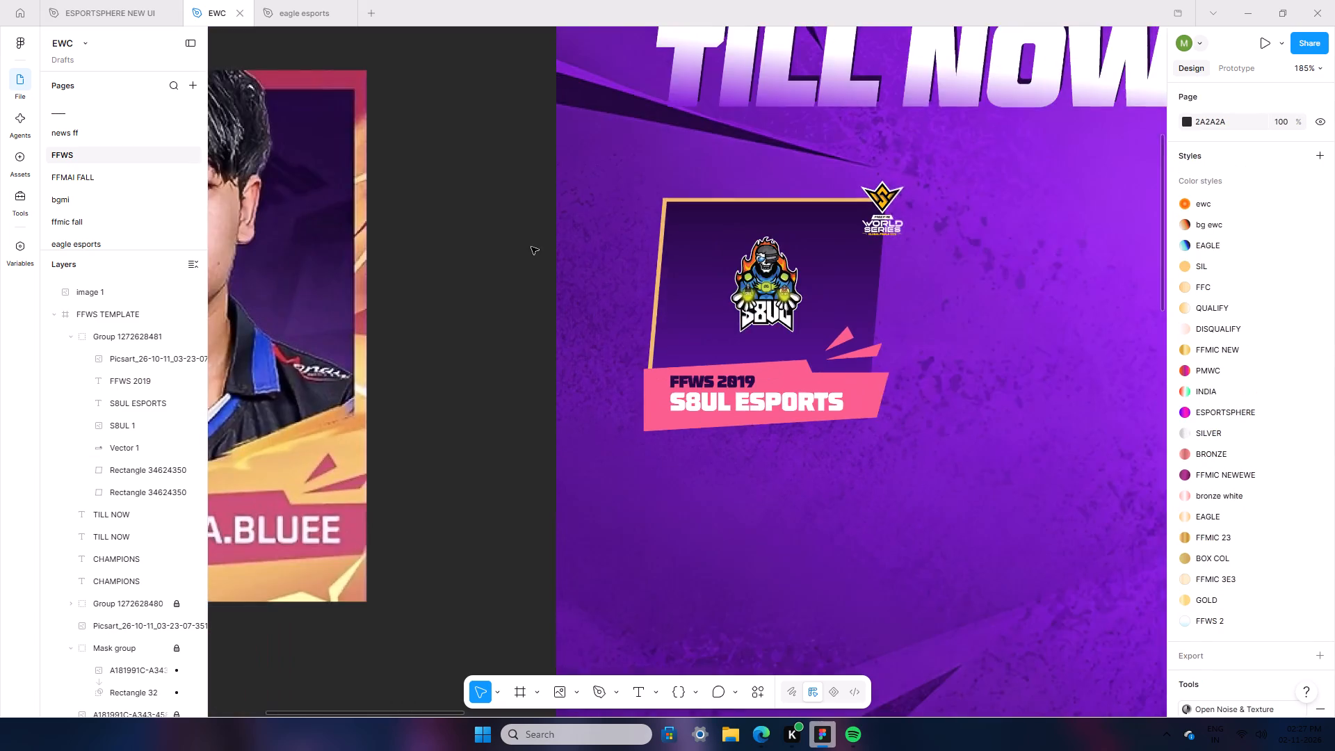
pyautogui.keyDown('ctrl'); pyautogui.scroll(-9, 531, 247); pyautogui.keyUp('ctrl')
pyautogui.scroll(2, 560, 412)
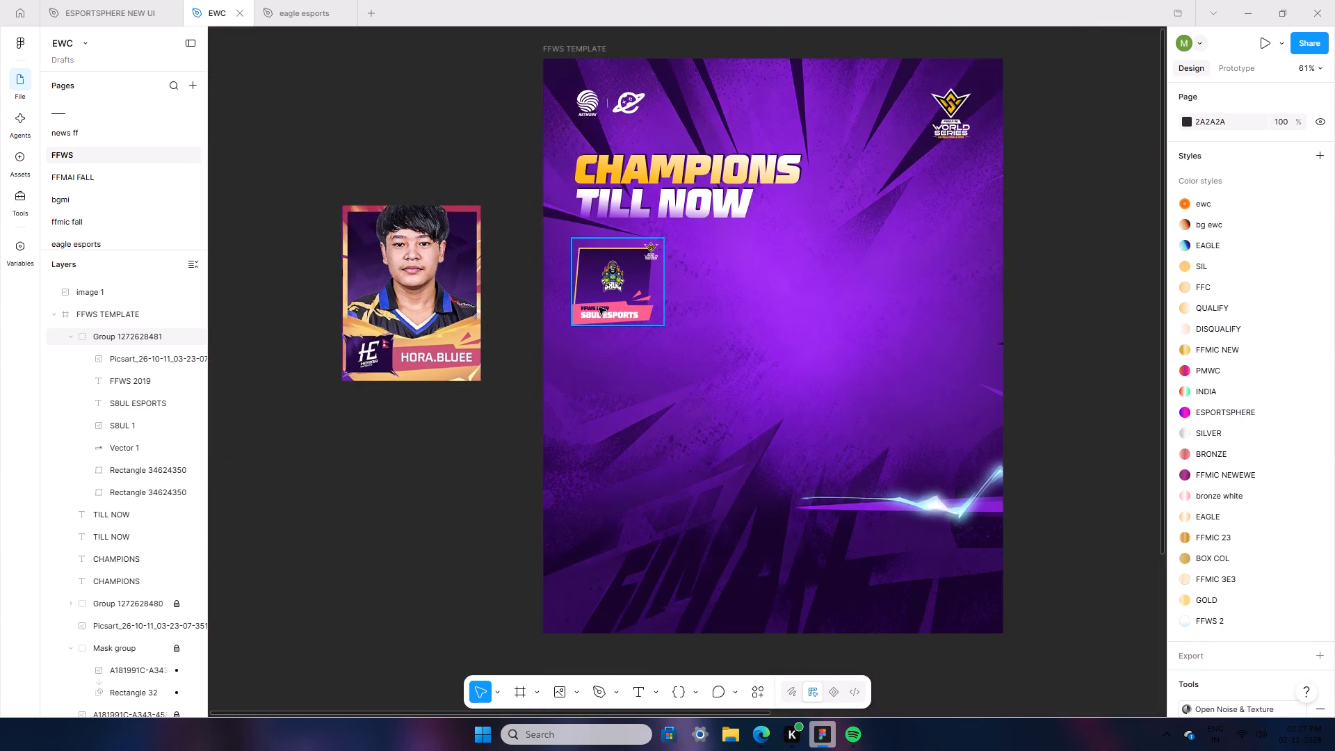
pyautogui.doubleClick(599, 307)
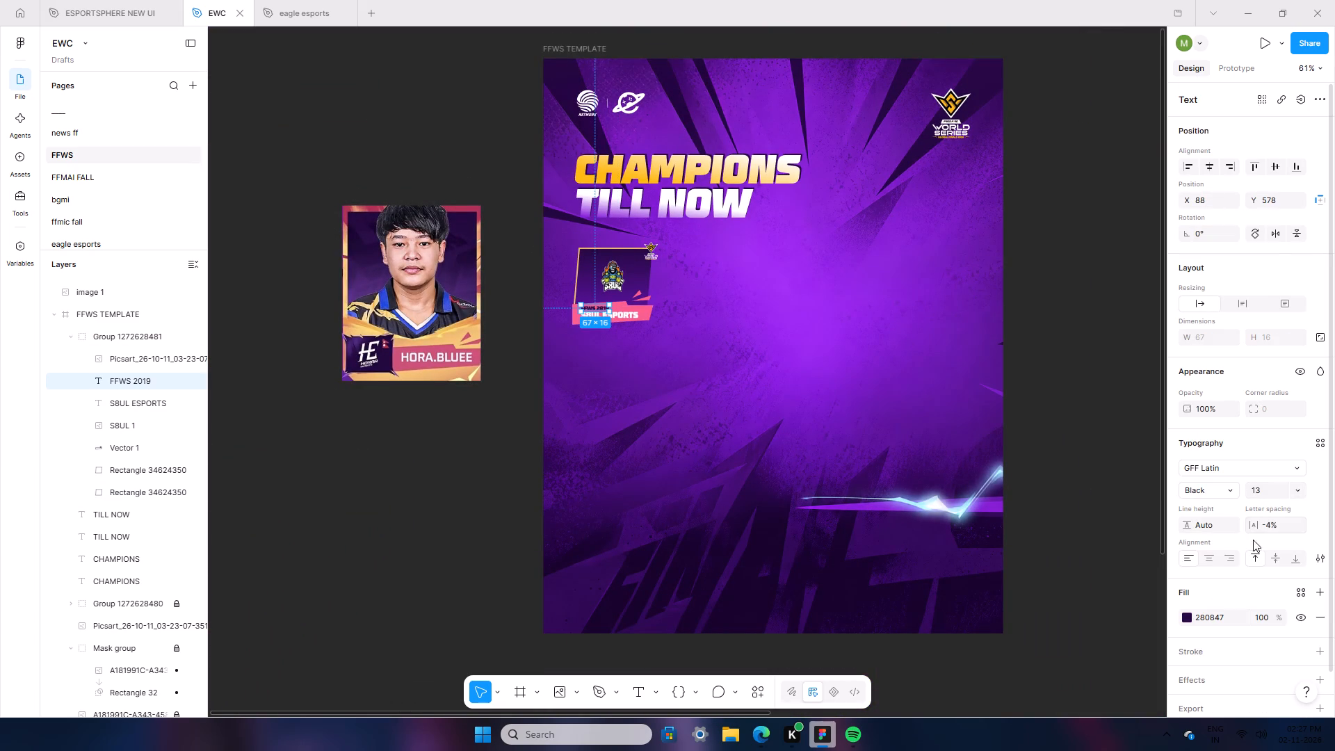
pyautogui.click(1188, 619)
pyautogui.moveTo(1051, 486); pyautogui.dragTo(971, 335)
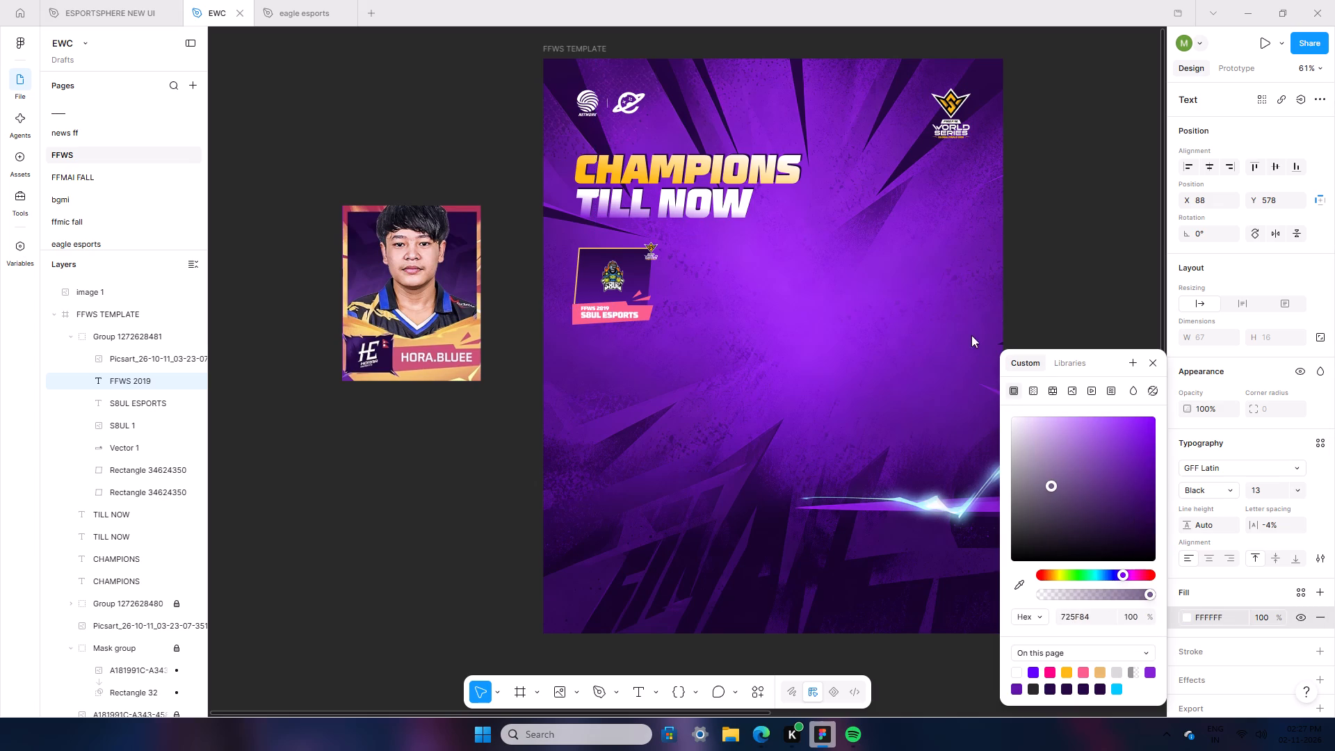
pyautogui.moveTo(971, 335); pyautogui.dragTo(957, 302)
pyautogui.click(1050, 268)
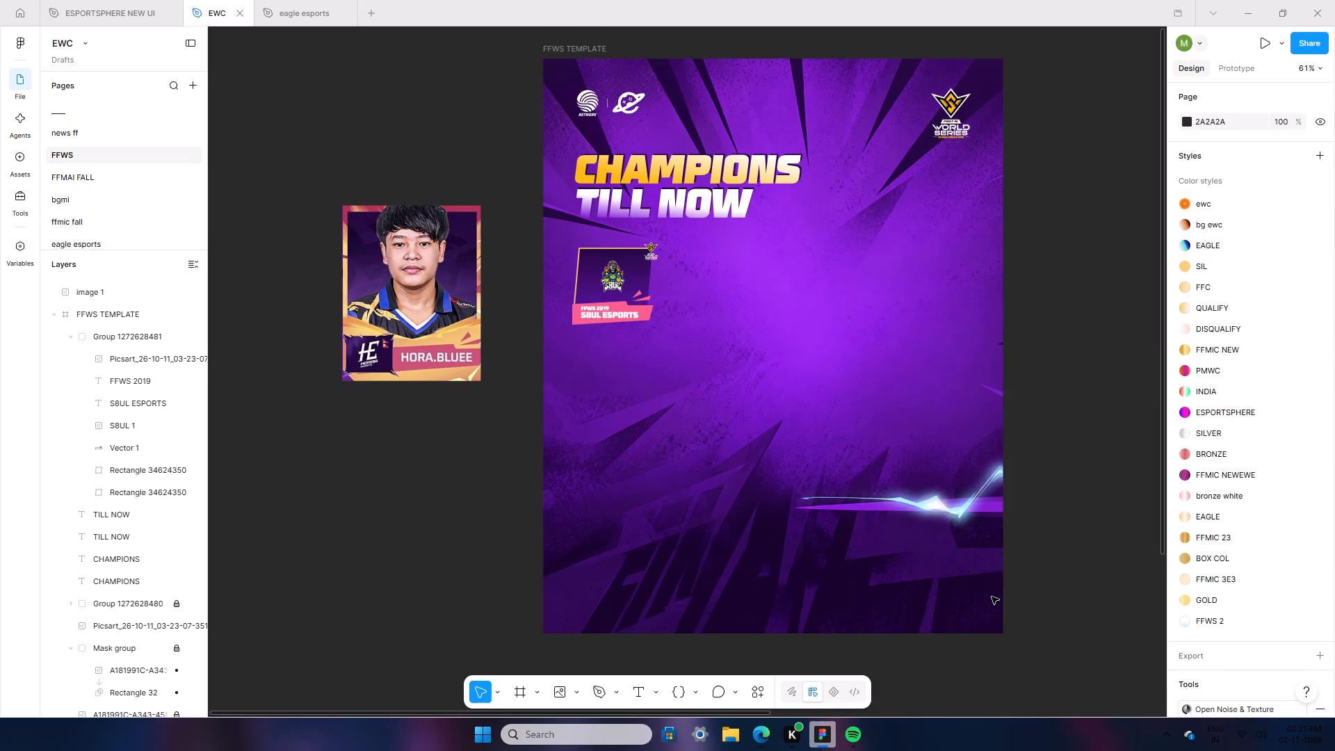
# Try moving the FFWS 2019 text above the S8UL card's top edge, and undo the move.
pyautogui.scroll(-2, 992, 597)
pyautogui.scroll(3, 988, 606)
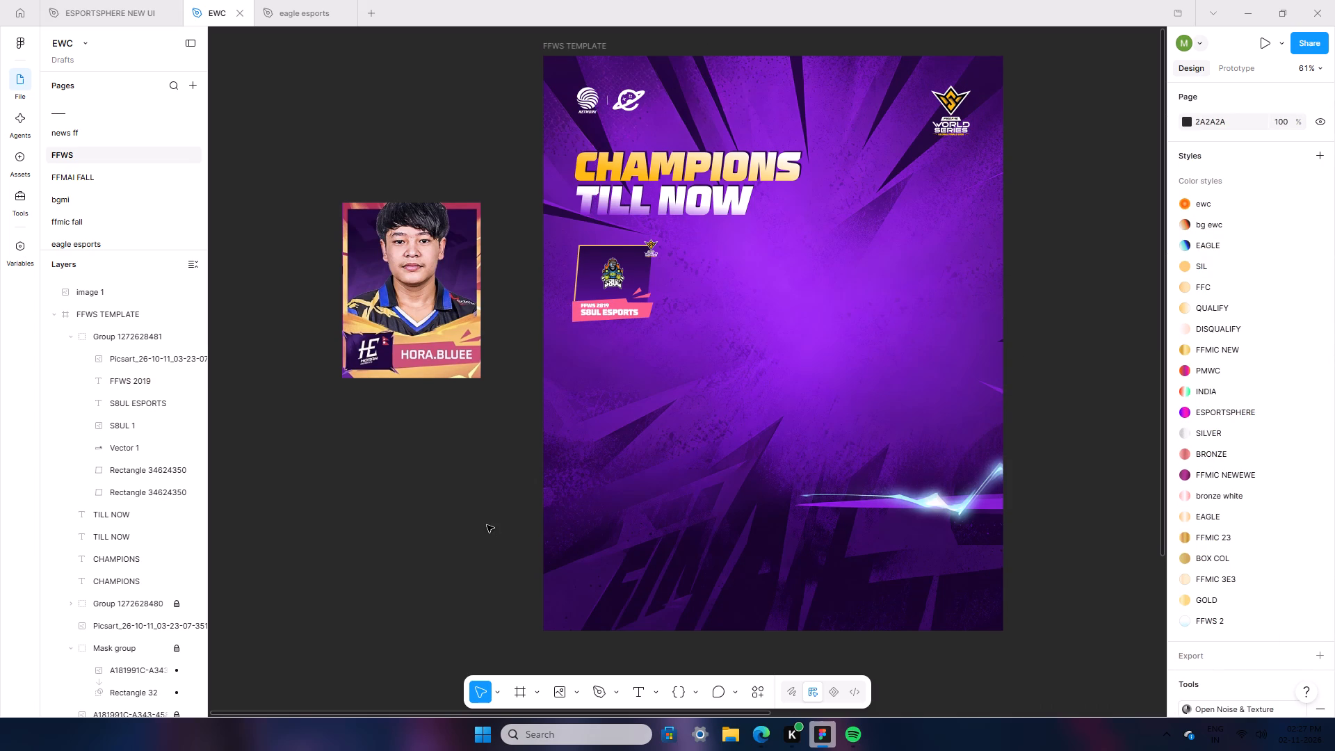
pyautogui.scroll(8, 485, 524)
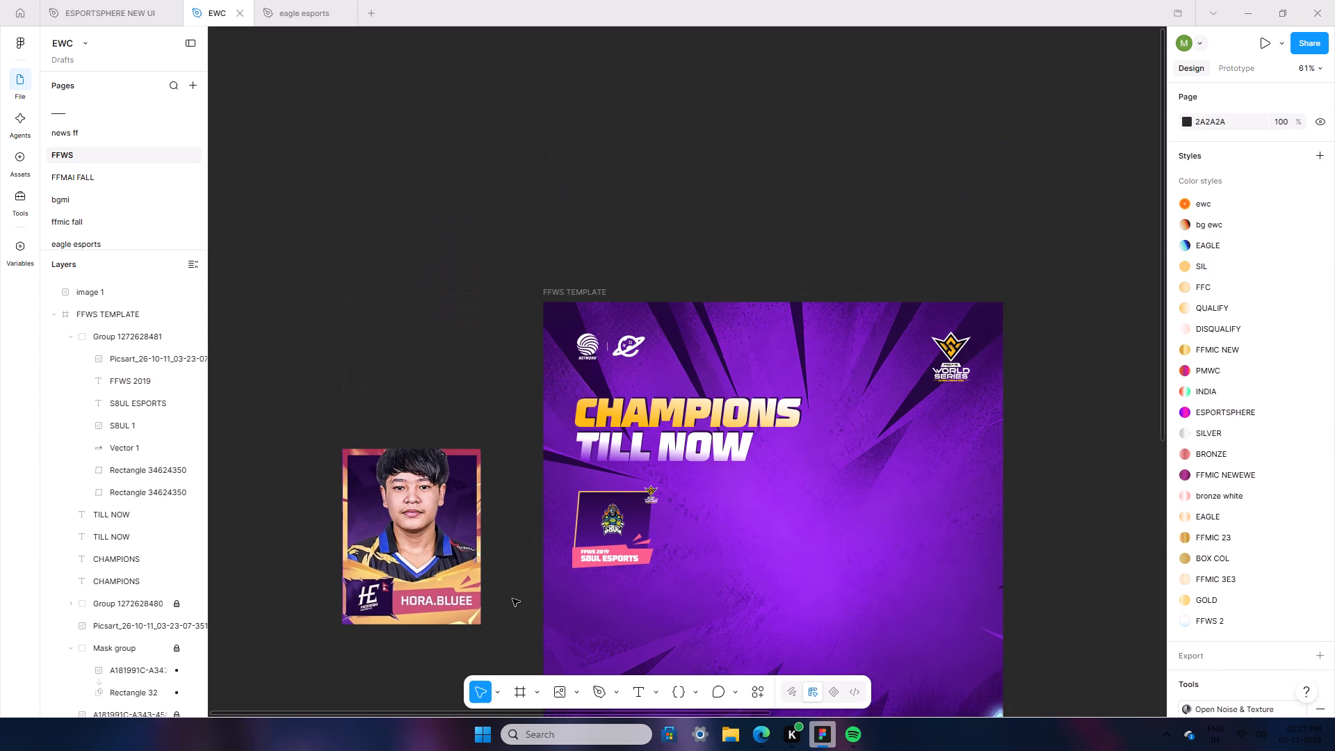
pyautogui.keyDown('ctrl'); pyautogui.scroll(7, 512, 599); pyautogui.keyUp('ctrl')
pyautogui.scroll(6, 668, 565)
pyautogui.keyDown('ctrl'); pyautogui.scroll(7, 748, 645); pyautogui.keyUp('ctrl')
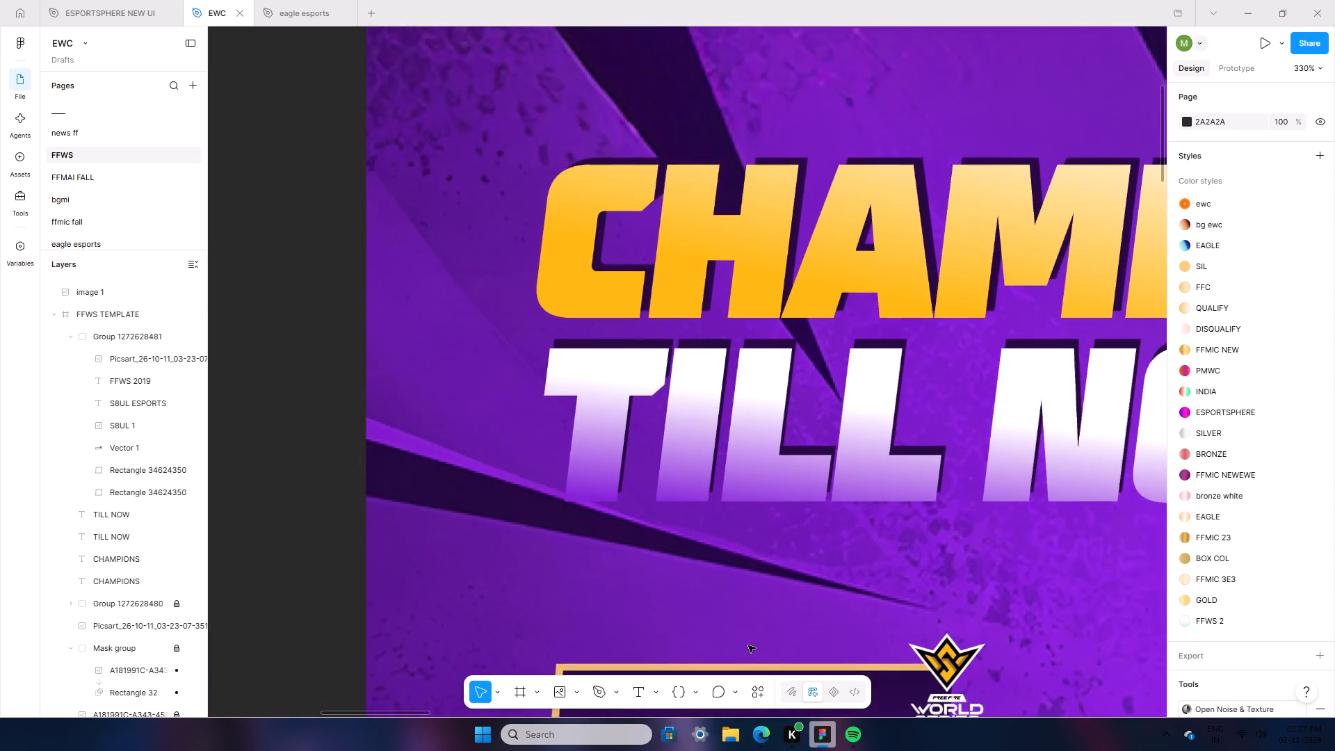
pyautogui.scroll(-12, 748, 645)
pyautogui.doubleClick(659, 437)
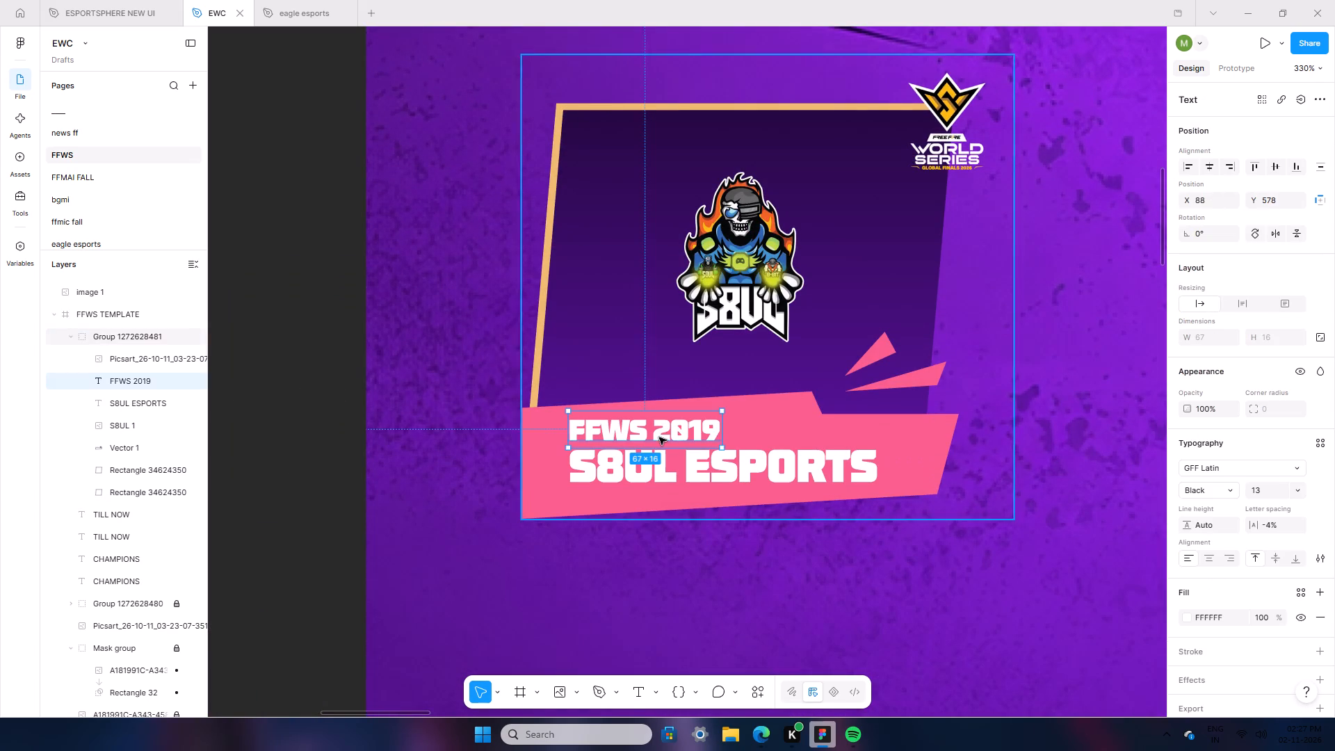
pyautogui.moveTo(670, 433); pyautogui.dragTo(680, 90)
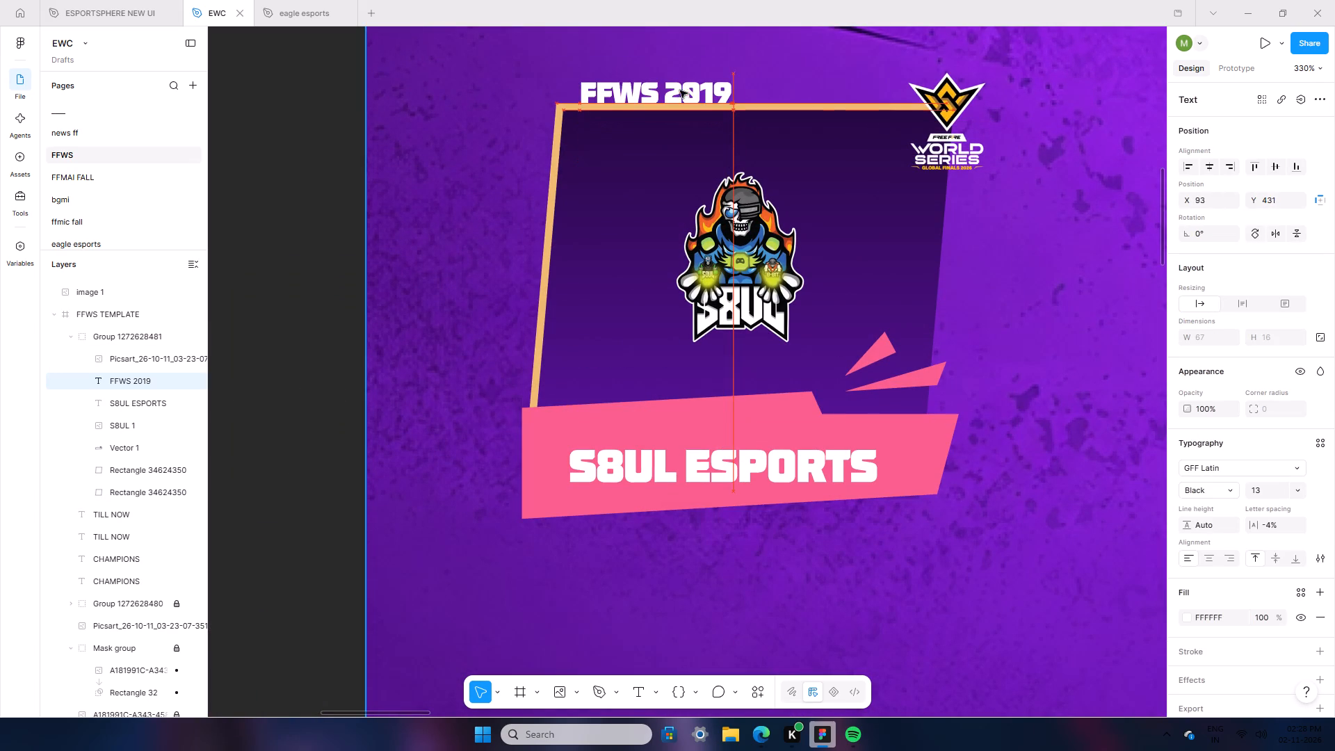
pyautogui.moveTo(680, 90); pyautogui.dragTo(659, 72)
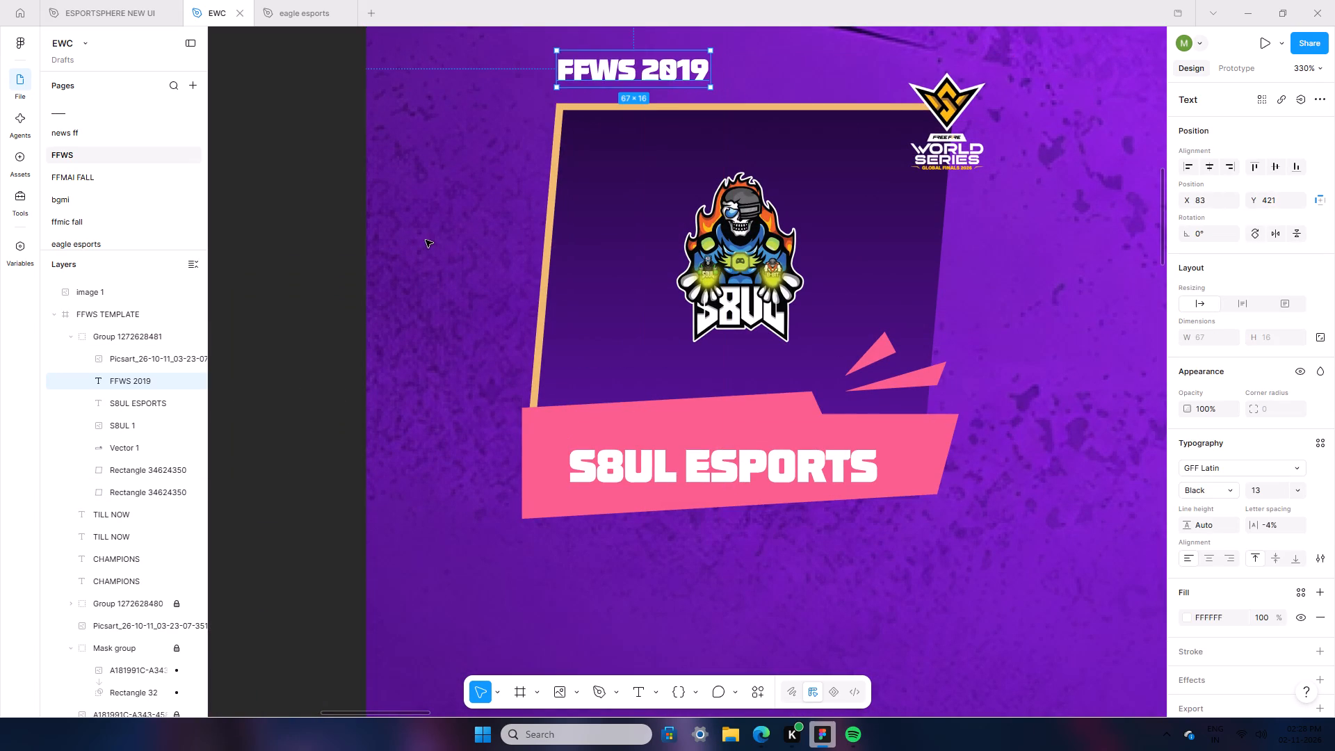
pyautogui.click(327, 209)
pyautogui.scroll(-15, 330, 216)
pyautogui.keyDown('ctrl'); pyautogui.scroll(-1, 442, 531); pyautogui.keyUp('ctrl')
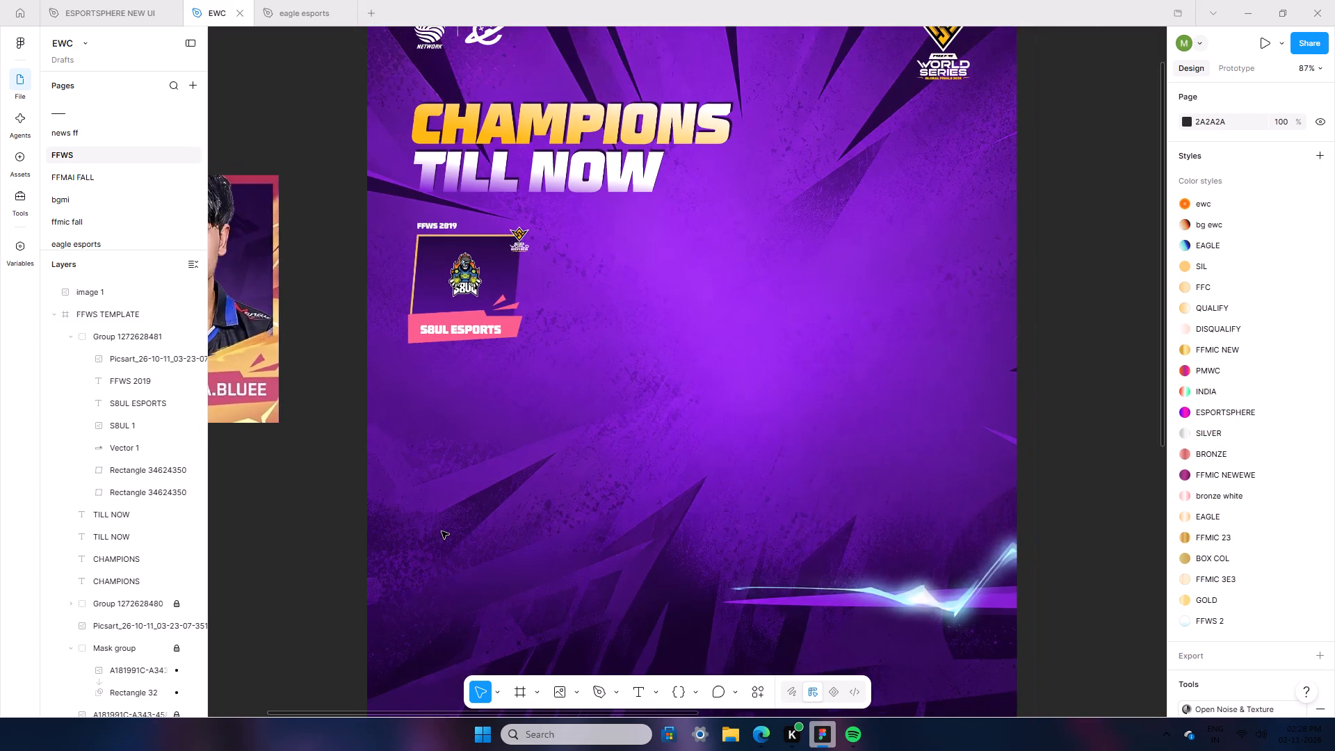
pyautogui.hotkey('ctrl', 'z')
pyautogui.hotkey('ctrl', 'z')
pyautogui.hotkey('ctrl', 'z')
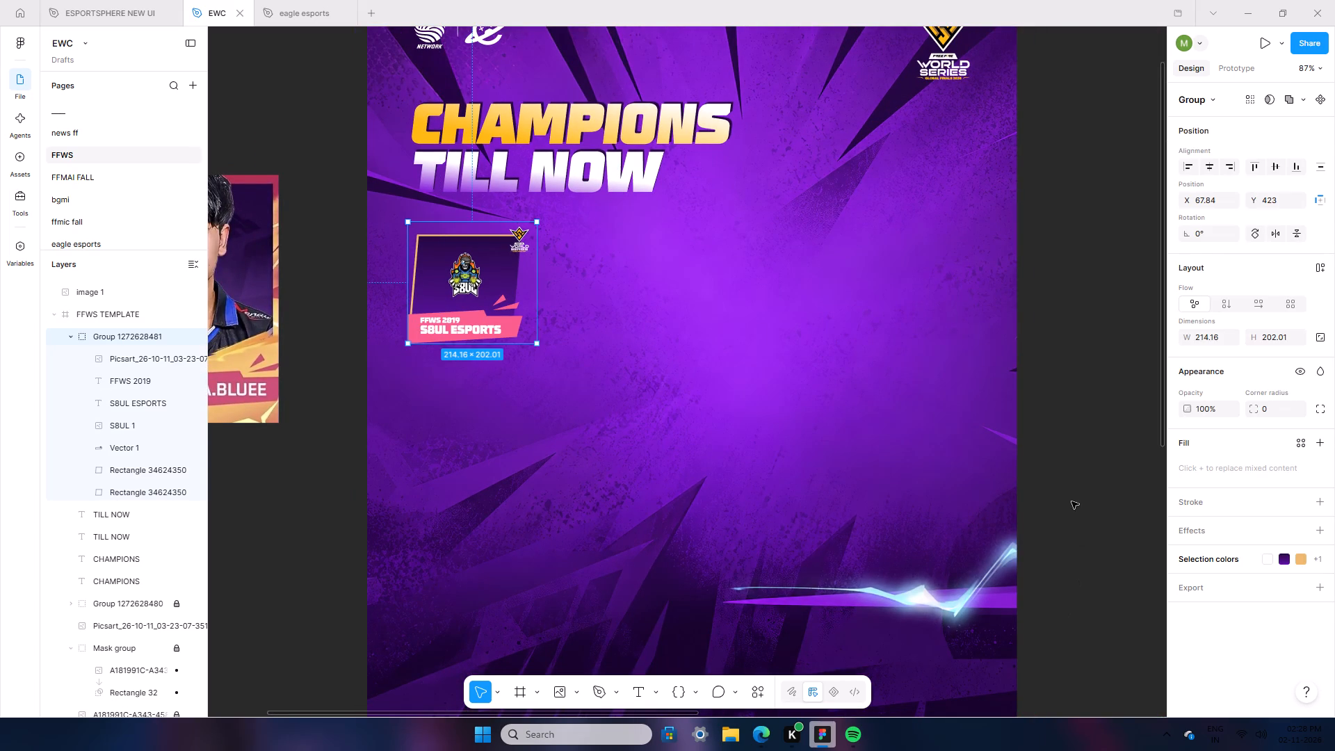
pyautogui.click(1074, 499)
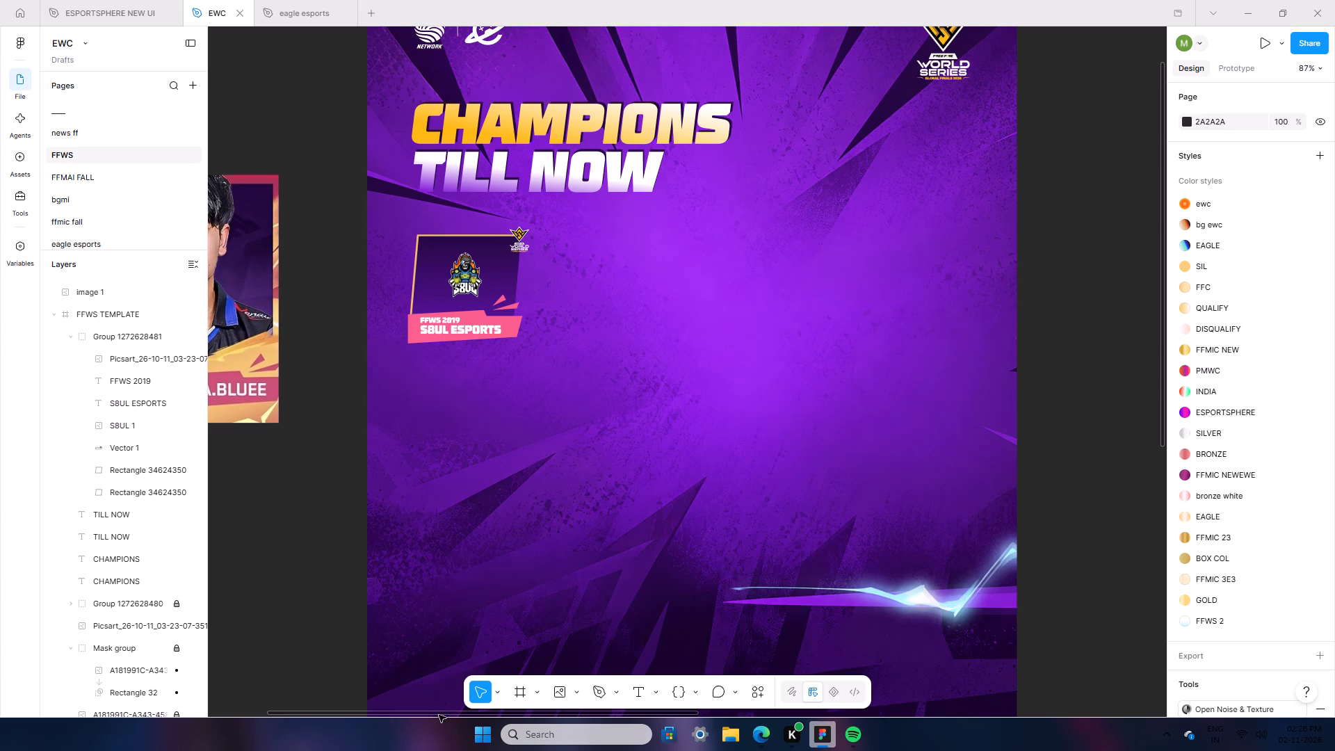
# Examine the logo box and name banner on the HORA.BLUEE reference card.
pyautogui.moveTo(439, 715); pyautogui.dragTo(253, 722)
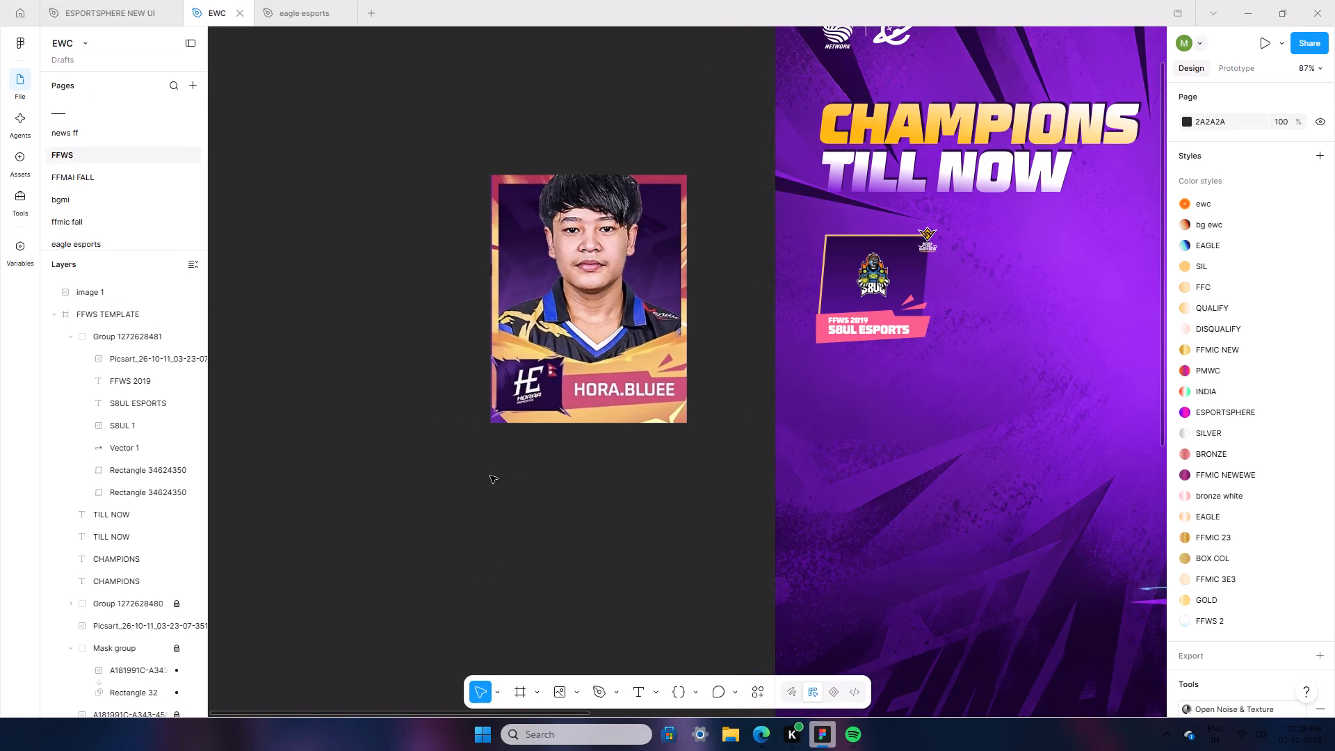
pyautogui.scroll(1, 478, 588)
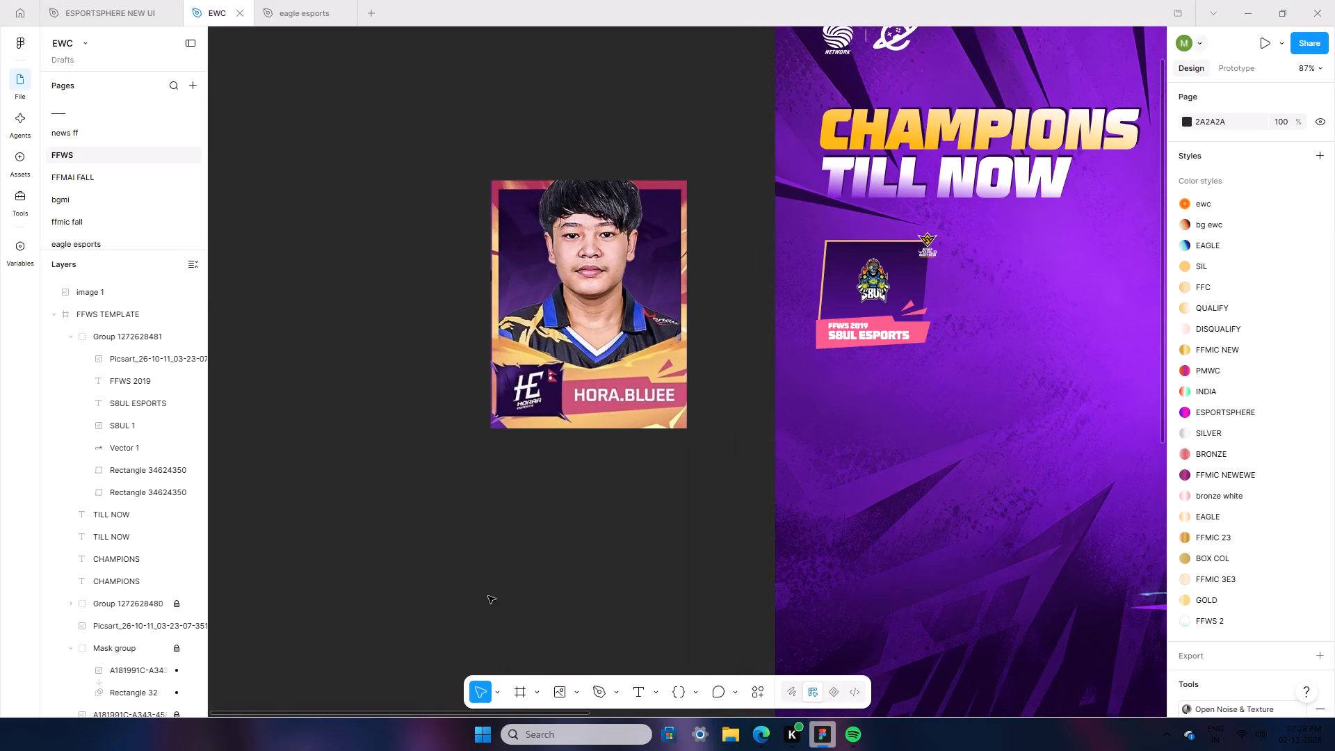
pyautogui.keyDown('ctrl'); pyautogui.scroll(16, 488, 596); pyautogui.keyUp('ctrl')
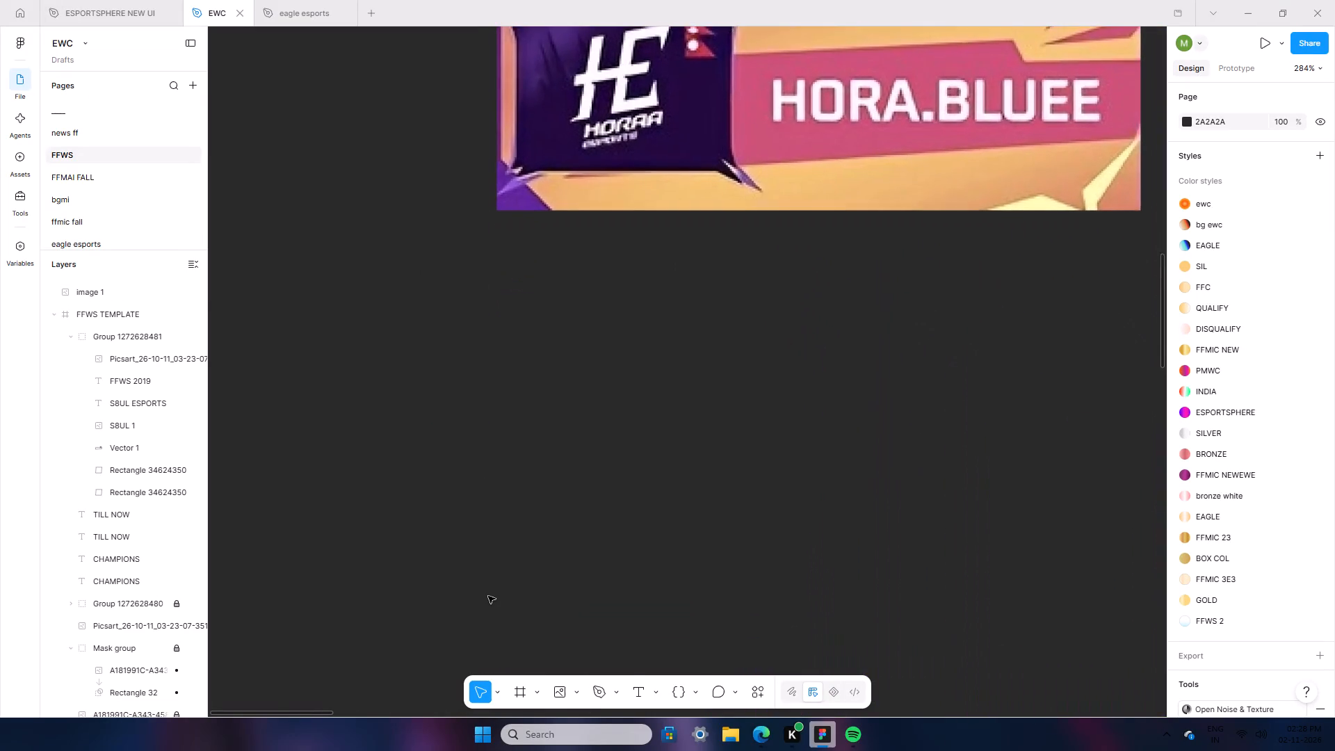
pyautogui.scroll(4, 488, 596)
pyautogui.keyDown('ctrl'); pyautogui.scroll(3, 488, 596); pyautogui.keyUp('ctrl')
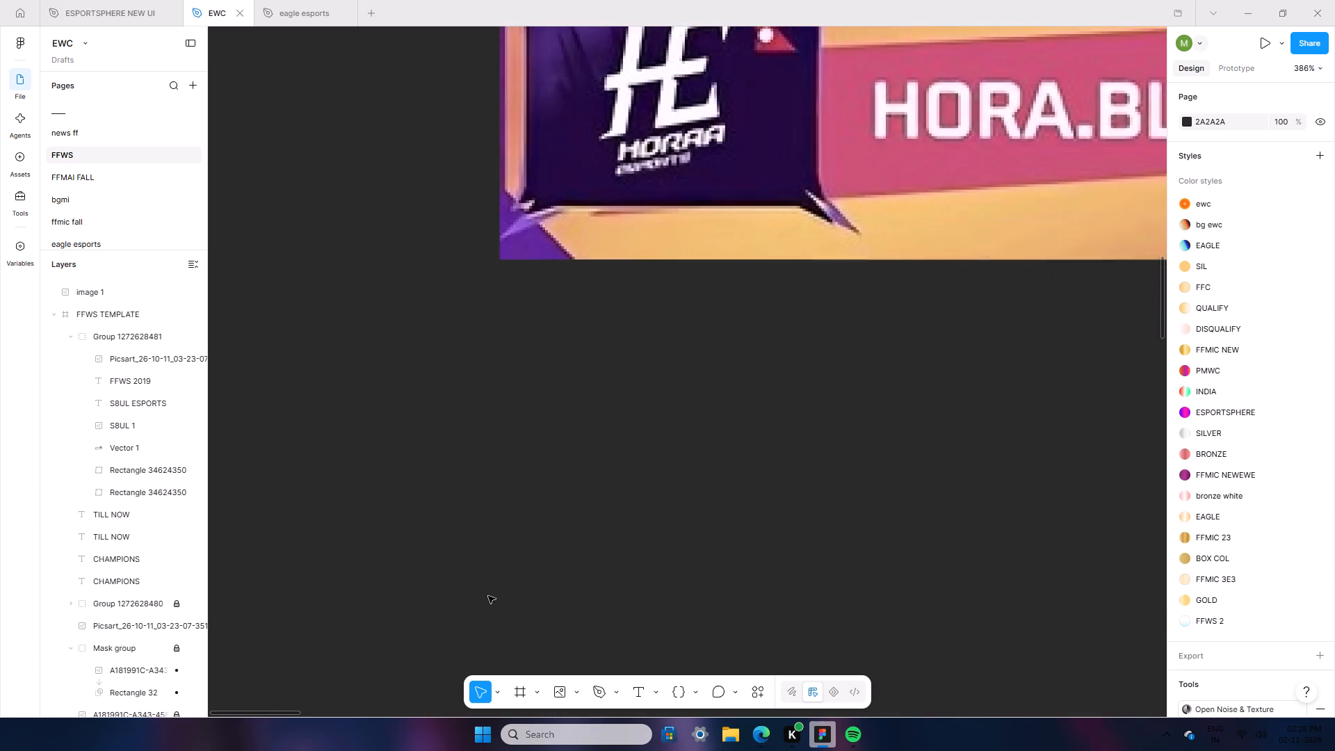
pyautogui.scroll(12, 488, 596)
pyautogui.keyDown('ctrl'); pyautogui.scroll(-3, 716, 592); pyautogui.keyUp('ctrl')
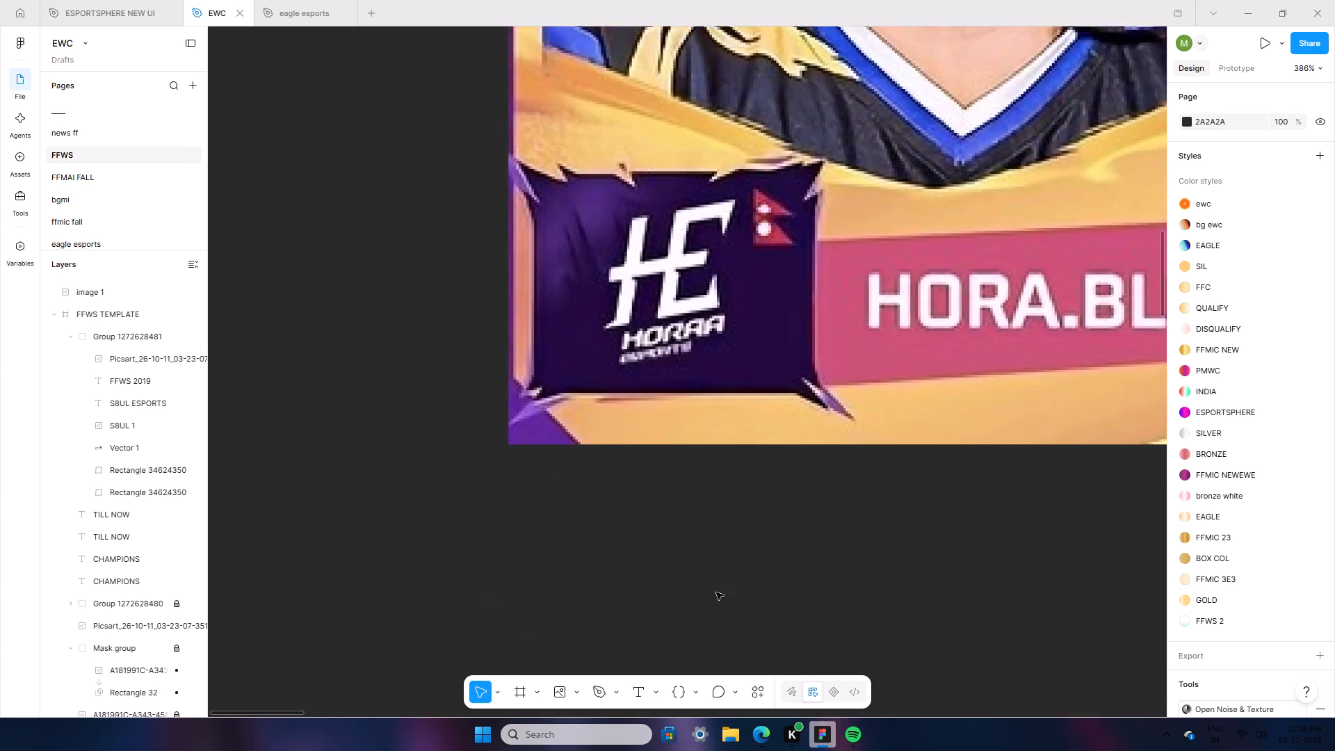
pyautogui.keyDown('ctrl'); pyautogui.scroll(-10, 716, 592); pyautogui.keyUp('ctrl')
pyautogui.scroll(-4, 910, 593)
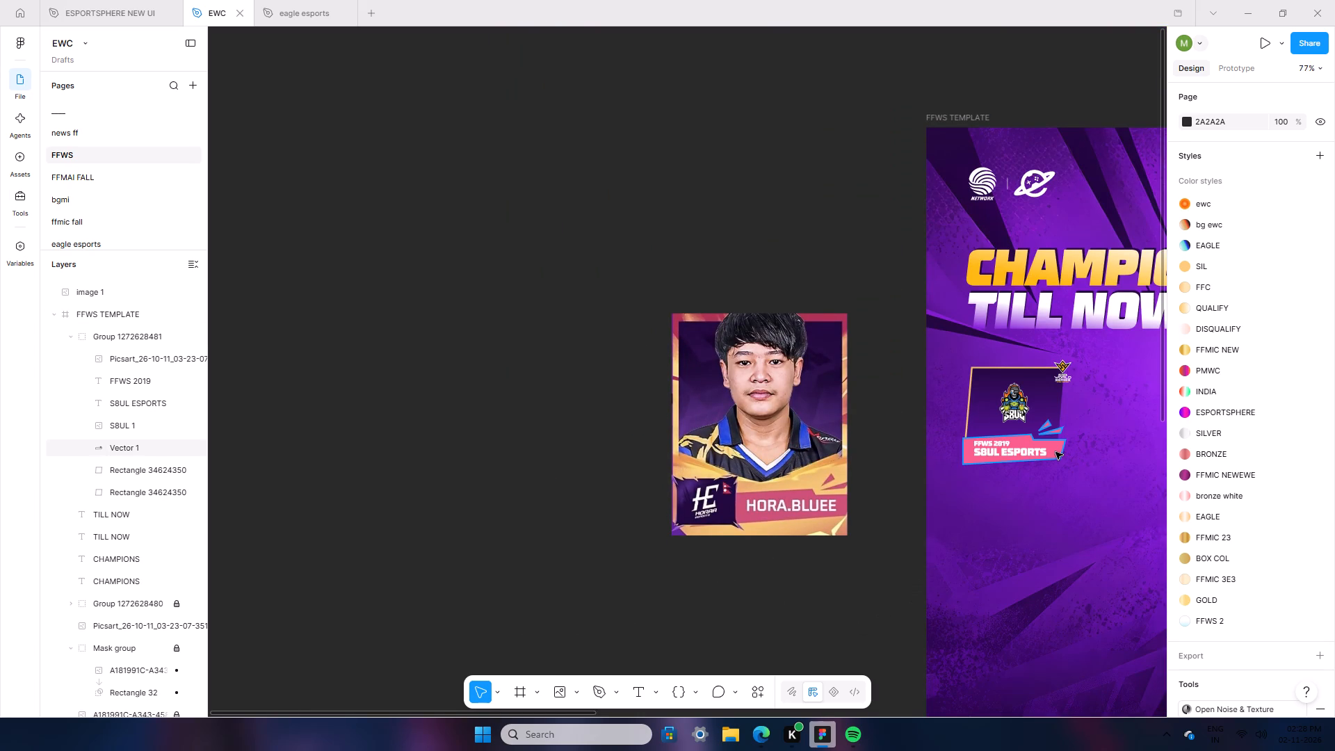
# Move the pink banner shape out of the S8UL card onto the empty canvas below the HORA.BLUEE reference card.
pyautogui.keyDown('ctrl'); pyautogui.click(1055, 451); pyautogui.keyUp('ctrl')
pyautogui.moveTo(1051, 446); pyautogui.dragTo(826, 645)
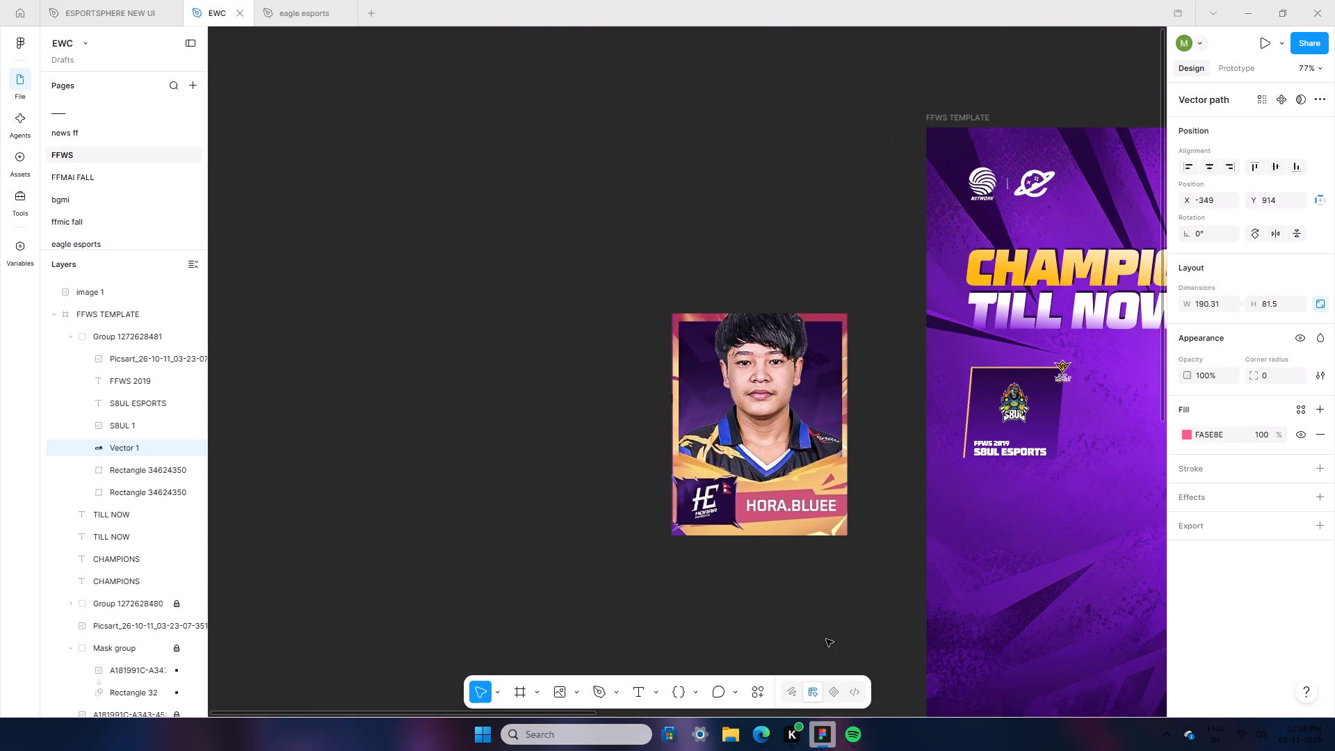
pyautogui.click(864, 613)
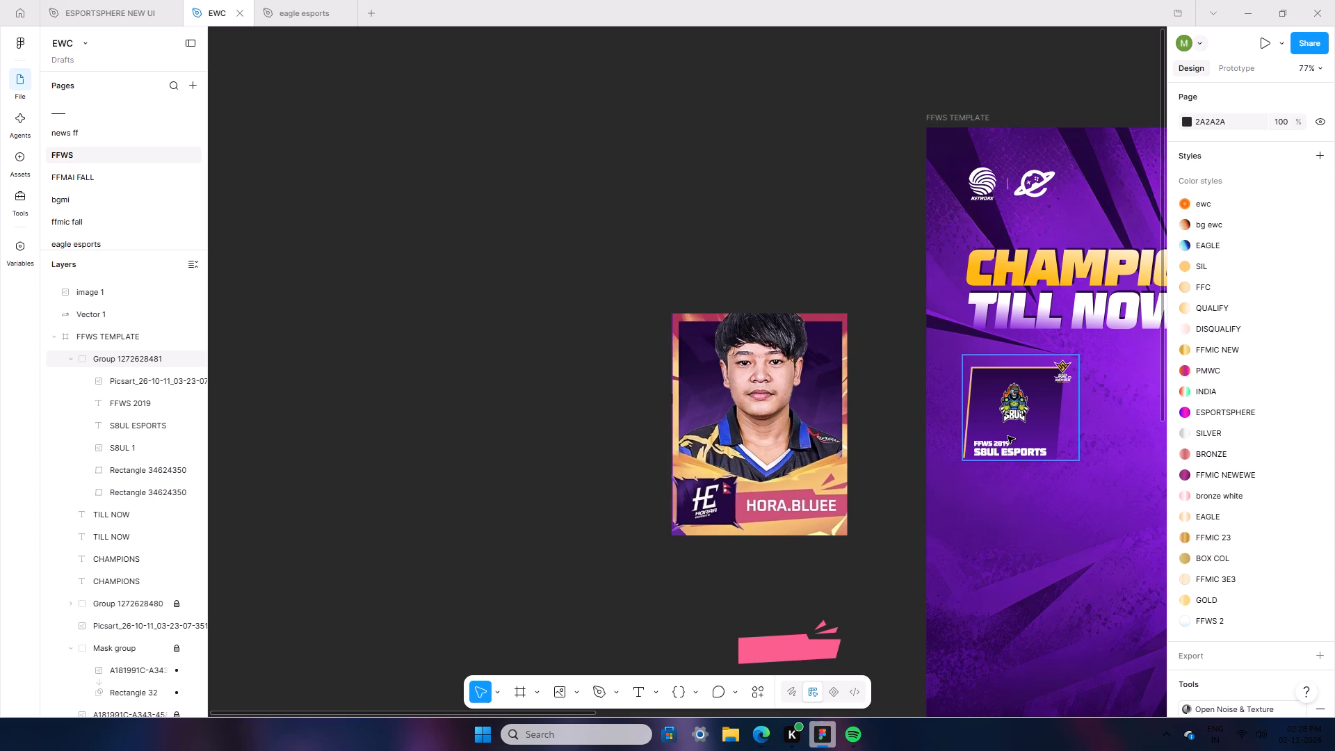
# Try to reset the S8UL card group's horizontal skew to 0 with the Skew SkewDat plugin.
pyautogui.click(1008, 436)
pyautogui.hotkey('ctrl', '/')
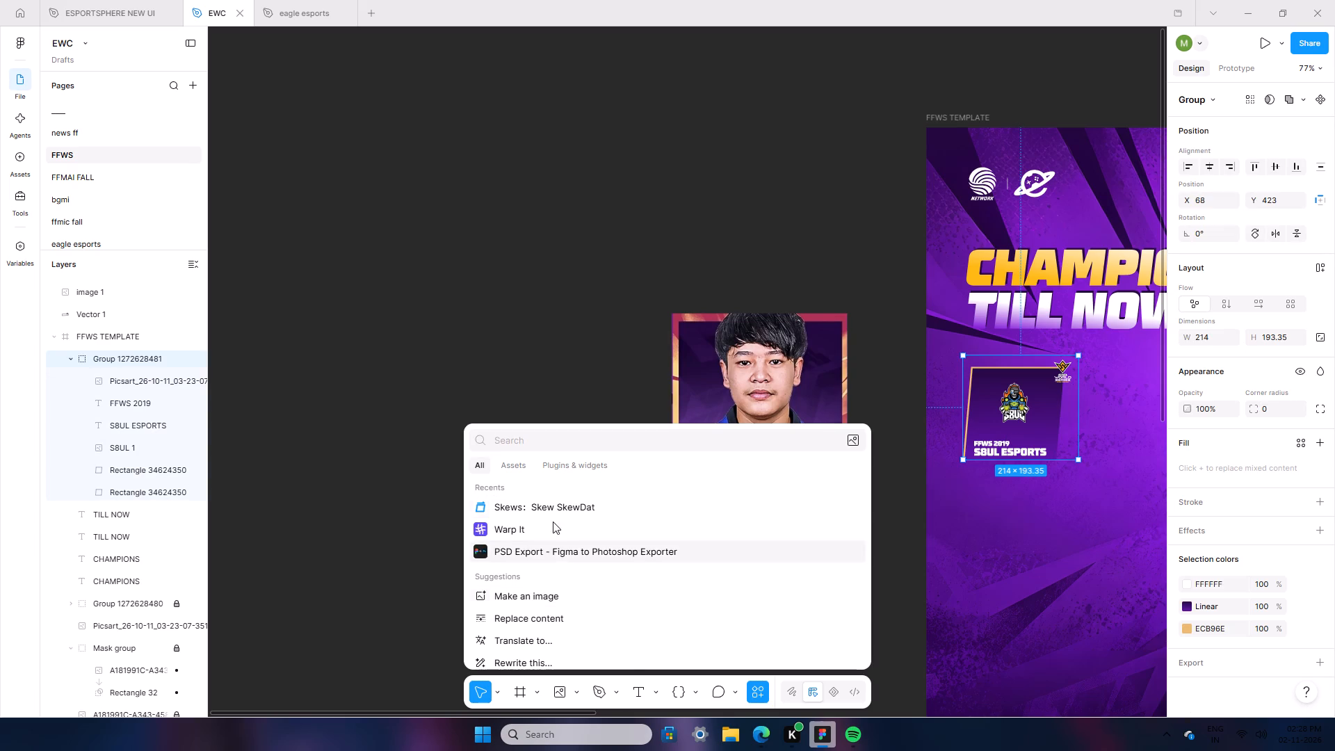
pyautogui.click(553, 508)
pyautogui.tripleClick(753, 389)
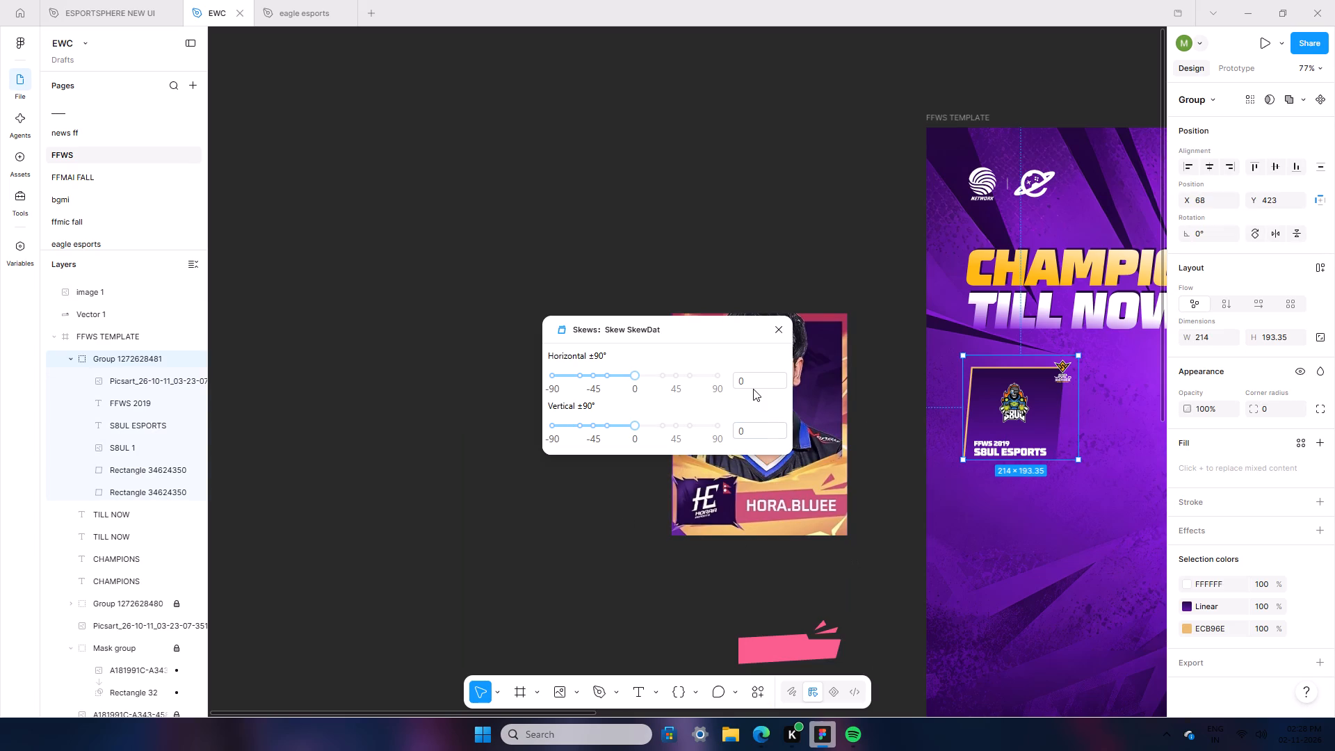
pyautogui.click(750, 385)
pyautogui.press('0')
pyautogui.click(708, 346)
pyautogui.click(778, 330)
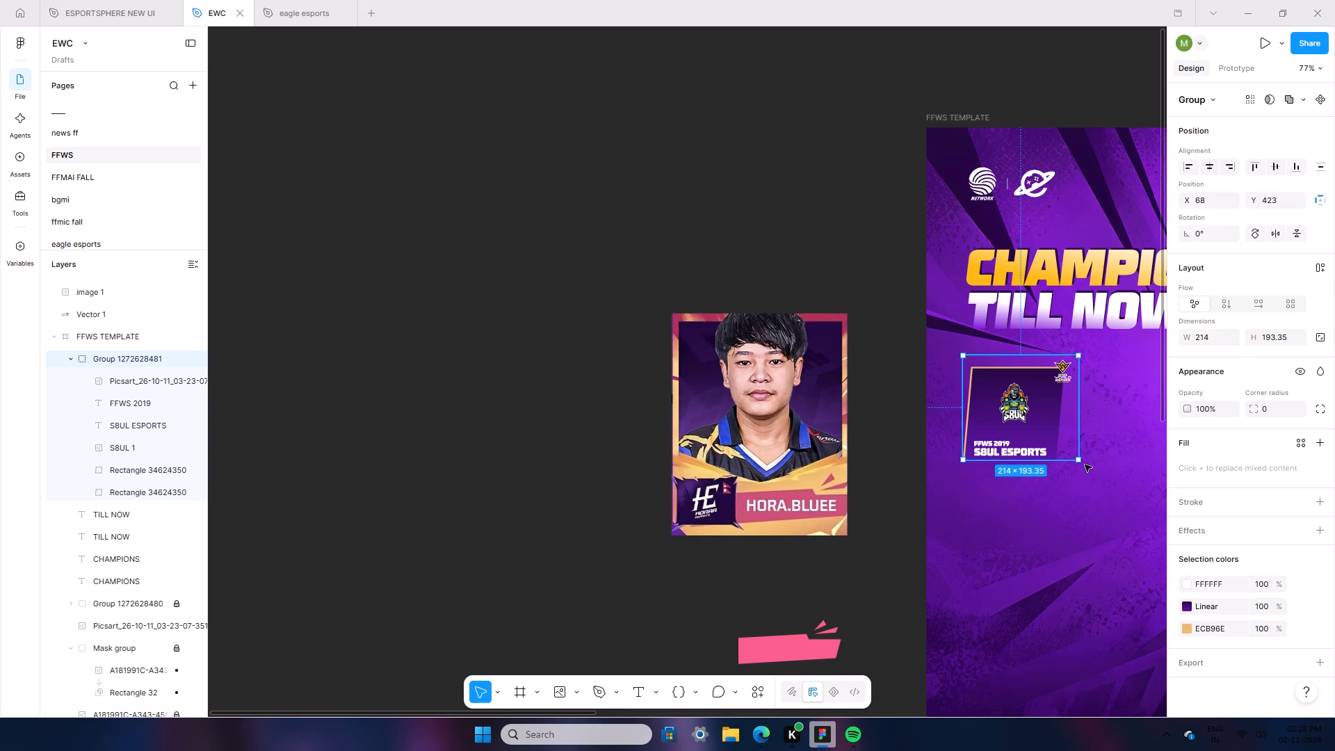
# Ungroup the S8UL card into its separate layers.
pyautogui.rightClick(1031, 412)
pyautogui.click(1079, 414)
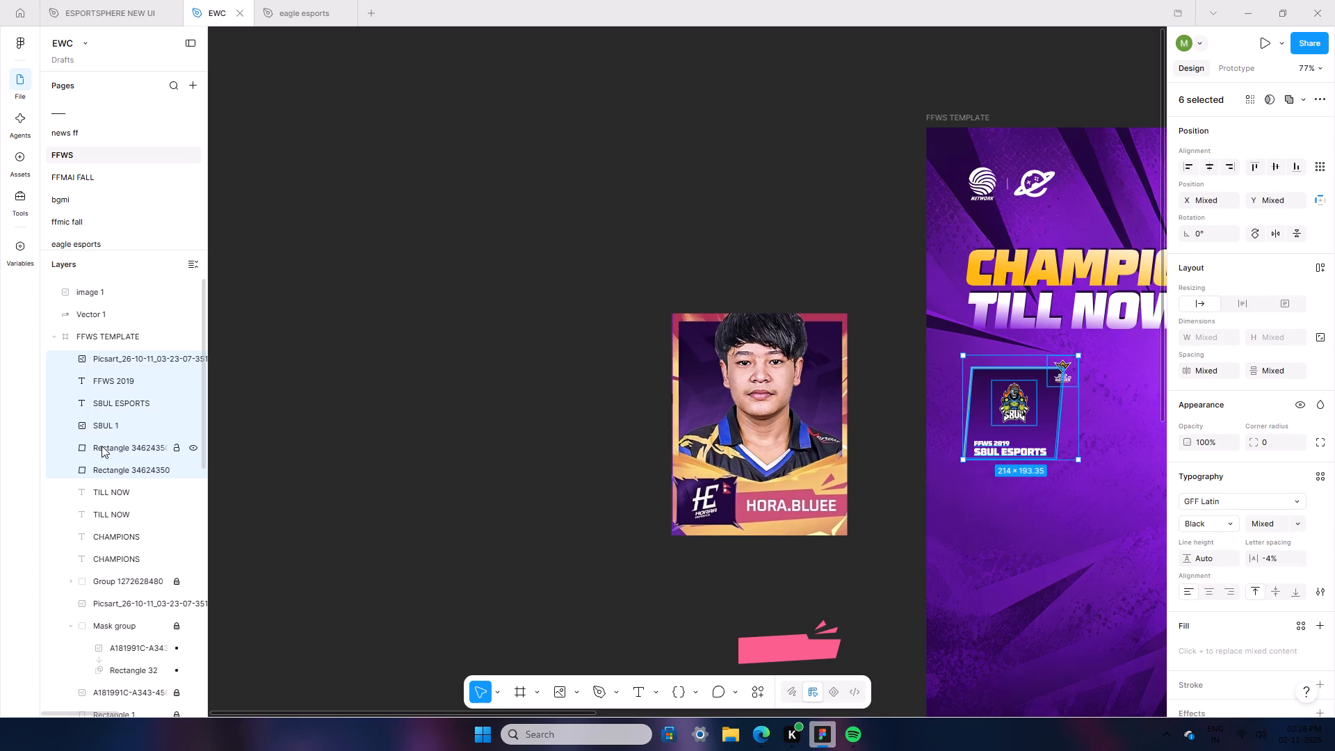
# Set the horizontal skew of the S8UL card's purple gradient rectangle to 0 with the Skew SkewDat plugin.
pyautogui.click(102, 446)
pyautogui.hotkey('ctrl', '/')
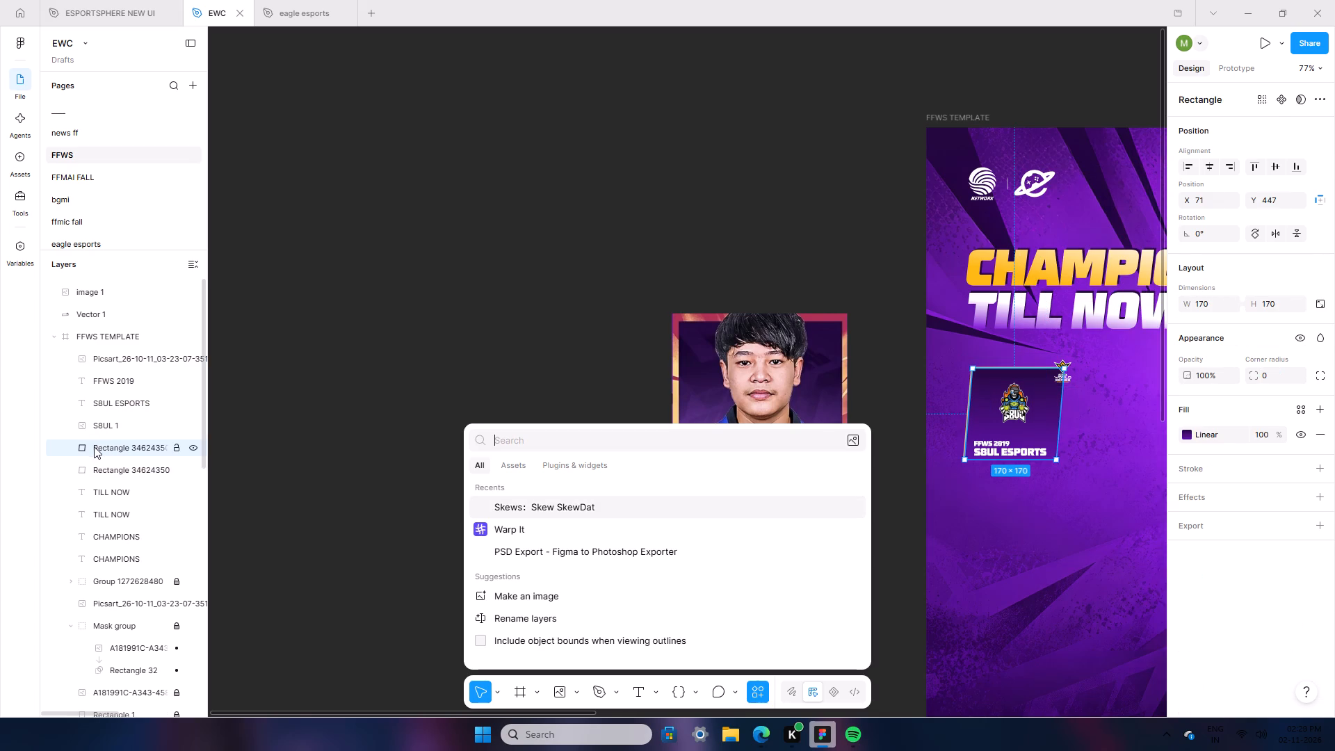
pyautogui.click(556, 516)
pyautogui.doubleClick(754, 382)
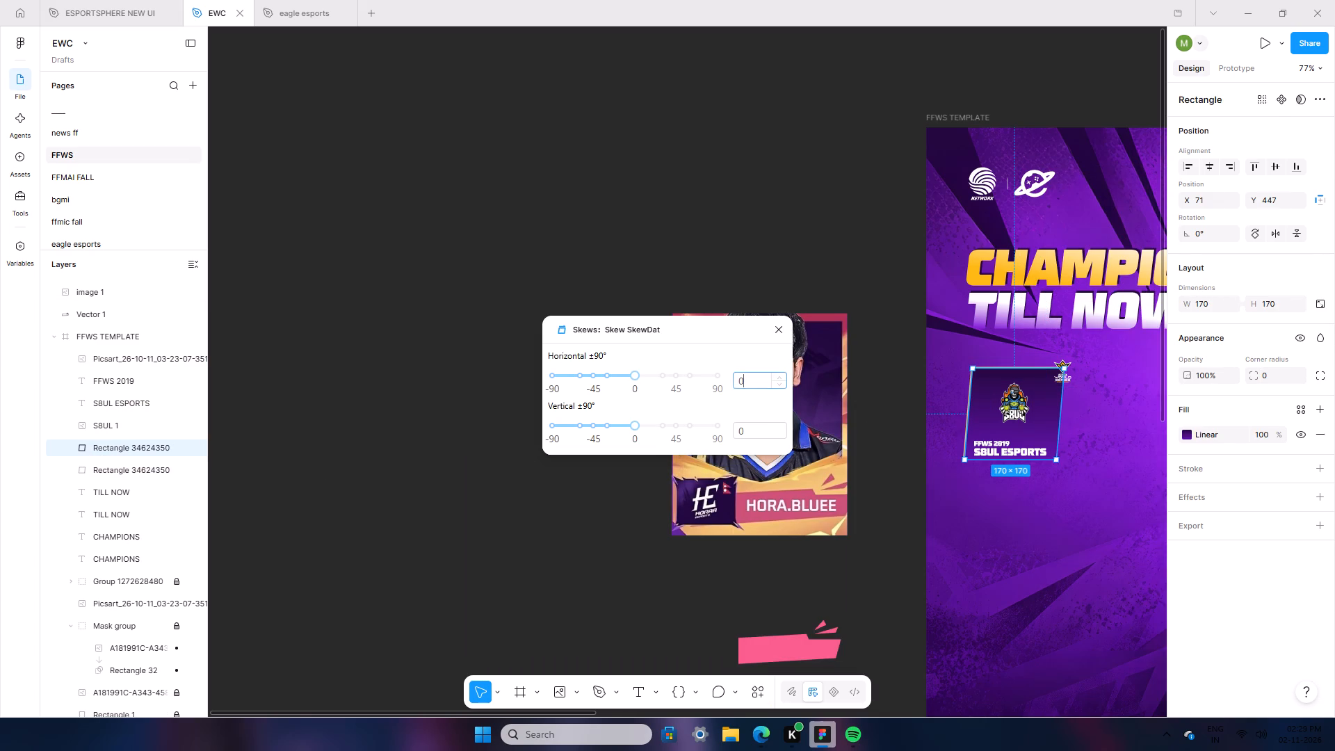
pyautogui.press('0')
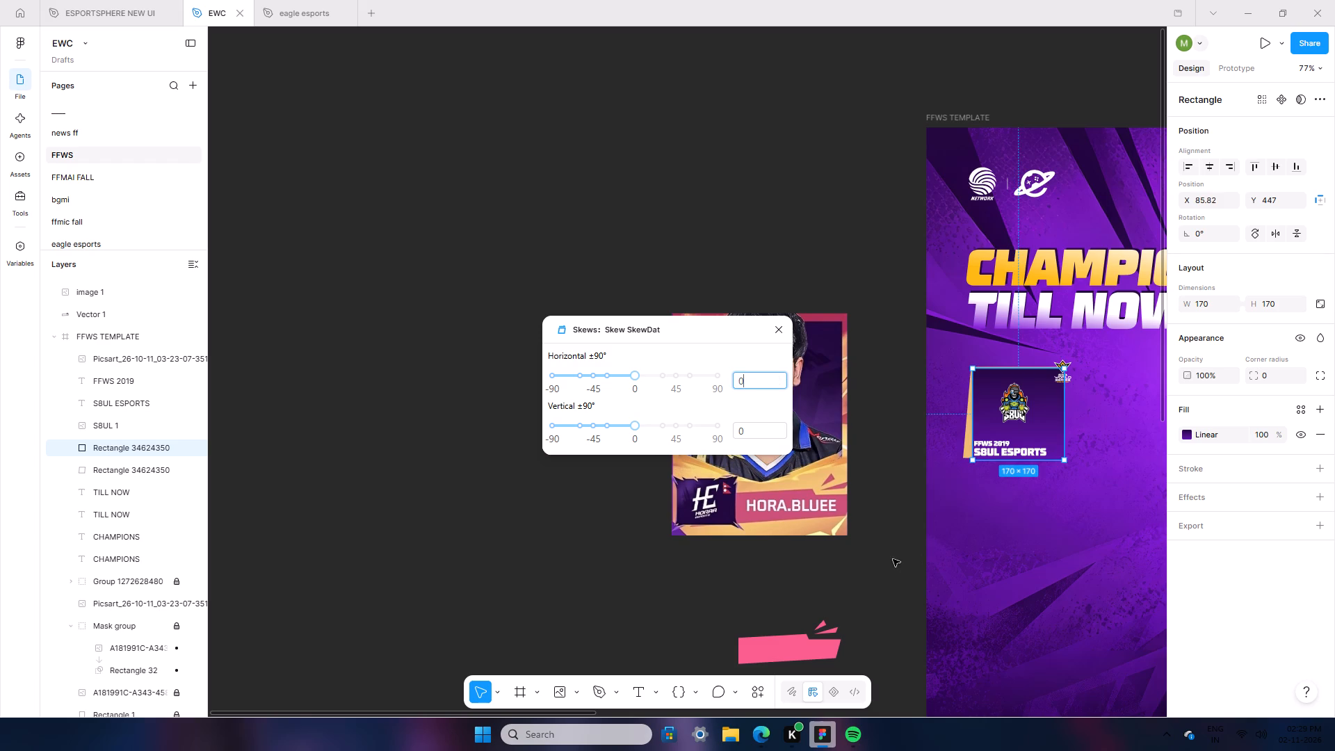
pyautogui.click(893, 559)
# Set the horizontal skew of the card's gold ECB96E rectangle to 0 and close the Skew SkewDat plugin.
pyautogui.click(108, 471)
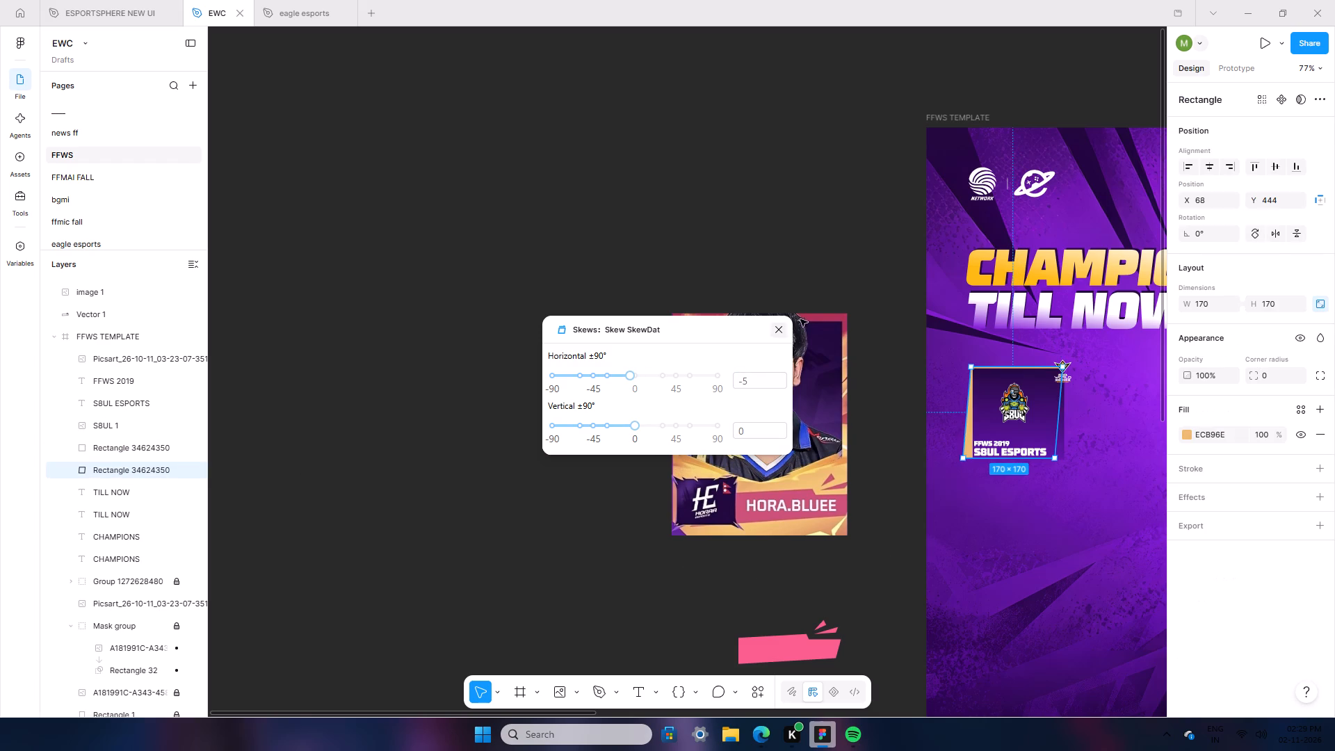
pyautogui.doubleClick(771, 375)
pyautogui.doubleClick(761, 378)
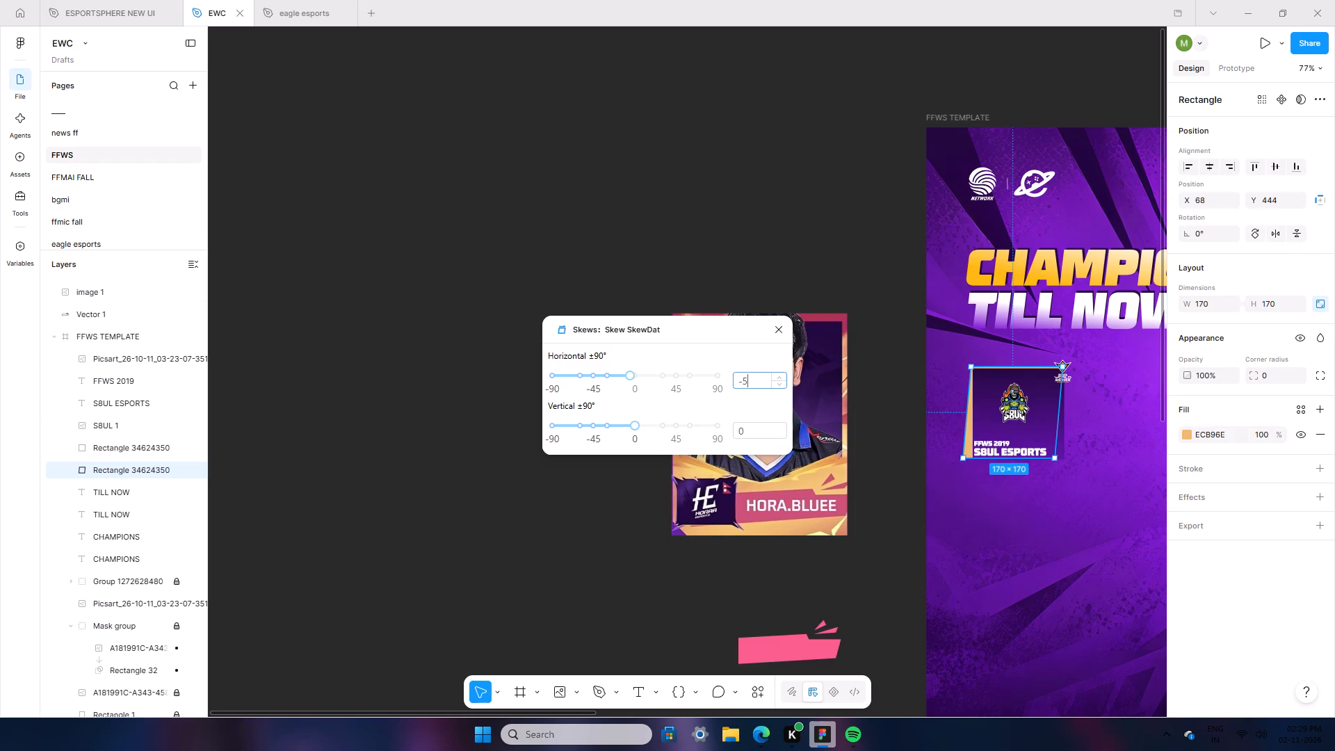
pyautogui.press('0')
pyautogui.click(989, 478)
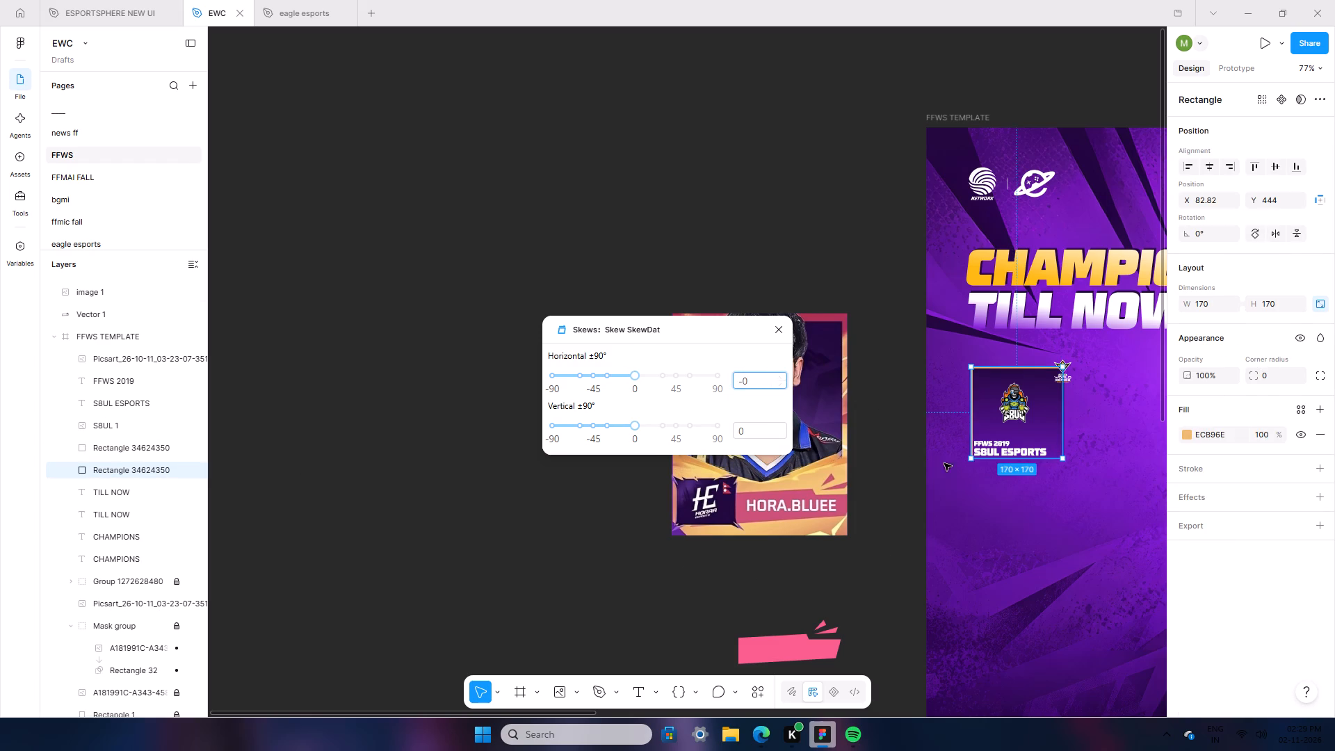
pyautogui.click(888, 448)
pyautogui.click(778, 336)
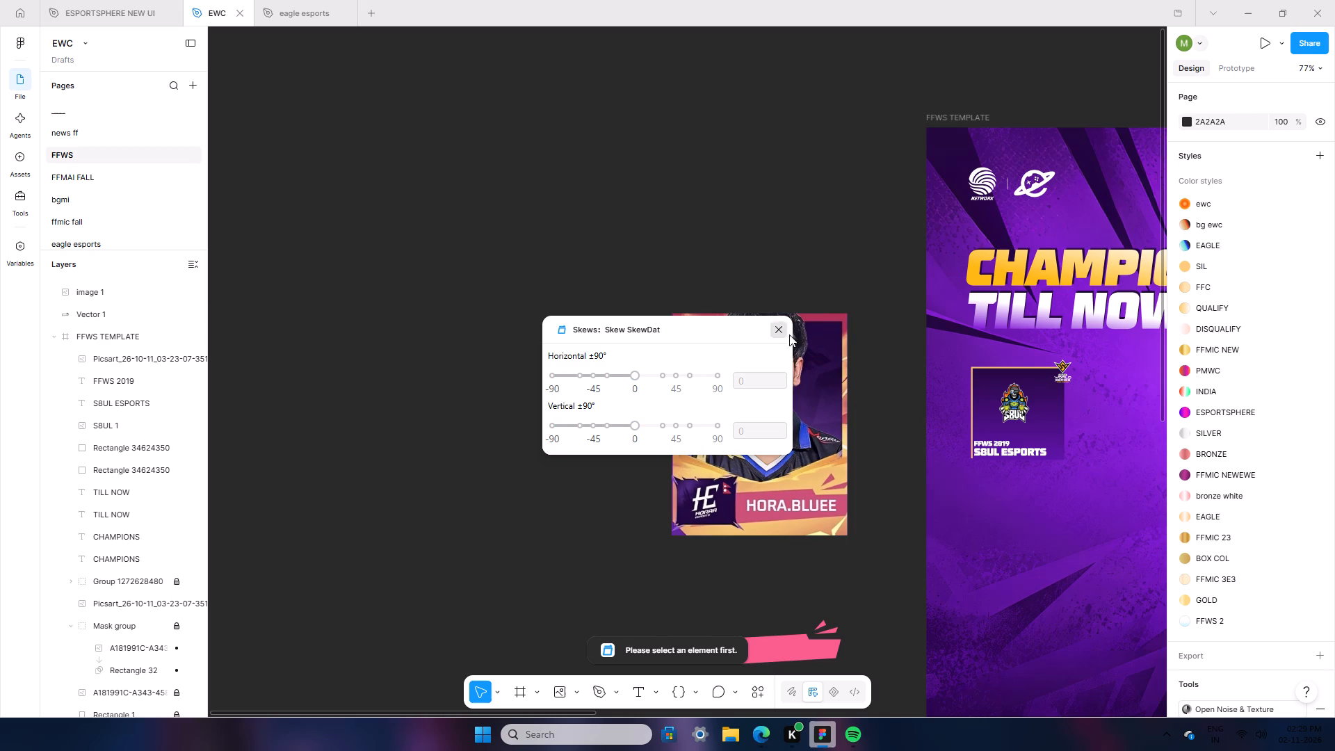
pyautogui.doubleClick(886, 458)
pyautogui.click(1042, 435)
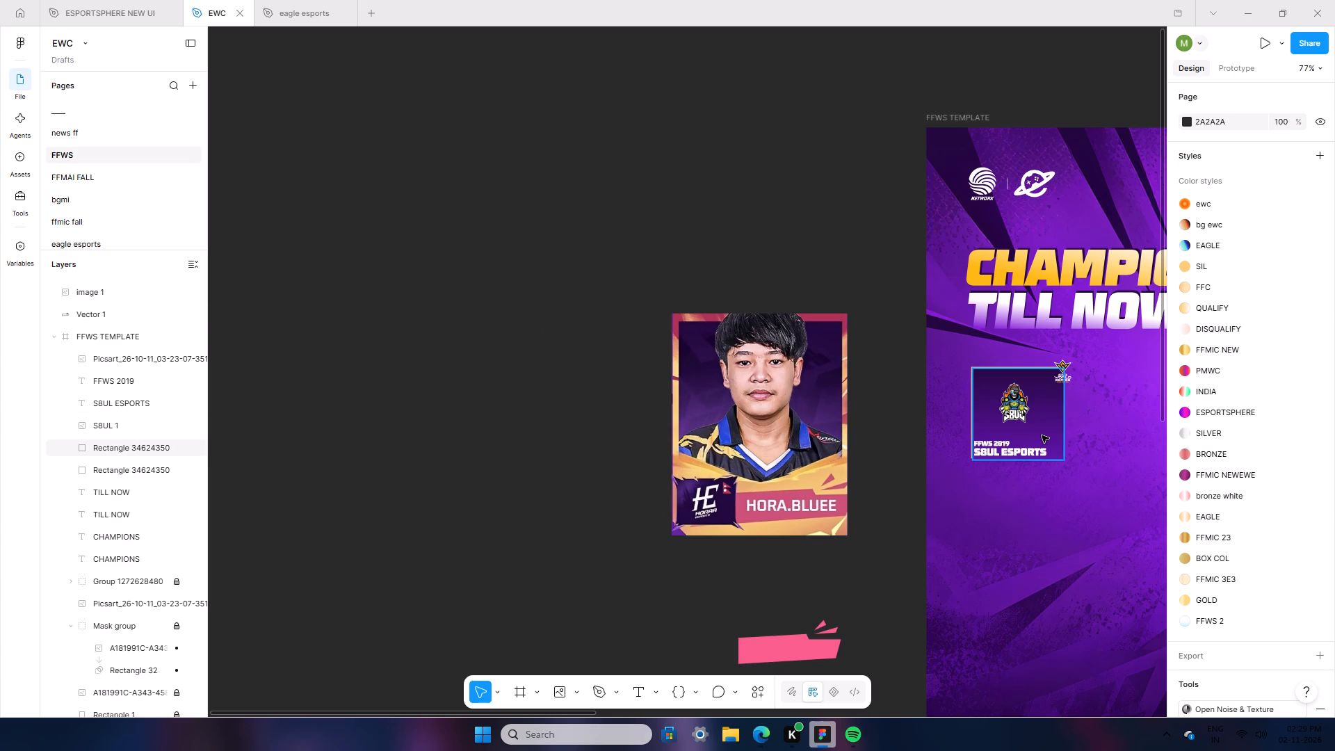
pyautogui.click(873, 609)
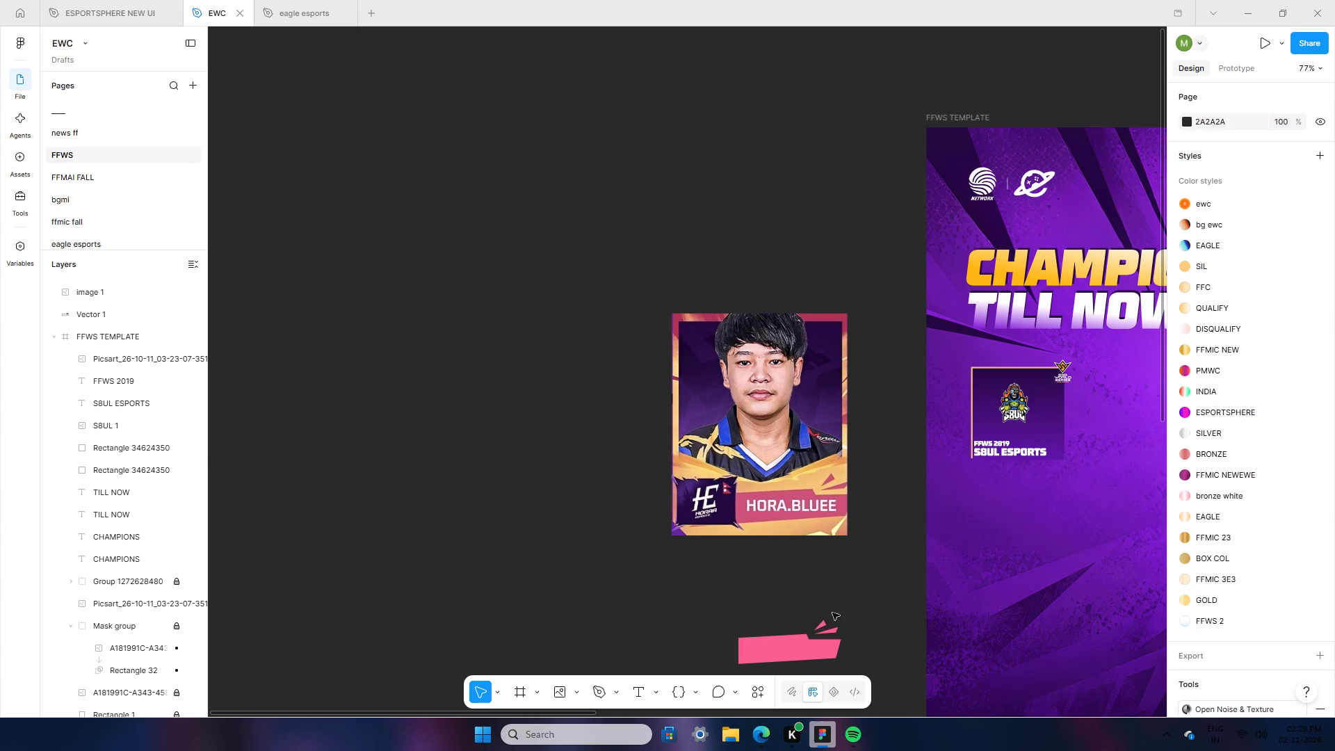
# Move the pink banner shape onto the lower part of the S8UL card at X 83, Y 537.
pyautogui.click(826, 642)
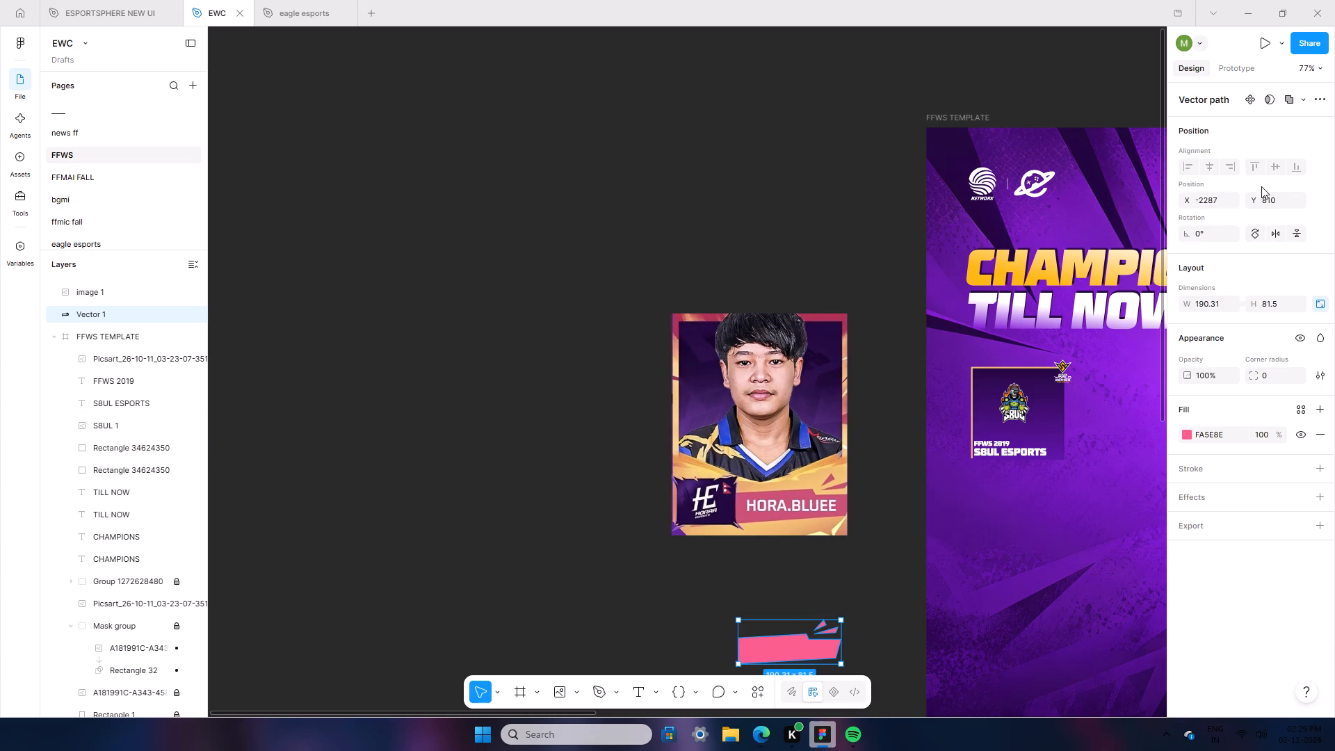
pyautogui.moveTo(805, 649); pyautogui.dragTo(914, 542)
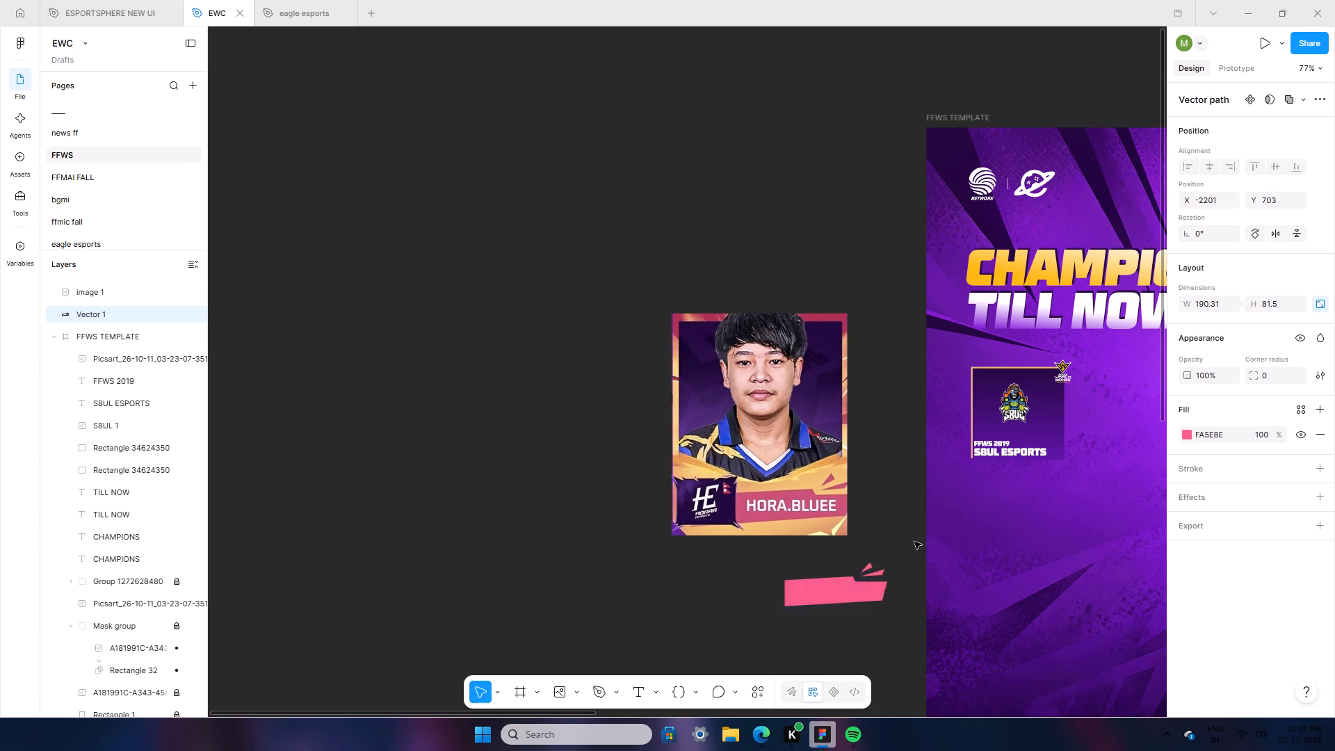
pyautogui.moveTo(914, 542); pyautogui.dragTo(1038, 446)
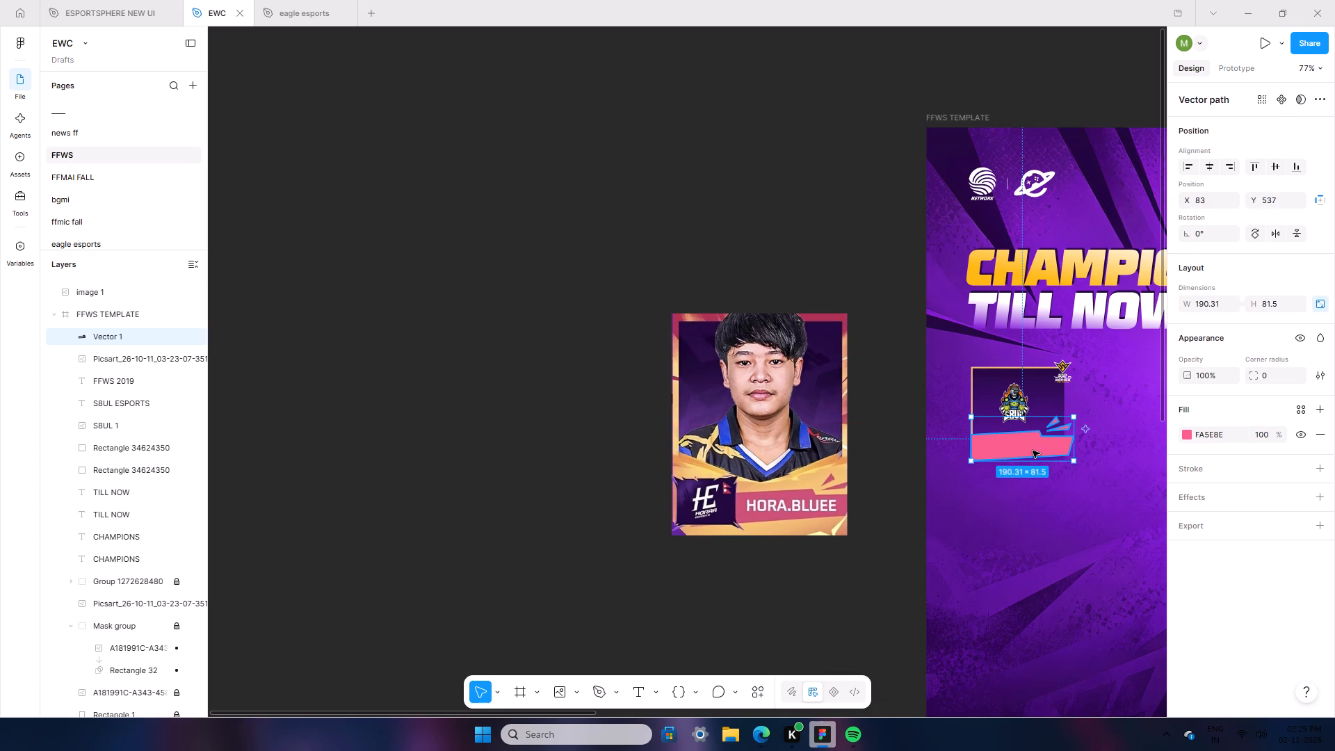
pyautogui.click(879, 530)
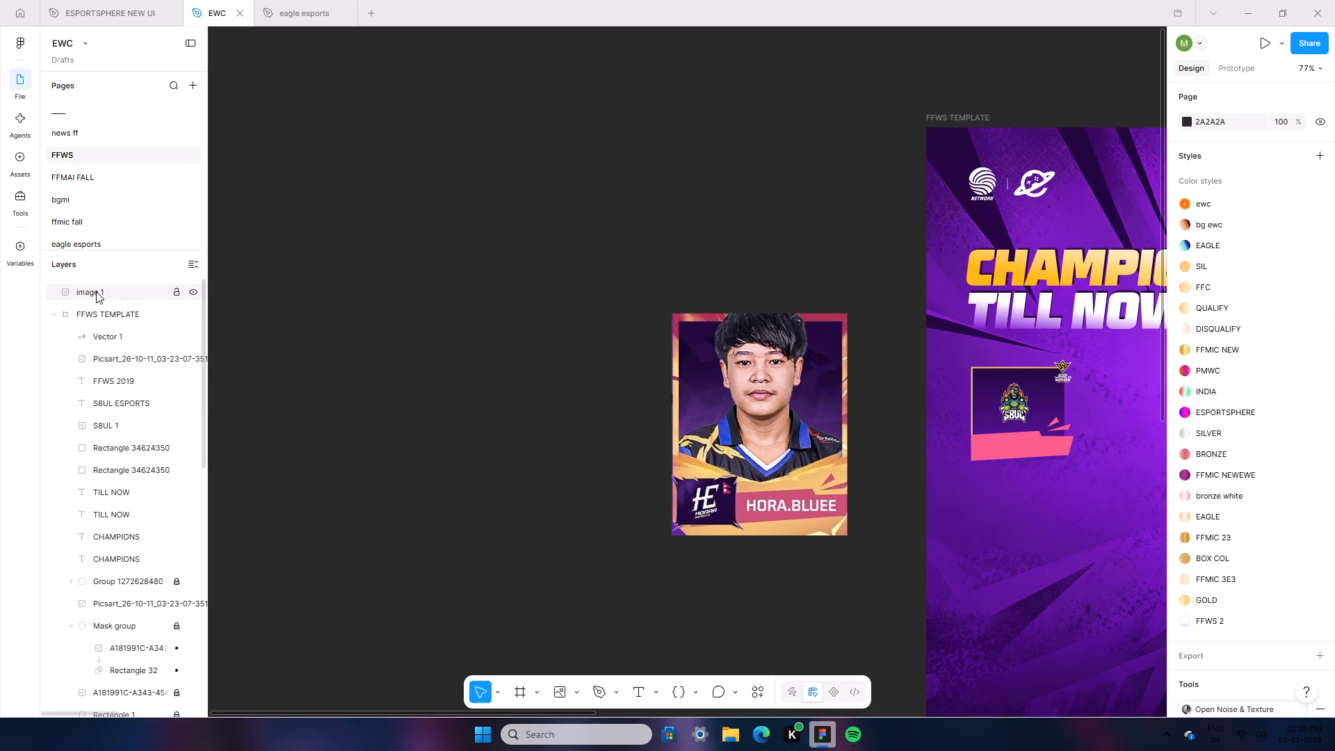
# Reorder the pink banner layer below the S8UL logo and both texts, directly above the card's two rectangles.
pyautogui.click(110, 328)
pyautogui.moveTo(108, 329); pyautogui.dragTo(123, 417)
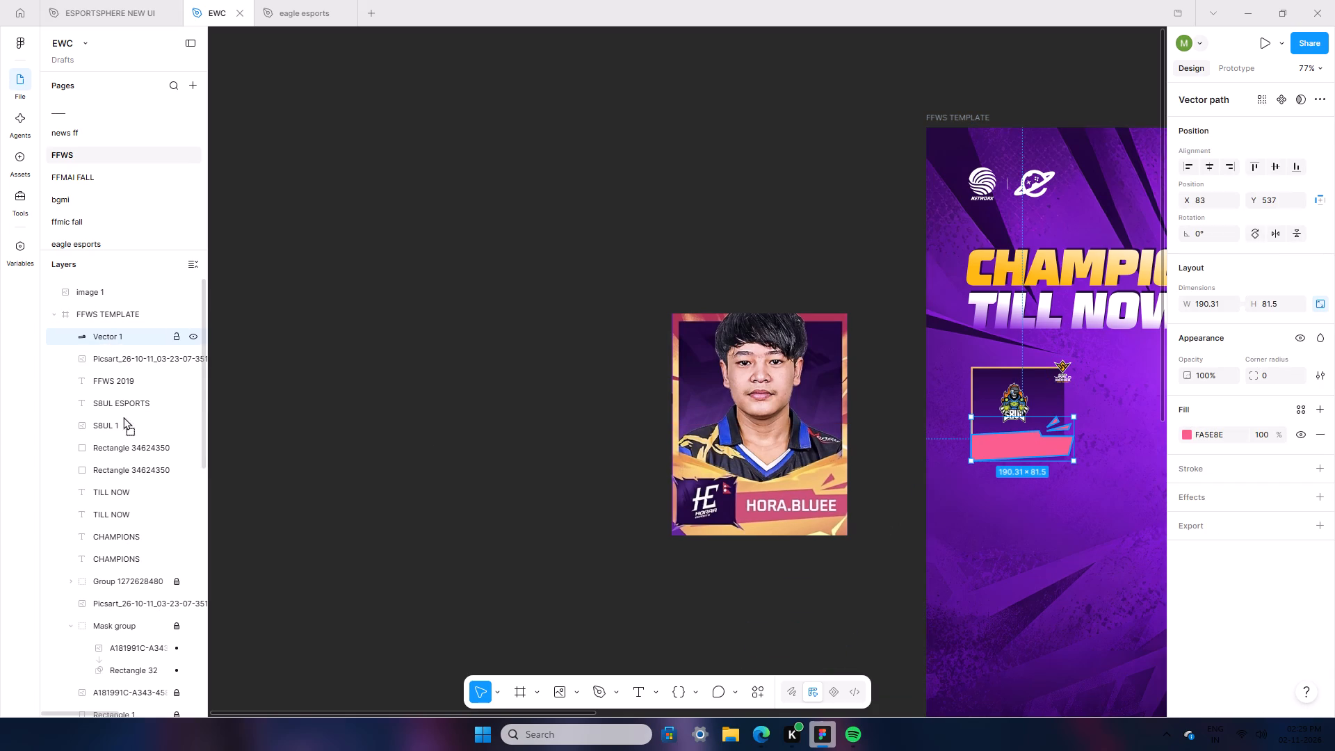
pyautogui.moveTo(123, 417); pyautogui.dragTo(128, 442)
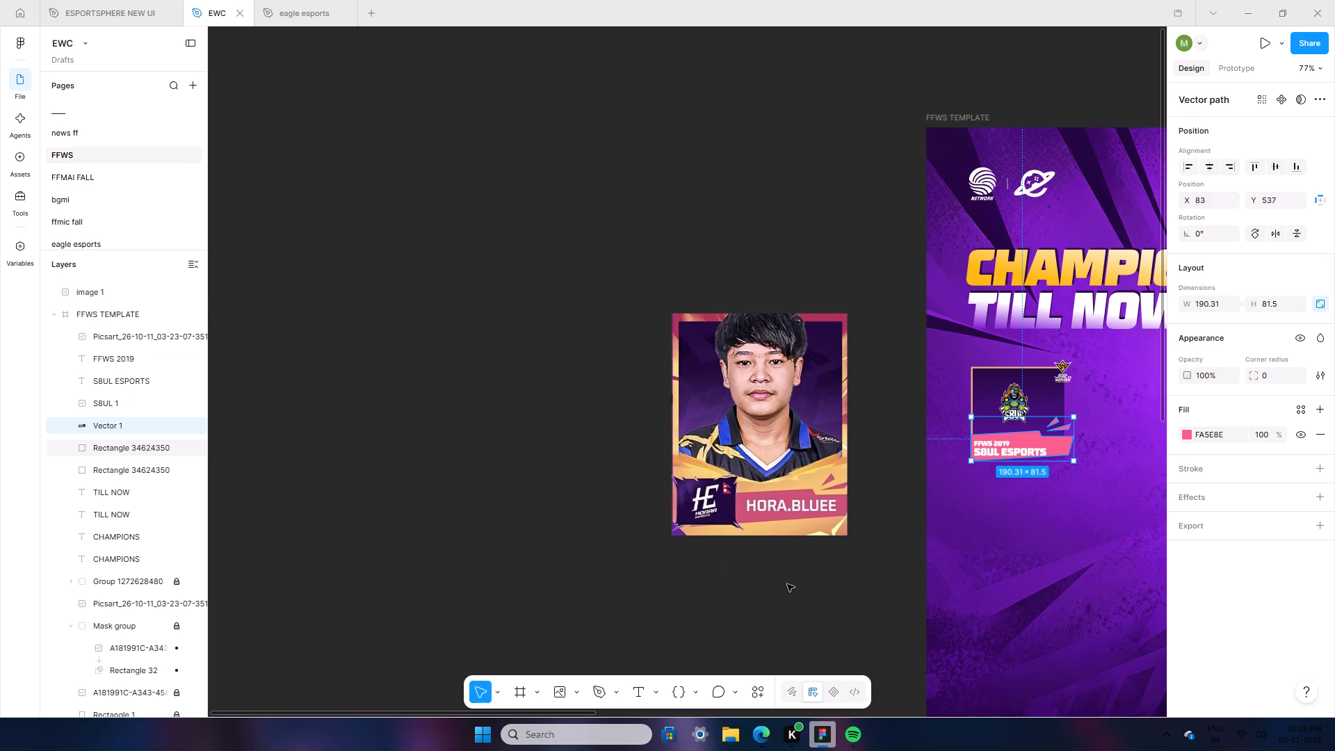
pyautogui.click(788, 584)
# Offset the card's purple gradient rectangle to X 91, Y 452, widening the gold border along its left and top edges.
pyautogui.keyDown('ctrl'); pyautogui.scroll(6, 970, 579); pyautogui.keyUp('ctrl')
pyautogui.scroll(5, 1042, 555)
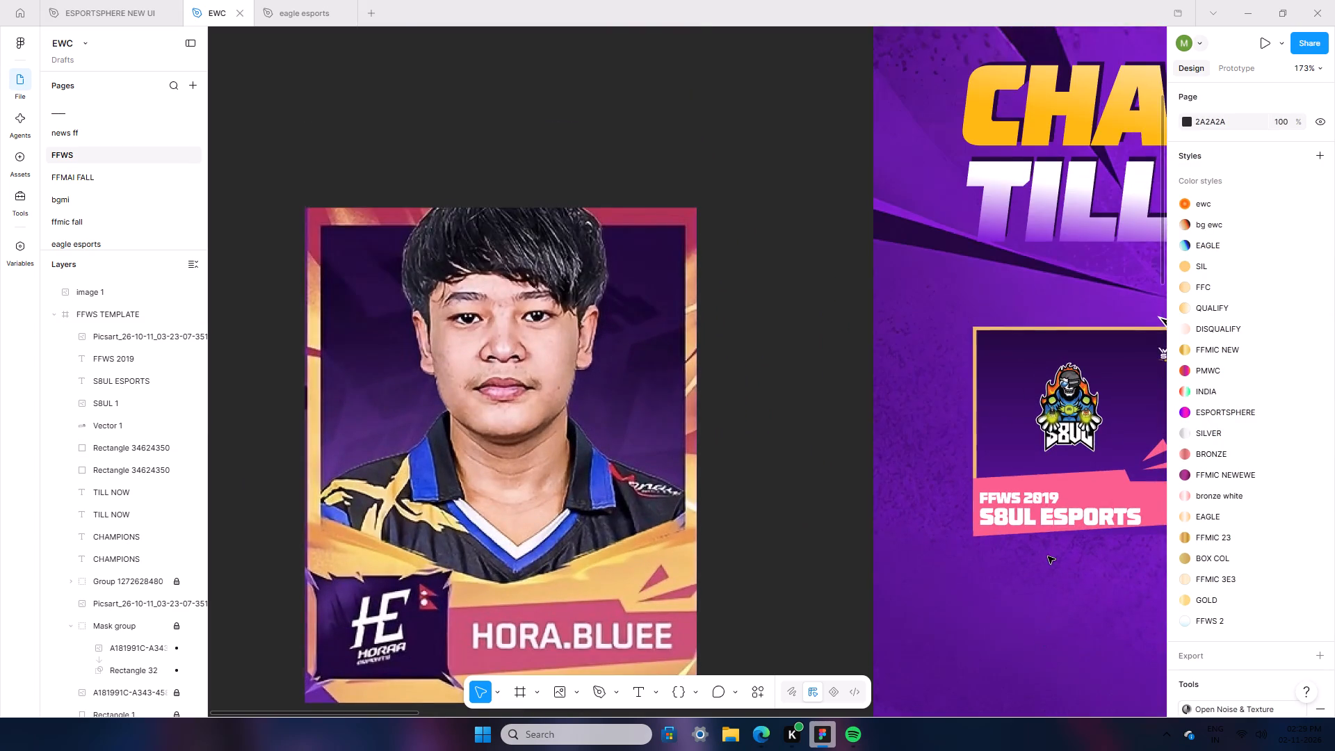
pyautogui.keyDown('ctrl'); pyautogui.scroll(-6, 1050, 559); pyautogui.keyUp('ctrl')
pyautogui.scroll(-7, 1050, 559)
pyautogui.keyDown('ctrl'); pyautogui.scroll(-10, 1050, 565); pyautogui.keyUp('ctrl')
pyautogui.scroll(7, 1074, 637)
pyautogui.keyDown('ctrl'); pyautogui.scroll(8, 1115, 695); pyautogui.keyUp('ctrl')
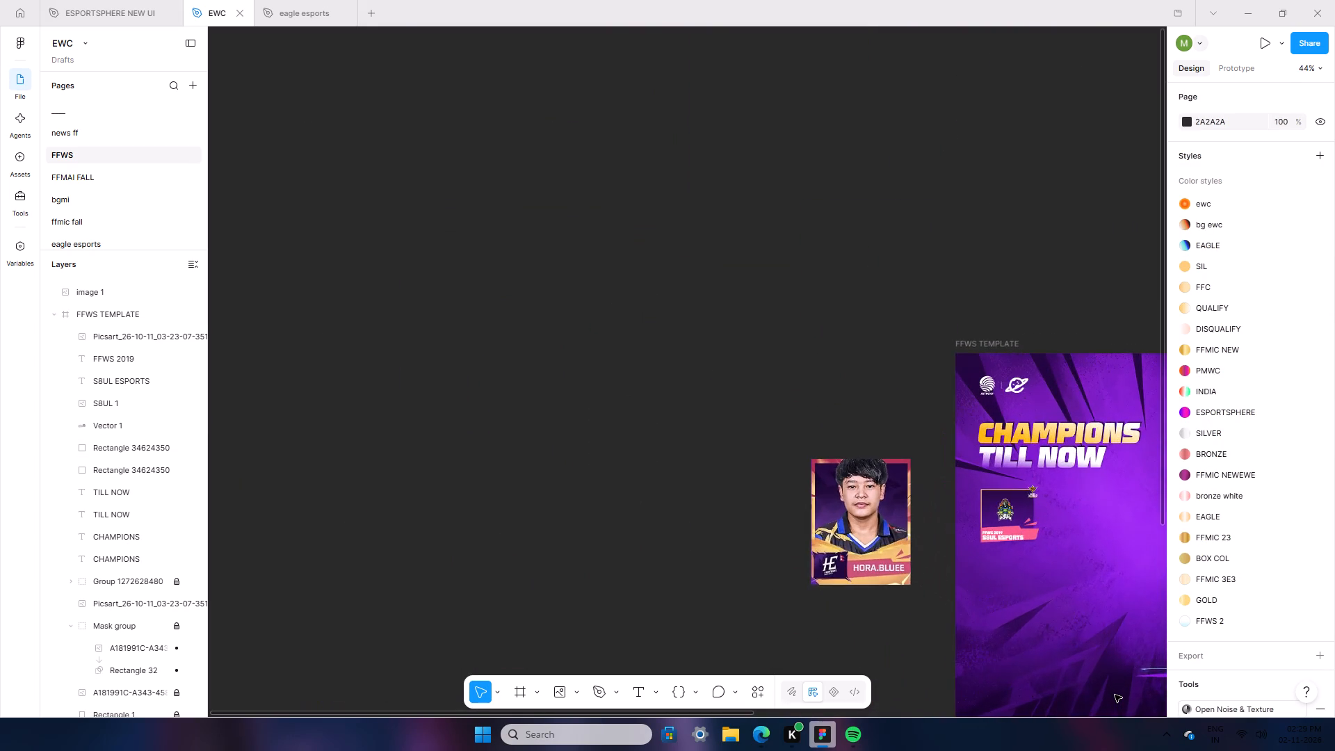
pyautogui.keyDown('ctrl'); pyautogui.scroll(9, 1115, 695); pyautogui.keyUp('ctrl')
pyautogui.scroll(6, 865, 586)
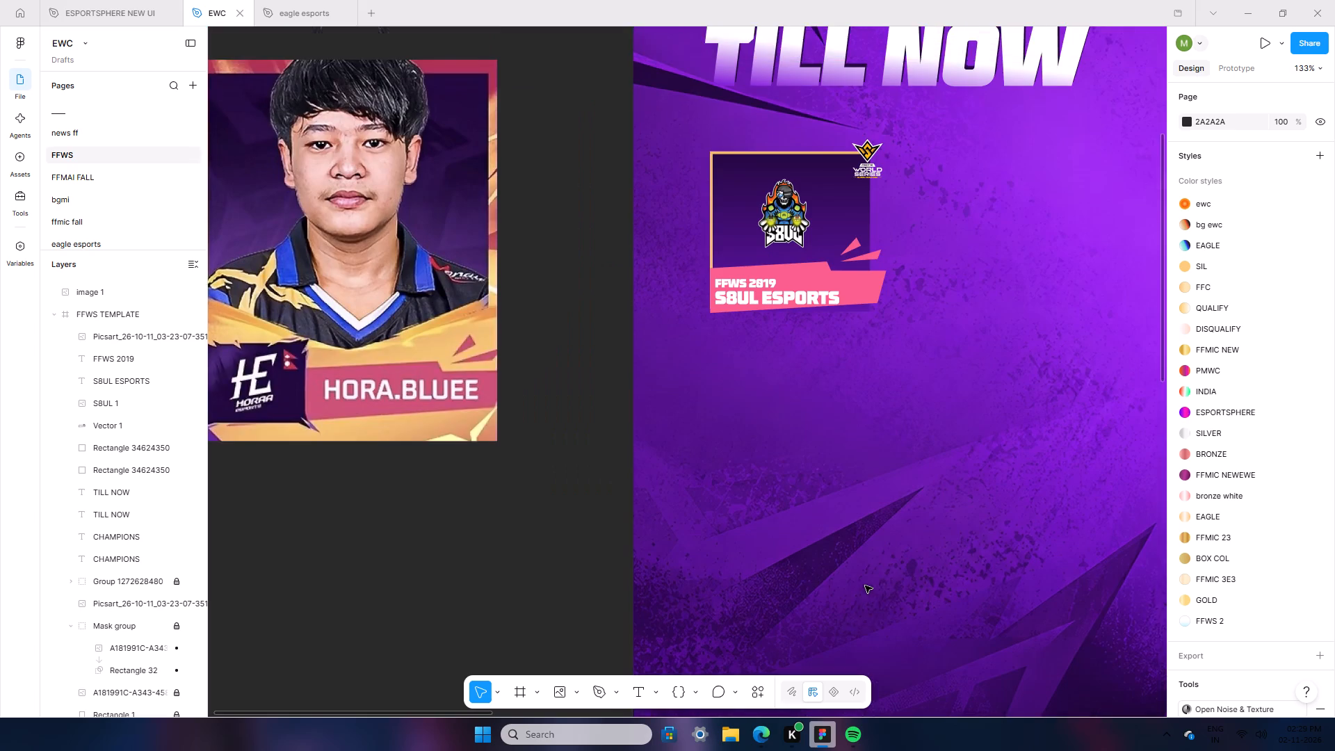
pyautogui.keyDown('ctrl'); pyautogui.scroll(6, 857, 586); pyautogui.keyUp('ctrl')
pyautogui.scroll(15, 856, 584)
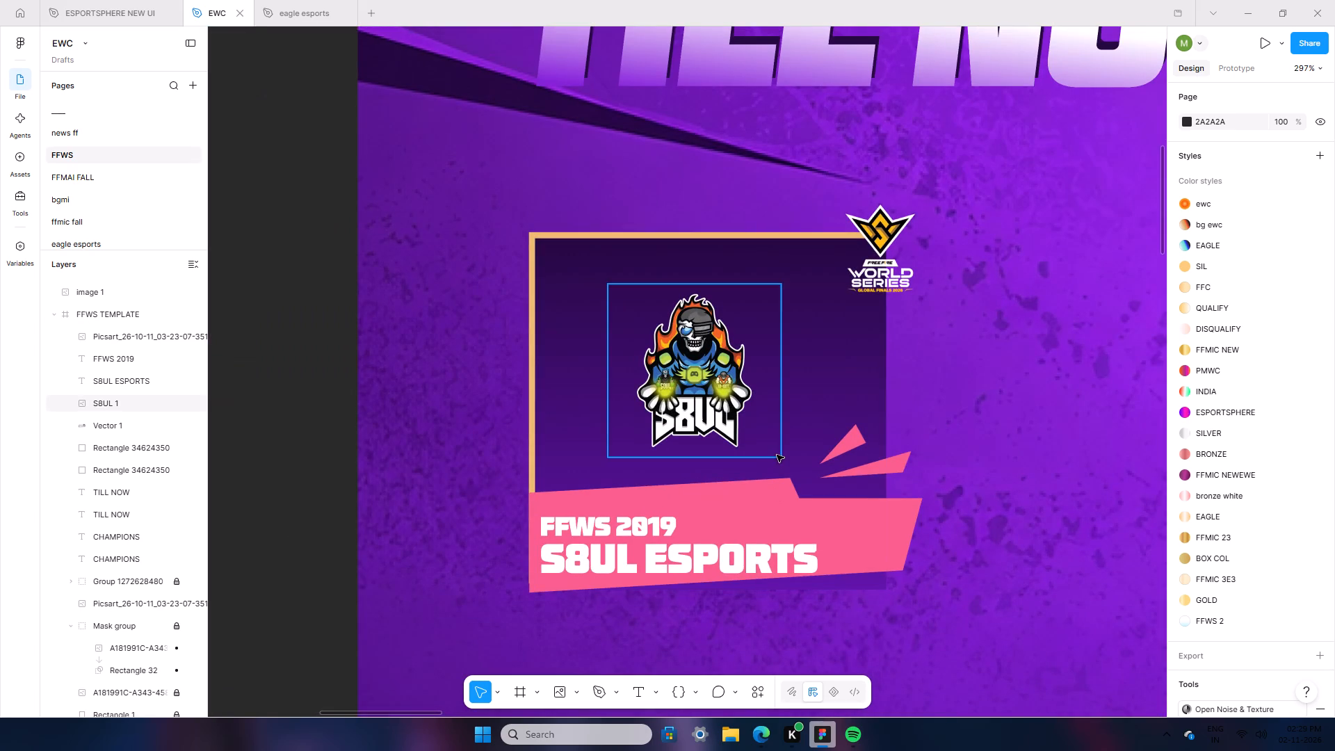
pyautogui.click(803, 453)
pyautogui.moveTo(805, 453); pyautogui.dragTo(816, 453)
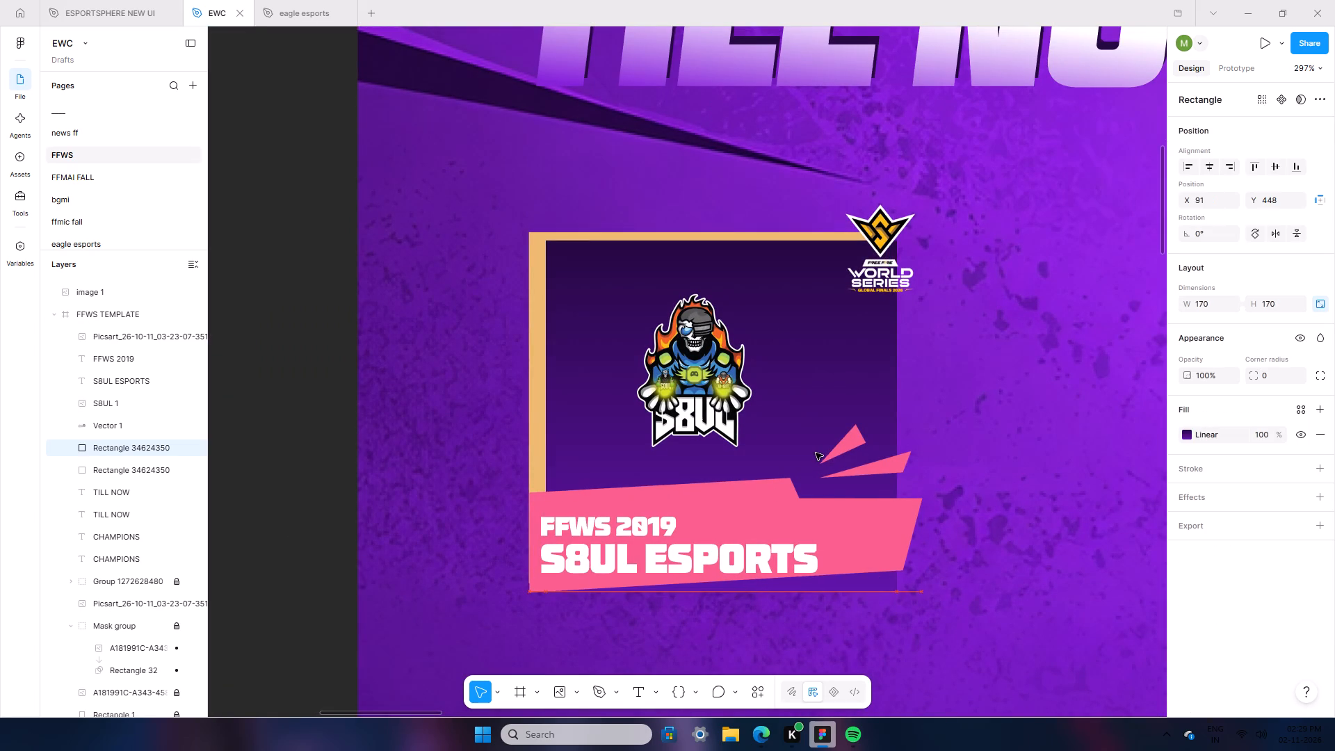
pyautogui.moveTo(816, 453); pyautogui.dragTo(816, 465)
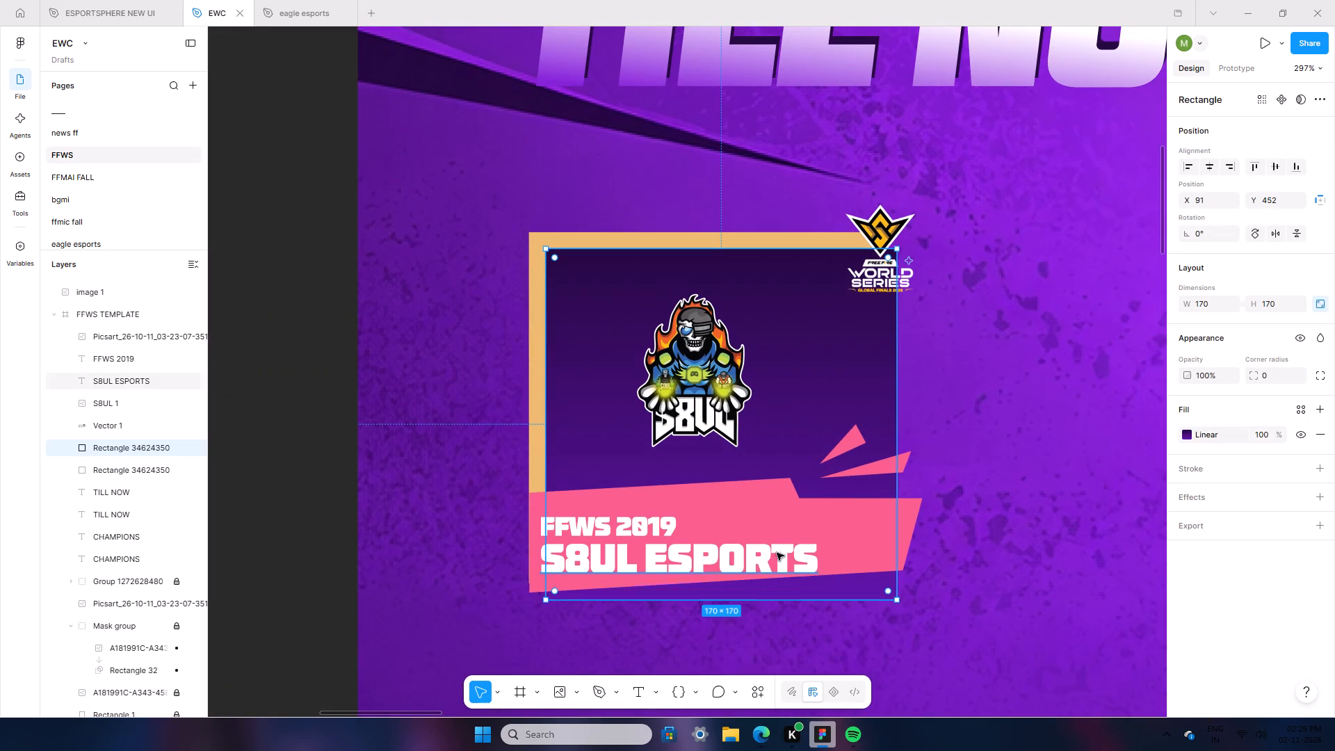
# Shift the FFWS 2019 and S8UL ESPORTS texts slightly up and right on the banner, with S8UL ESPORTS at X 91, Y 584.
pyautogui.click(663, 528)
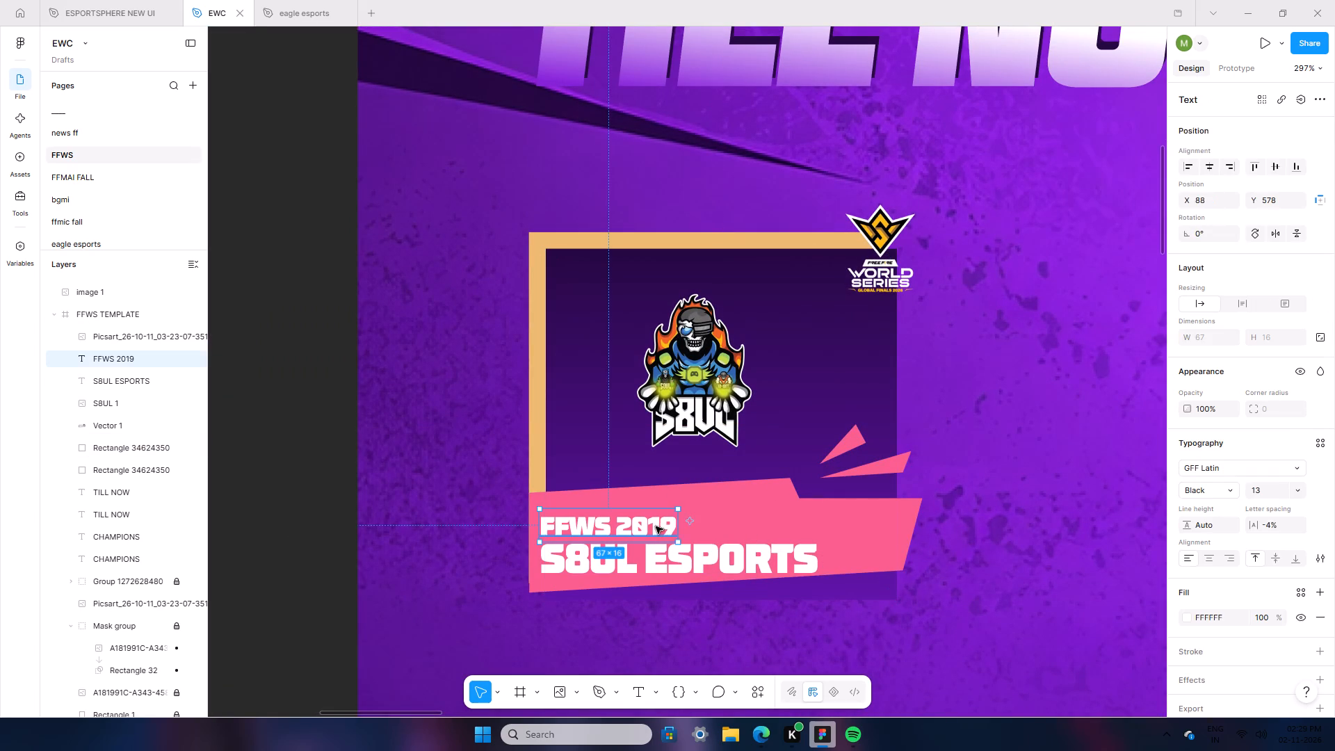
pyautogui.moveTo(652, 526); pyautogui.dragTo(661, 517)
pyautogui.click(709, 572)
pyautogui.moveTo(704, 568); pyautogui.dragTo(711, 556)
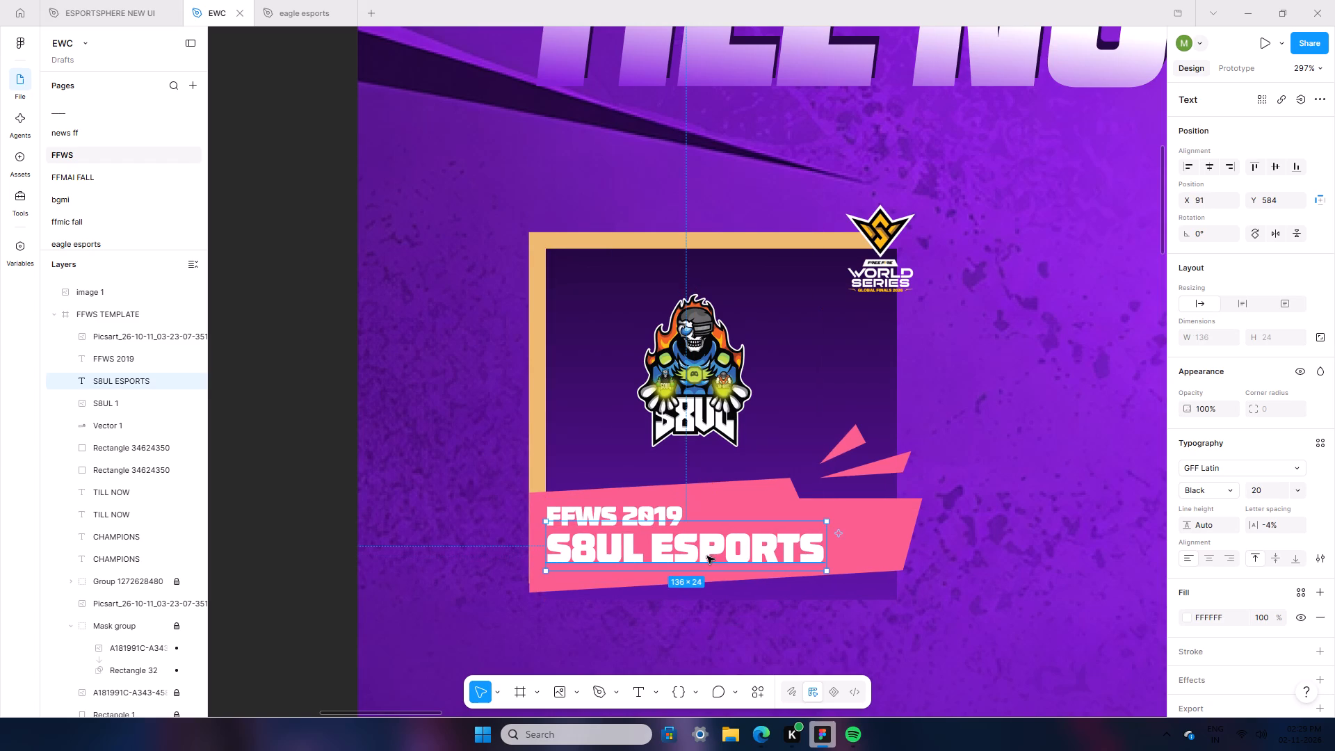
pyautogui.click(274, 429)
# Examine the whole FFWS template layout with the S8UL card alongside the HORA.BLUEE reference card.
pyautogui.keyDown('ctrl'); pyautogui.scroll(-9, 274, 429); pyautogui.keyUp('ctrl')
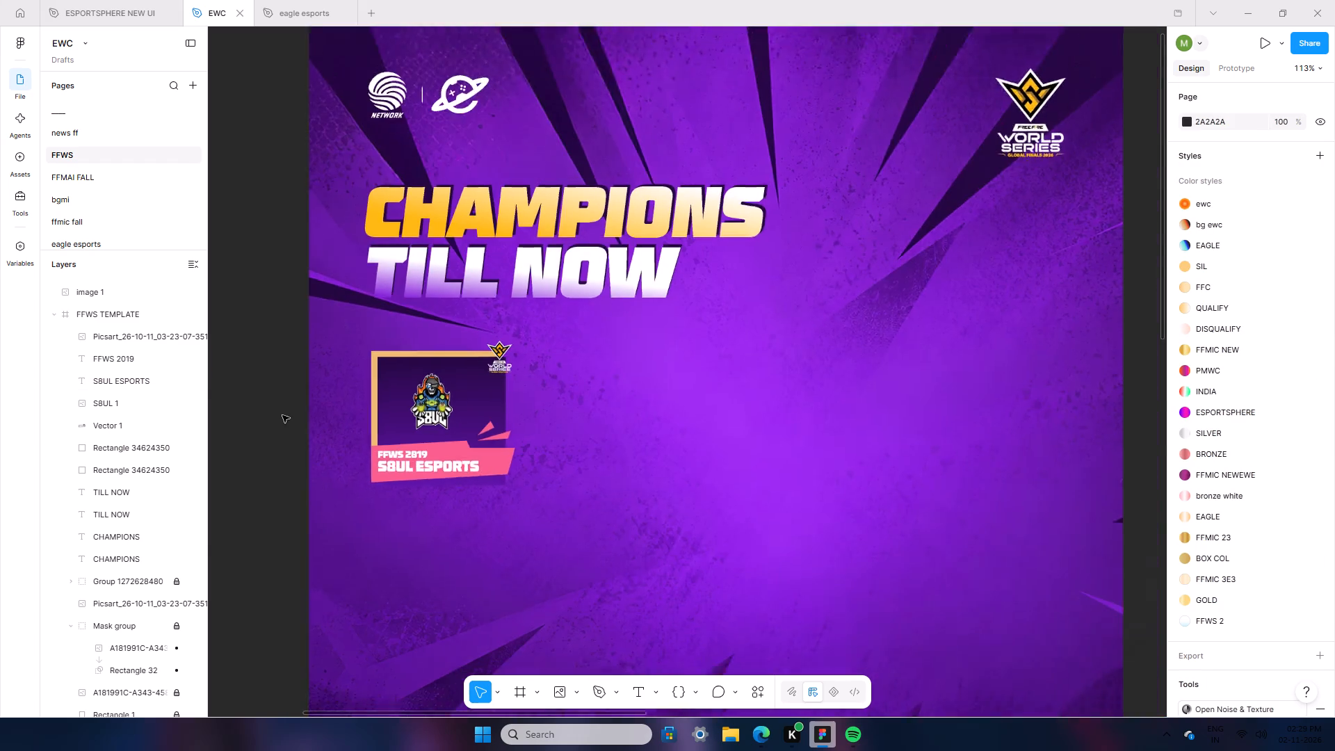
pyautogui.keyDown('ctrl'); pyautogui.scroll(-2, 282, 415); pyautogui.keyUp('ctrl')
pyautogui.scroll(-3, 595, 531)
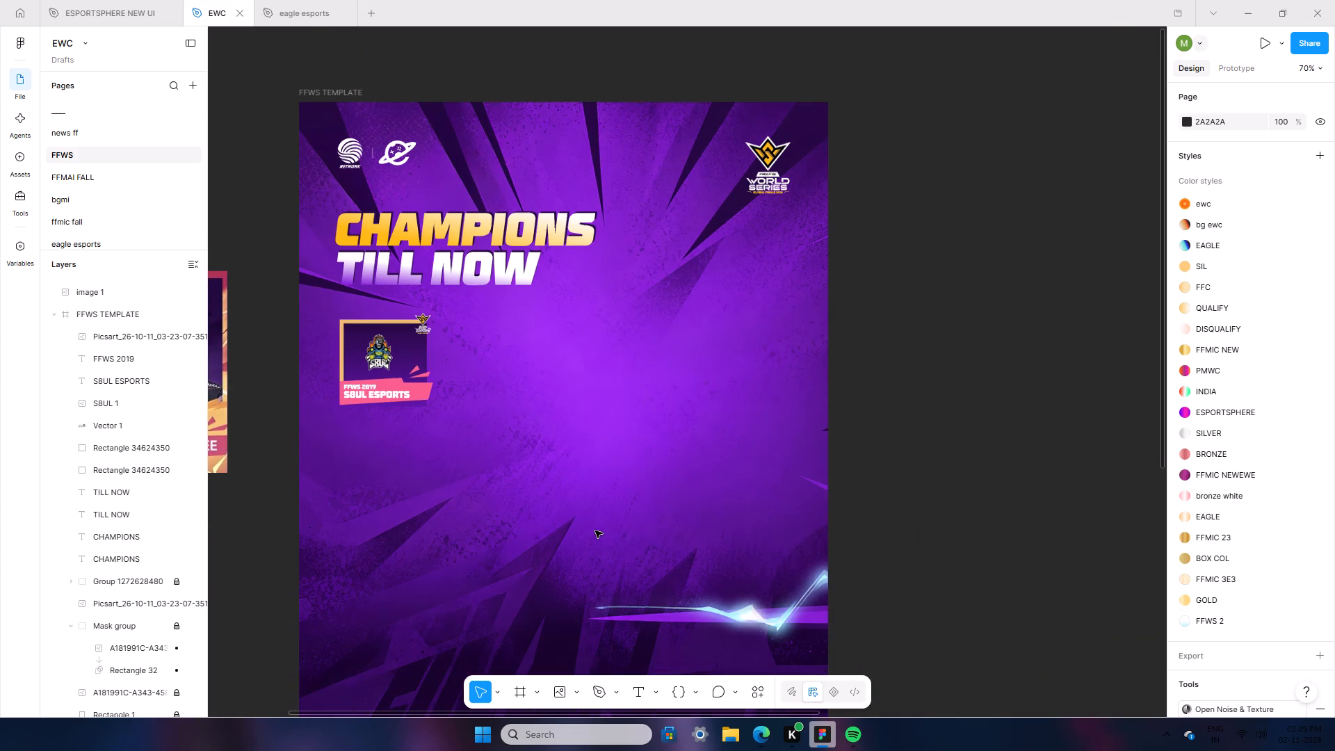
pyautogui.scroll(-8, 727, 460)
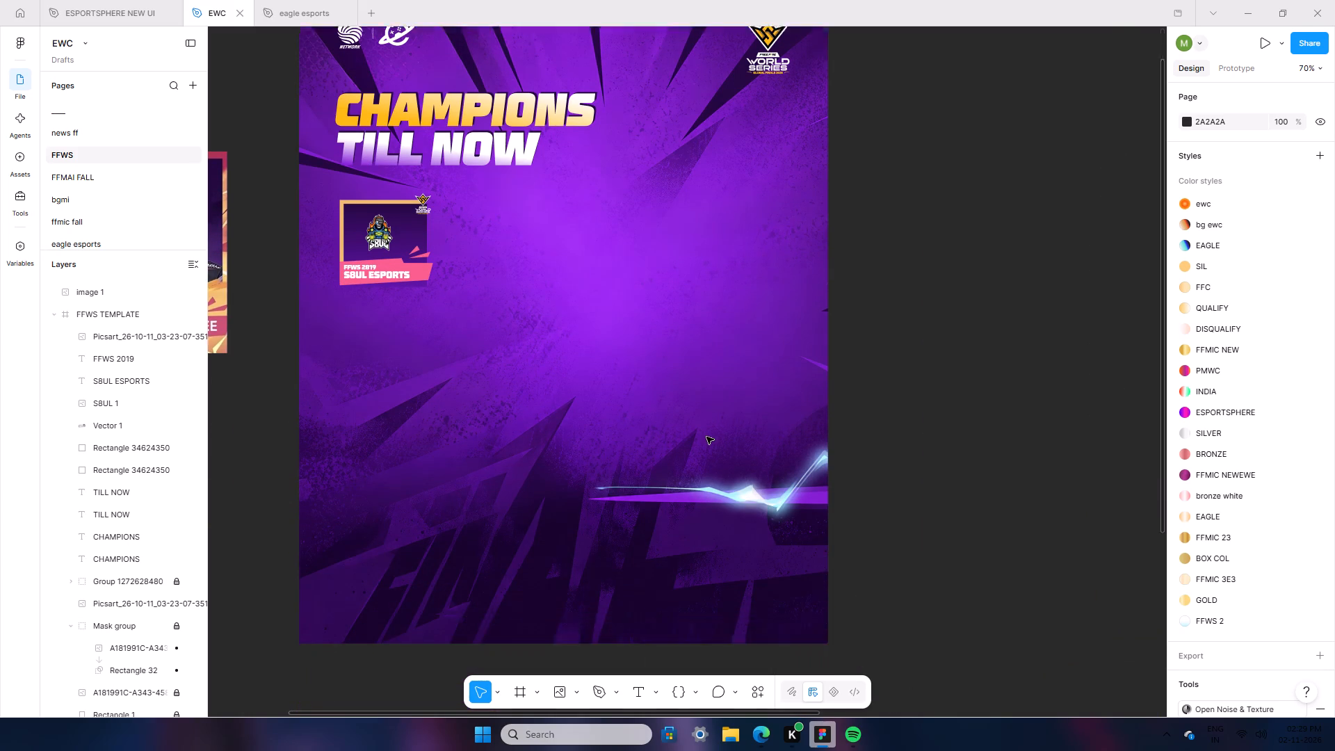
pyautogui.scroll(-2, 706, 437)
pyautogui.moveTo(531, 711); pyautogui.dragTo(475, 700)
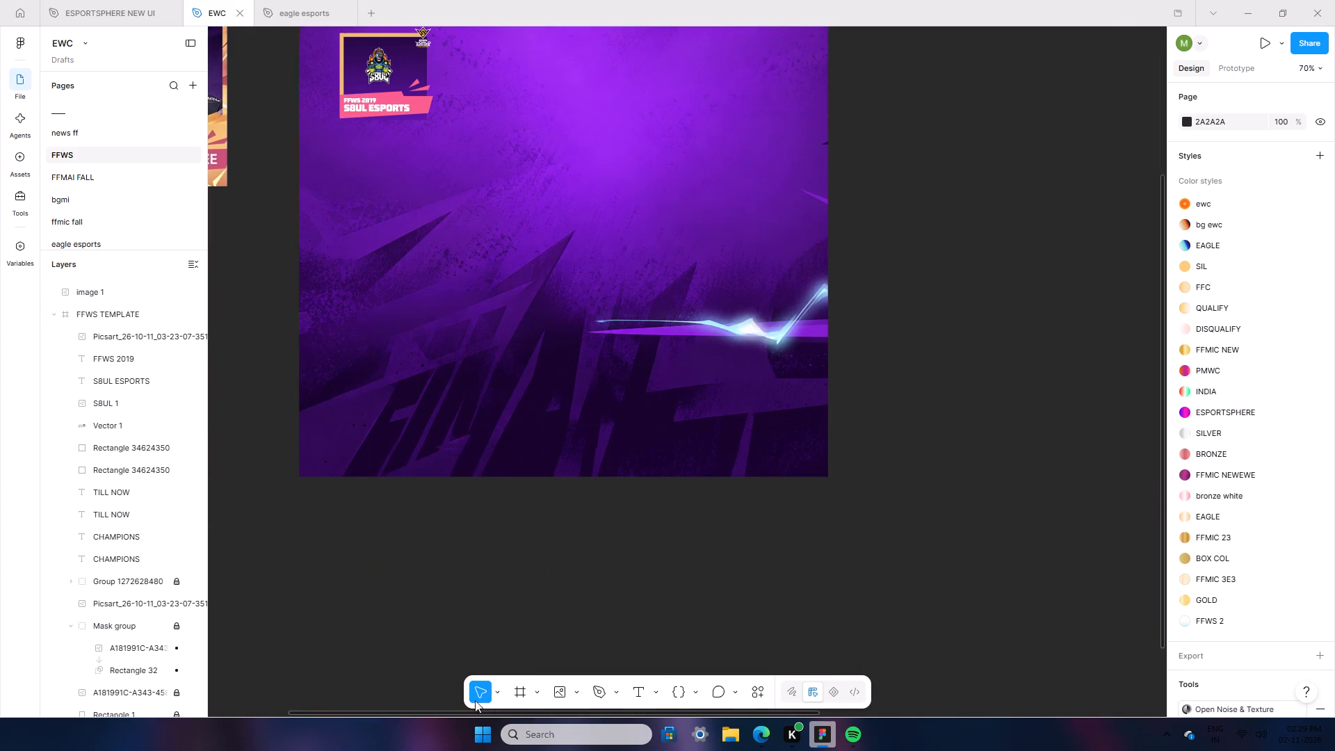
pyautogui.moveTo(475, 700); pyautogui.dragTo(307, 693)
pyautogui.scroll(6, 370, 600)
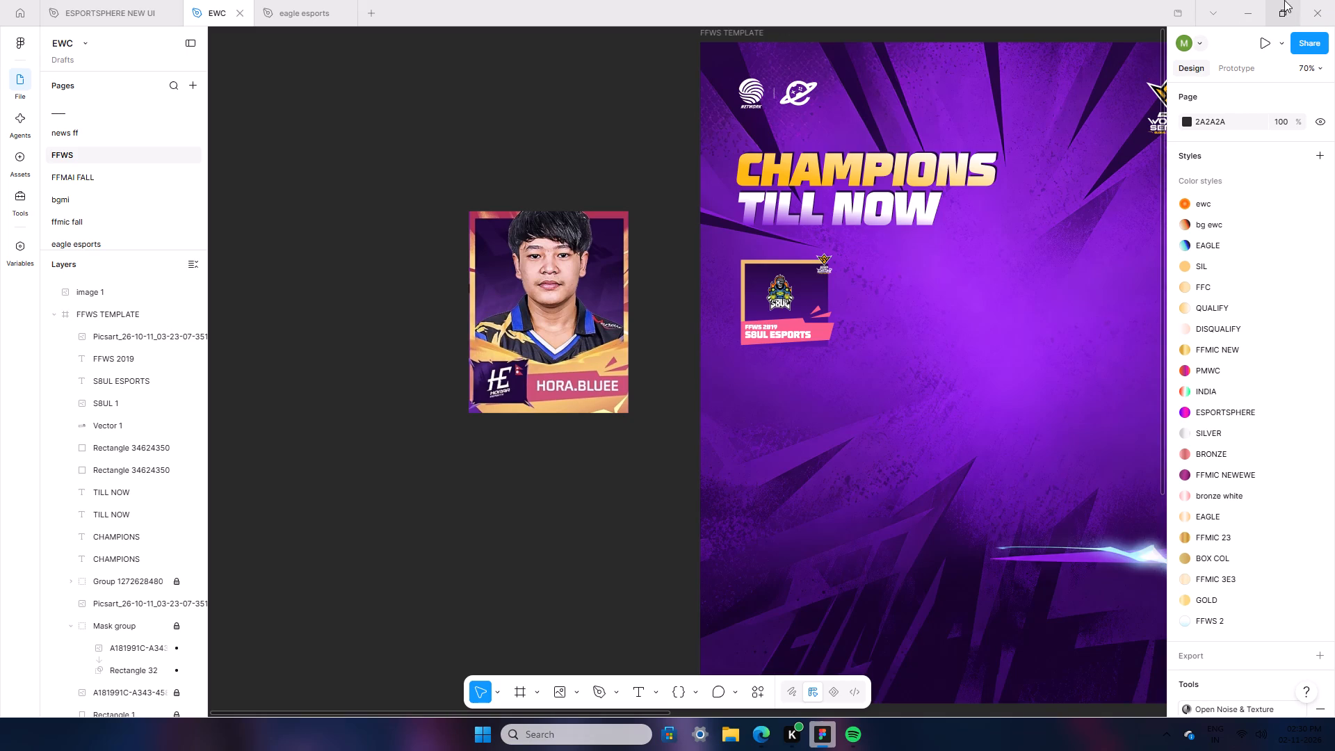
# Minimize the design file's window.
pyautogui.click(1249, 0)
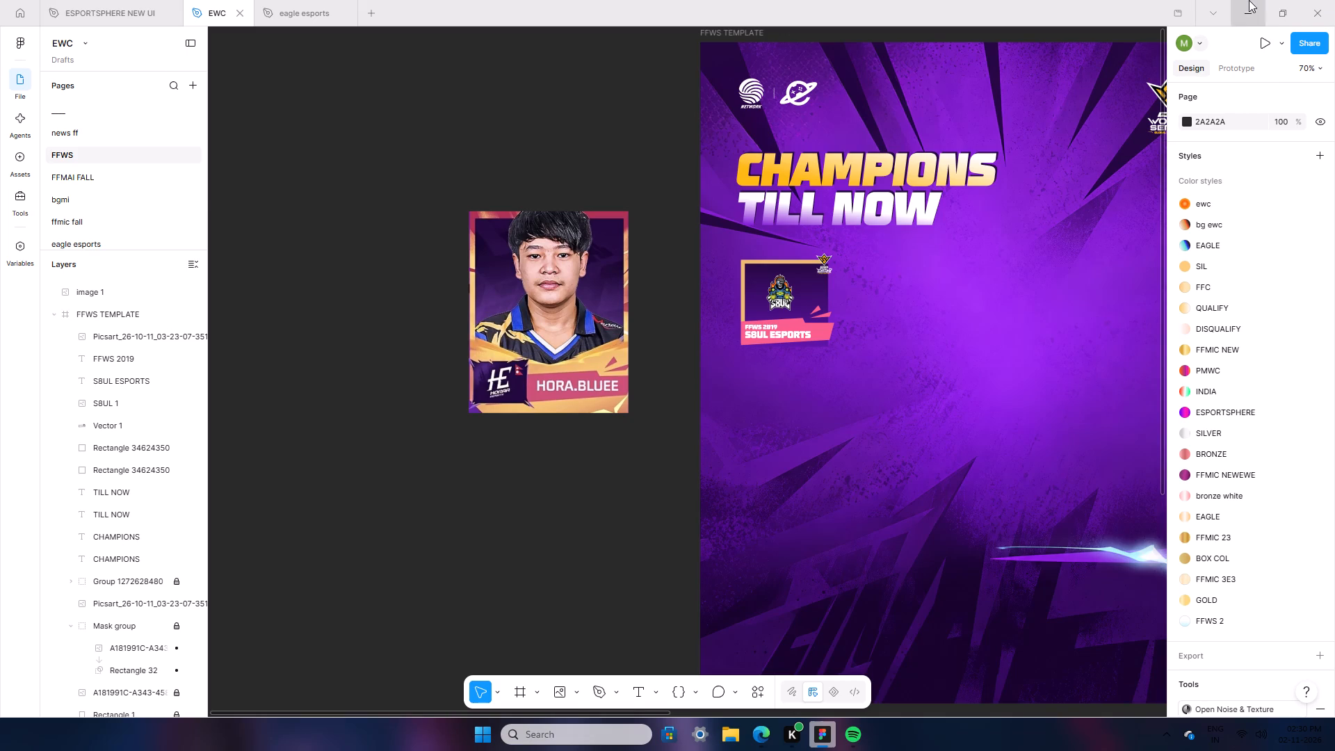